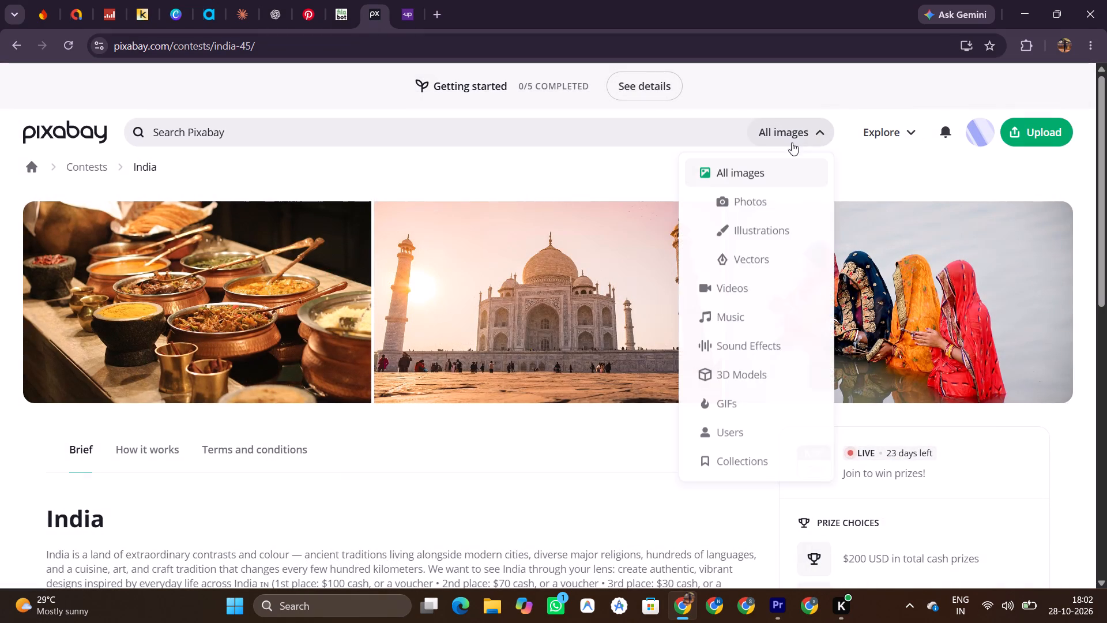
left_click(622, 136)
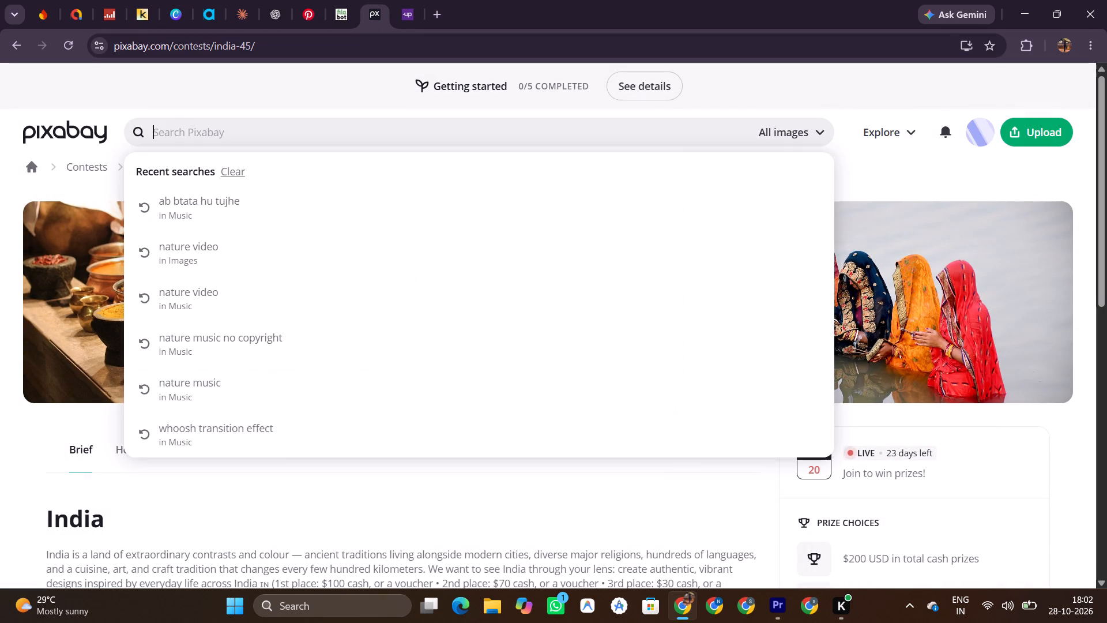
key("ctrl+v")
key("Return")
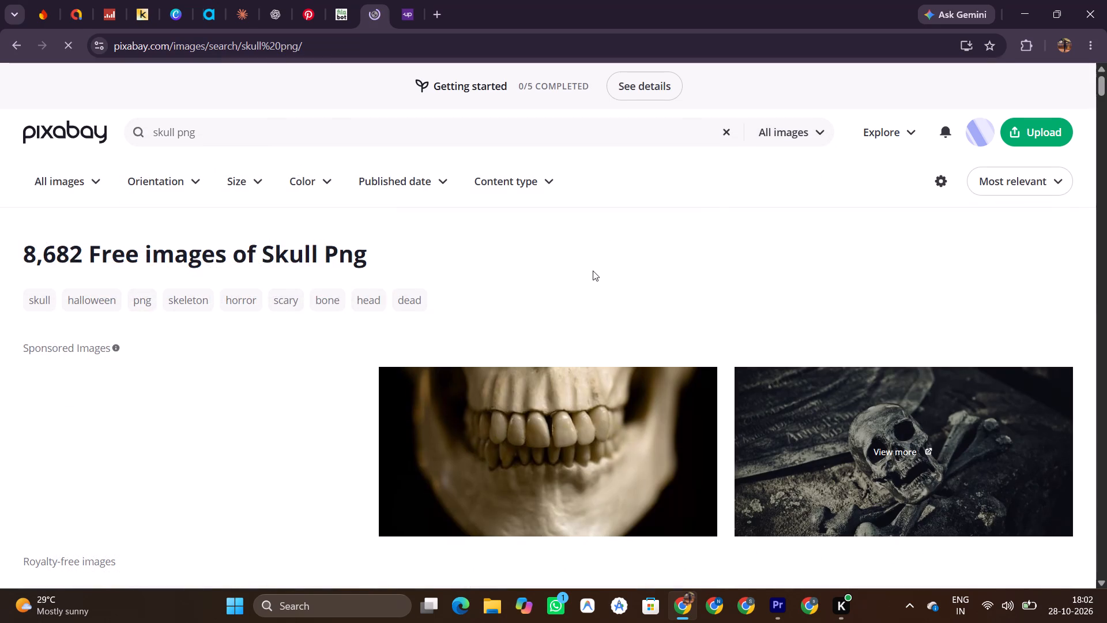
Examine the Pixabay skull image results for a suitable transparent skull icon.
scroll(593, 270, "down", 9)
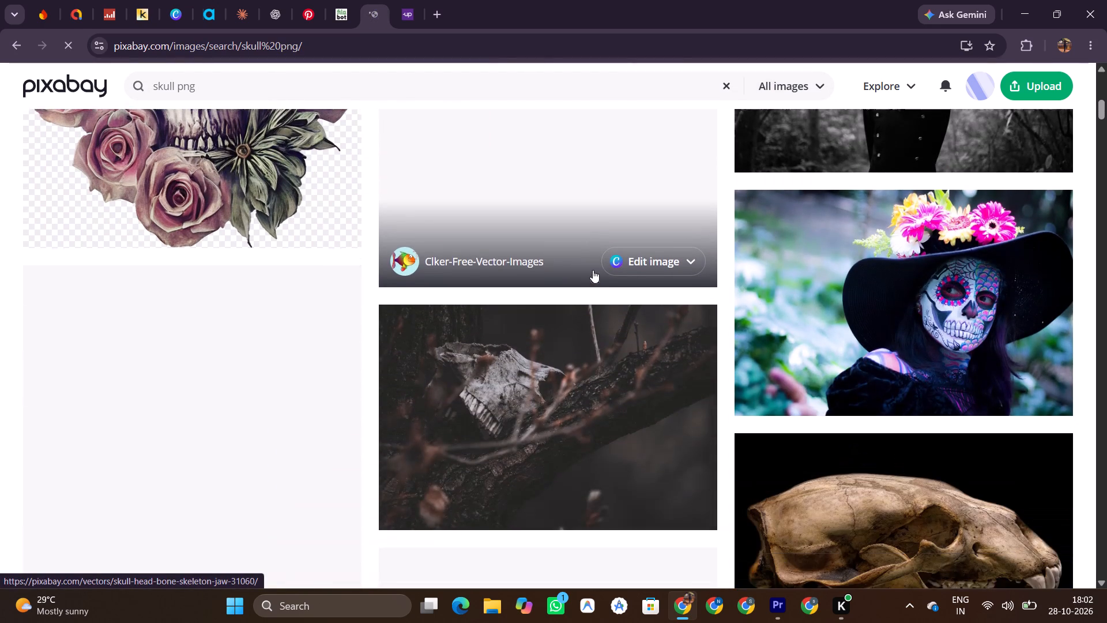
scroll(593, 270, "down", 10)
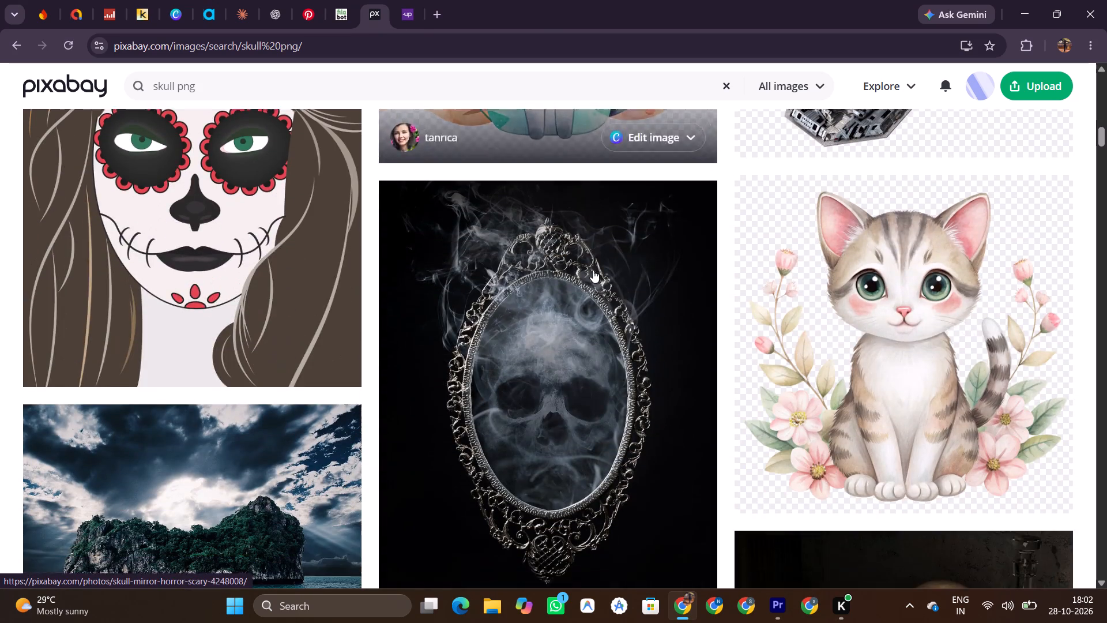
scroll(593, 270, "down", 19)
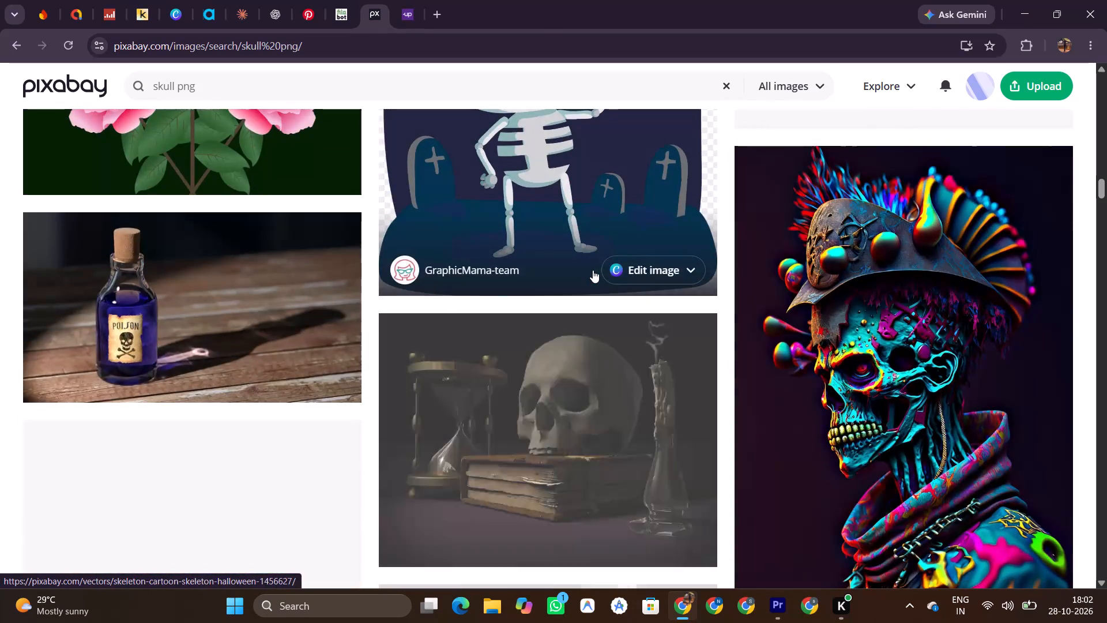
scroll(593, 270, "down", 8)
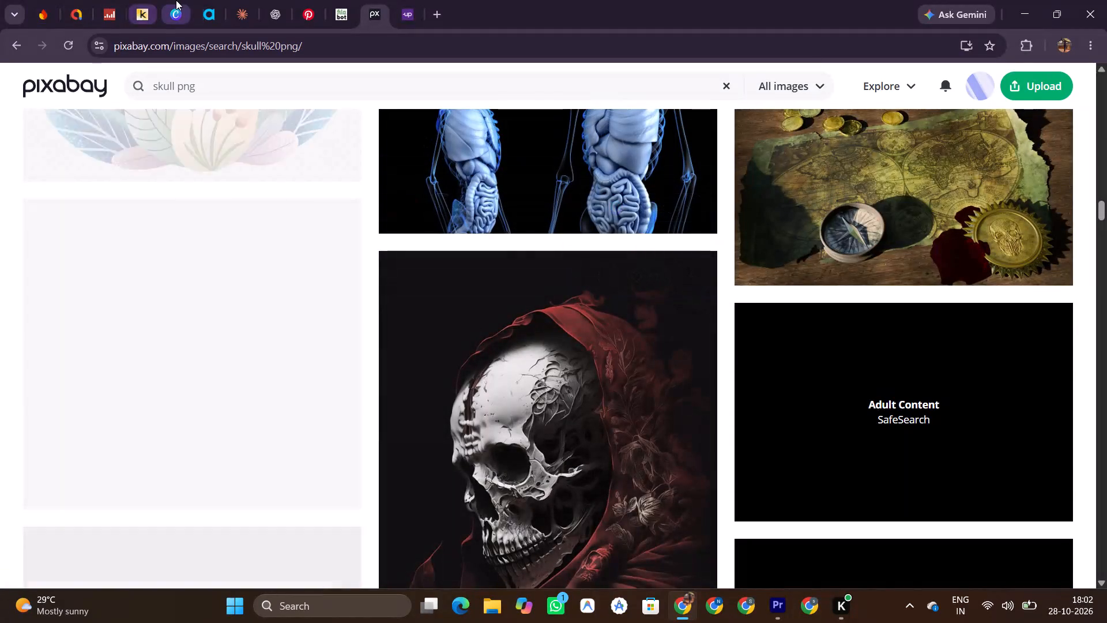
Switch to Canva and create a blank Instagram Reel design with the page timeline hidden.
left_click(176, 0)
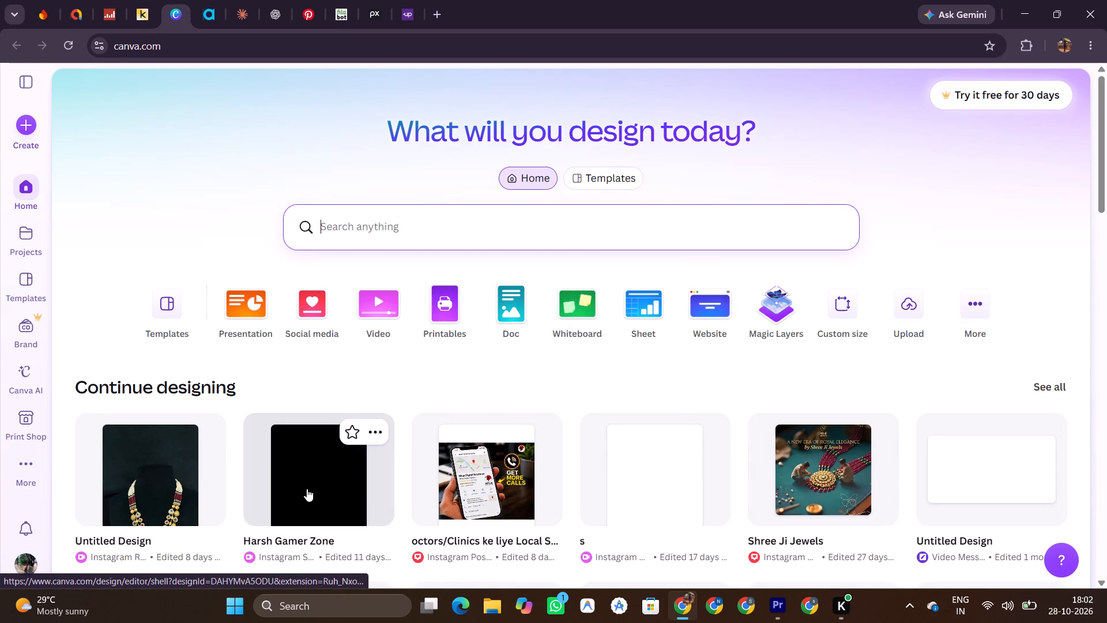
left_click(834, 316)
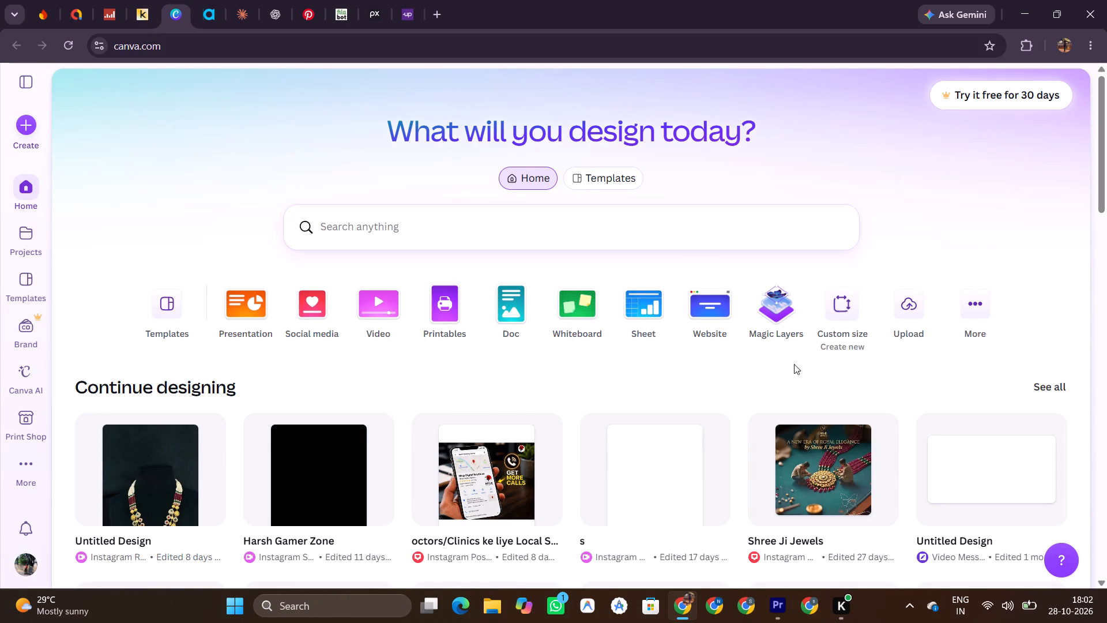
left_click(122, 217)
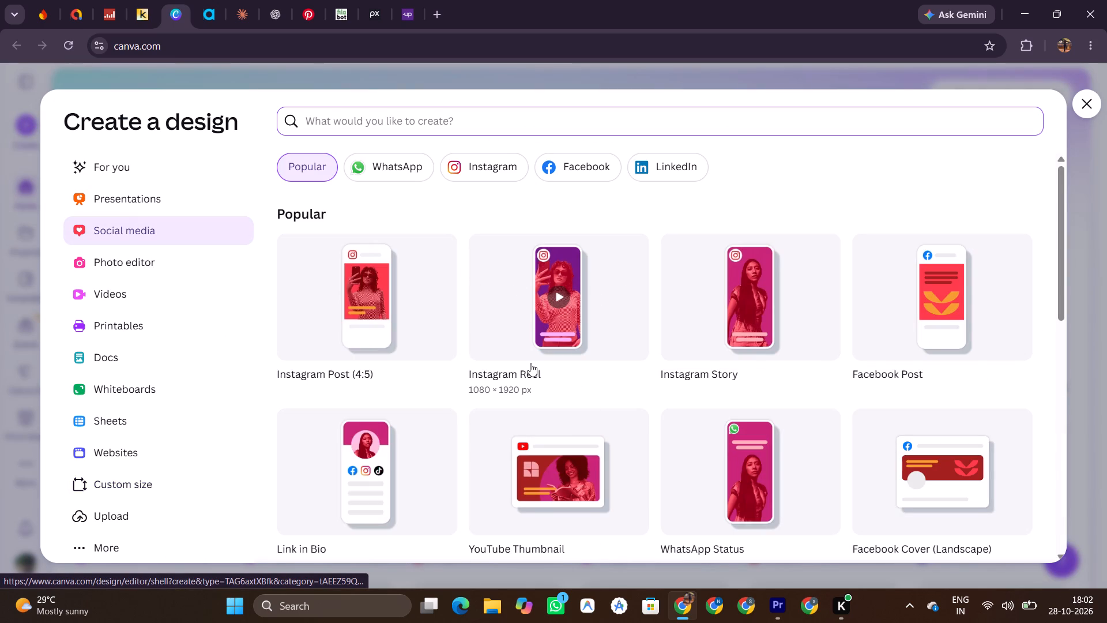
left_click(532, 321)
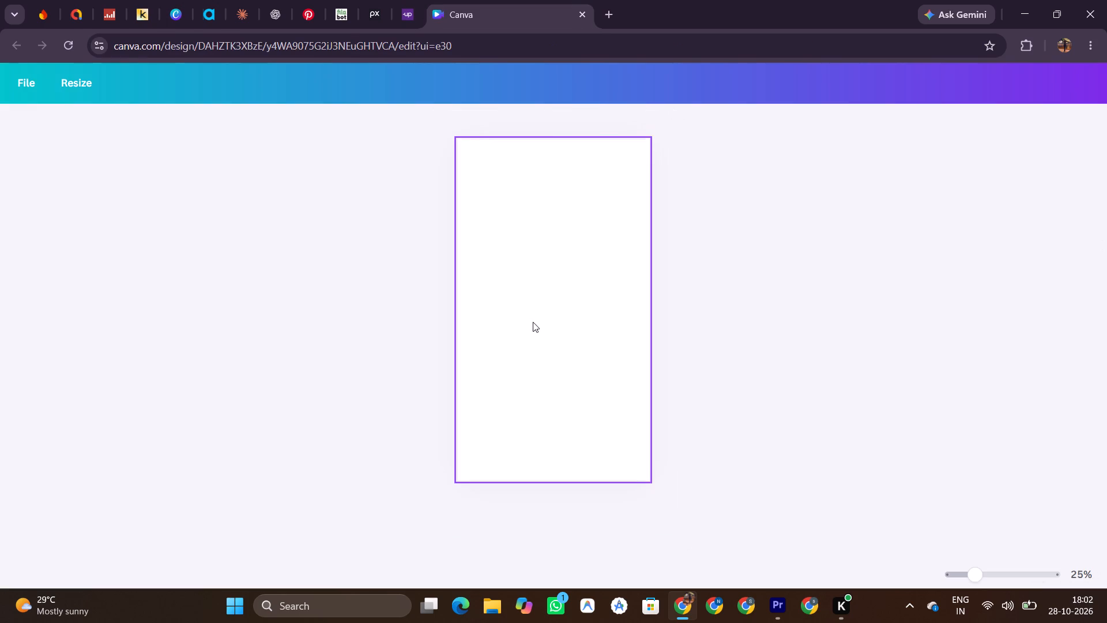
left_click(728, 325)
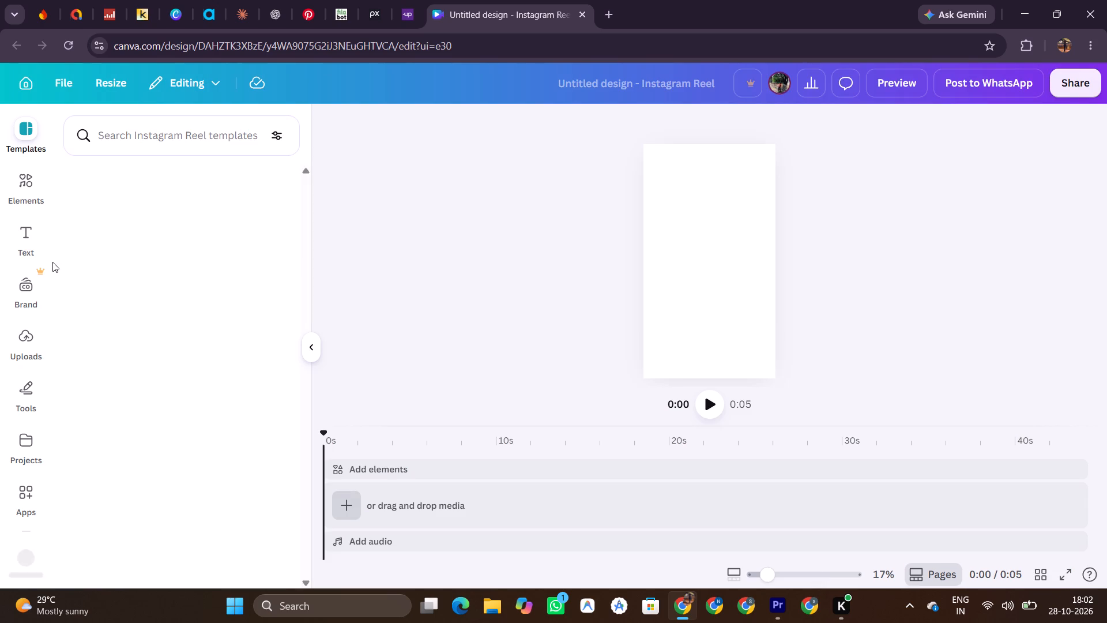
left_click(929, 572)
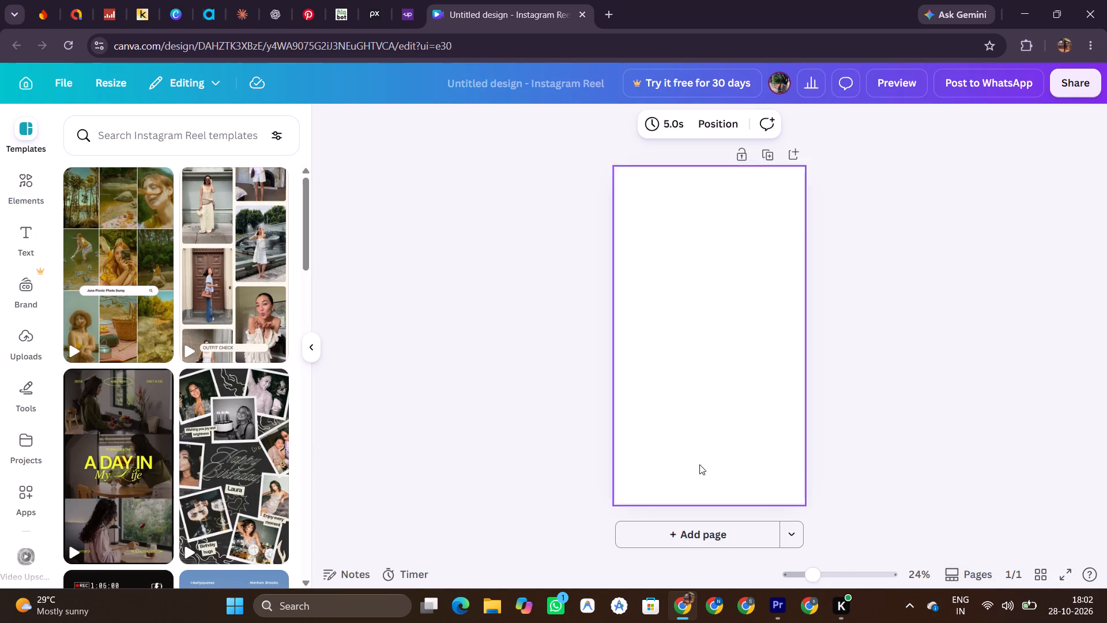
Search Canva's elements for "skull png" using the copied phrase and show all graphics results.
left_click(24, 186)
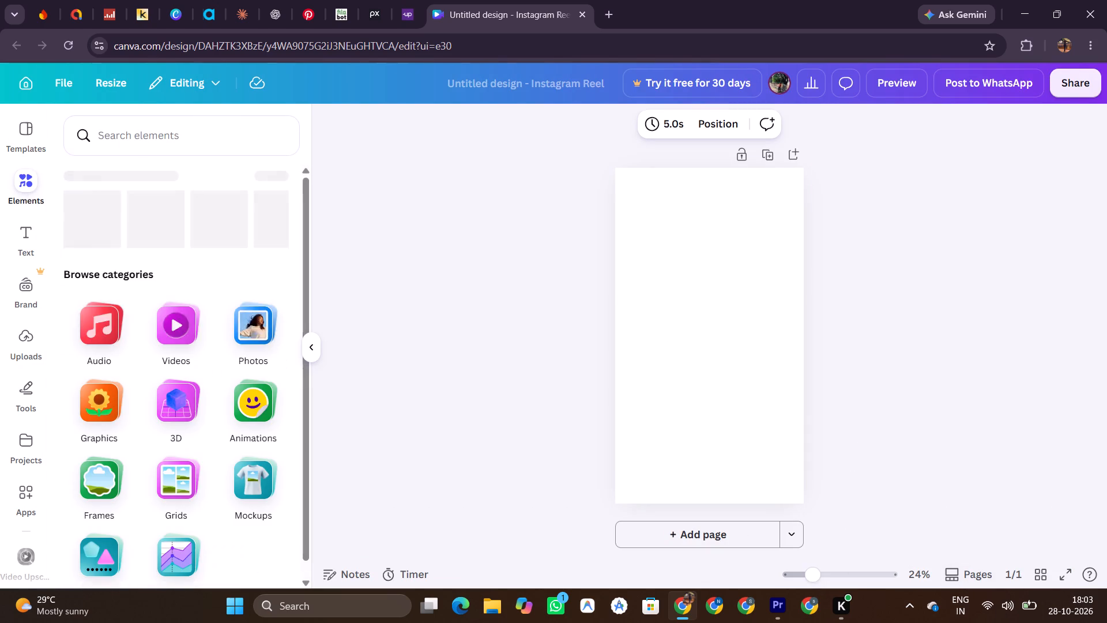
left_click(153, 133)
key("ctrl+v")
key("Return")
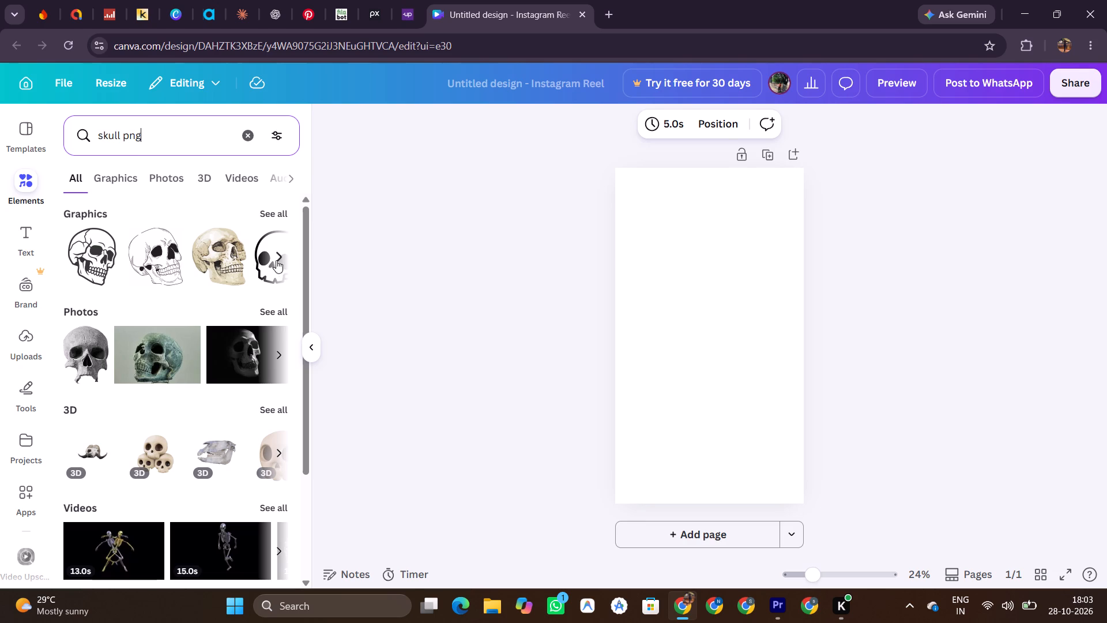
left_click(272, 213)
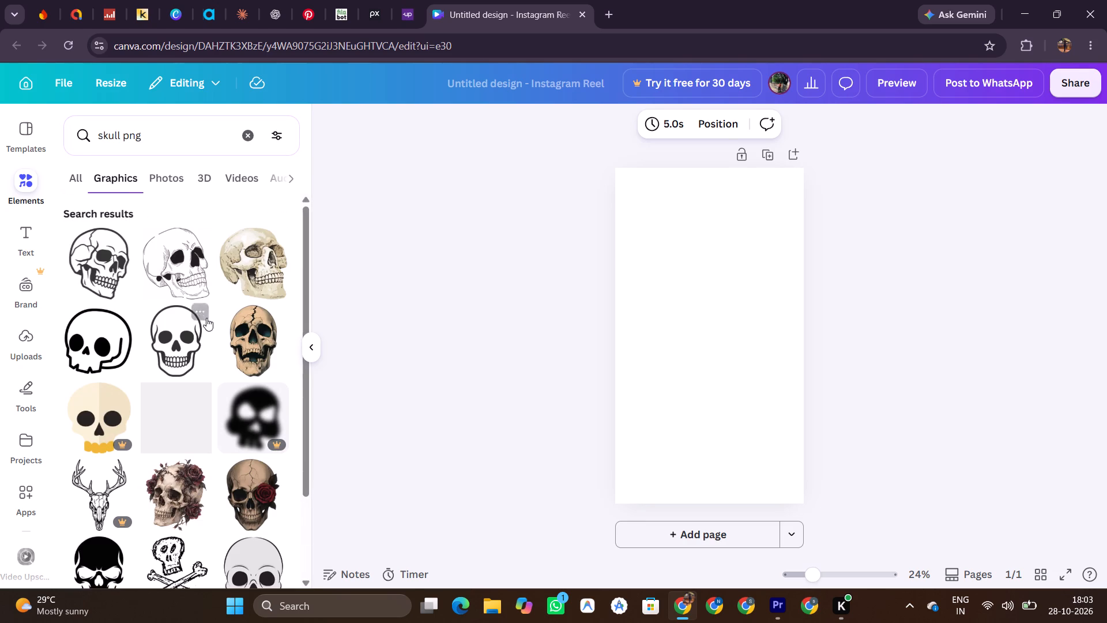
Examine the skull graphics results for a suitable free skull icon.
scroll(206, 316, "down", 7)
scroll(206, 316, "up", 2)
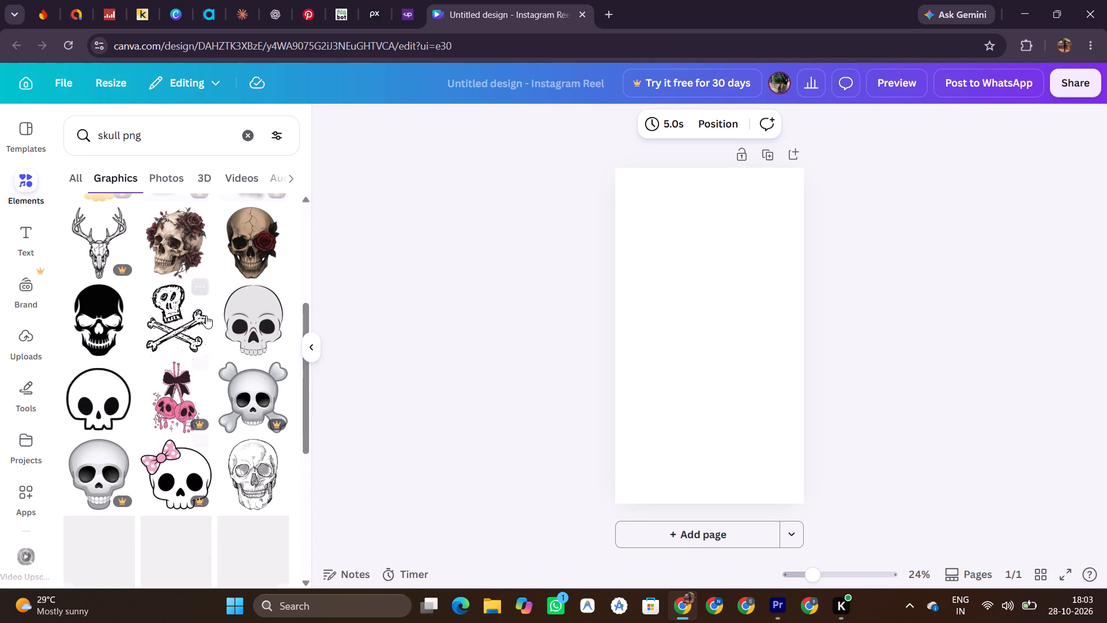
scroll(206, 316, "down", 3)
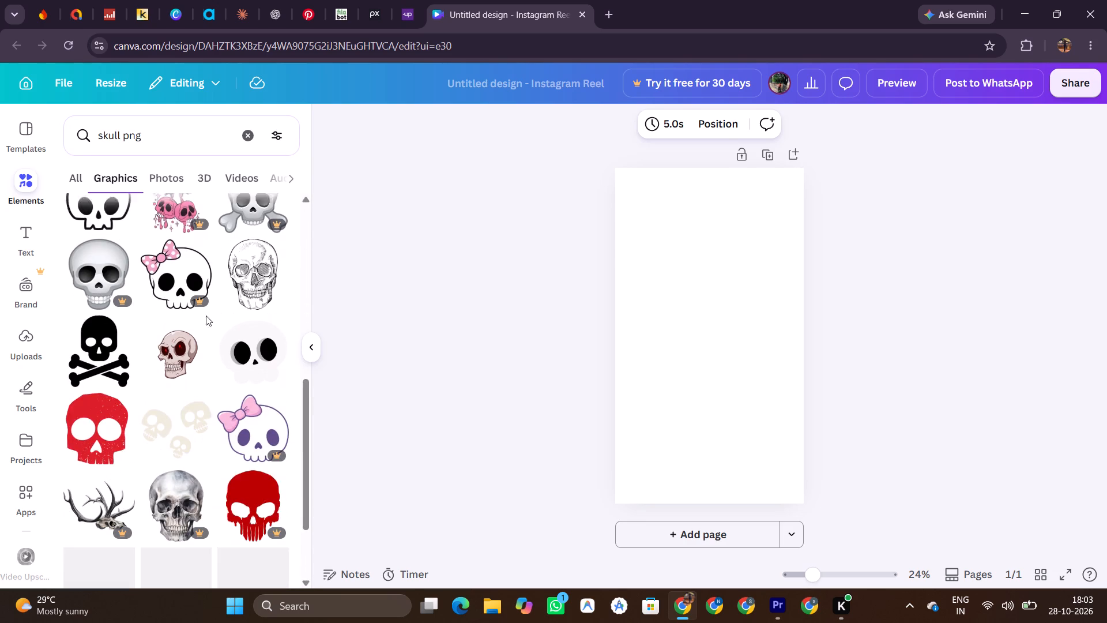
scroll(206, 316, "down", 4)
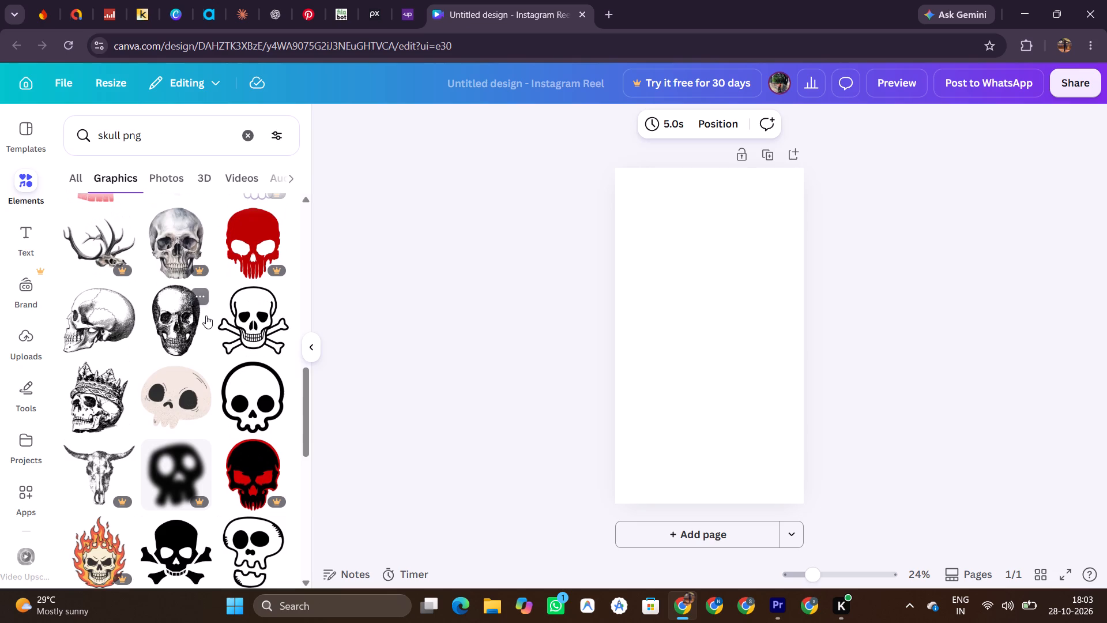
scroll(206, 316, "down", 9)
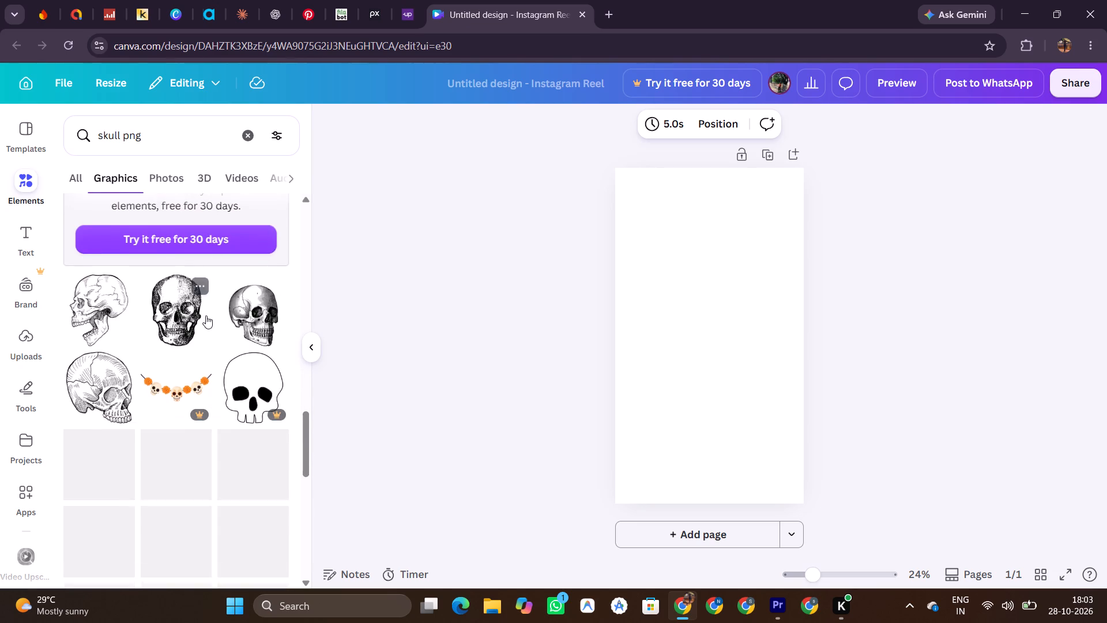
scroll(206, 316, "down", 3)
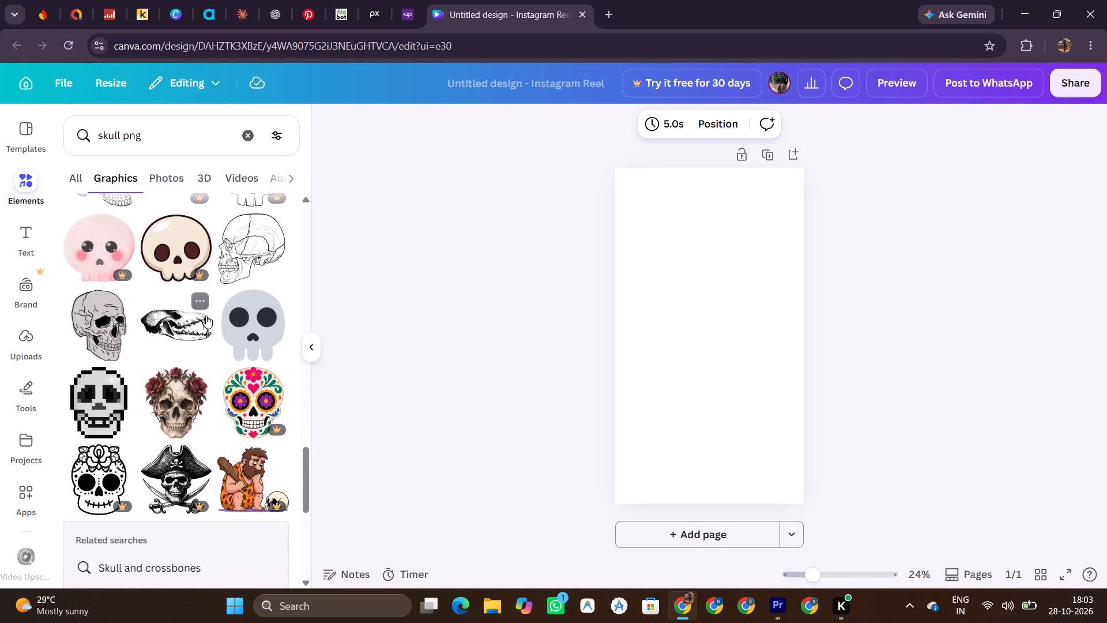
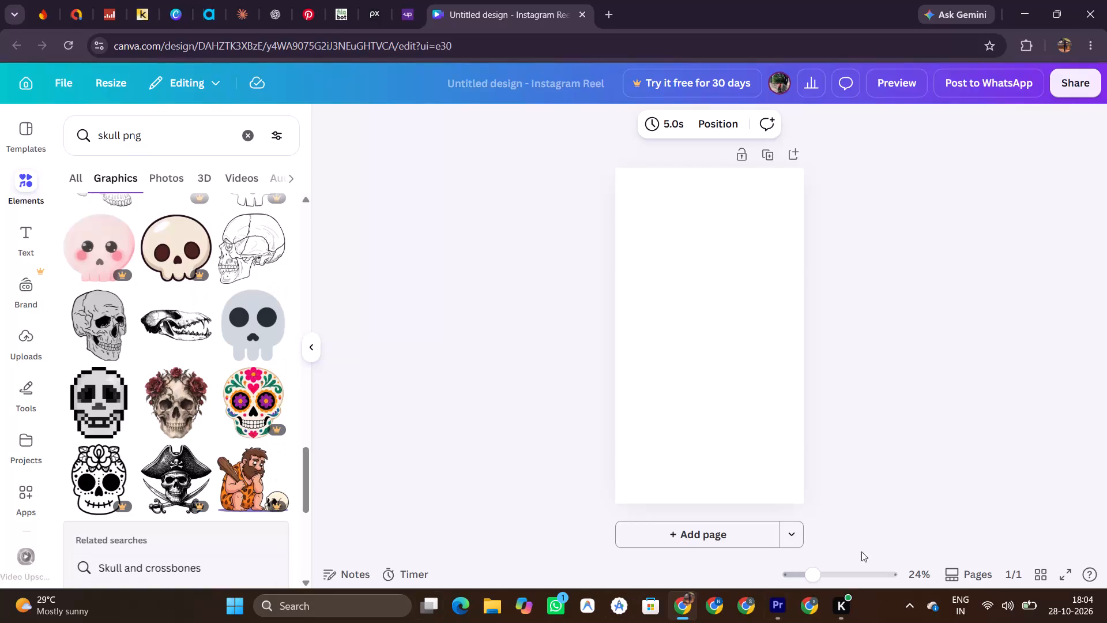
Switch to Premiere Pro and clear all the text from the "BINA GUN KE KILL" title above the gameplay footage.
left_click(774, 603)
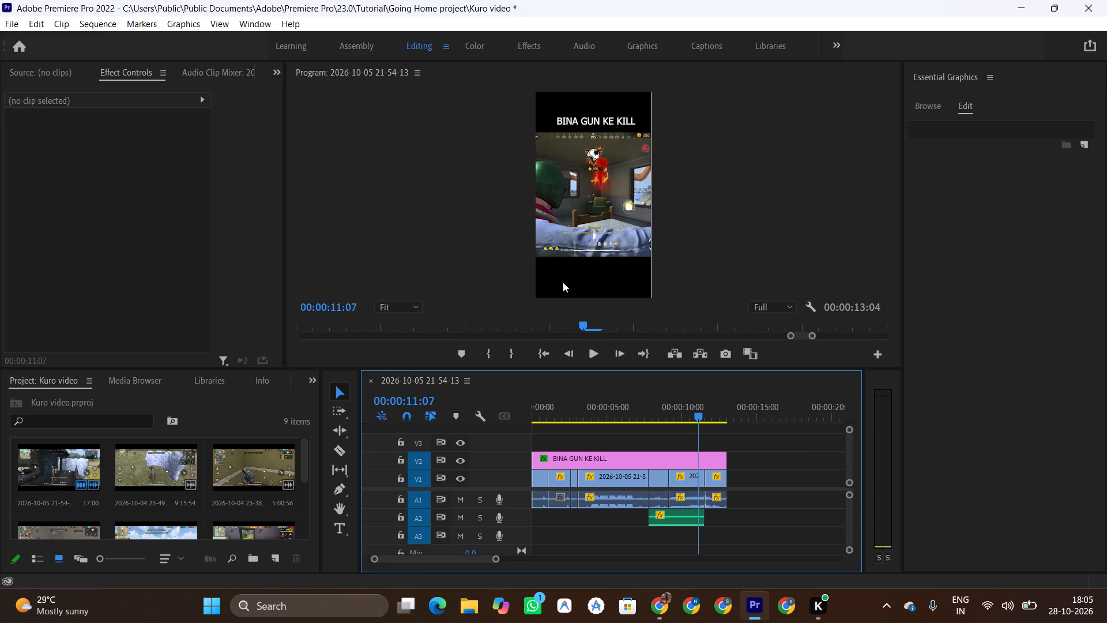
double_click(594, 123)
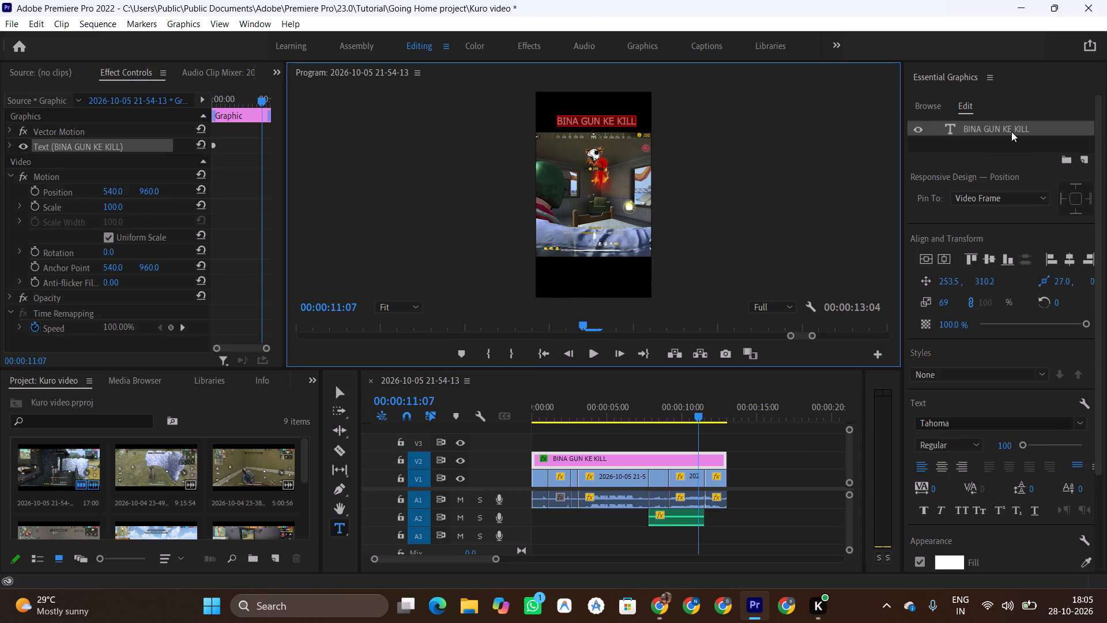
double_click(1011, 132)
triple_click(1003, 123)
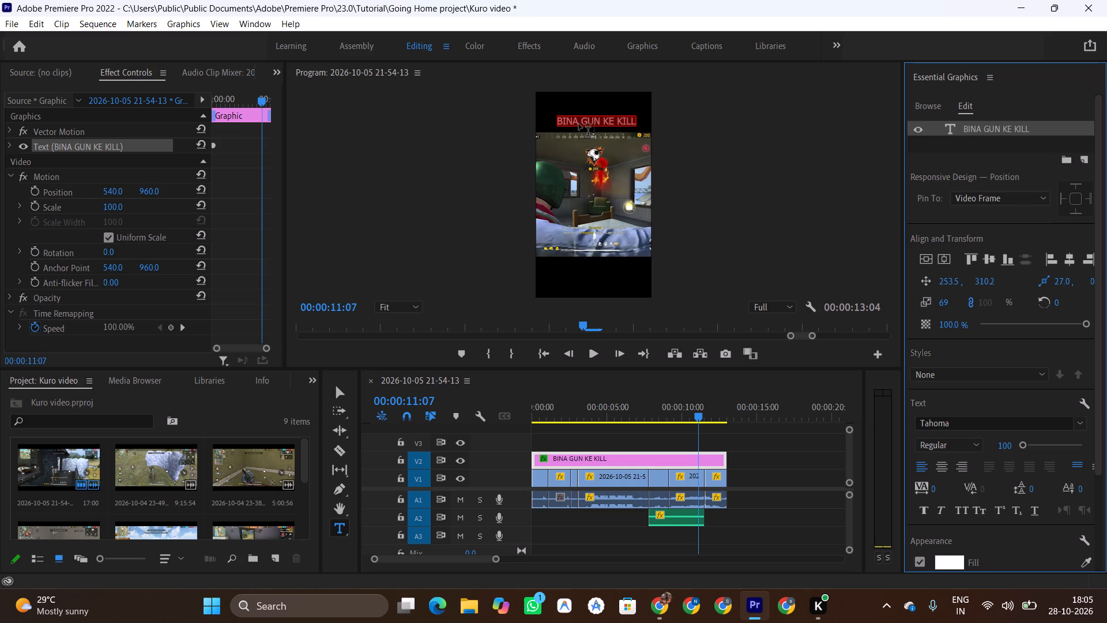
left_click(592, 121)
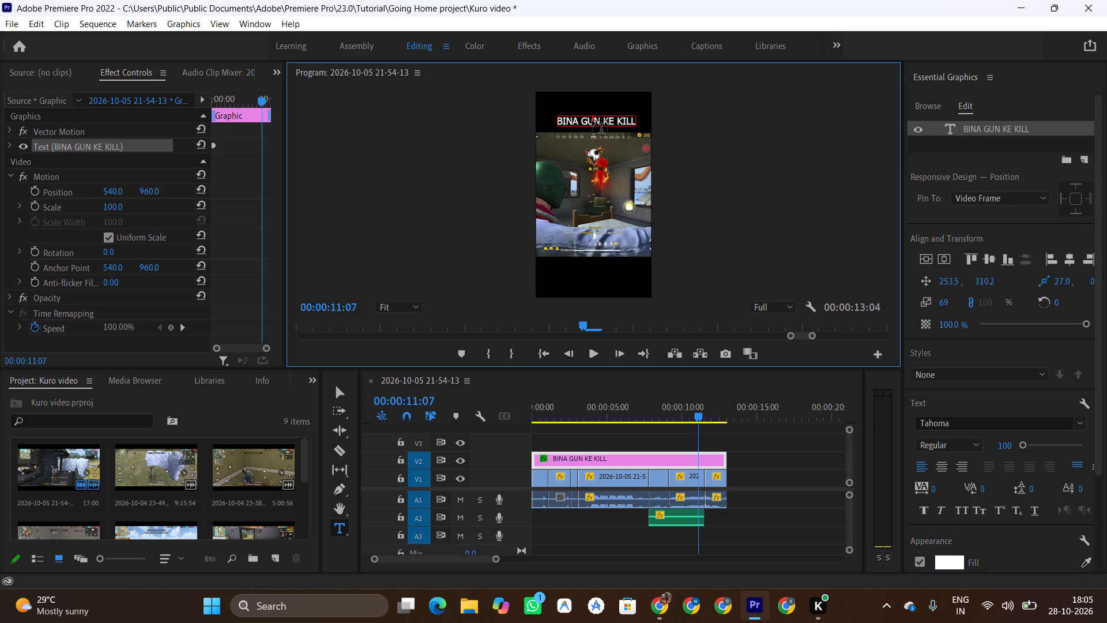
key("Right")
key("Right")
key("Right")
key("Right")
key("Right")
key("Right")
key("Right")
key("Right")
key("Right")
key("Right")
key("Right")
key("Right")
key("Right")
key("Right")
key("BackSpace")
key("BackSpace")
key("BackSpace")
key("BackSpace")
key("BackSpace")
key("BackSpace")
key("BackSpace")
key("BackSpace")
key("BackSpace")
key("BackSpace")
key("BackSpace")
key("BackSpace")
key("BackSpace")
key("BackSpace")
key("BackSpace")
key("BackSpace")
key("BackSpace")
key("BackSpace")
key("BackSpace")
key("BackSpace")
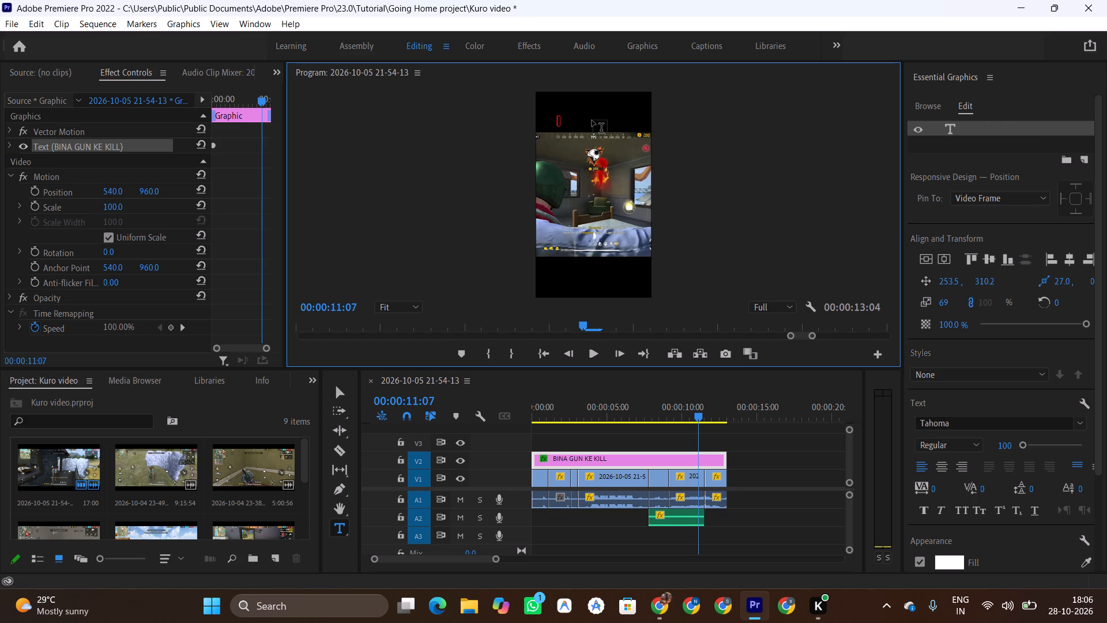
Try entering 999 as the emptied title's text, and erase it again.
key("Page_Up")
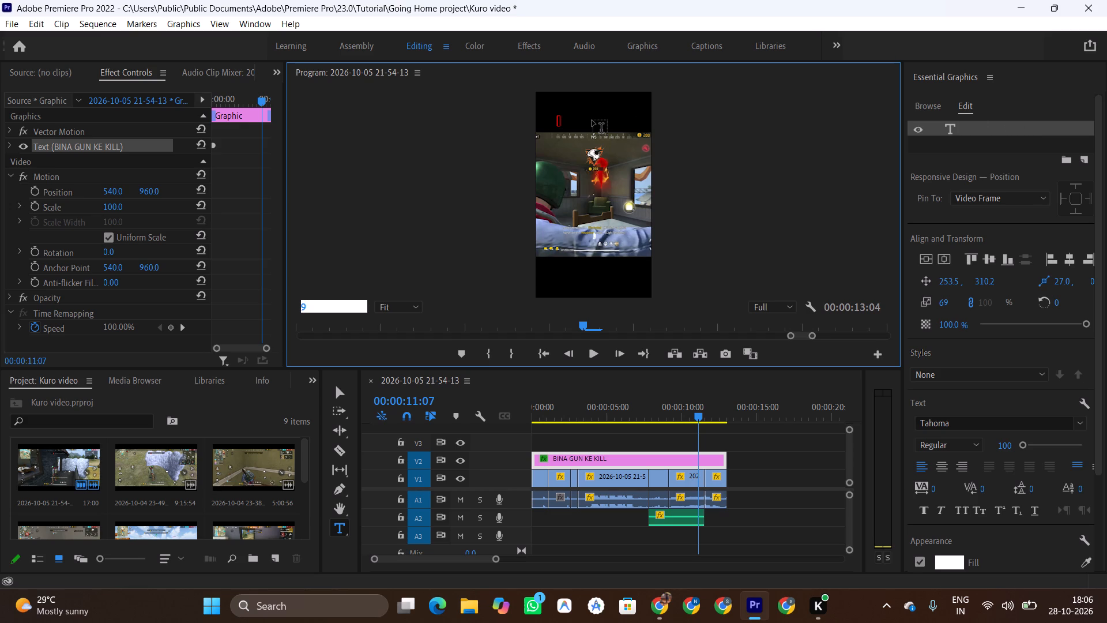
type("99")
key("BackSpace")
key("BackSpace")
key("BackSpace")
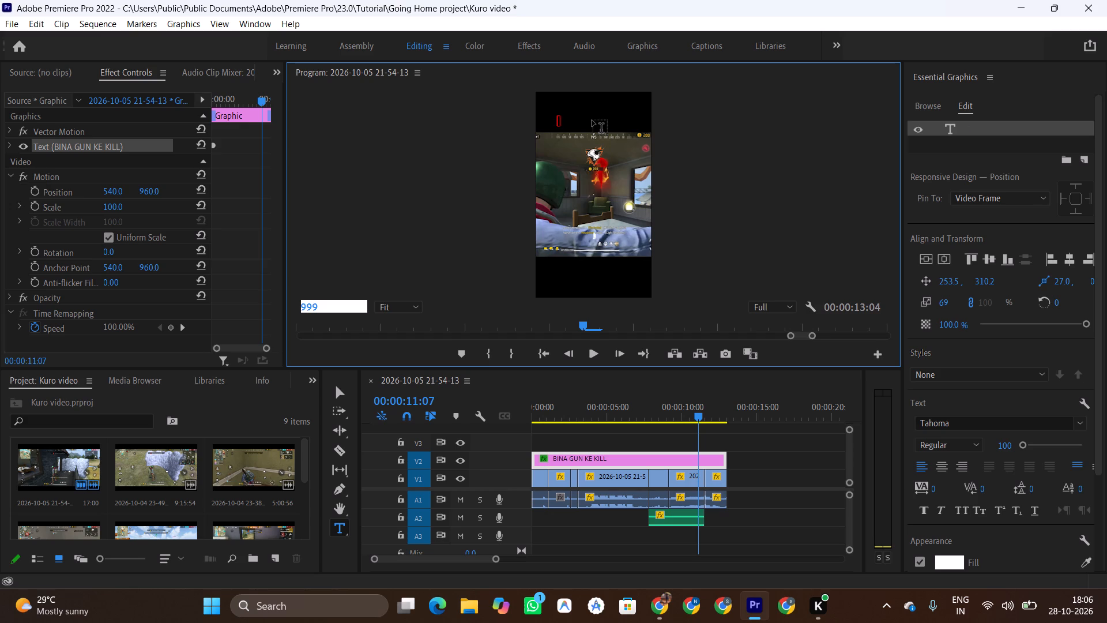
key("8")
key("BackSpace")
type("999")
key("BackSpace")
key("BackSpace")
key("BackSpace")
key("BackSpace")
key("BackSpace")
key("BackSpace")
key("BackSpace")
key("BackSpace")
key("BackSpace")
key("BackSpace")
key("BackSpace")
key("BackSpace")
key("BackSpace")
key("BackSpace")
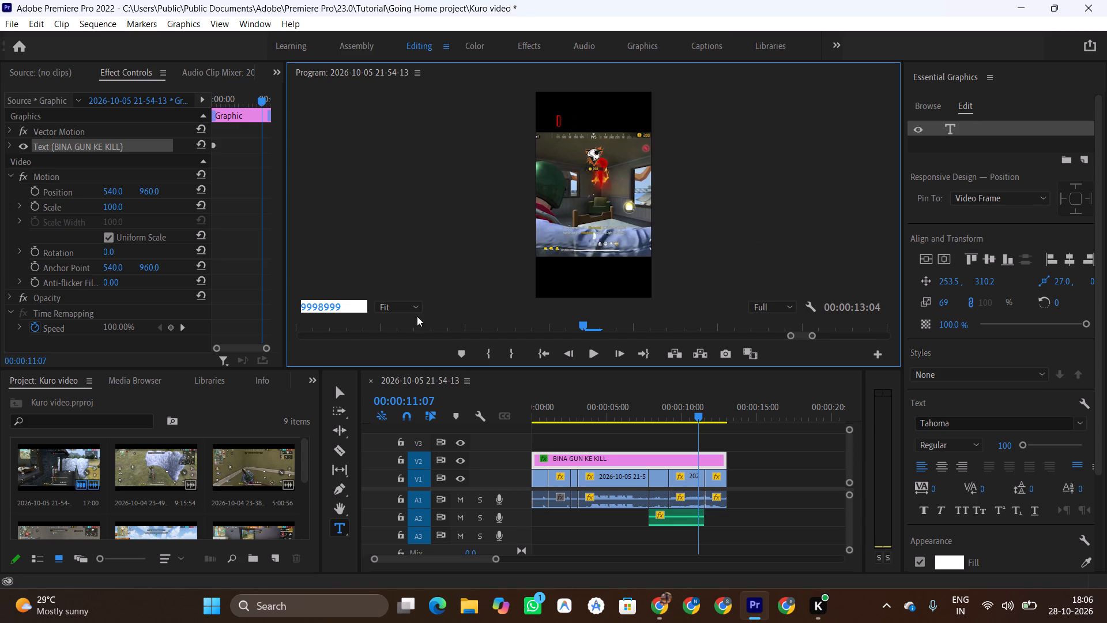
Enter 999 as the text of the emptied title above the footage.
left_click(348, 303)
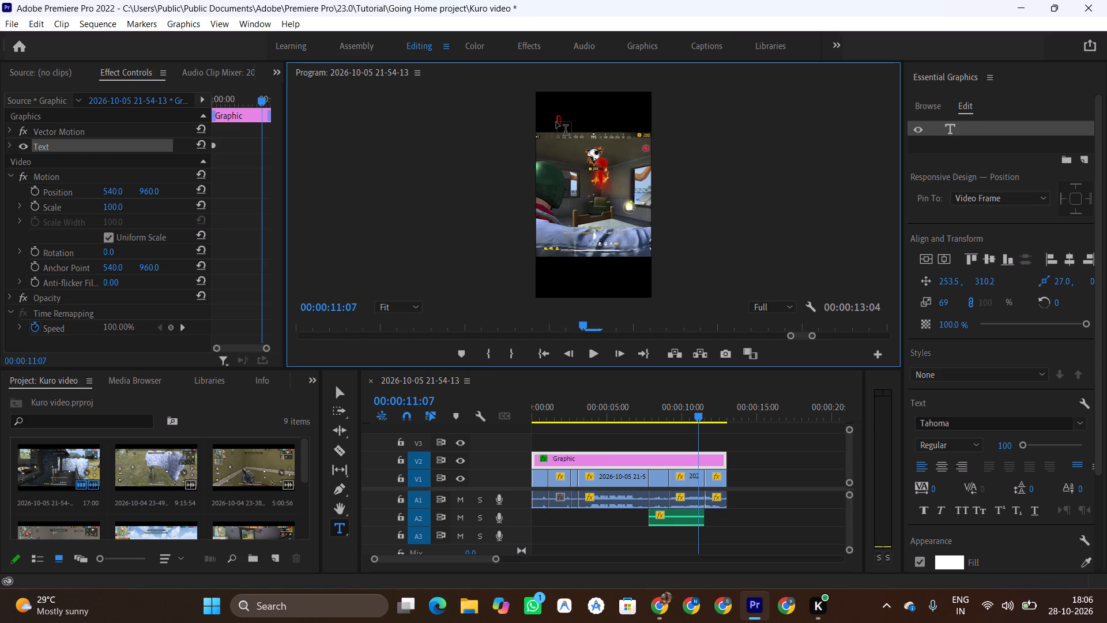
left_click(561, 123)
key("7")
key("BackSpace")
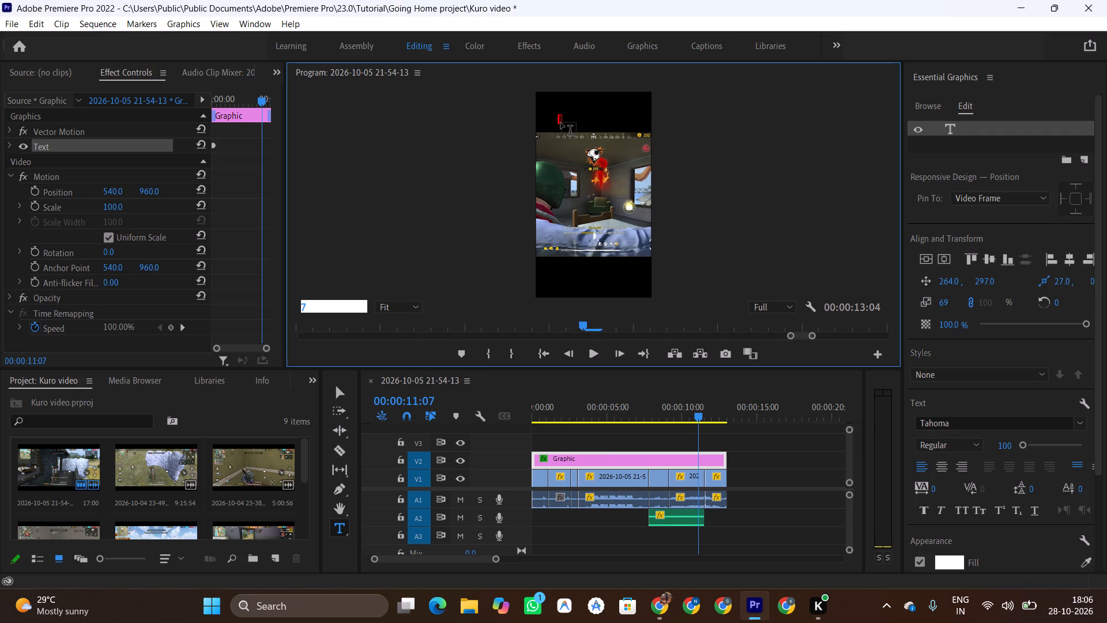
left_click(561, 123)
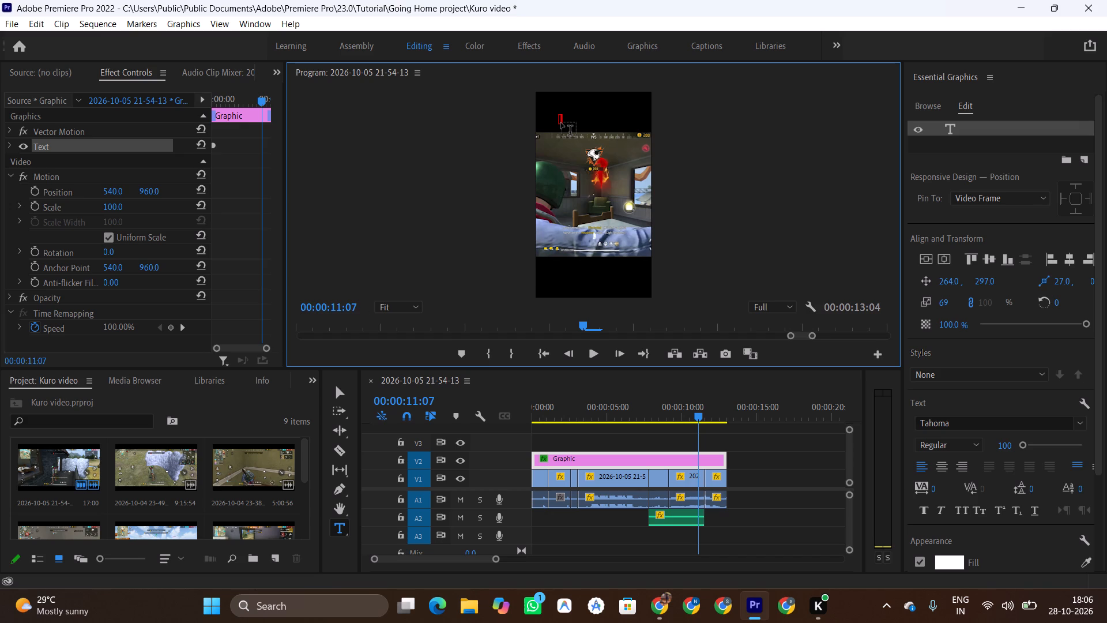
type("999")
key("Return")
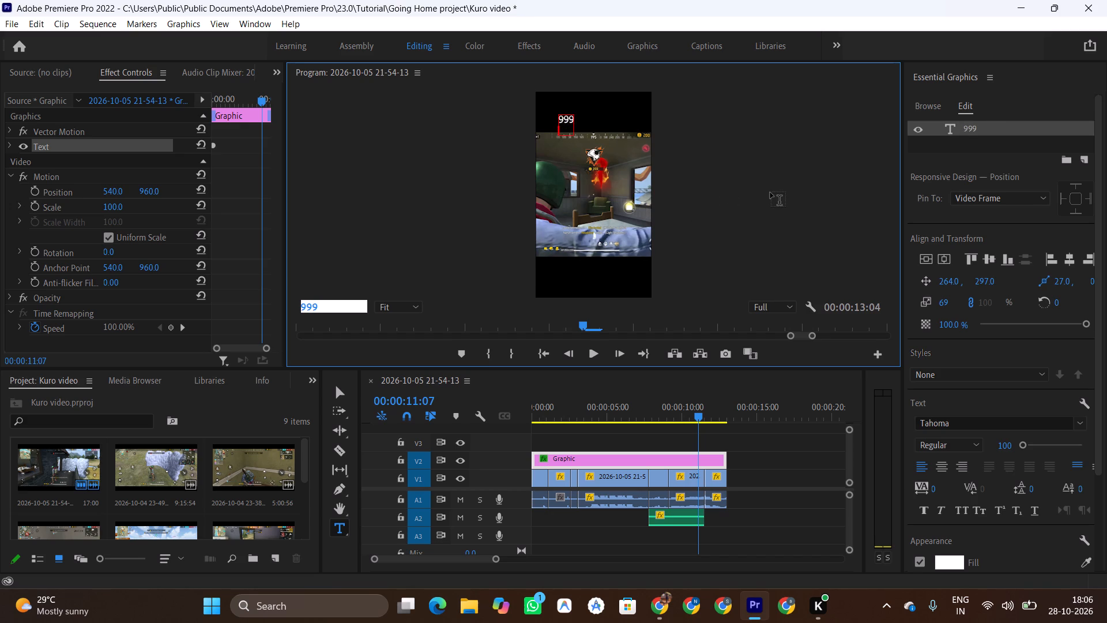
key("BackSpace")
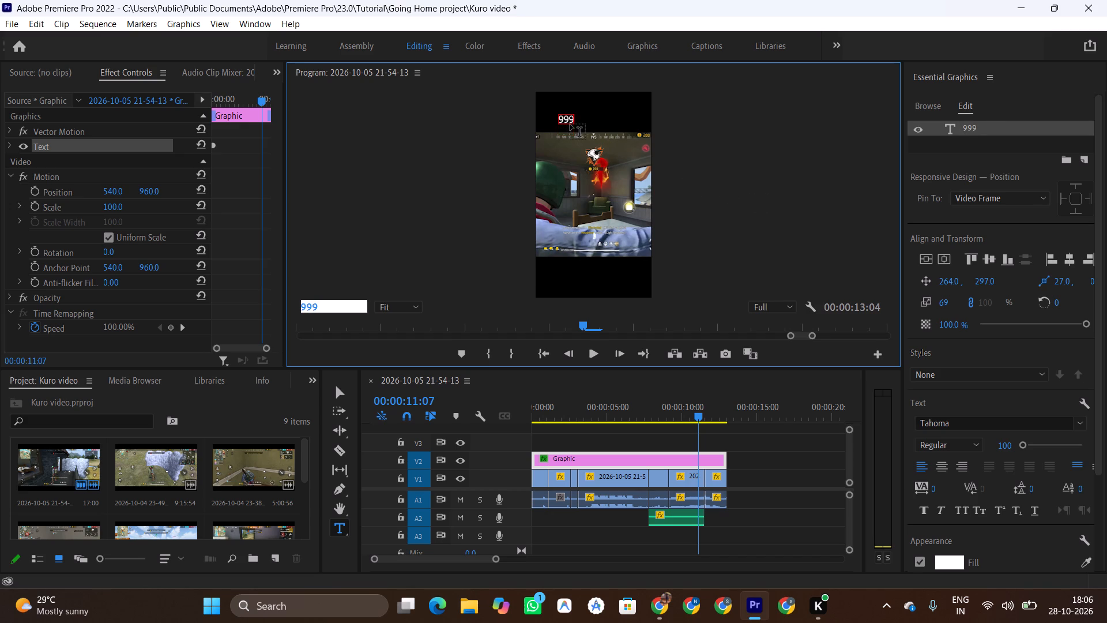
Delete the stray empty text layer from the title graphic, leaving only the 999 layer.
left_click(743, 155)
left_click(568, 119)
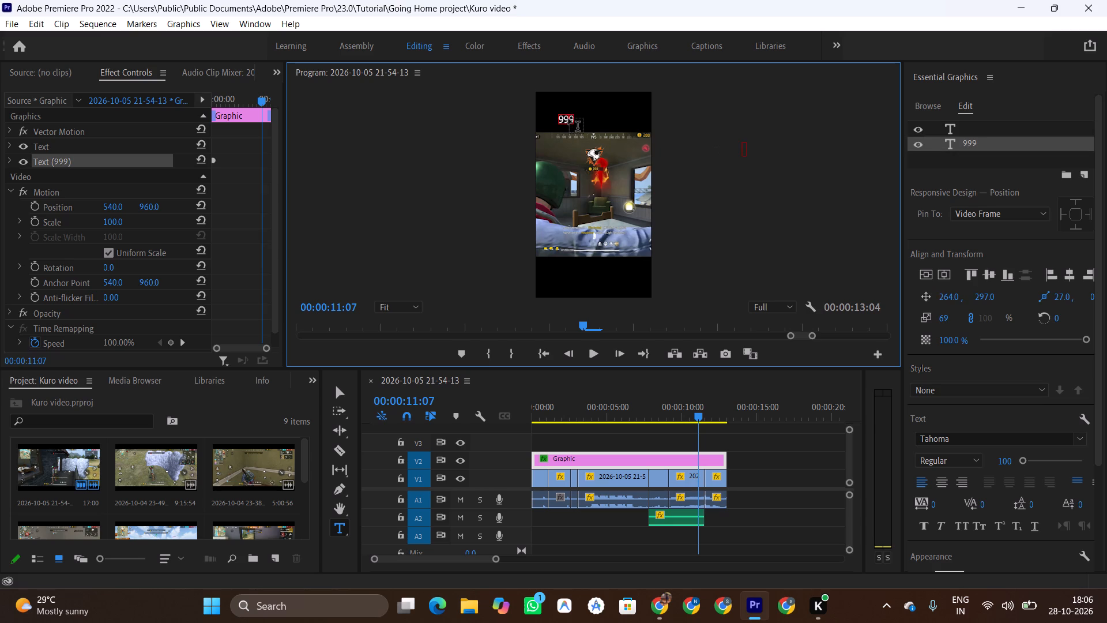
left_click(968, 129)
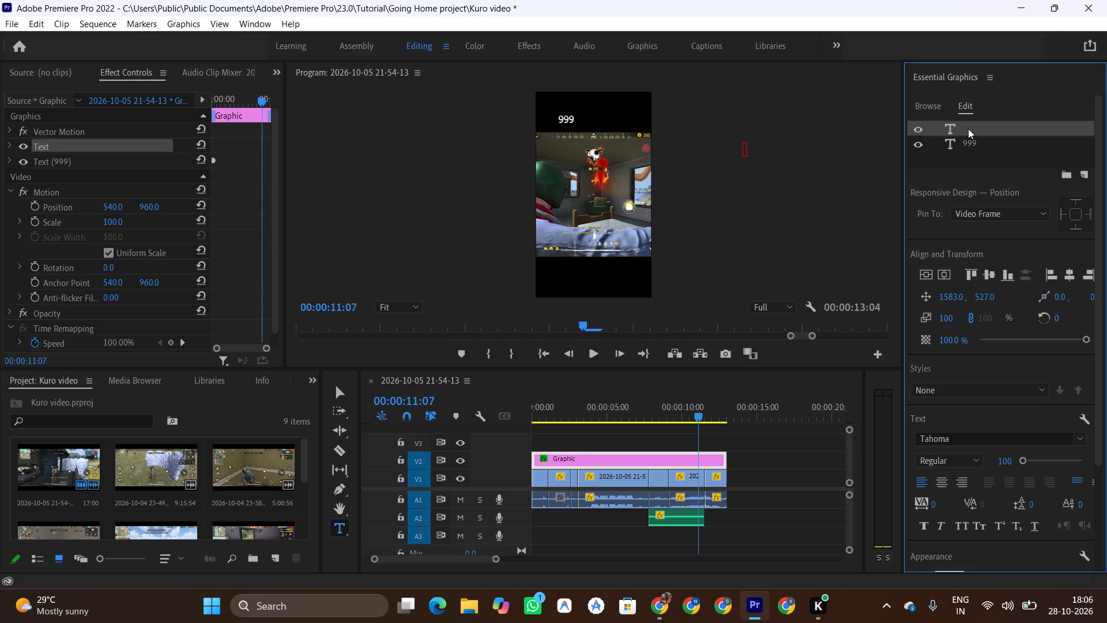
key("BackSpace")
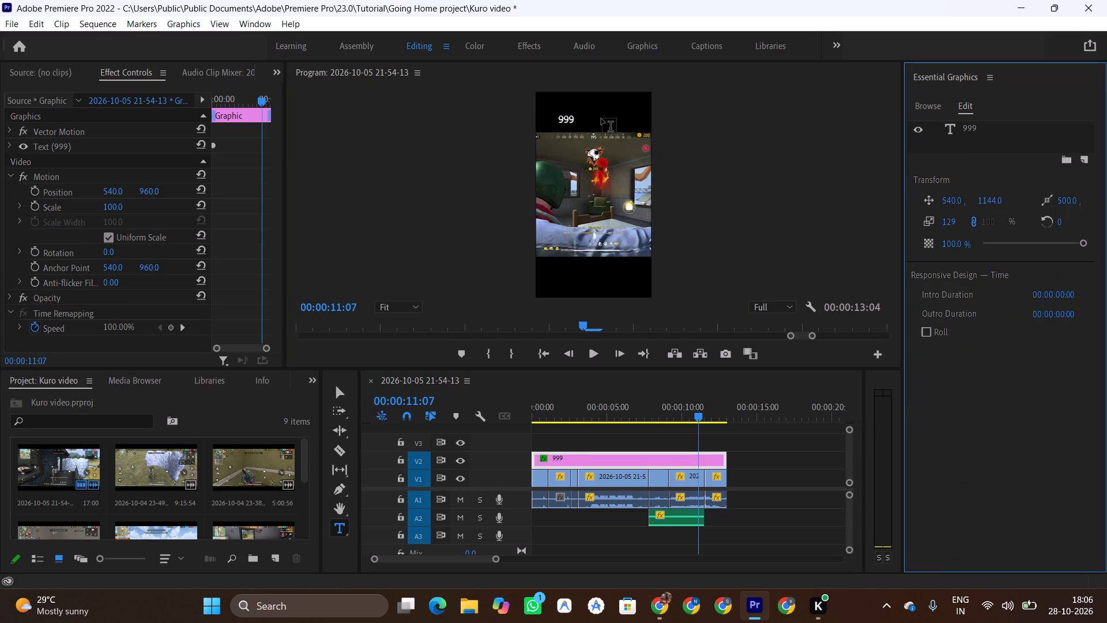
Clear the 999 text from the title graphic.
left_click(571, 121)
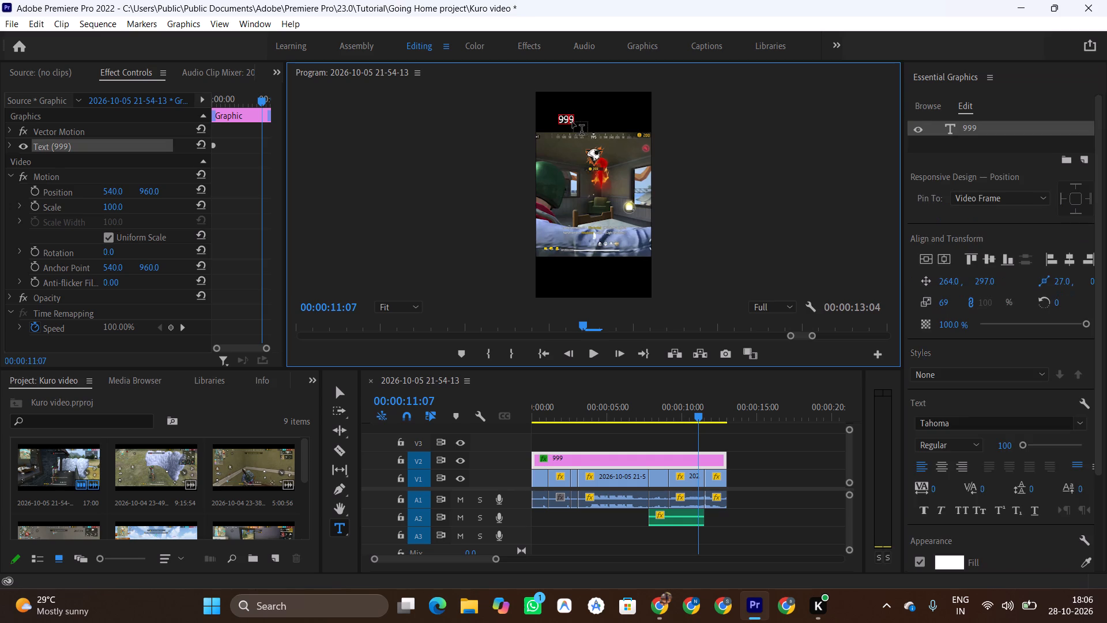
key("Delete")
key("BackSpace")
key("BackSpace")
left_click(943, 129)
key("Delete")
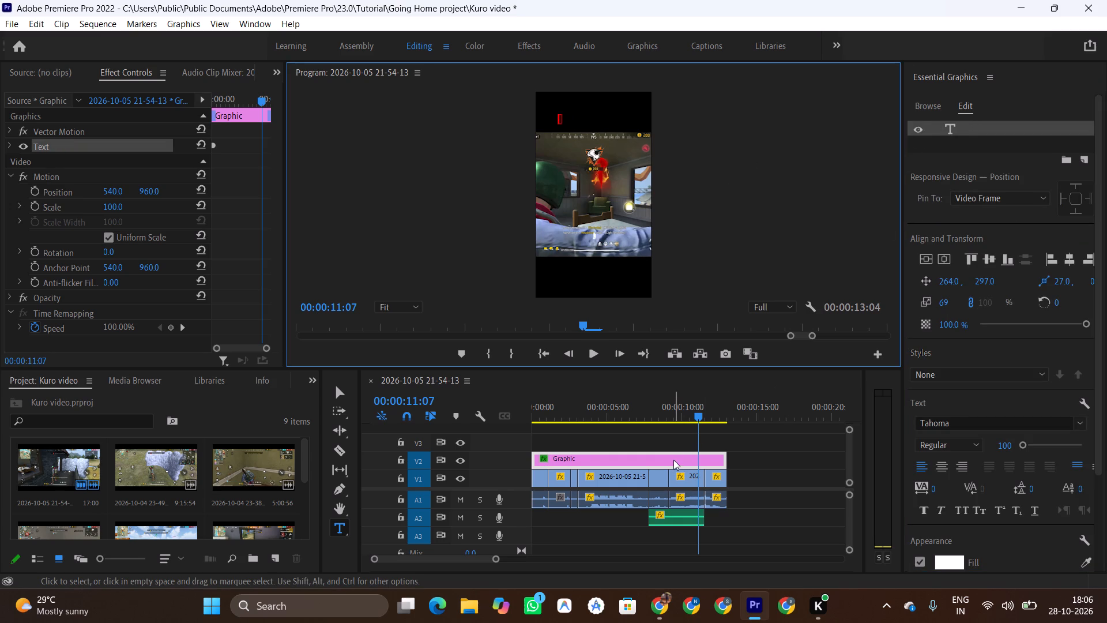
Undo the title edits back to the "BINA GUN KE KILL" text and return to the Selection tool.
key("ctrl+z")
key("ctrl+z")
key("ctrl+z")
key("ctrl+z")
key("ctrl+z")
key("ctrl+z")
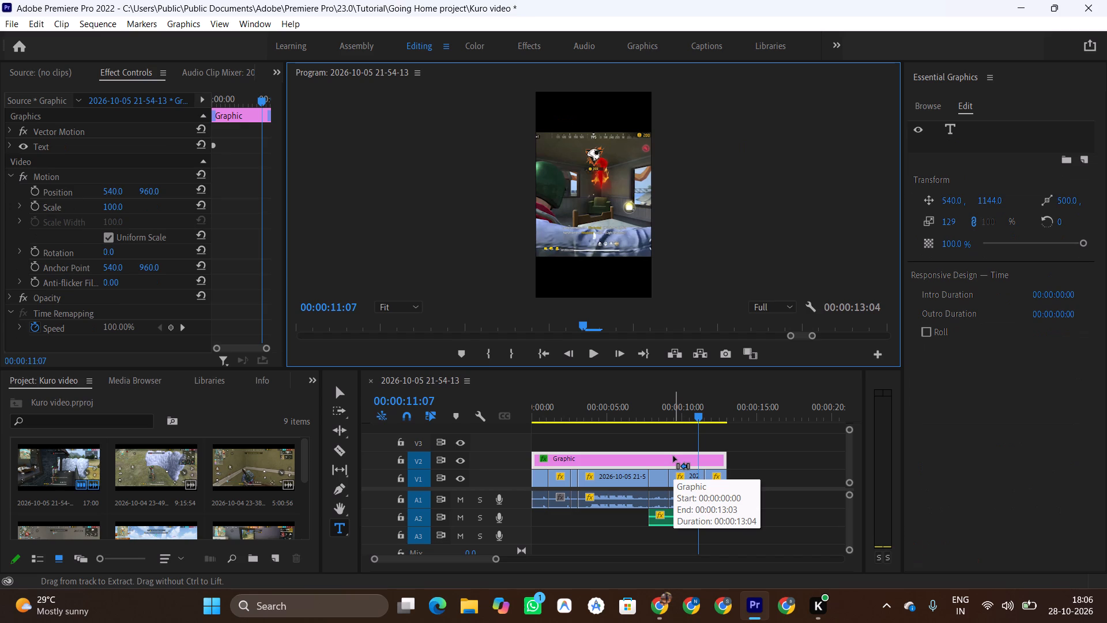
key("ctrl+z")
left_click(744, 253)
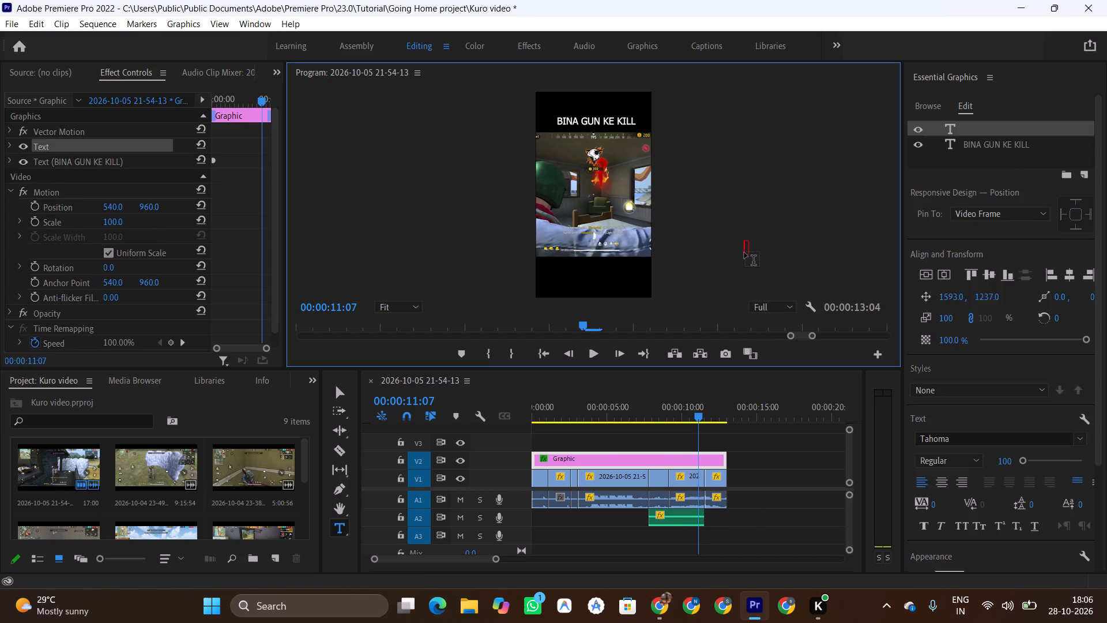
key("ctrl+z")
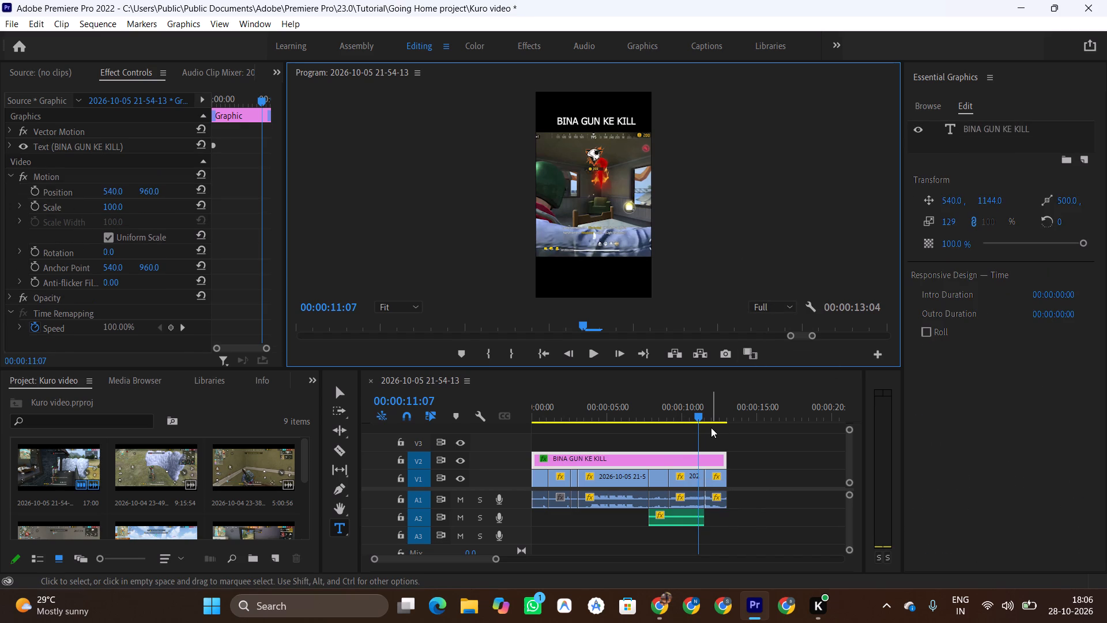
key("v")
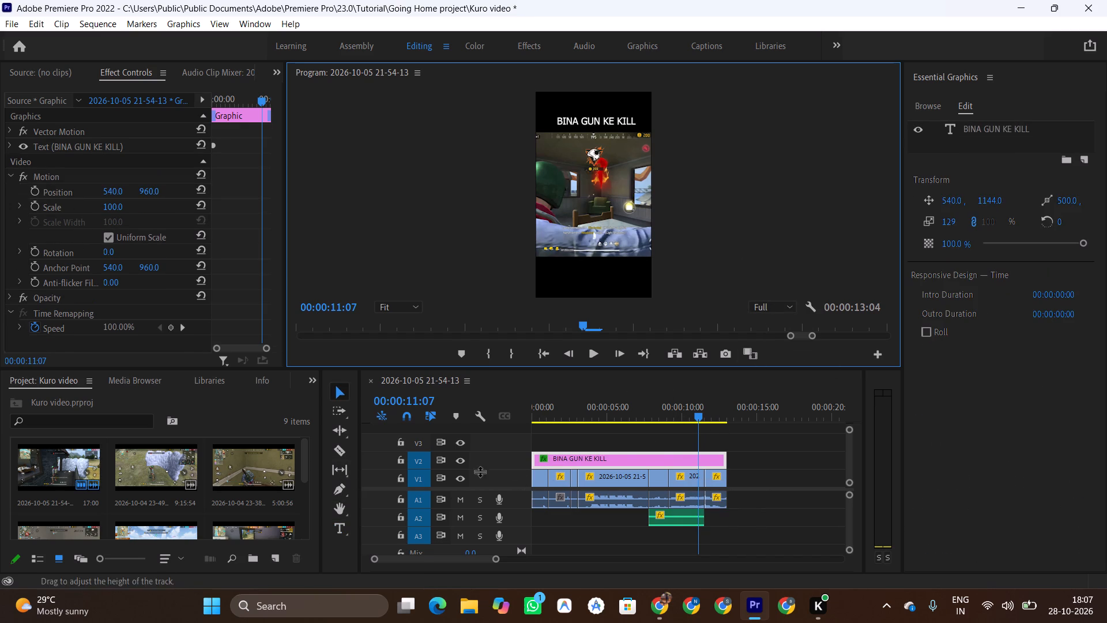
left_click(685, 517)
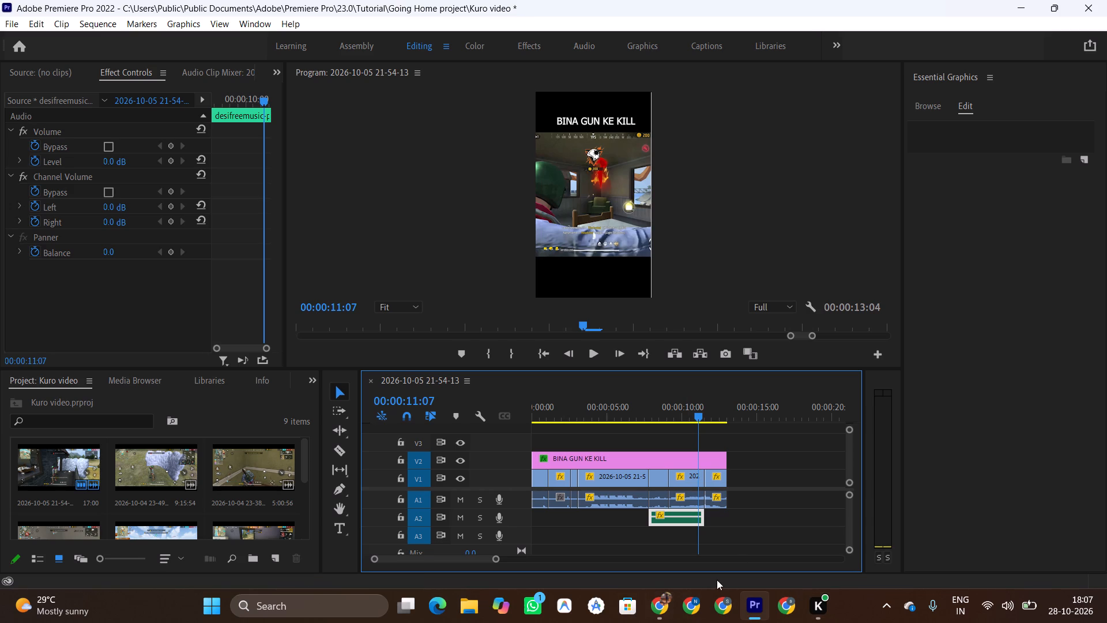
Switch to Pixabay in Chrome, clear the "skull png" query and set the search category to Music.
left_click(672, 603)
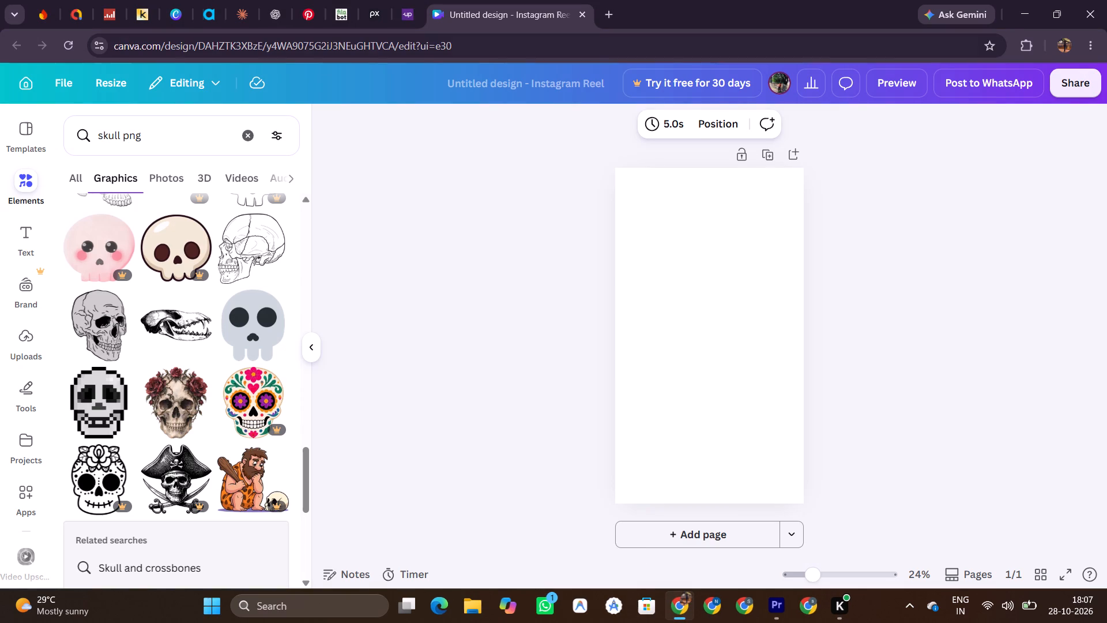
left_click(365, 0)
scroll(330, 181, "up", 8)
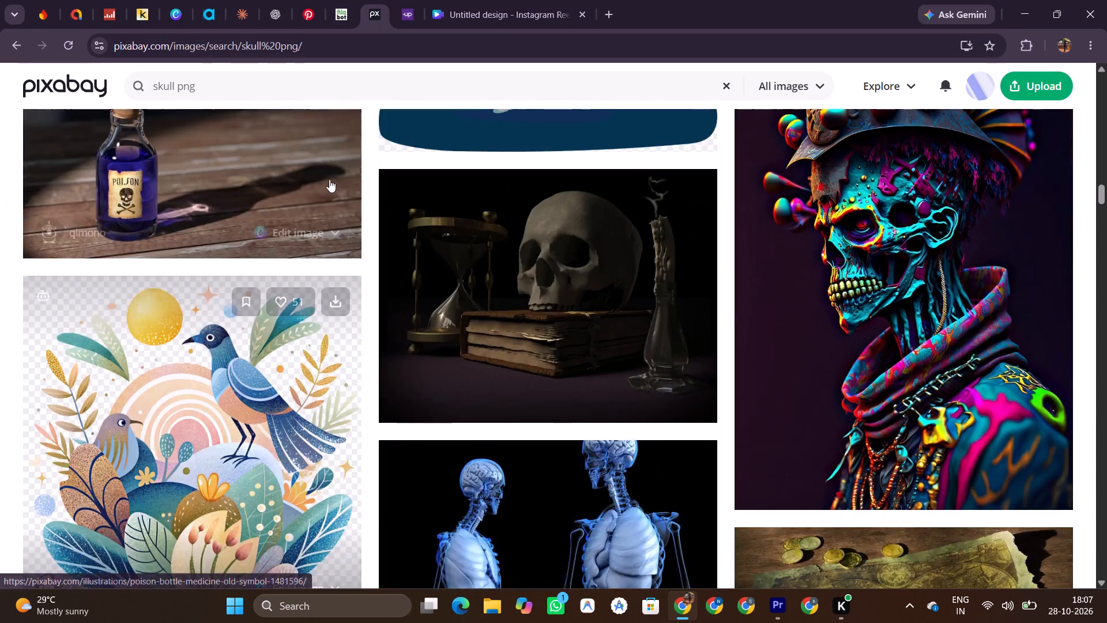
scroll(329, 179, "up", 20)
scroll(329, 179, "up", 1)
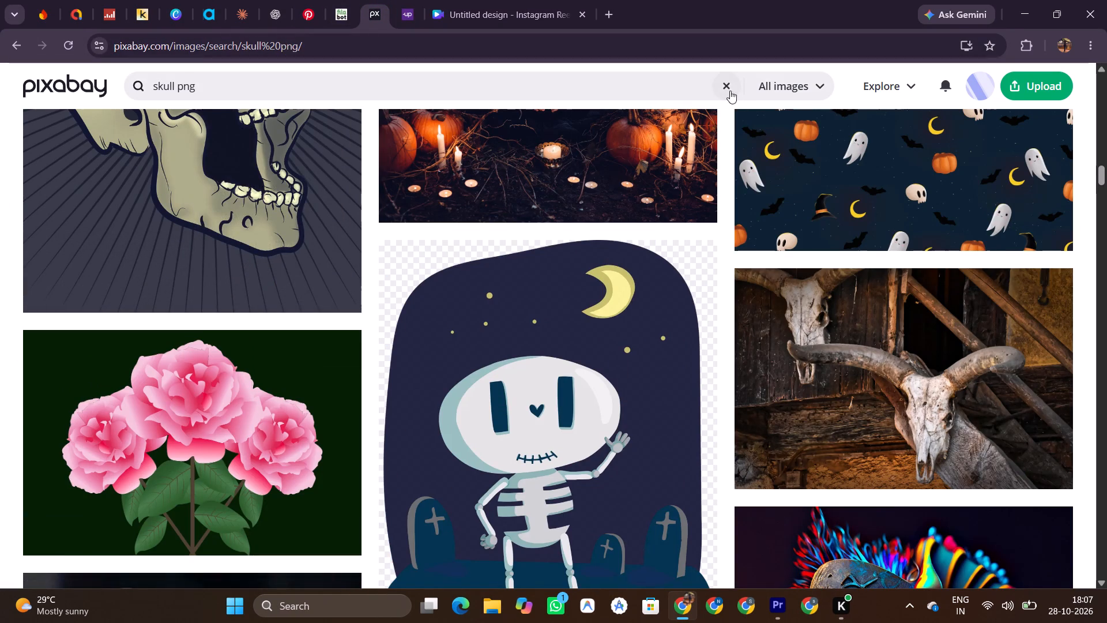
left_click(729, 90)
left_click(804, 91)
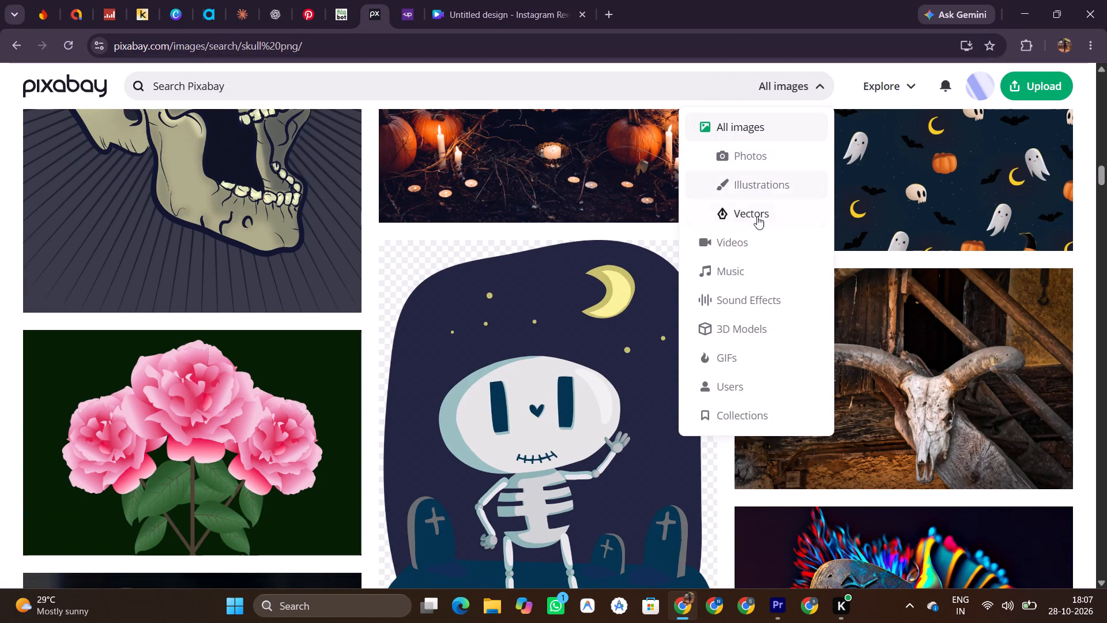
left_click(744, 266)
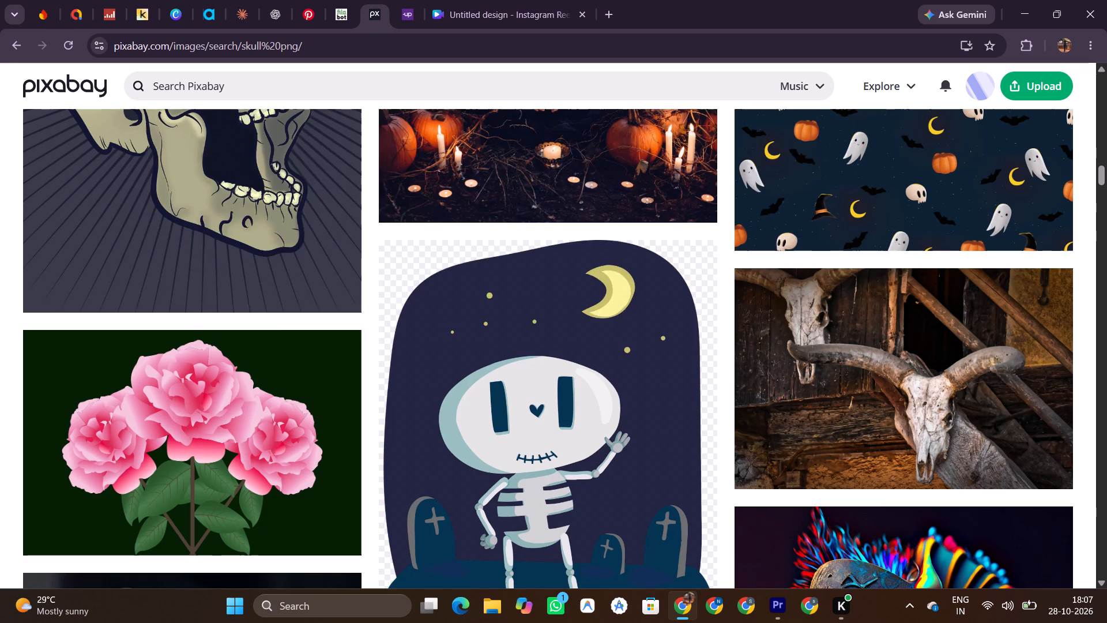
Search Pixabay's music for "odnogo music".
left_click(312, 91)
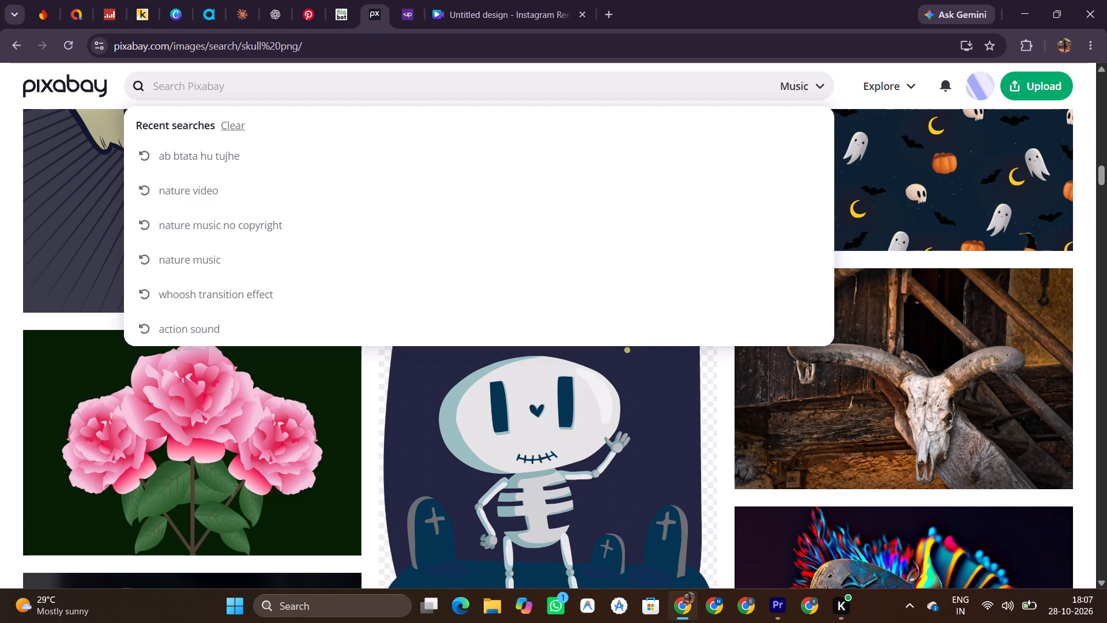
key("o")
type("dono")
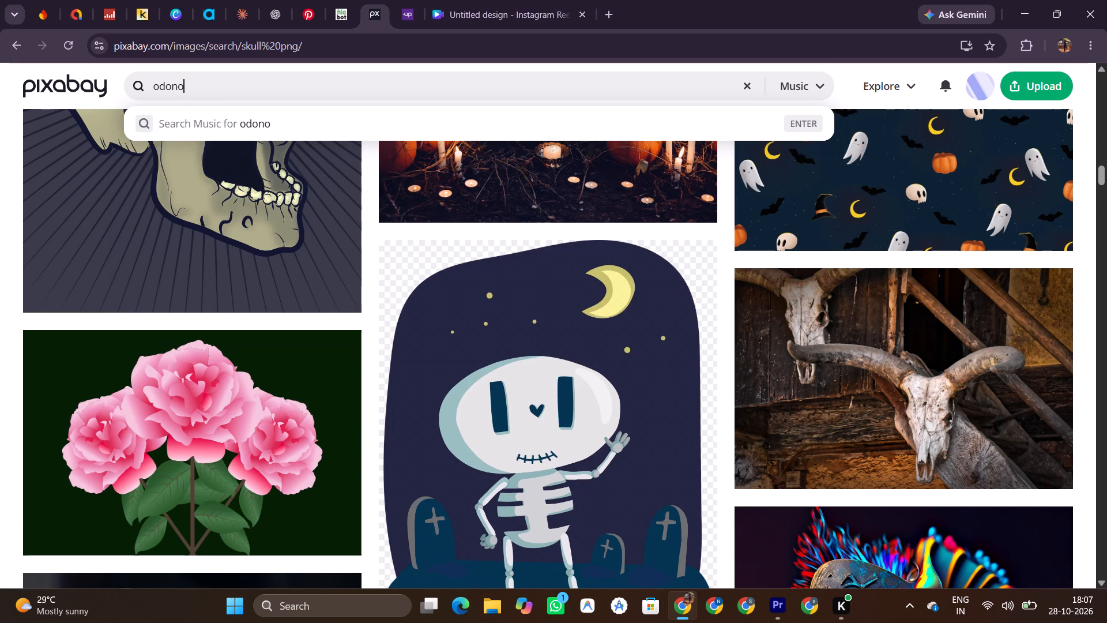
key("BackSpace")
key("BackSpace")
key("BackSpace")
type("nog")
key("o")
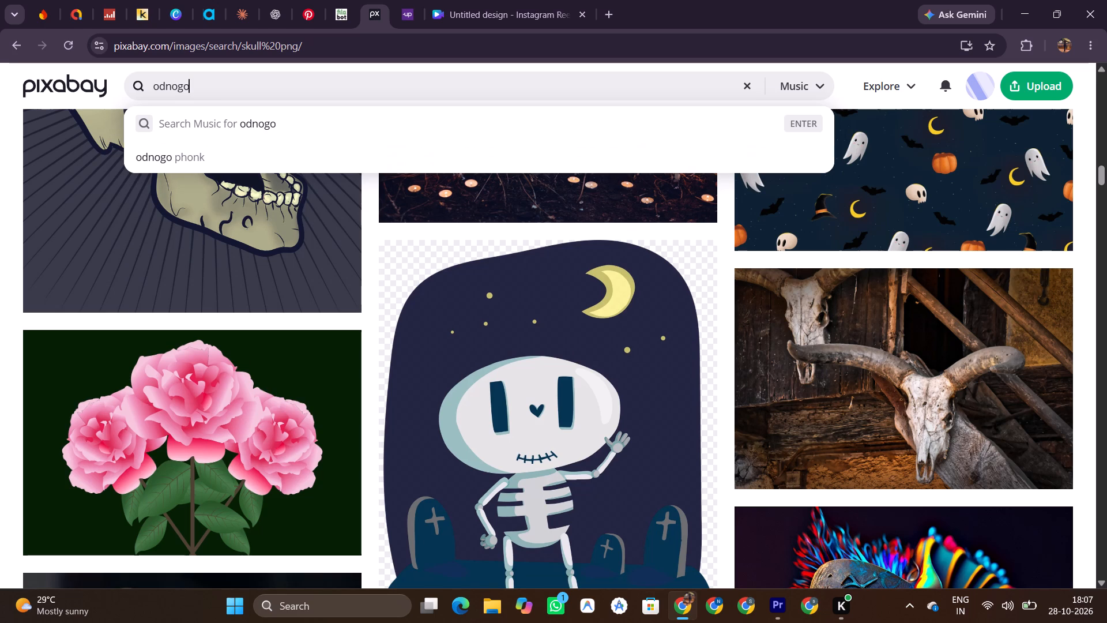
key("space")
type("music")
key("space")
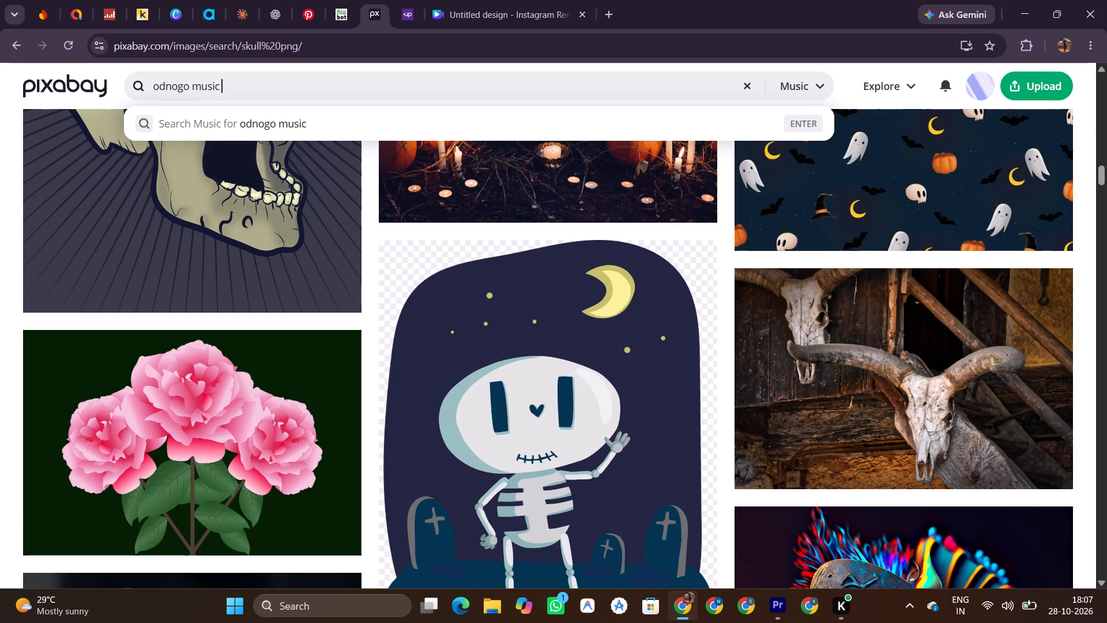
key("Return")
Preview the "Background Music" track by JonasBlakewood in the music results.
scroll(366, 225, "down", 5)
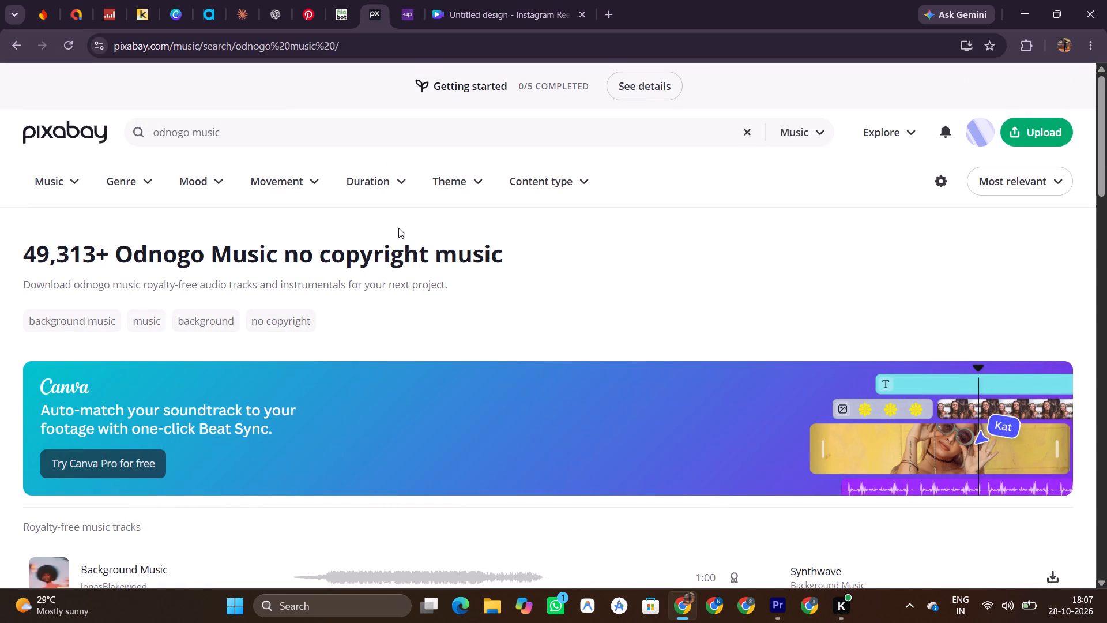
scroll(458, 369, "down", 4)
left_click(315, 304)
left_click(319, 280)
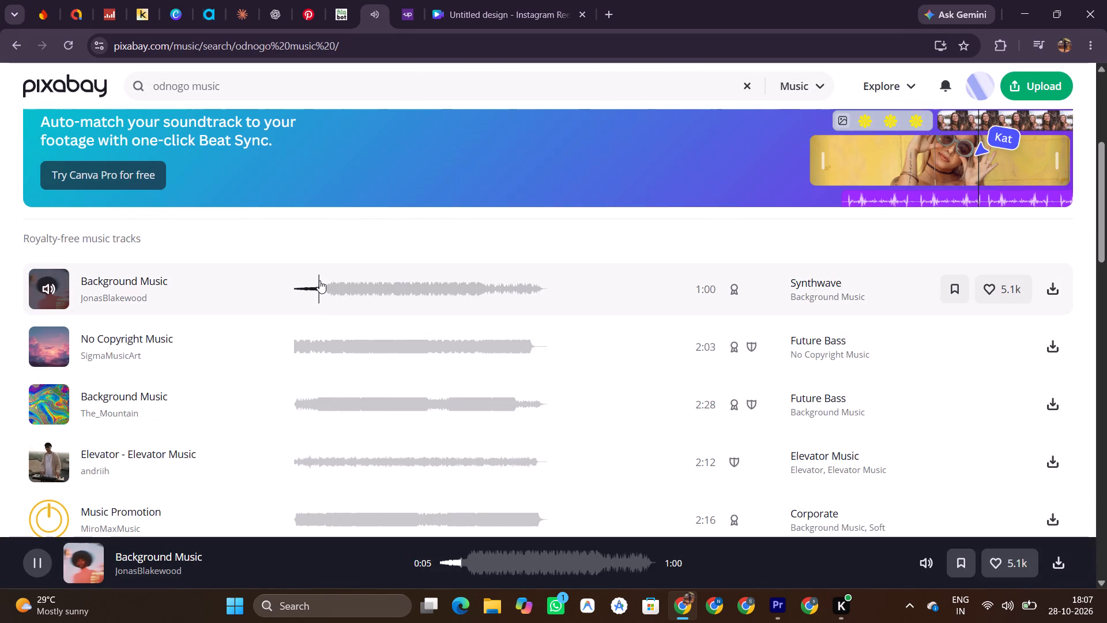
Preview the result tracks in order from SigmaMusicArt's "No Copyright Music" through "Lounge Jazz Elevator Music".
left_click(314, 345)
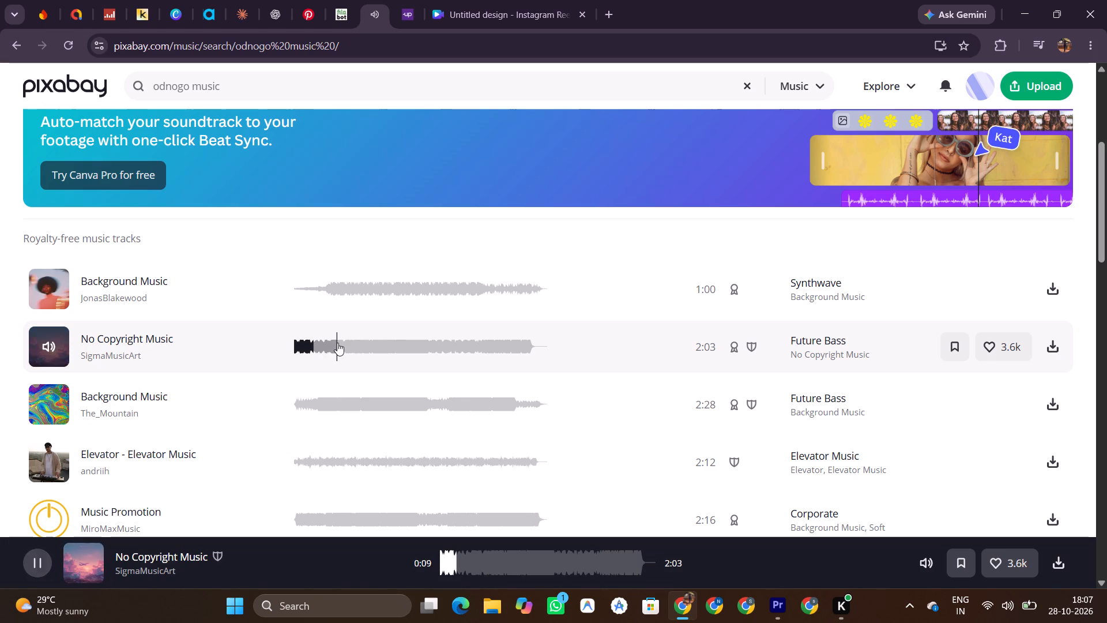
scroll(337, 343, "down", 1)
left_click(310, 330)
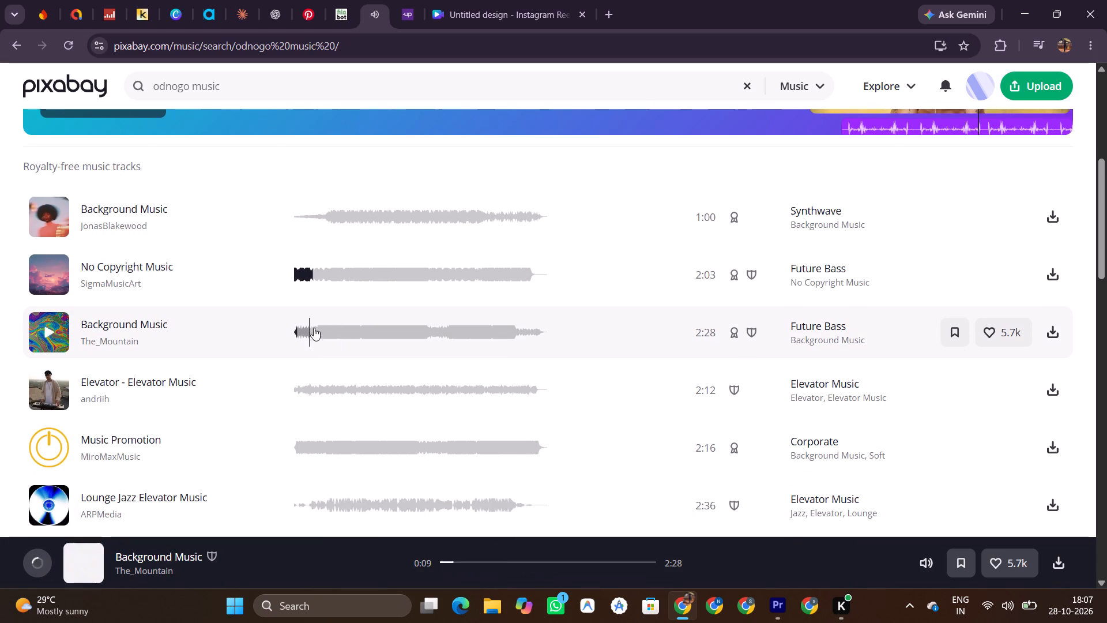
scroll(336, 316, "down", 1)
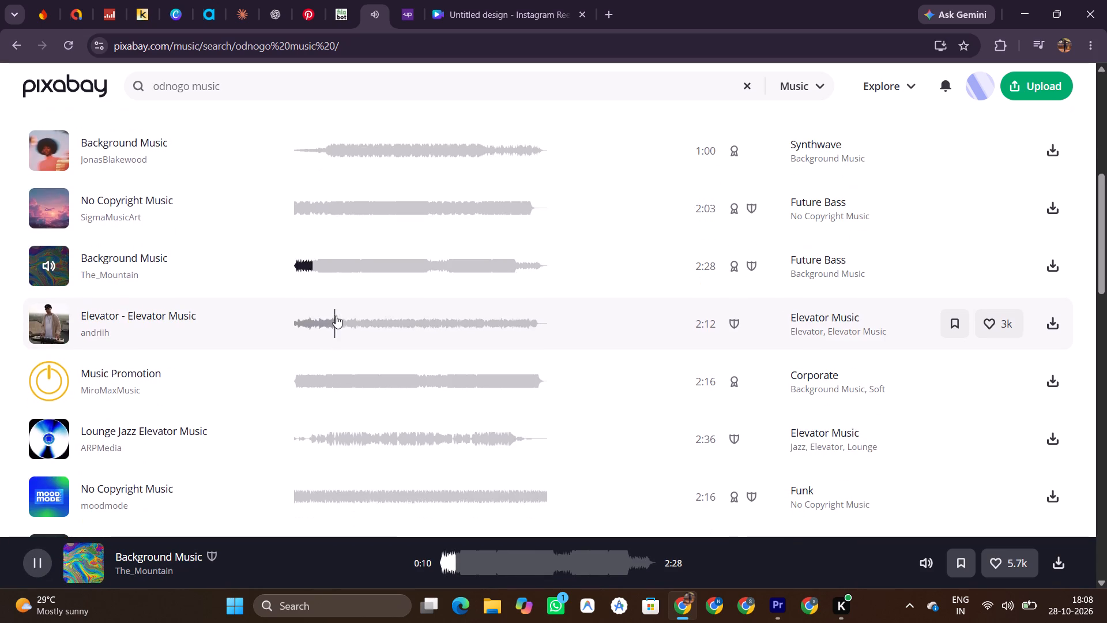
left_click(308, 311)
scroll(325, 322, "down", 1)
left_click(303, 303)
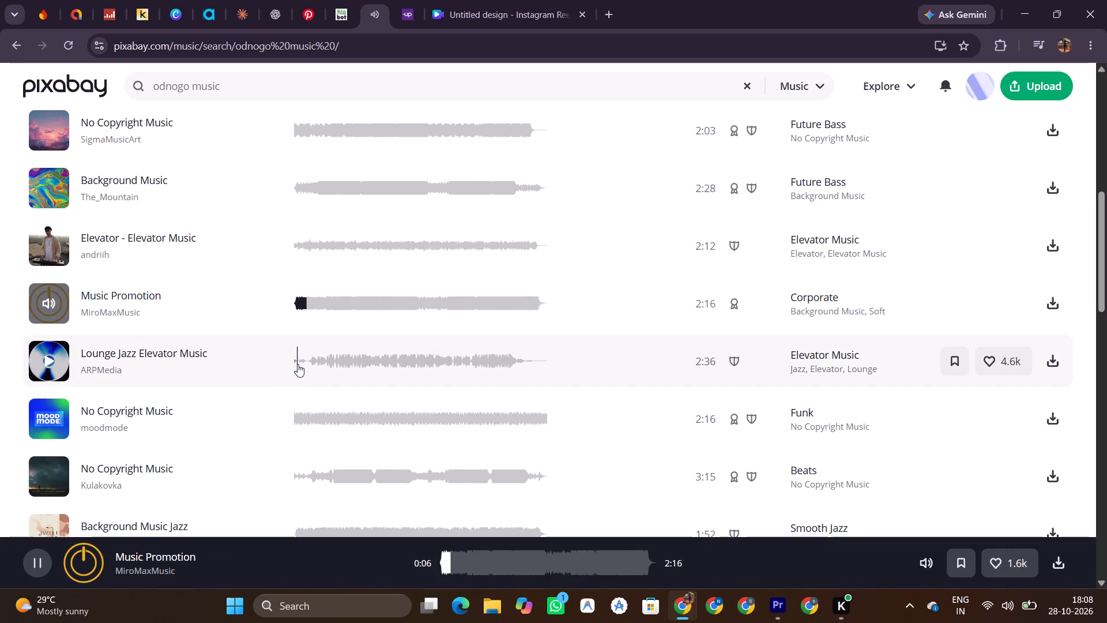
left_click(298, 364)
scroll(342, 363, "down", 3)
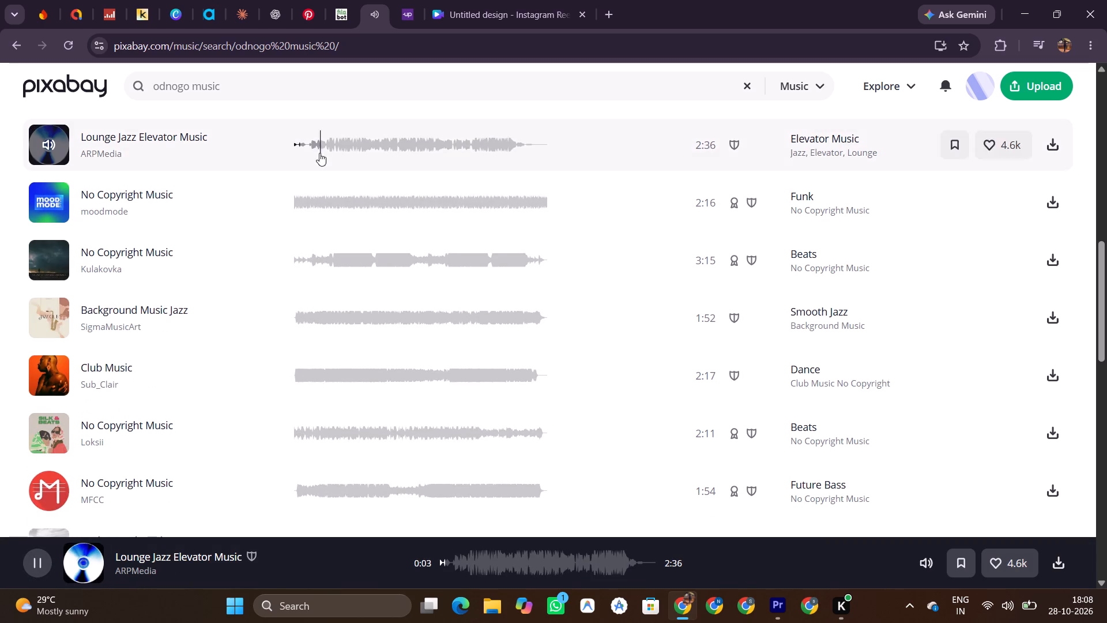
Preview the "No Copyright Music" tracks by moodmode, Kulakovka and Loksii, replay Kulakovka's, and preview "Background Music" by ikoliks_aj.
left_click(320, 190)
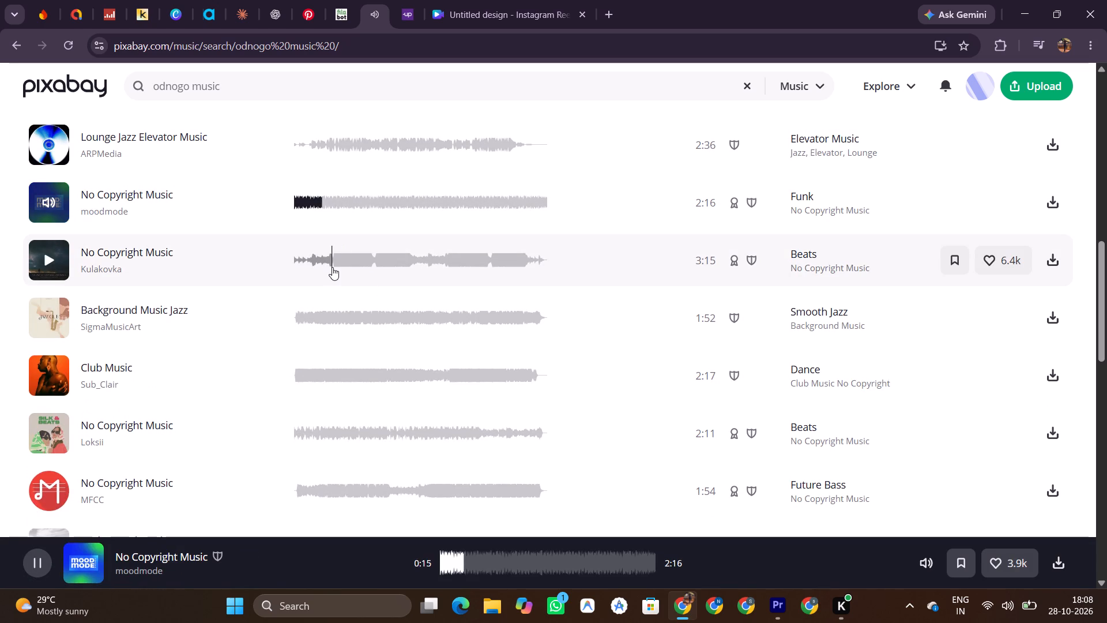
left_click(332, 267)
left_click(321, 433)
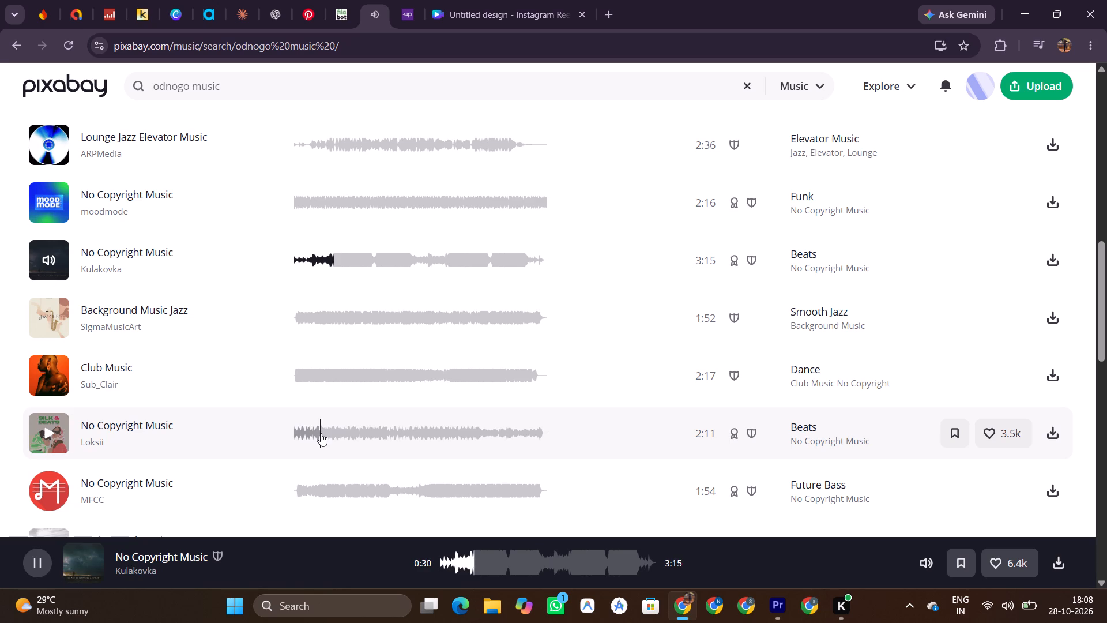
left_click(332, 263)
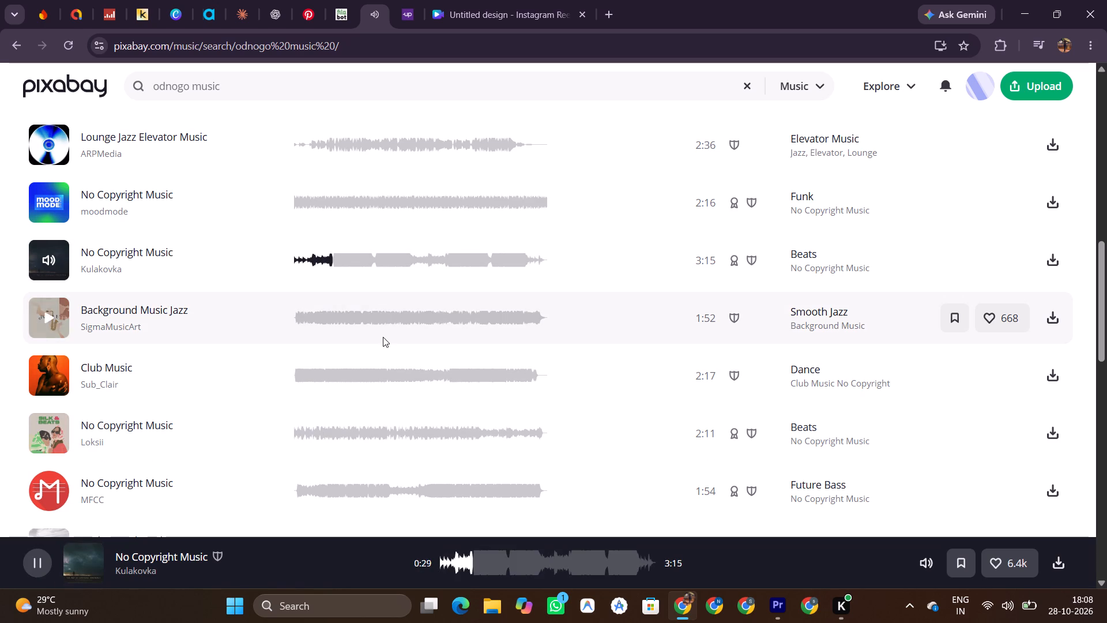
scroll(382, 335, "down", 1)
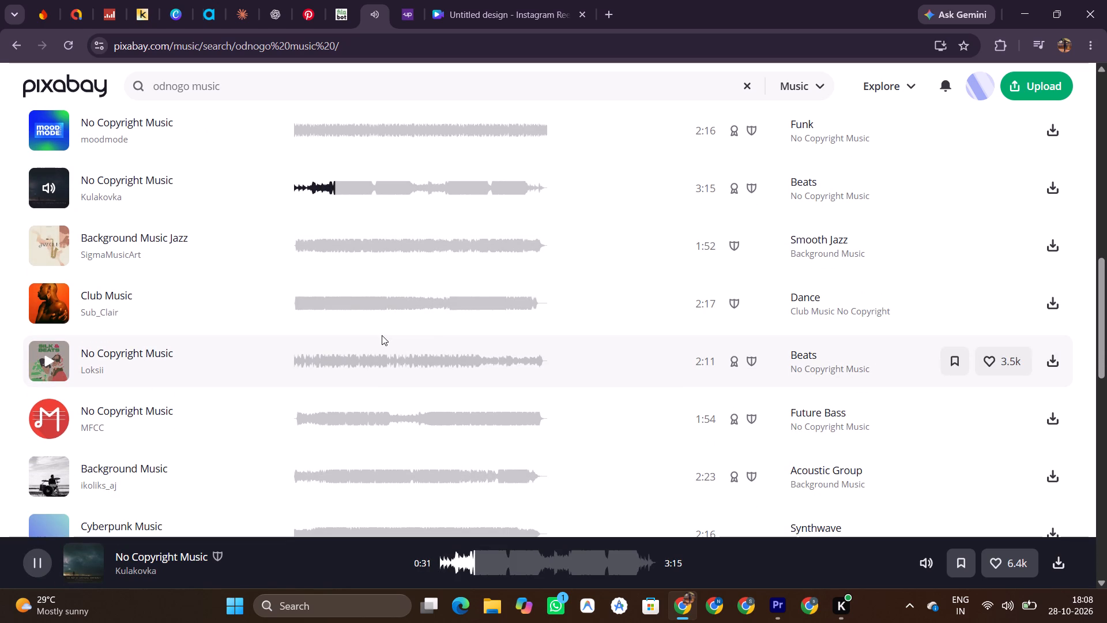
scroll(382, 335, "down", 2)
left_click(314, 324)
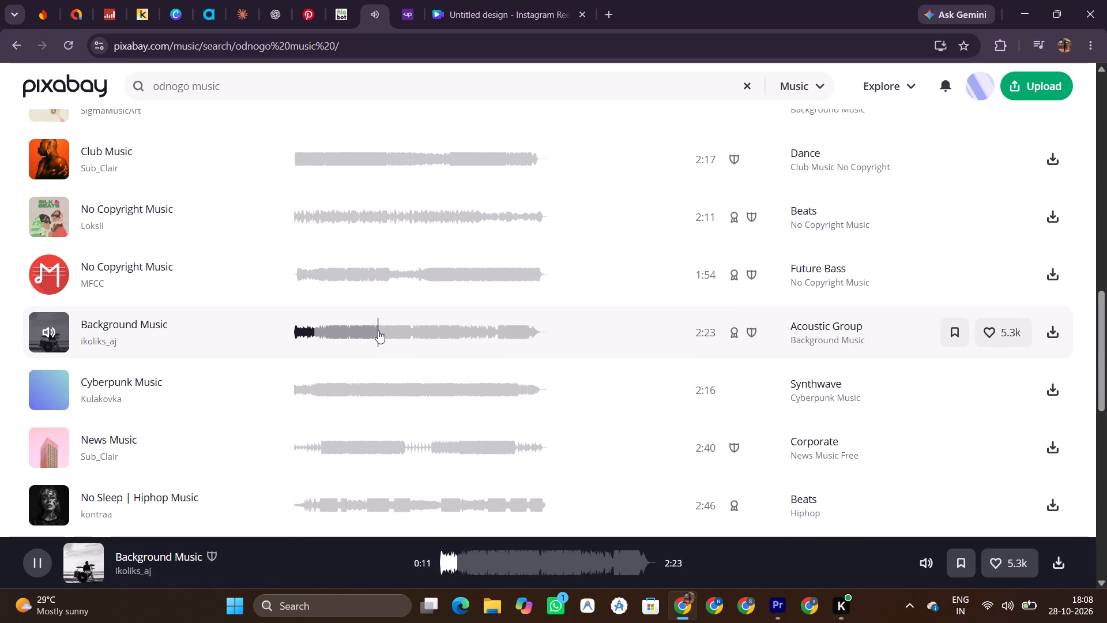
scroll(378, 331, "down", 2)
scroll(378, 331, "up", 7)
scroll(378, 331, "down", 1)
Shorten the music search term to "odnogo" and run the search.
scroll(378, 331, "up", 13)
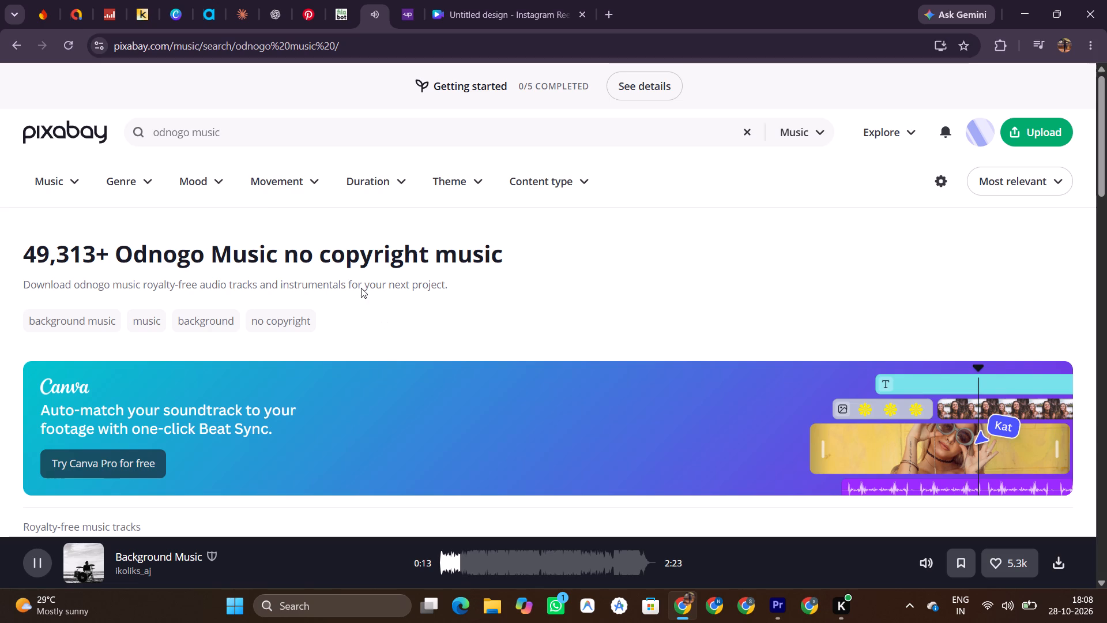
left_click(238, 130)
key("BackSpace")
key("BackSpace")
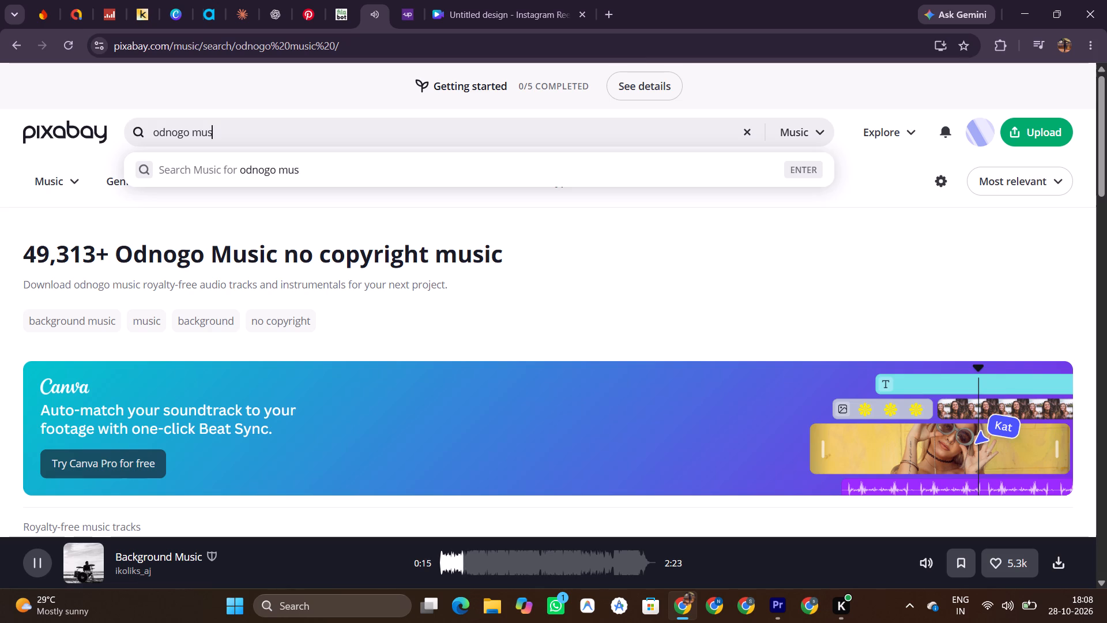
key("BackSpace")
key("BackSpace")
key("BackSpace")
key("BackSpace")
key("Return")
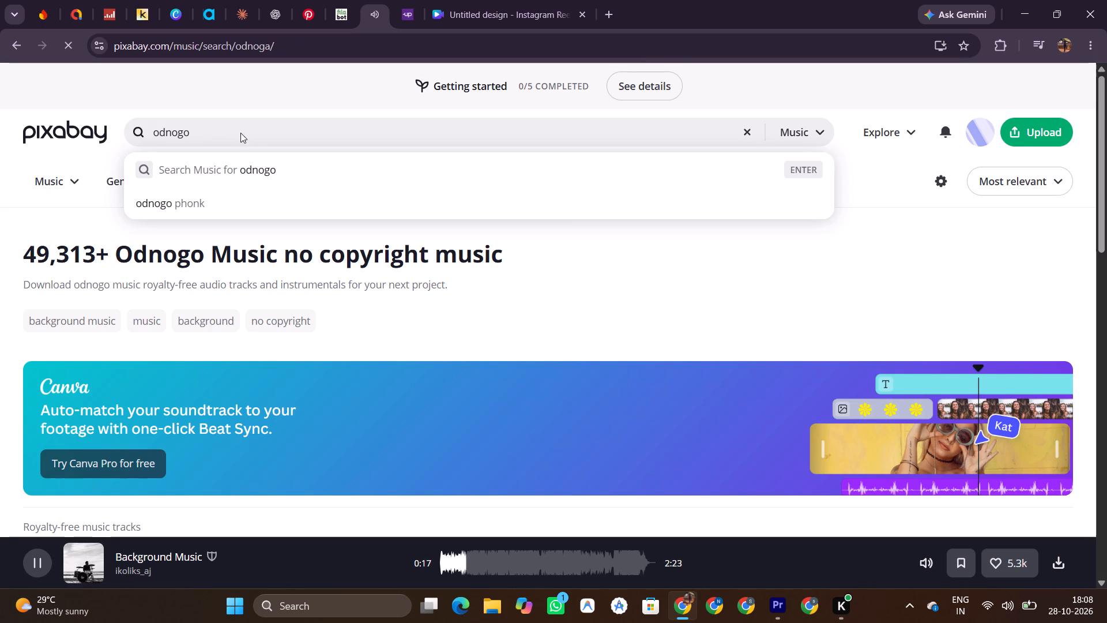
scroll(360, 397, "down", 2)
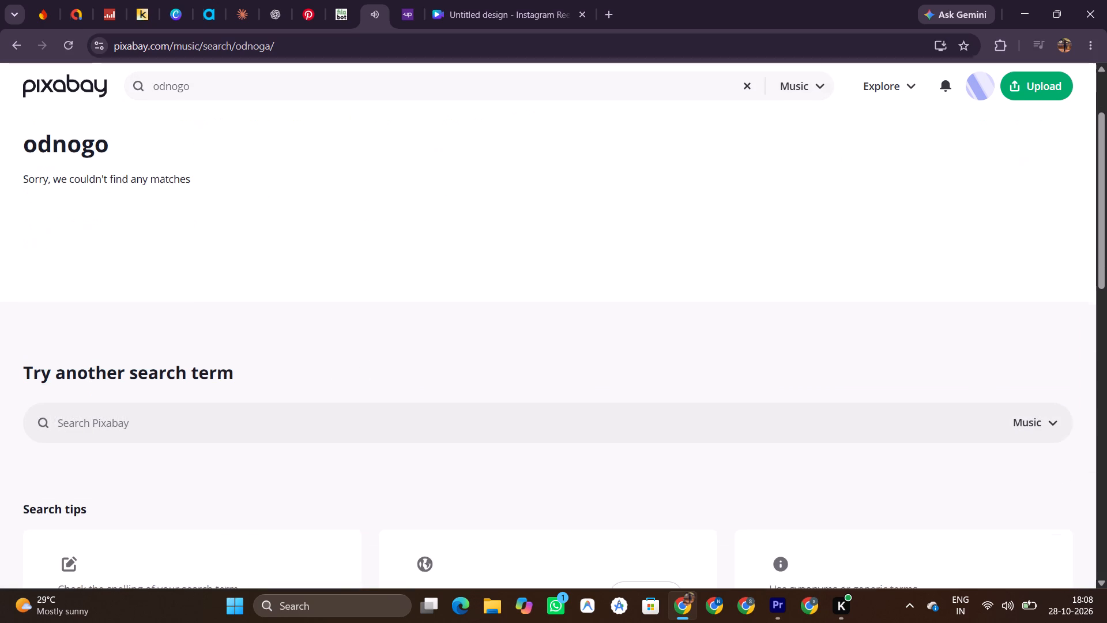
Replace the search term with "rap music" and search the music library.
scroll(338, 334, "up", 9)
left_click(215, 127)
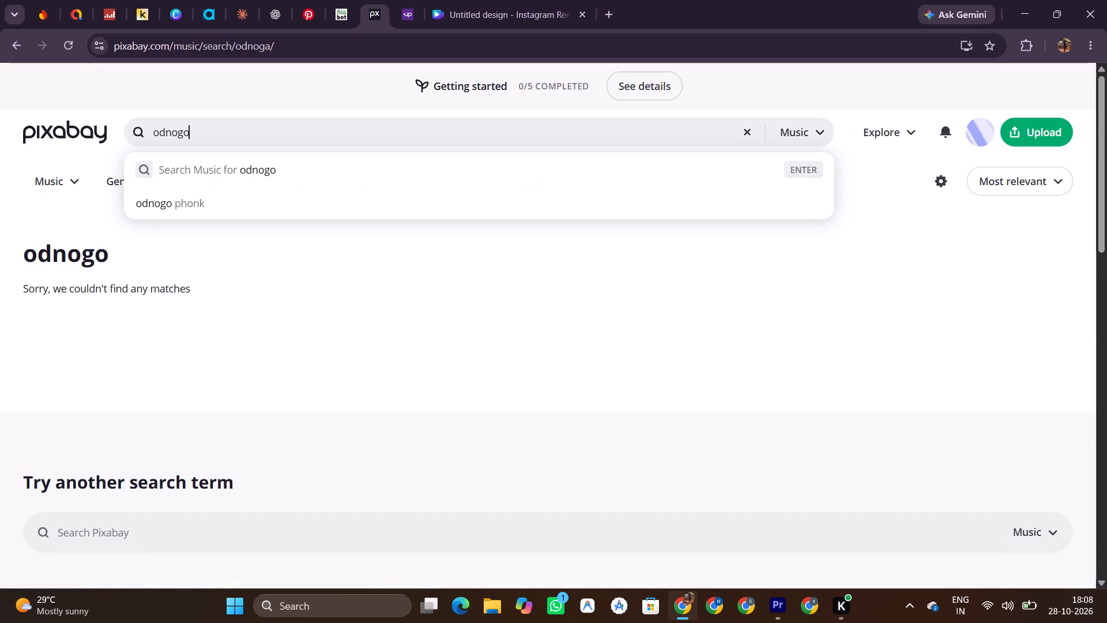
key("space")
key("BackSpace")
key("BackSpace")
key("BackSpace")
key("BackSpace")
key("BackSpace")
key("BackSpace")
key("BackSpace")
key("BackSpace")
key("BackSpace")
key("BackSpace")
key("BackSpace")
key("BackSpace")
key("BackSpace")
key("BackSpace")
key("BackSpace")
key("BackSpace")
key("BackSpace")
key("BackSpace")
key("BackSpace")
type("rap music")
key("space")
key("Return")
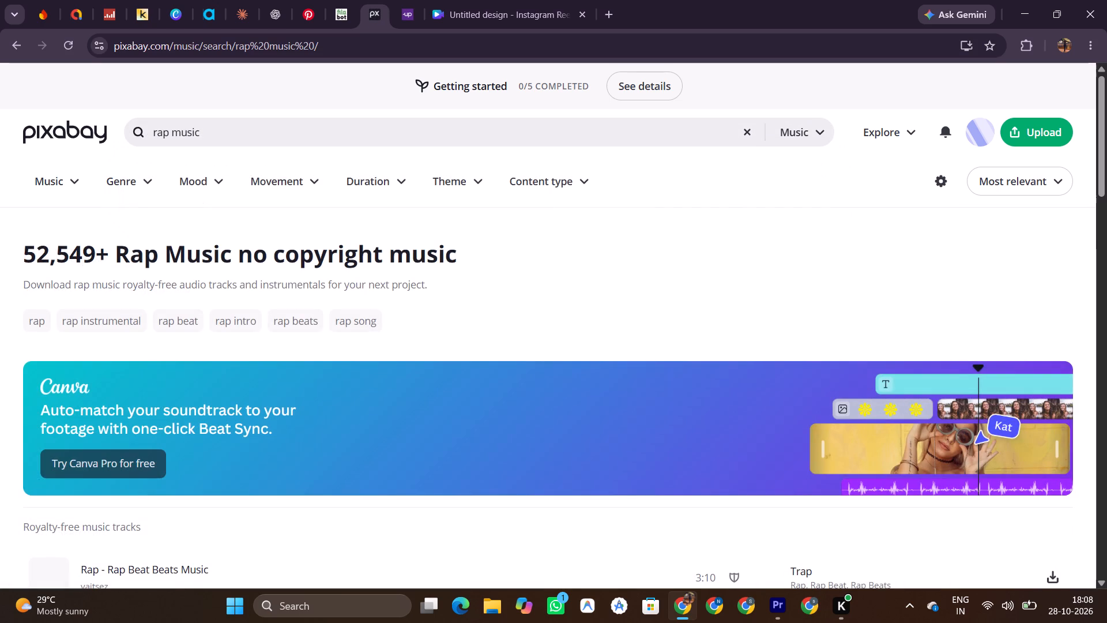
Preview the first four rap results, from "Rap - Rap Beat Beats Music" through "Rap - Rap Beat" by vaitsez.
scroll(585, 282, "down", 4)
scroll(179, 363, "down", 4)
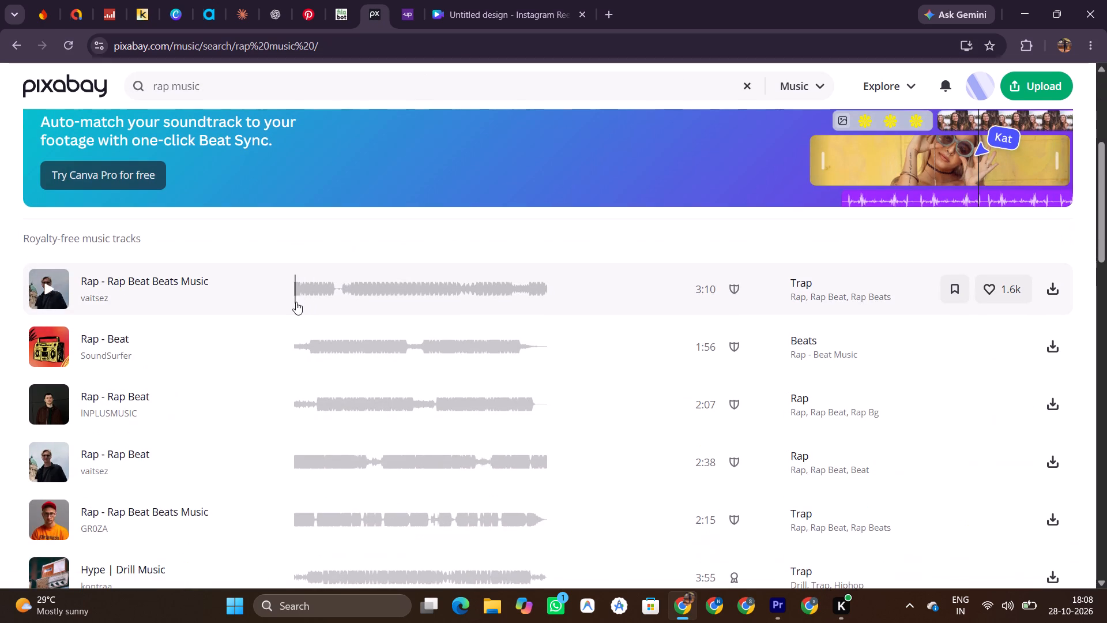
left_click(299, 302)
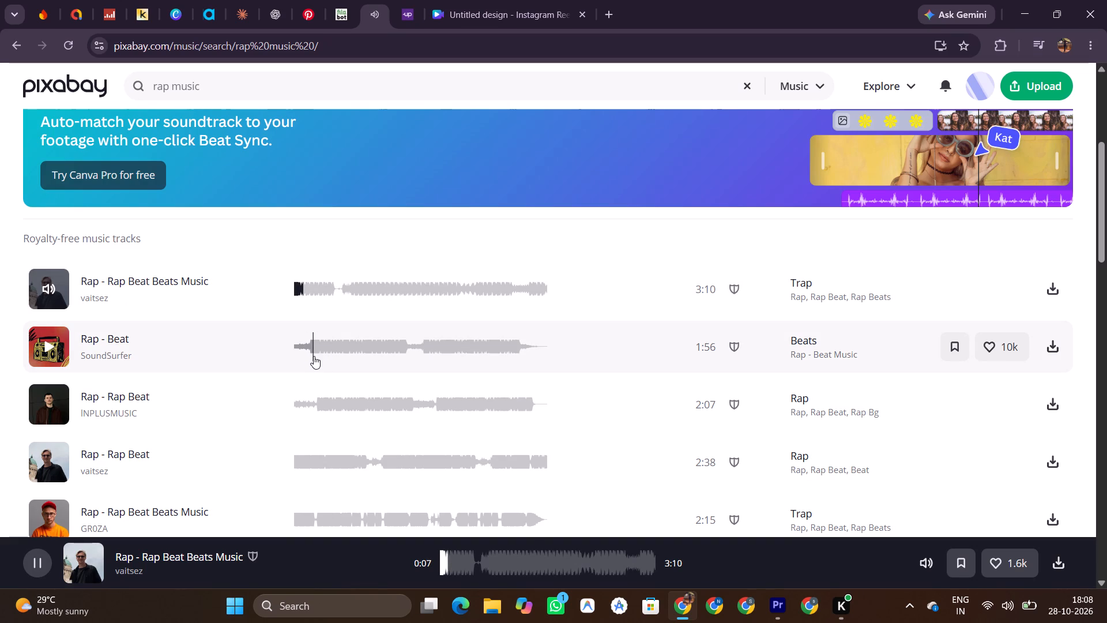
left_click(312, 356)
scroll(346, 368, "down", 1)
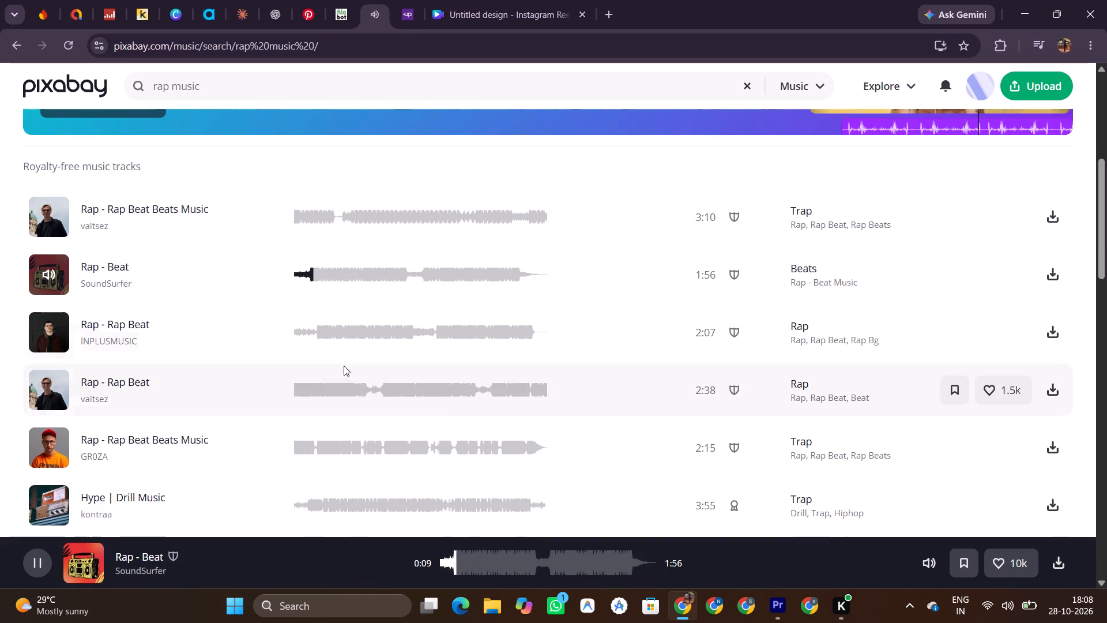
left_click(321, 343)
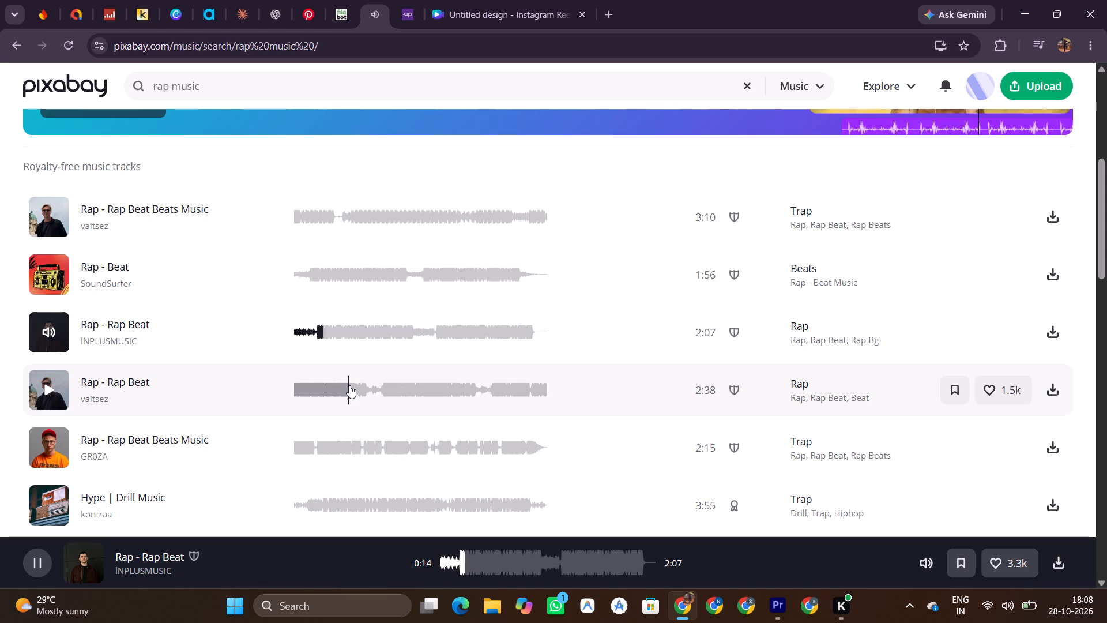
left_click(349, 385)
Preview further rap results, including GR0ZA's beat, "Hype | Drill Music", "Rap", "Rap Street Cypher Bounce" and "Rap - Rap Beat Beats Music_66Sec".
scroll(352, 407, "down", 3)
left_click(312, 228)
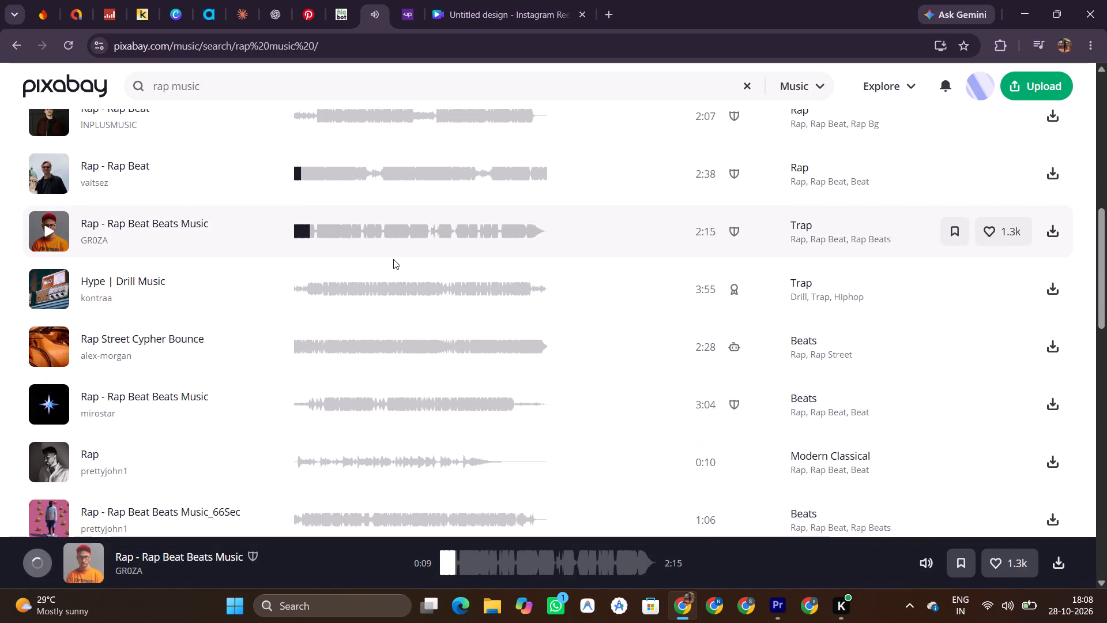
left_click(322, 290)
left_click(299, 460)
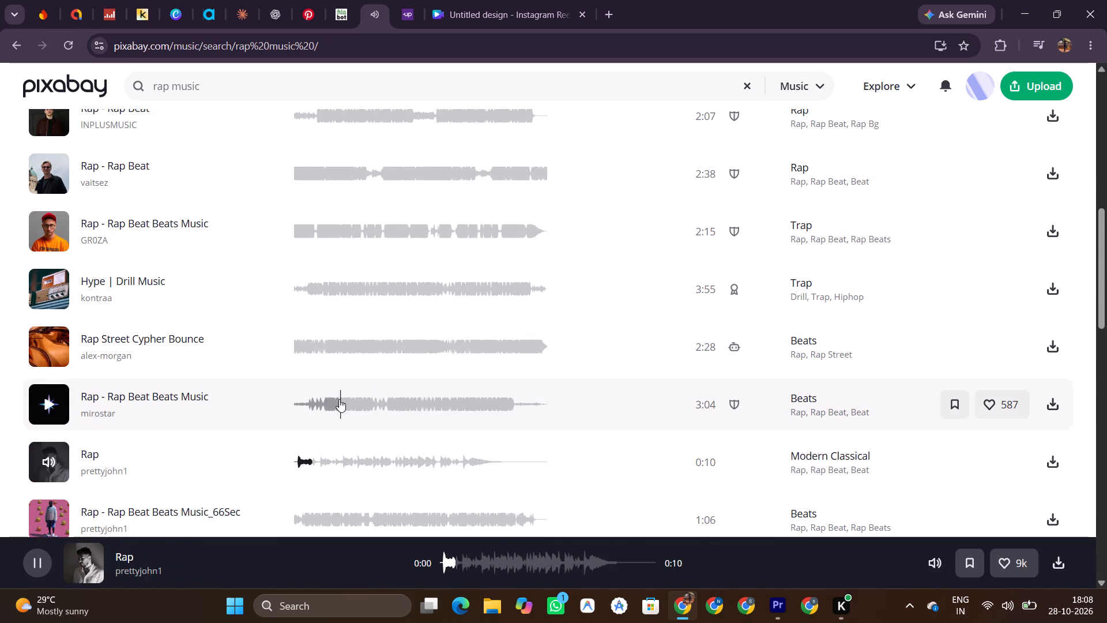
scroll(339, 399, "down", 1)
left_click(319, 272)
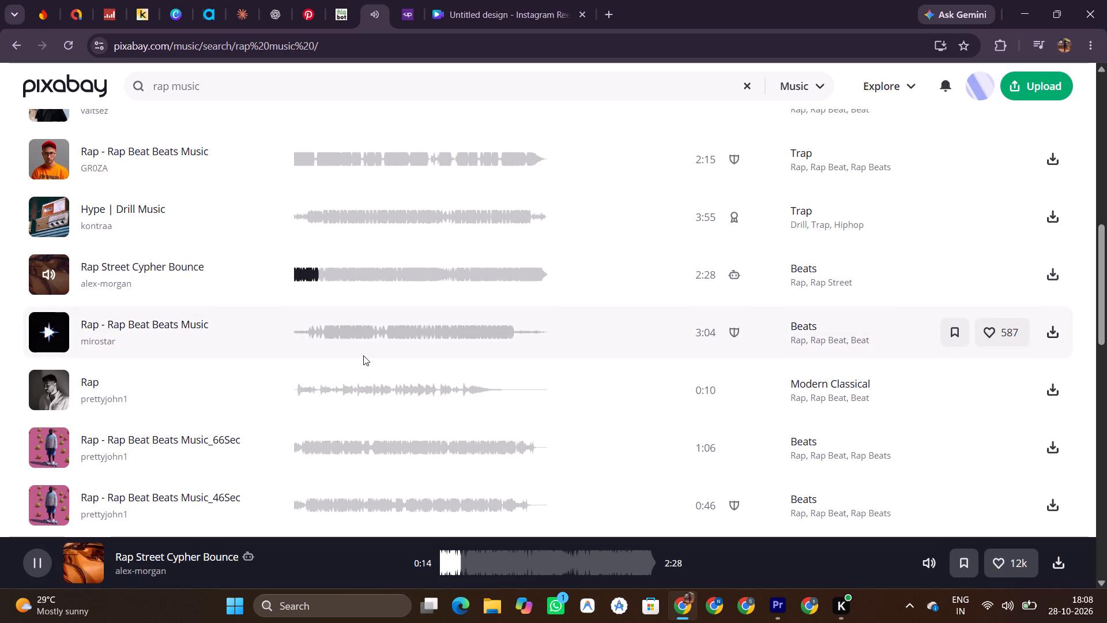
scroll(363, 355, "down", 1)
left_click(326, 376)
scroll(376, 369, "down", 2)
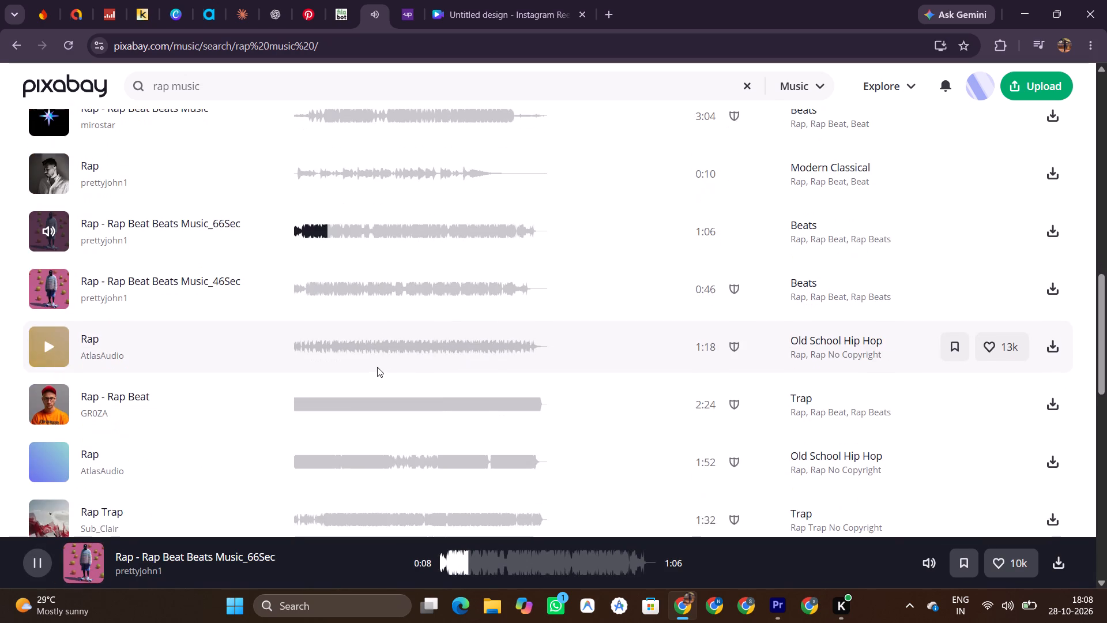
Filter the rap music results to a duration of 0-30 seconds.
scroll(377, 367, "up", 13)
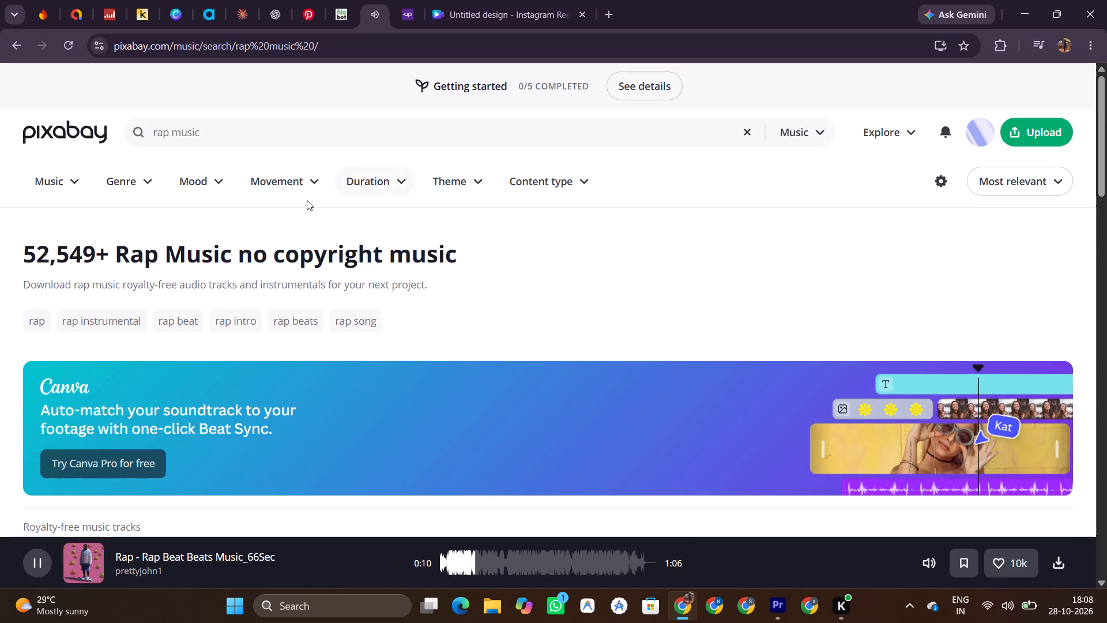
left_click(391, 172)
left_click(402, 249)
Preview the short tracks "Rap" by prettyjohn1 and "Rap Beat Beats Music" by MaksymMalko.
scroll(410, 234, "down", 3)
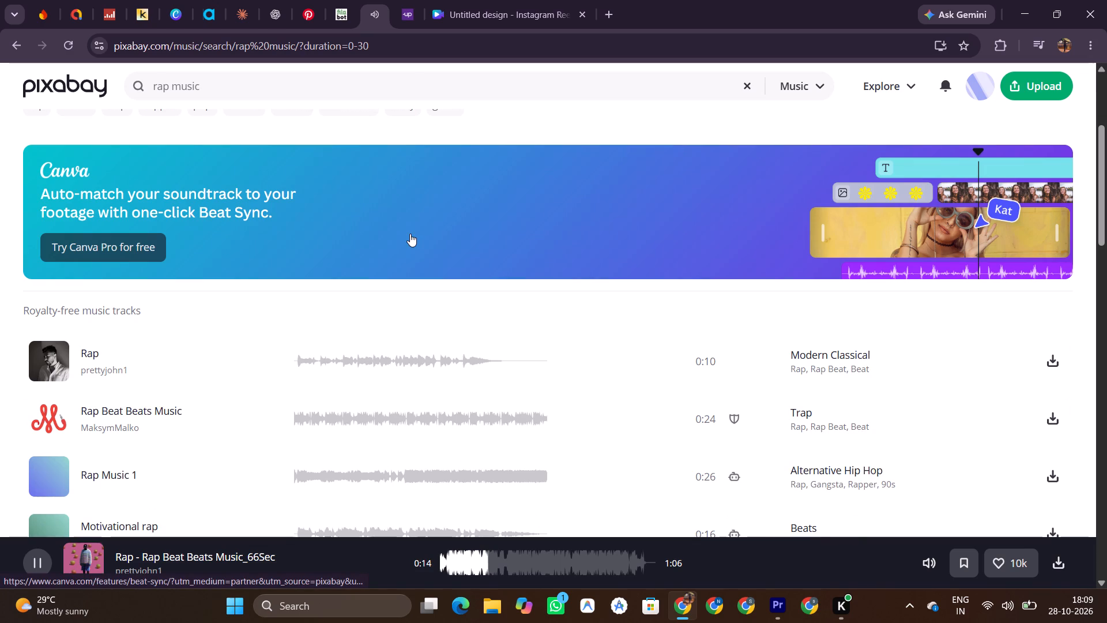
left_click(336, 360)
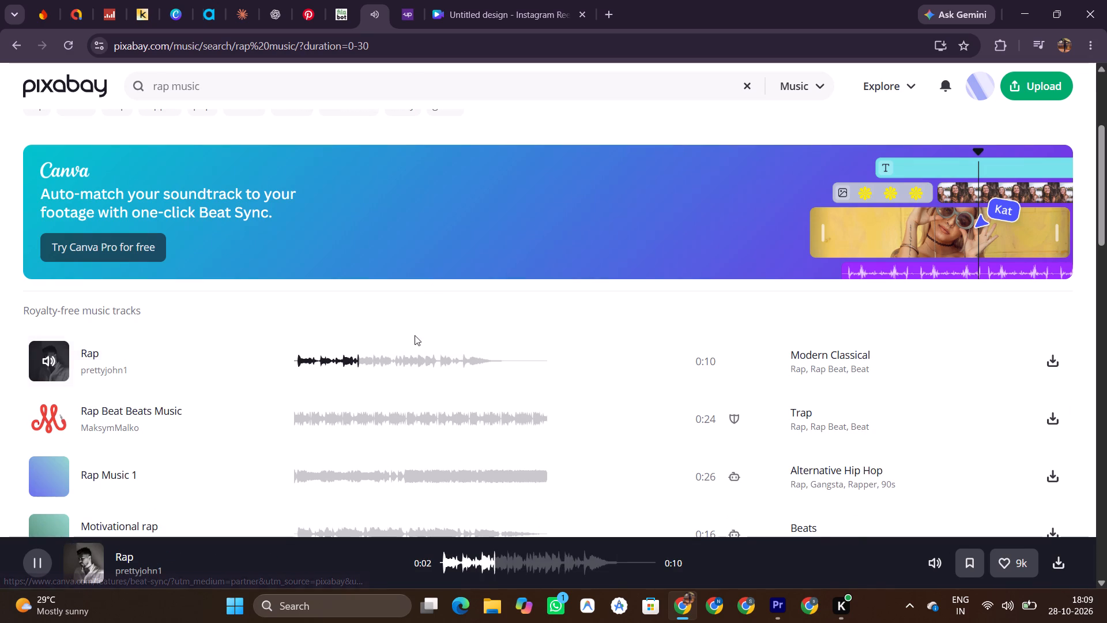
scroll(387, 359, "down", 2)
left_click(337, 271)
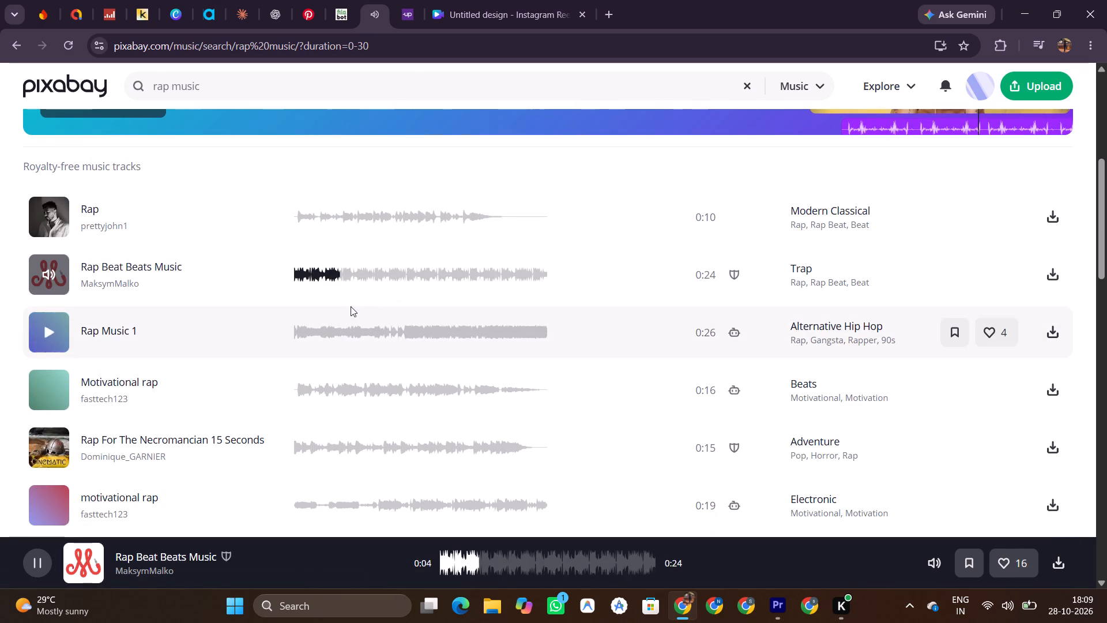
Look through the available Movement filter options for the rap music results.
scroll(350, 306, "up", 9)
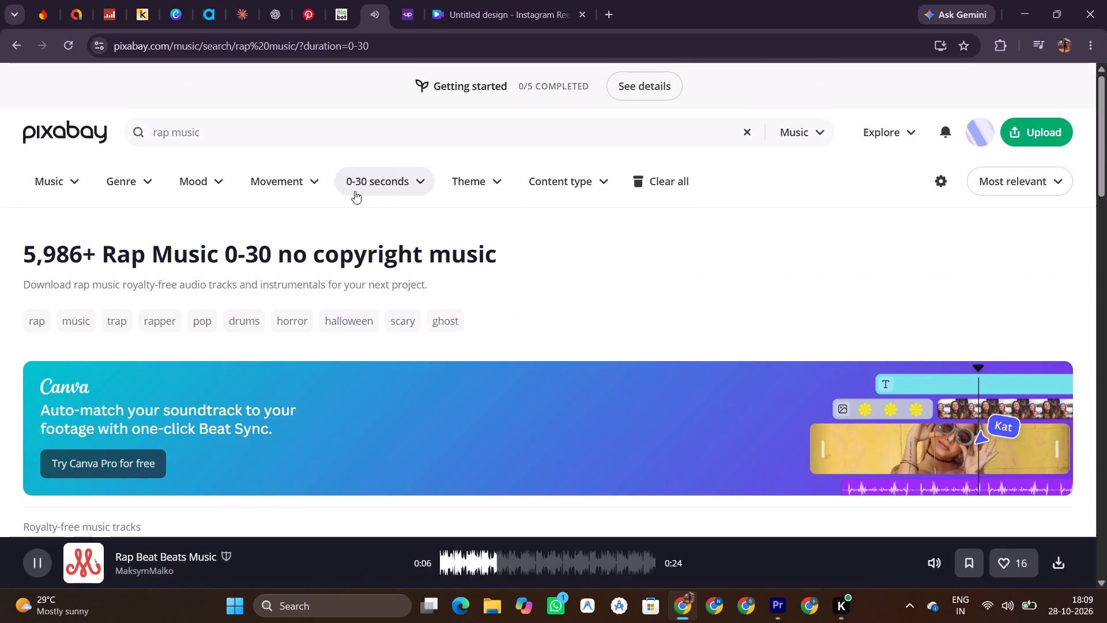
left_click(318, 179)
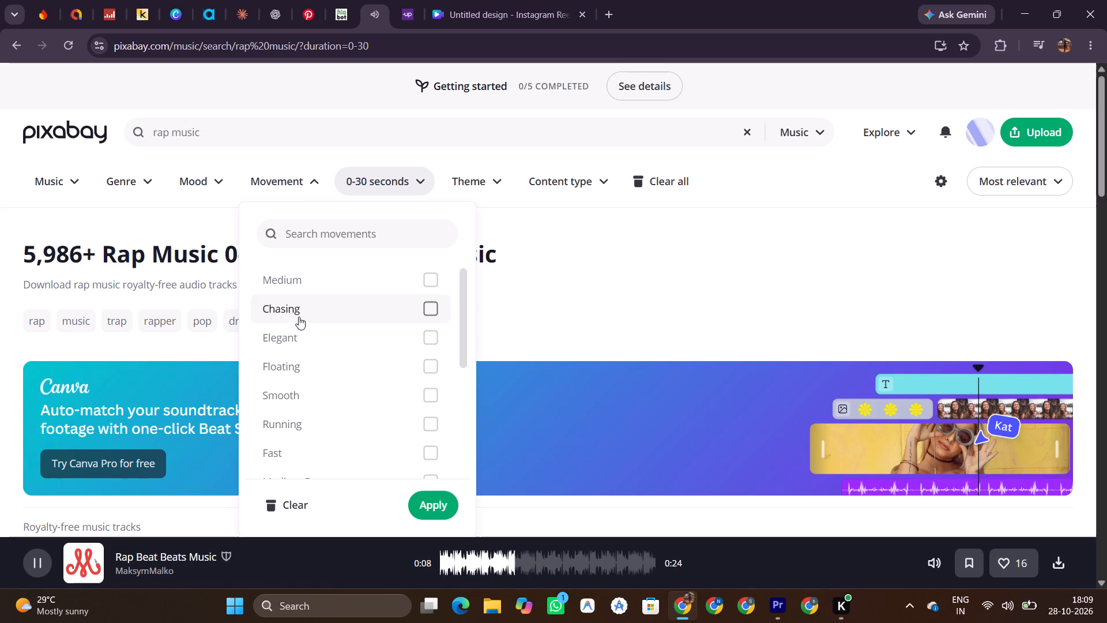
scroll(317, 413, "down", 2)
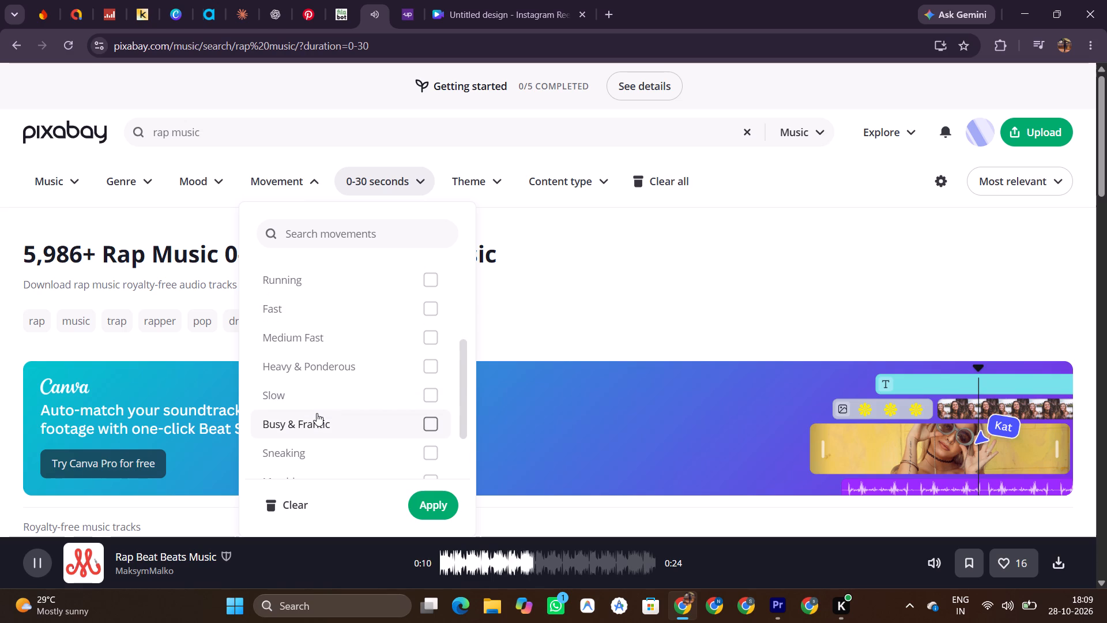
scroll(327, 365, "down", 3)
scroll(326, 385, "up", 1)
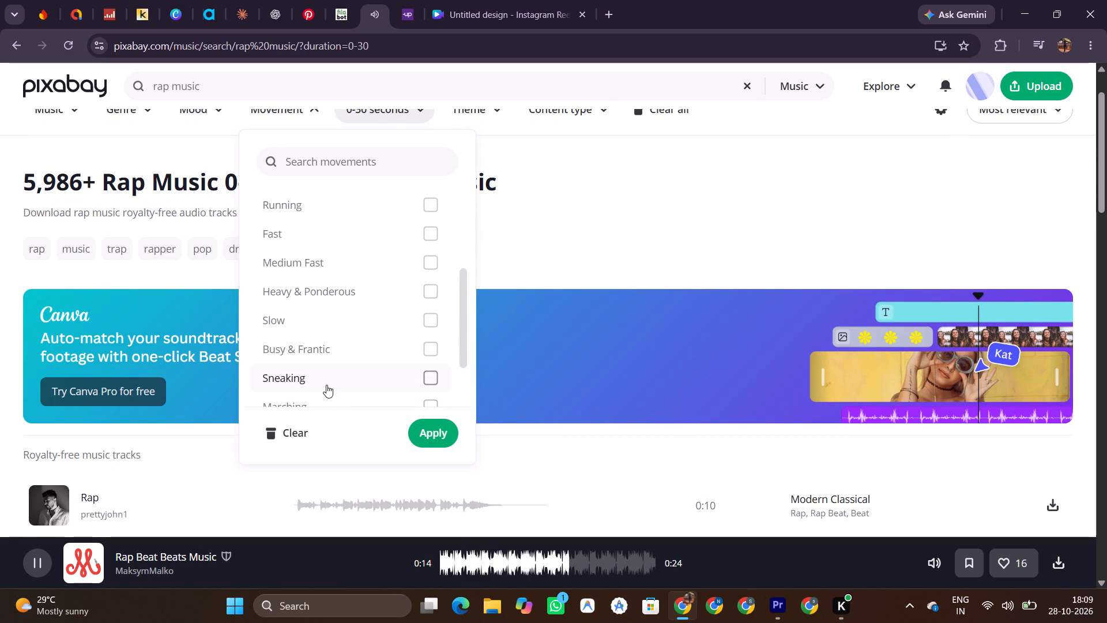
scroll(326, 320, "up", 4)
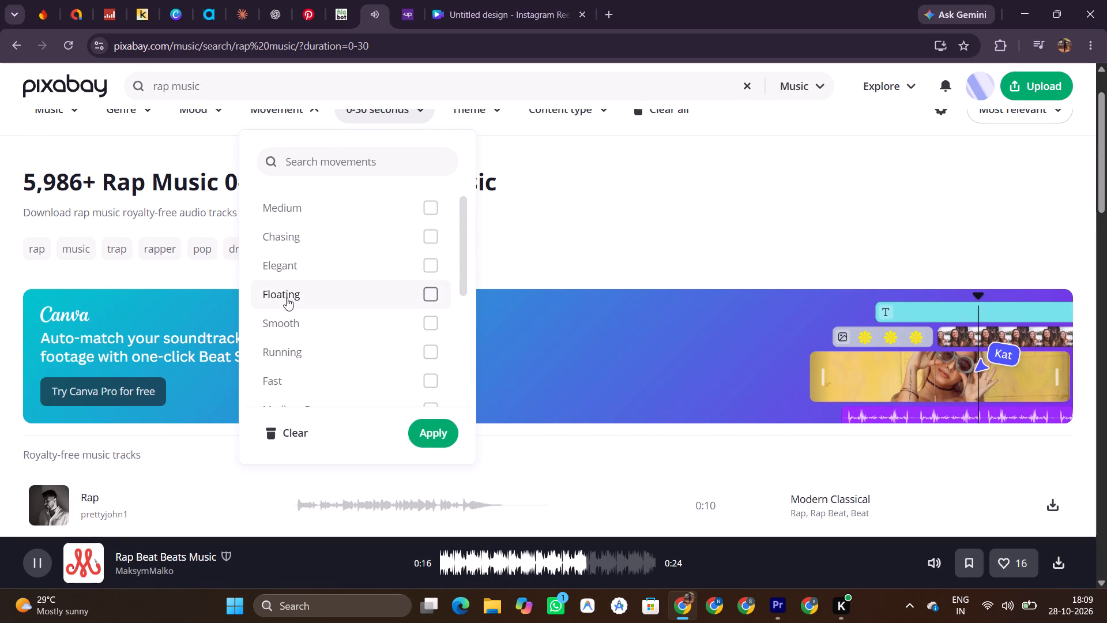
Filter the short rap music results by the Suspense mood.
scroll(287, 298, "up", 4)
left_click(214, 178)
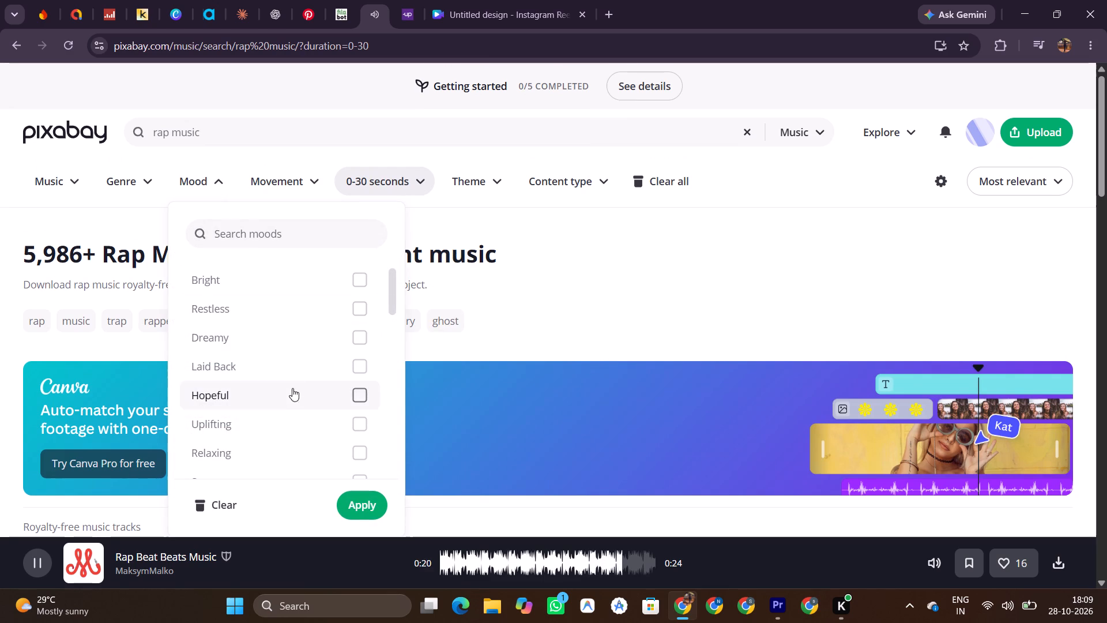
scroll(288, 364, "down", 2)
left_click(272, 335)
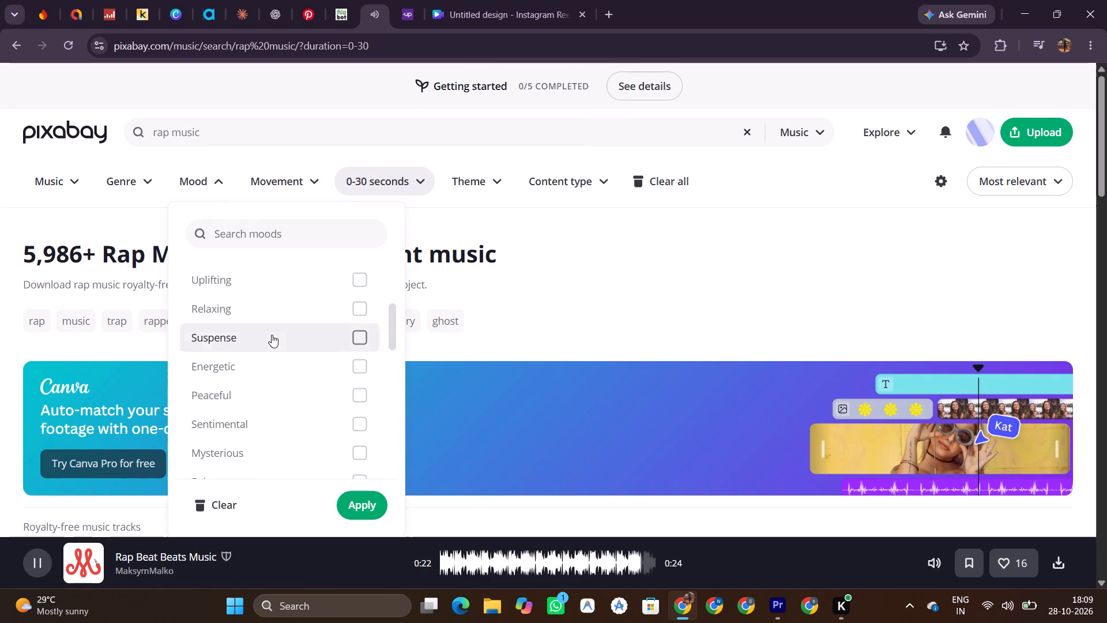
left_click(365, 496)
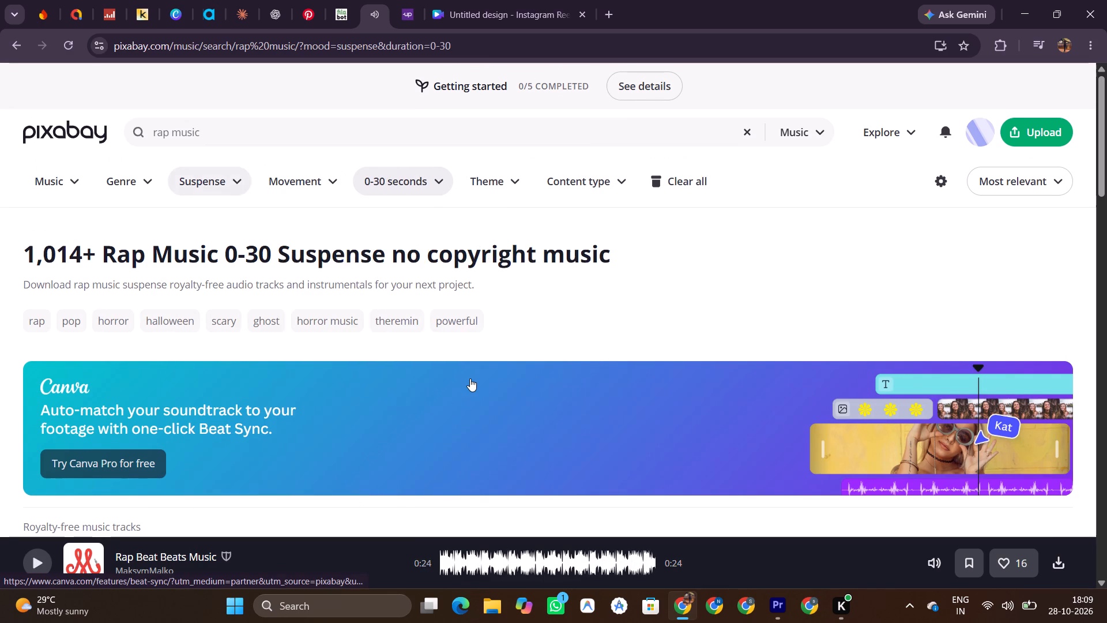
Preview the "Rap For The Necromancian" tracks: 15 Seconds, 6 Seconds, 30 Seconds, Loop 1 Intro, Loop 1 Intro No Drums and 6 Seconds No Drums.
scroll(470, 370, "down", 4)
left_click(322, 279)
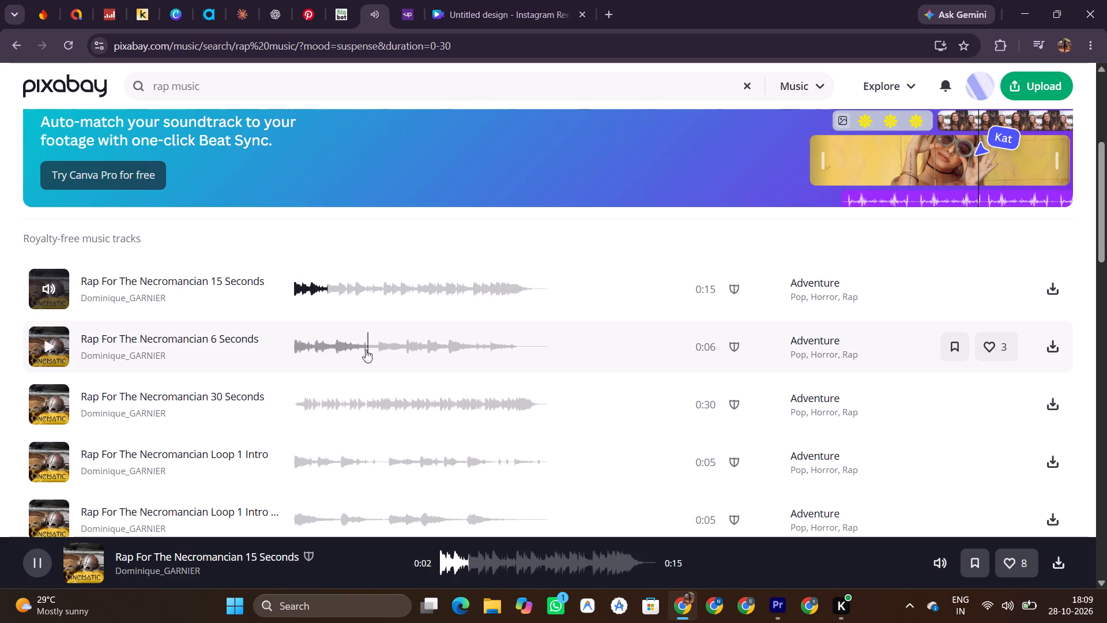
left_click(329, 343)
scroll(422, 320, "down", 2)
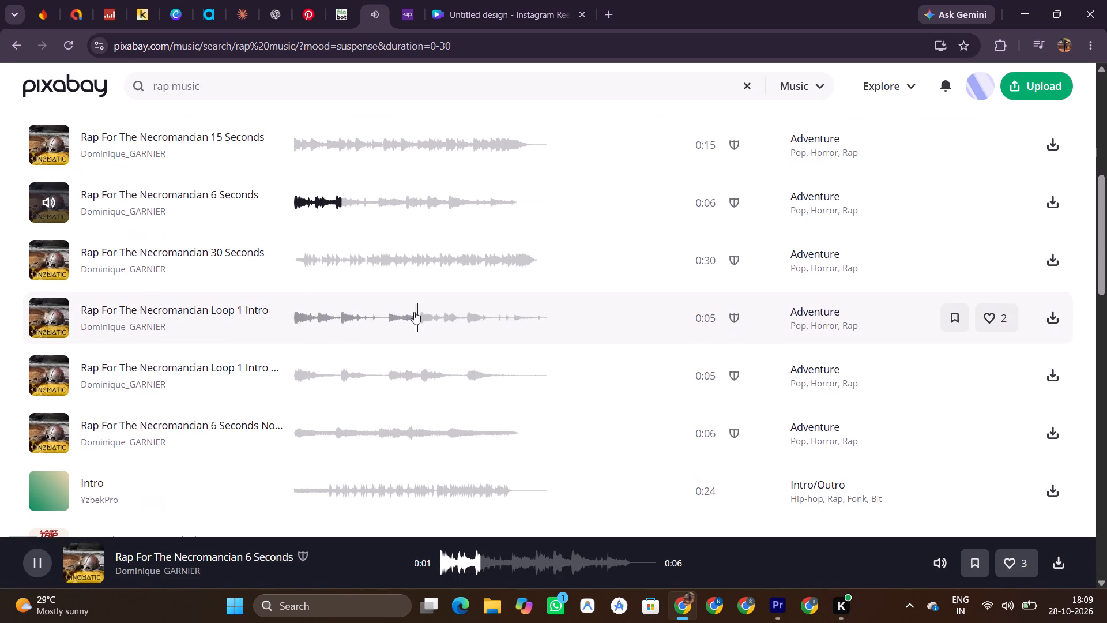
left_click(347, 258)
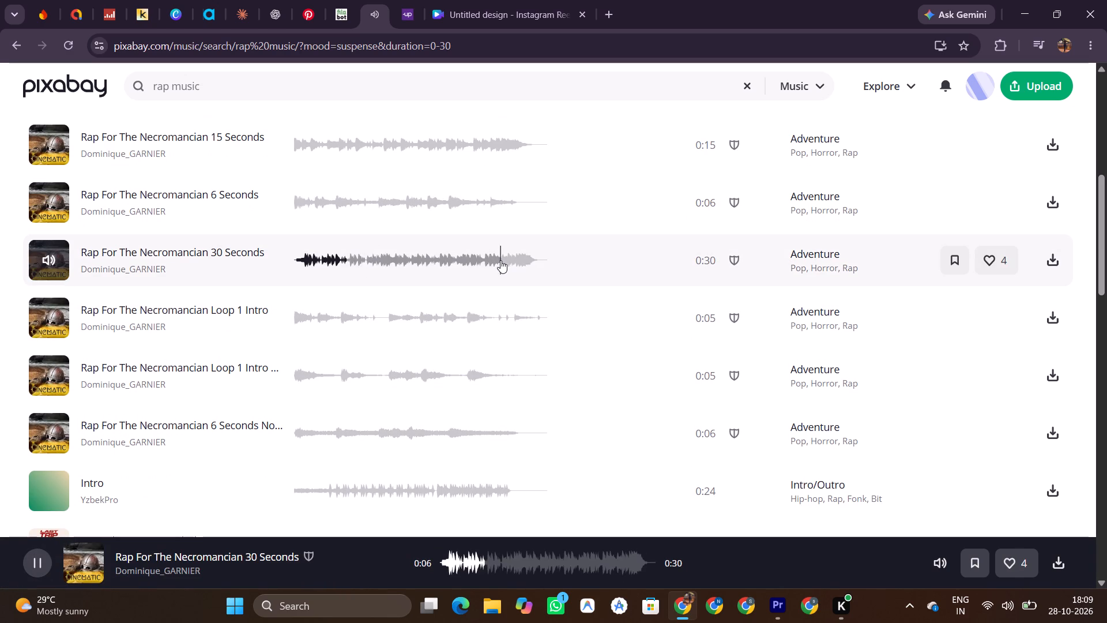
left_click(322, 309)
scroll(397, 290, "down", 1)
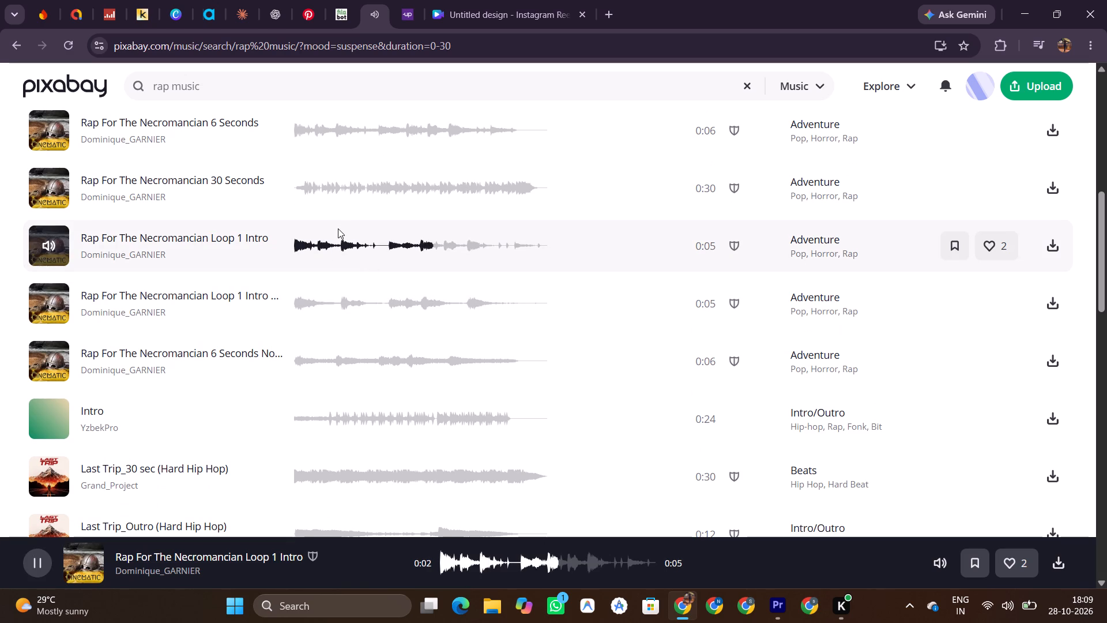
scroll(371, 261, "down", 2)
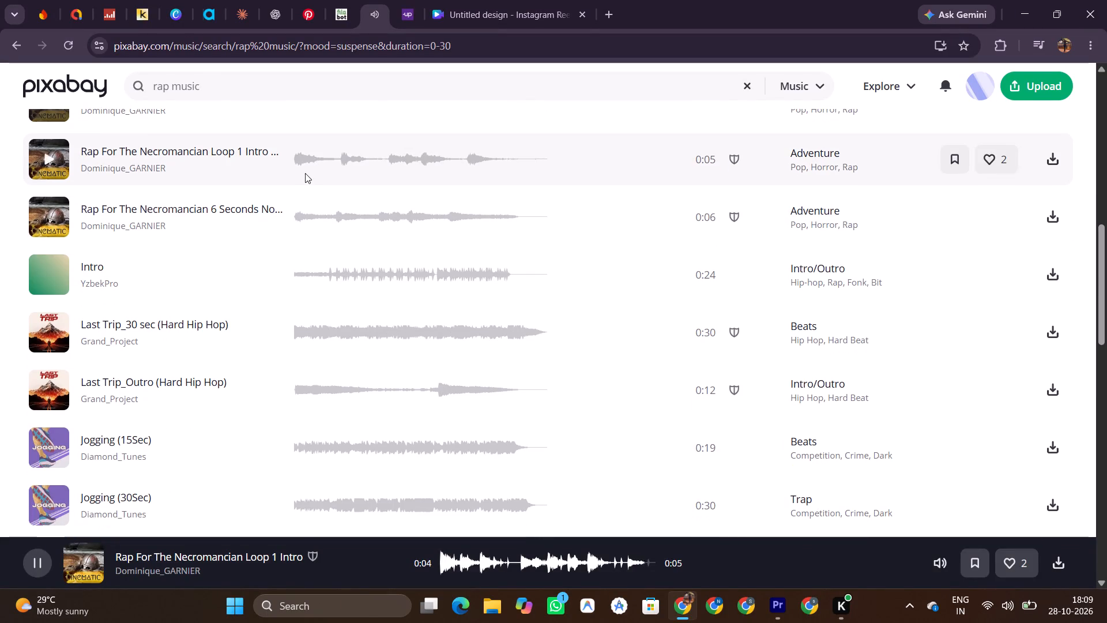
left_click(304, 164)
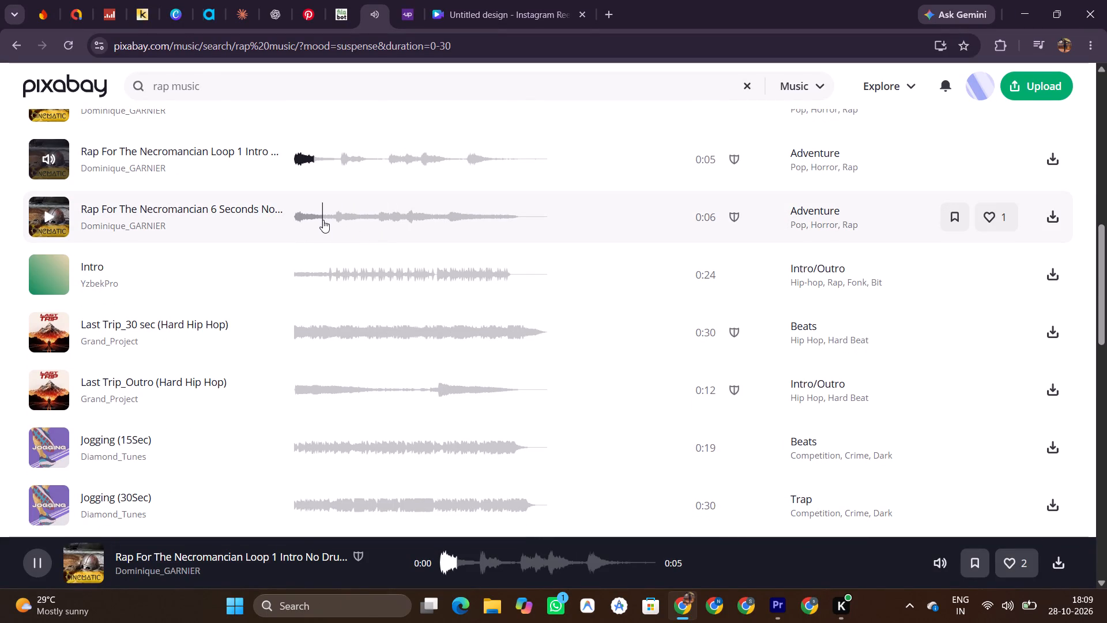
left_click(323, 220)
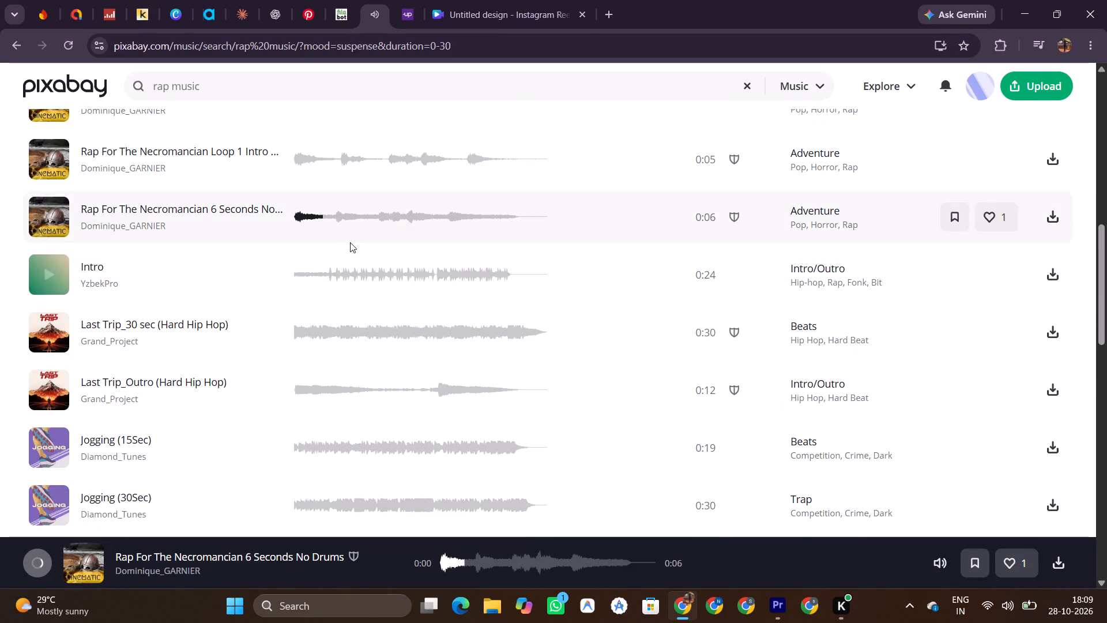
Preview the tracks "Intro" by YzbekPro, "Last Trip_30 sec (Hard Hip Hop)" and "Jogging (30Sec)".
scroll(350, 242, "down", 1)
left_click(300, 200)
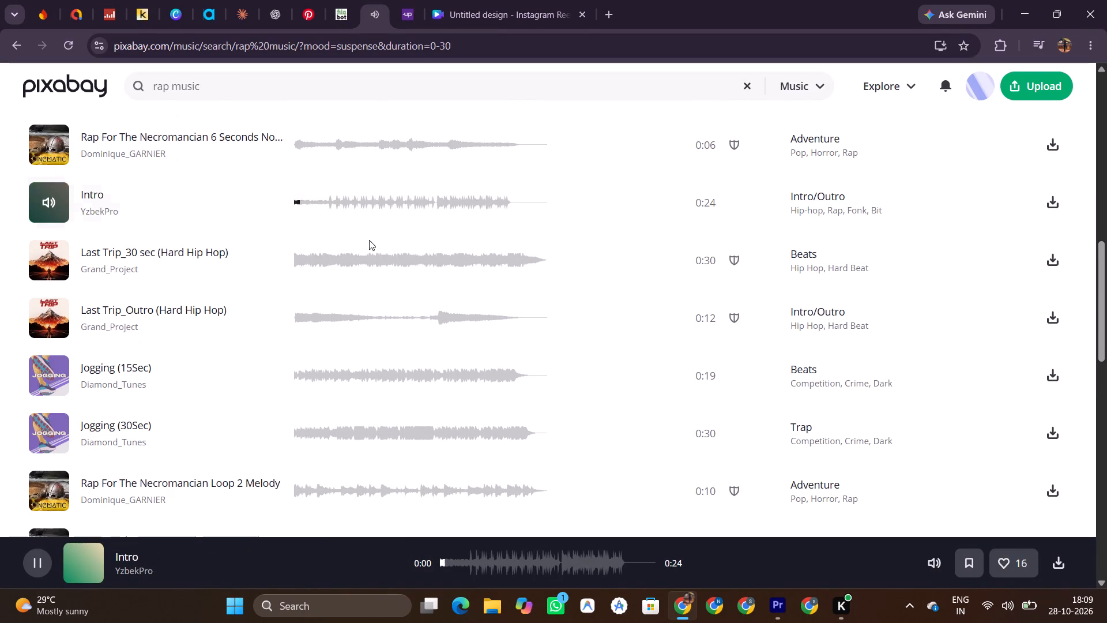
left_click(311, 256)
scroll(391, 252, "down", 2)
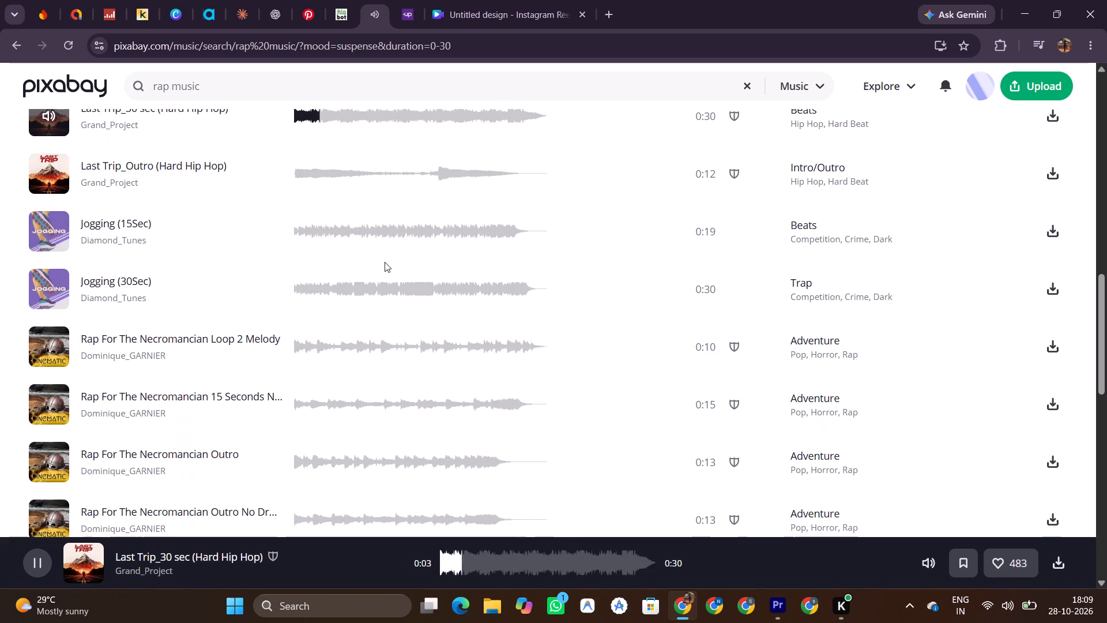
scroll(385, 261, "up", 2)
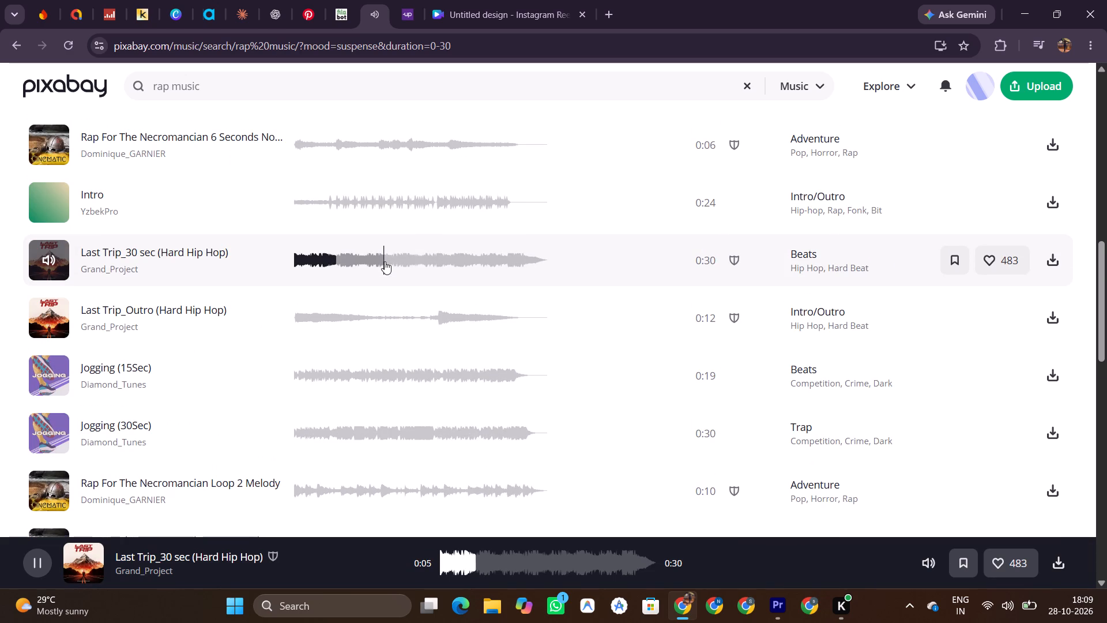
scroll(376, 256, "down", 1)
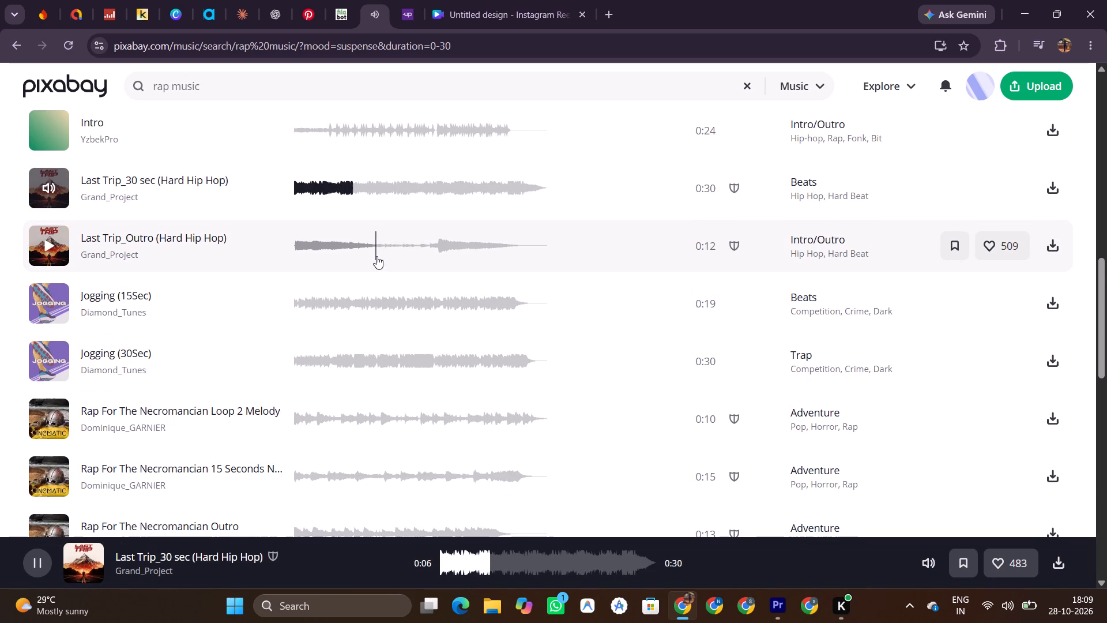
scroll(376, 256, "down", 1)
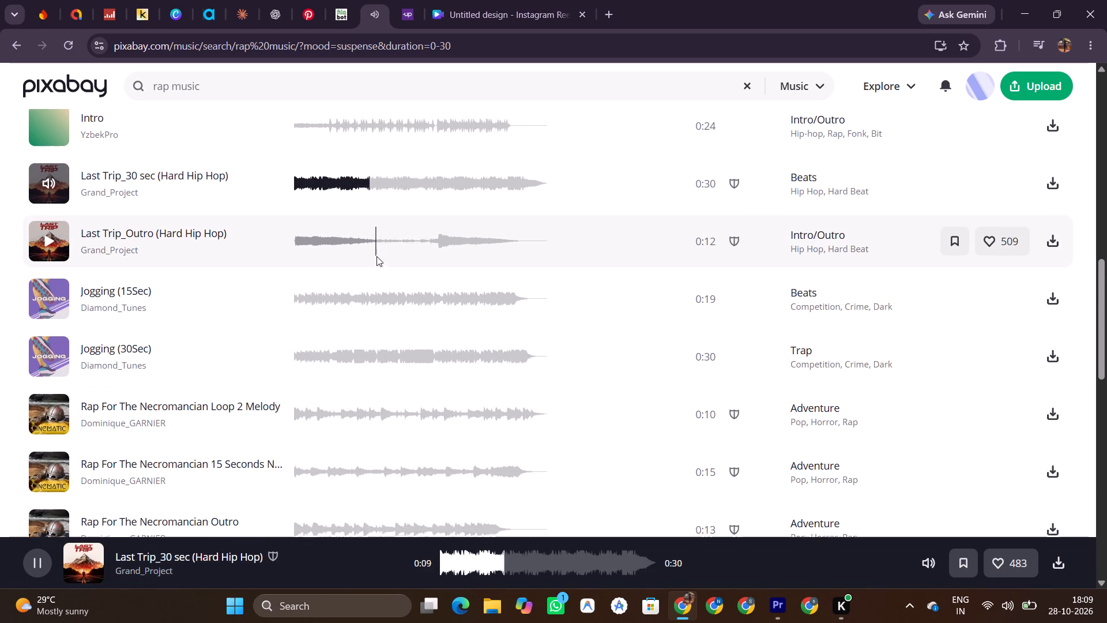
scroll(376, 256, "down", 1)
left_click(334, 226)
scroll(327, 238, "down", 2)
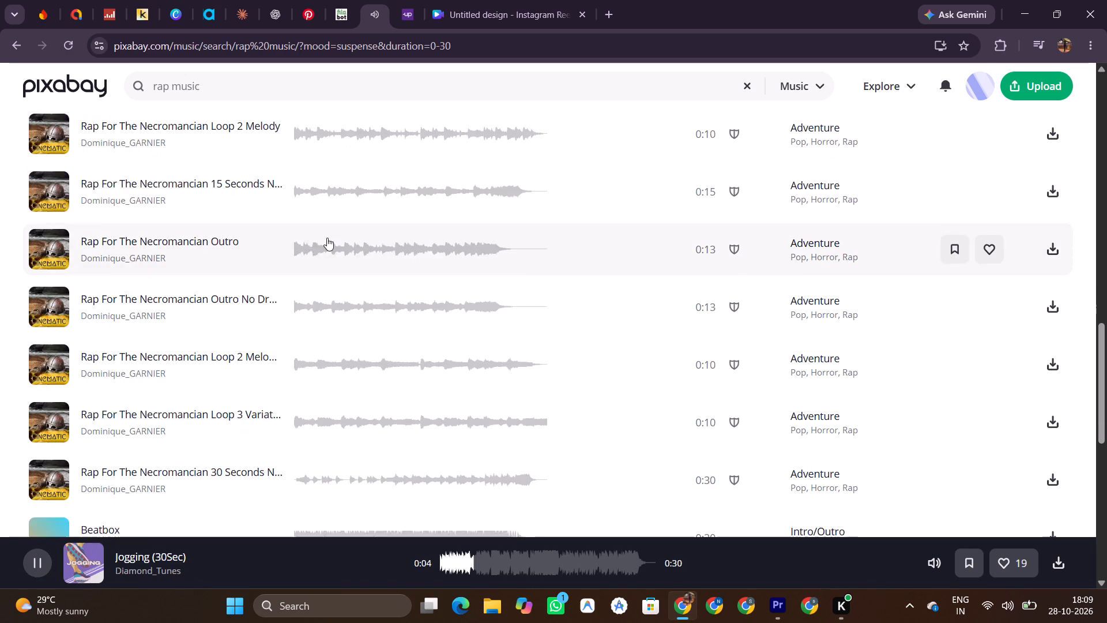
Preview "Epic Brass Trap (loop 21s)" and "Beatbox" at the end of the first results page.
scroll(327, 238, "down", 5)
left_click(312, 234)
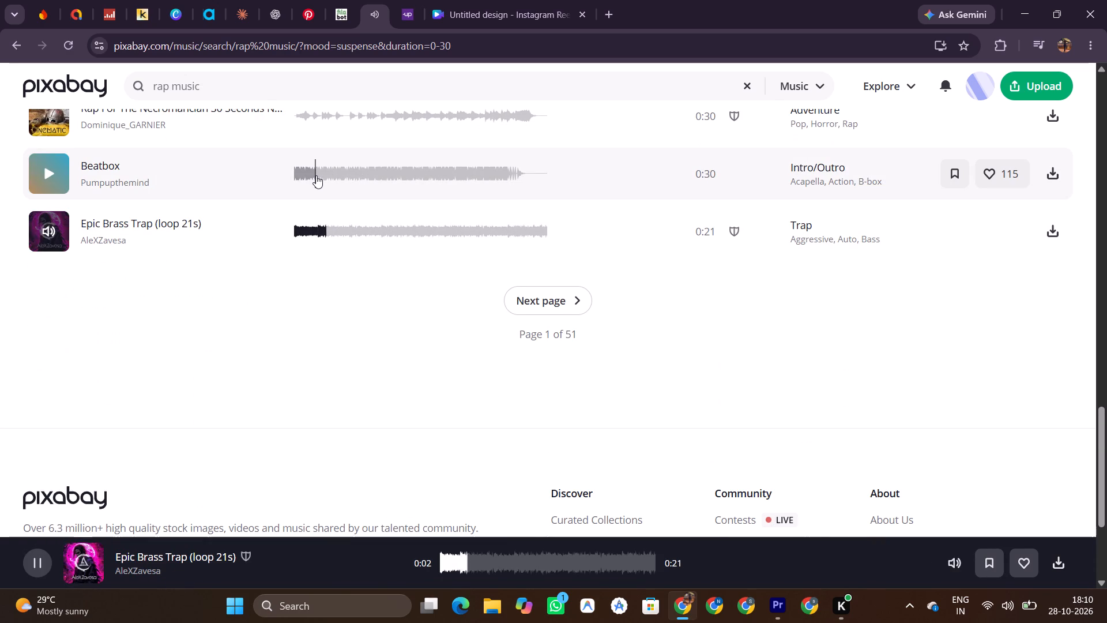
left_click(316, 175)
scroll(371, 227, "up", 1)
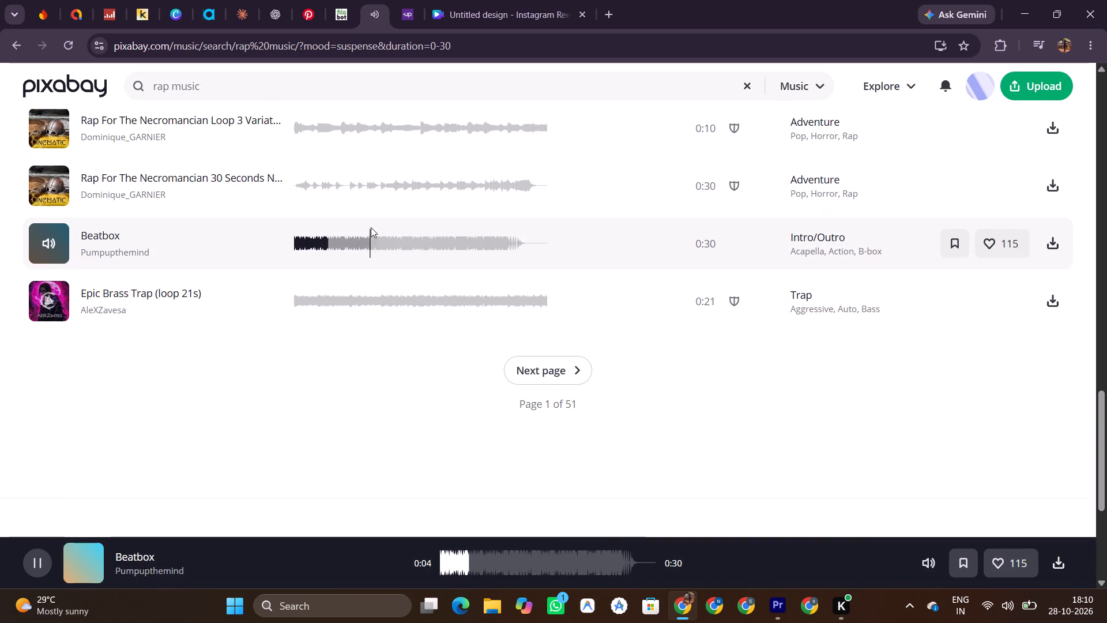
scroll(367, 252, "up", 1)
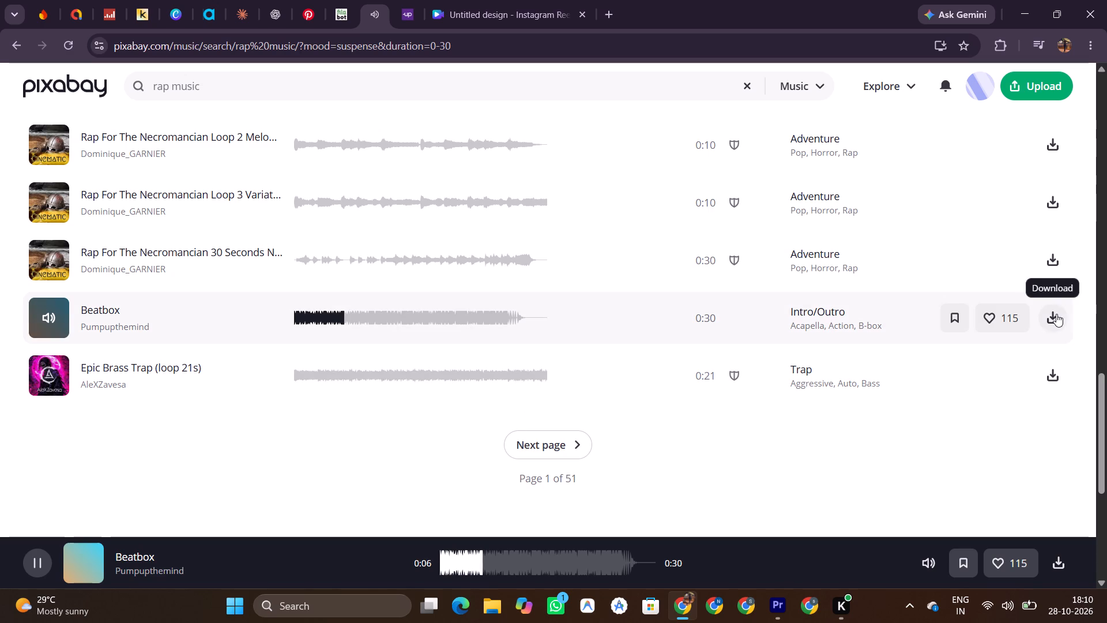
Replace the rap music search with the suggested query "beats energetic", keeping the Suspense and 0-30 seconds filters.
scroll(338, 336, "up", 6)
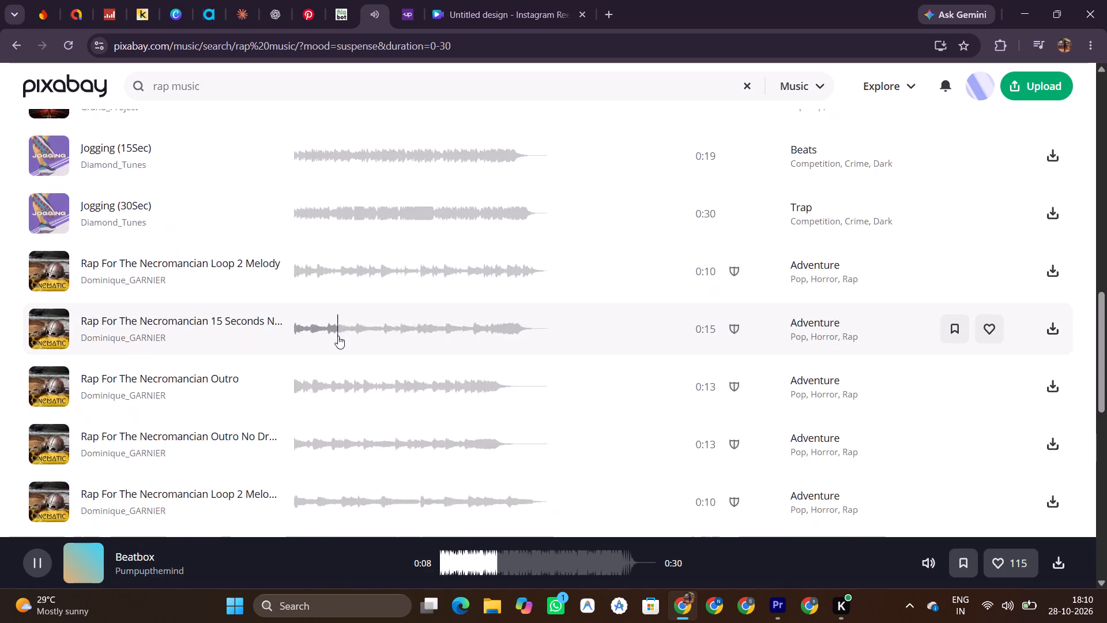
scroll(338, 336, "up", 17)
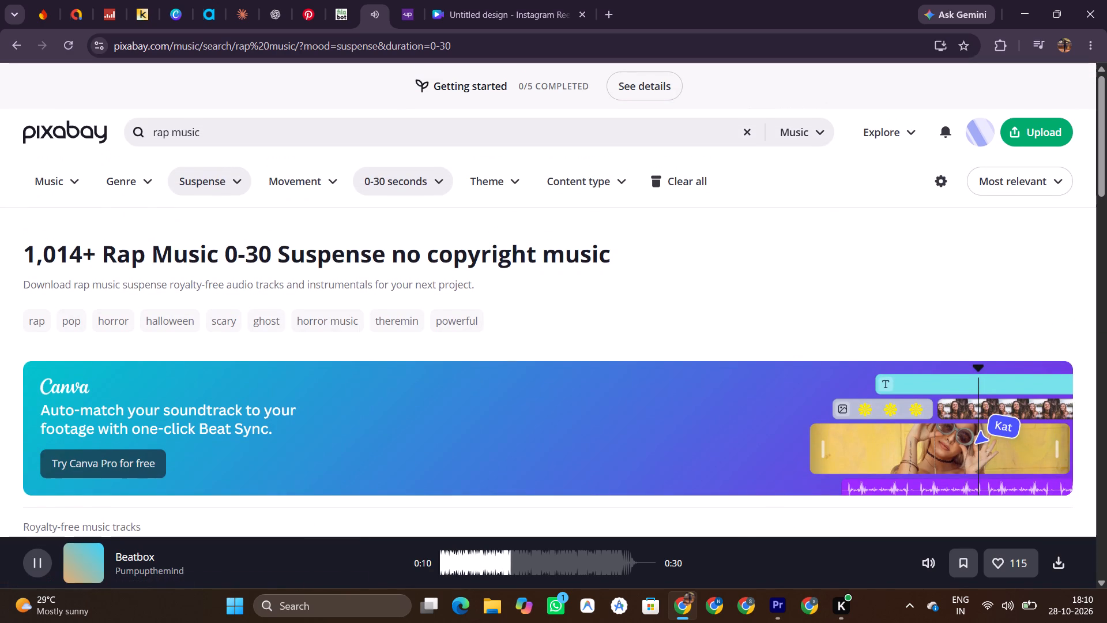
left_click_drag(208, 132, 154, 129)
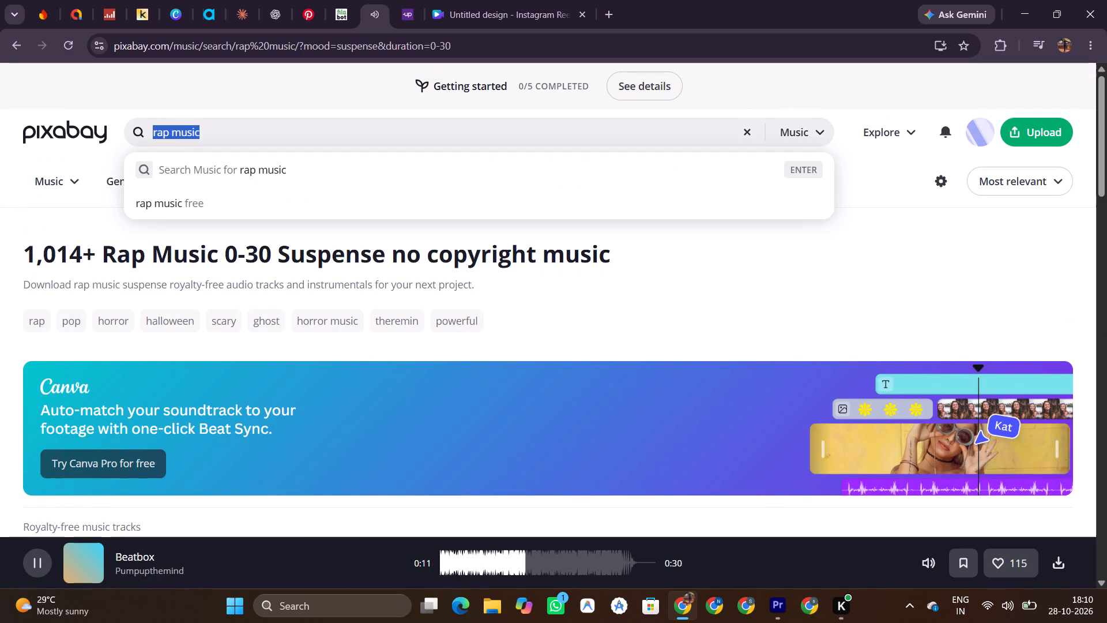
type("beat")
key("space")
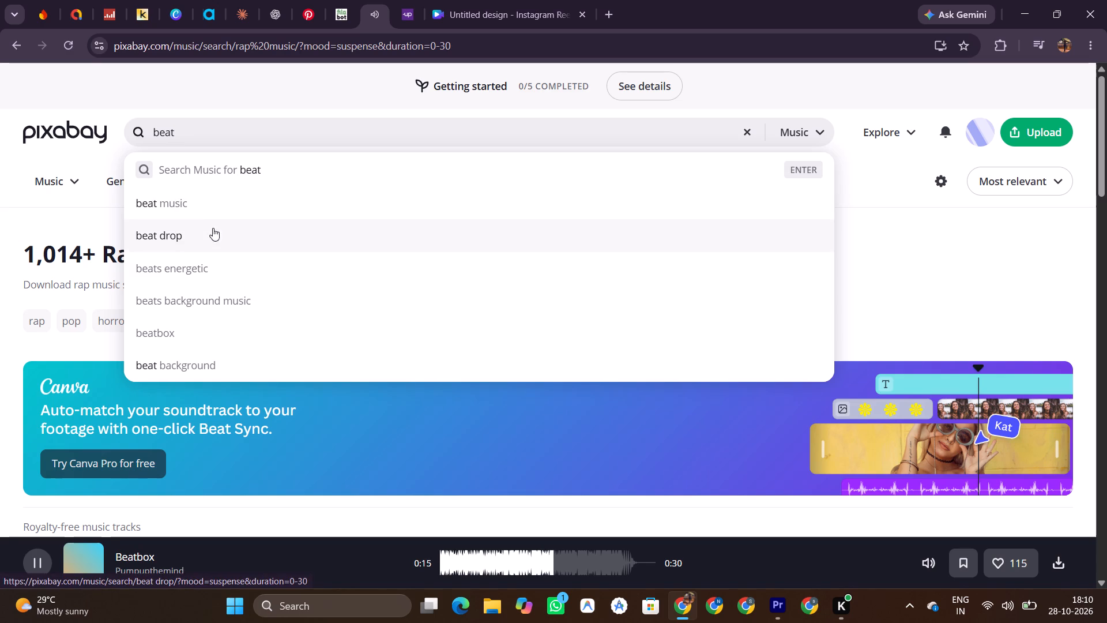
left_click(198, 271)
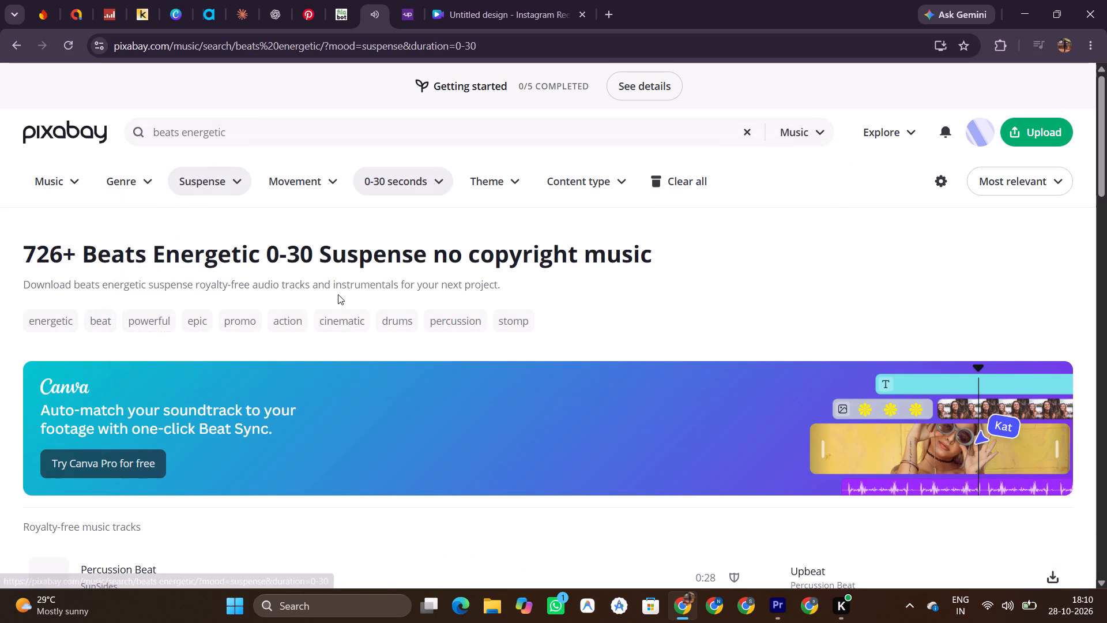
Preview "Percussion Beat", "Last Trip_30 sec (Hard Hip Hop)", "Electronic - Electronic Music", "Feel the Groove" and "Undressed (Action Trap Beat 30s)".
scroll(406, 268, "down", 5)
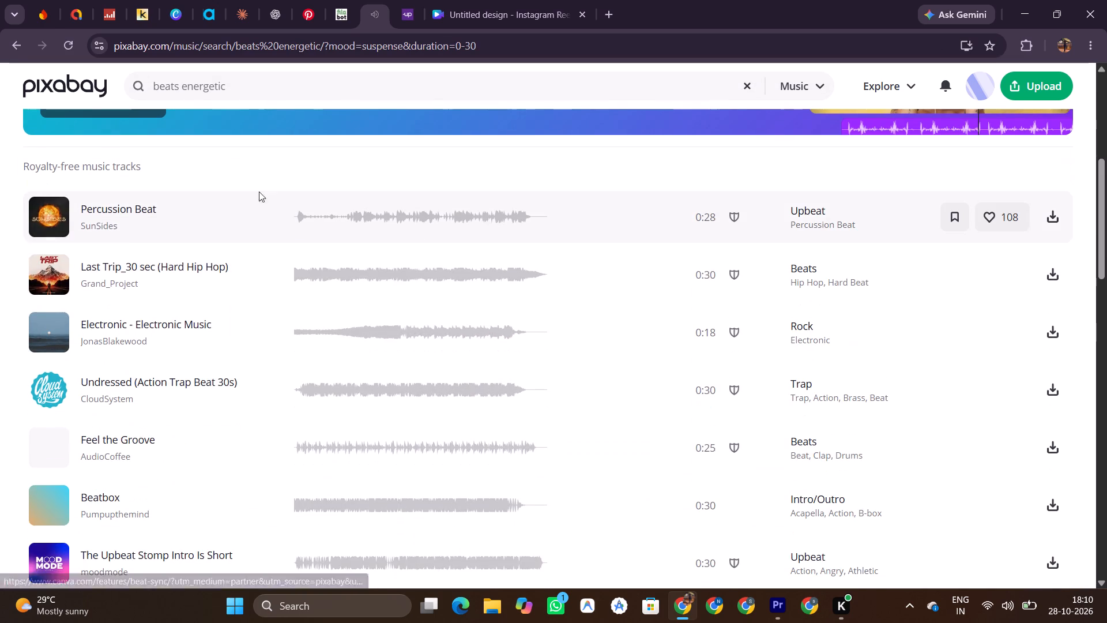
left_click(300, 217)
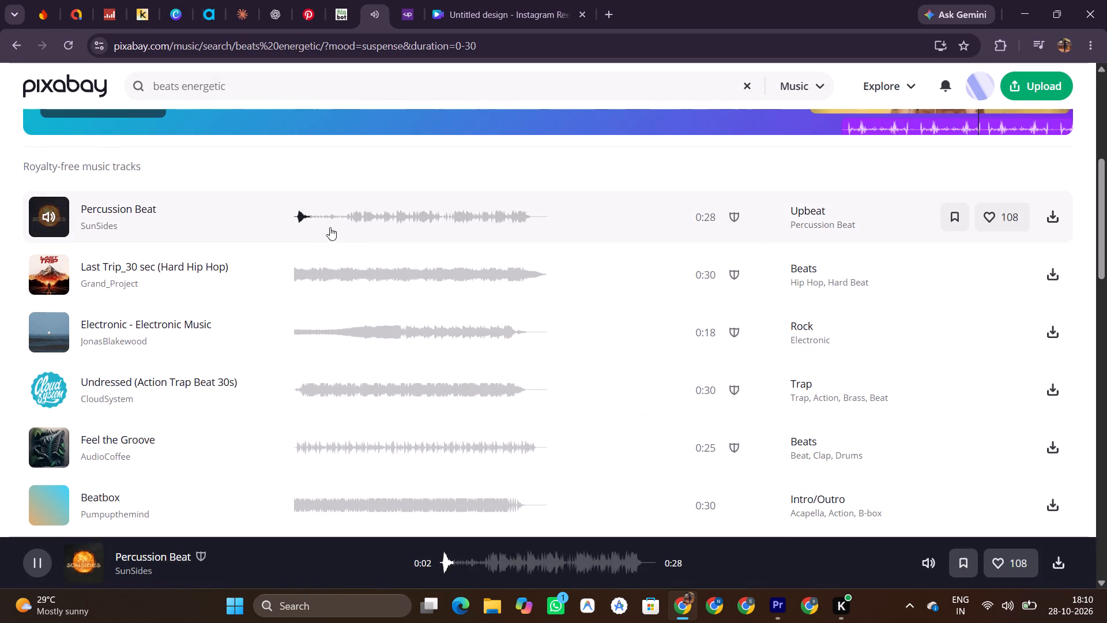
left_click(340, 211)
left_click(306, 287)
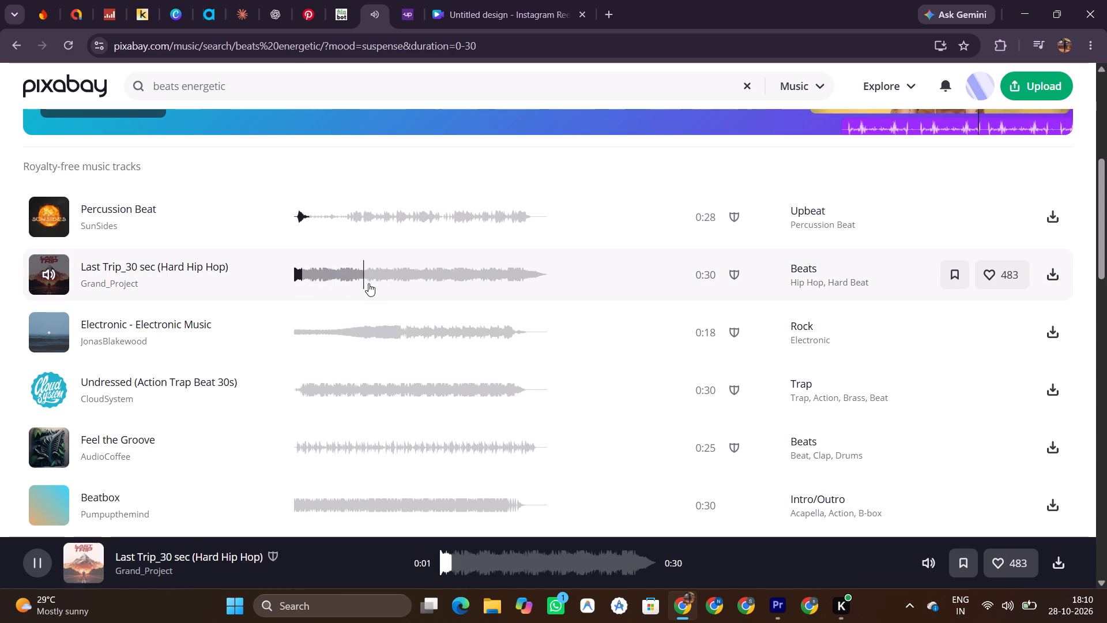
left_click(334, 332)
scroll(409, 328, "down", 2)
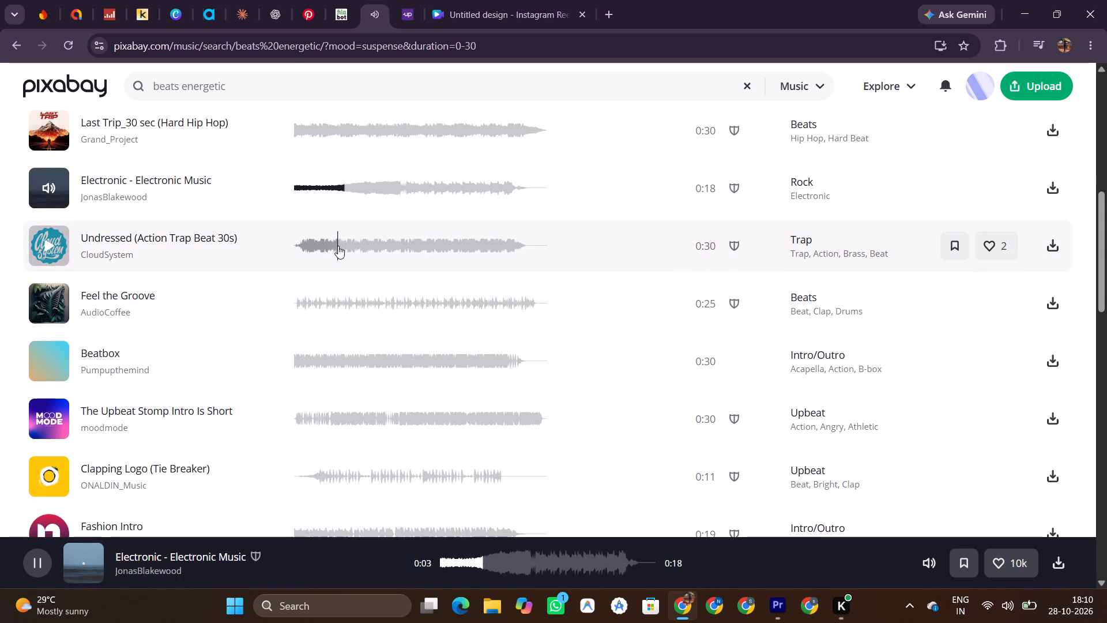
left_click(338, 249)
left_click(351, 314)
scroll(381, 316, "down", 2)
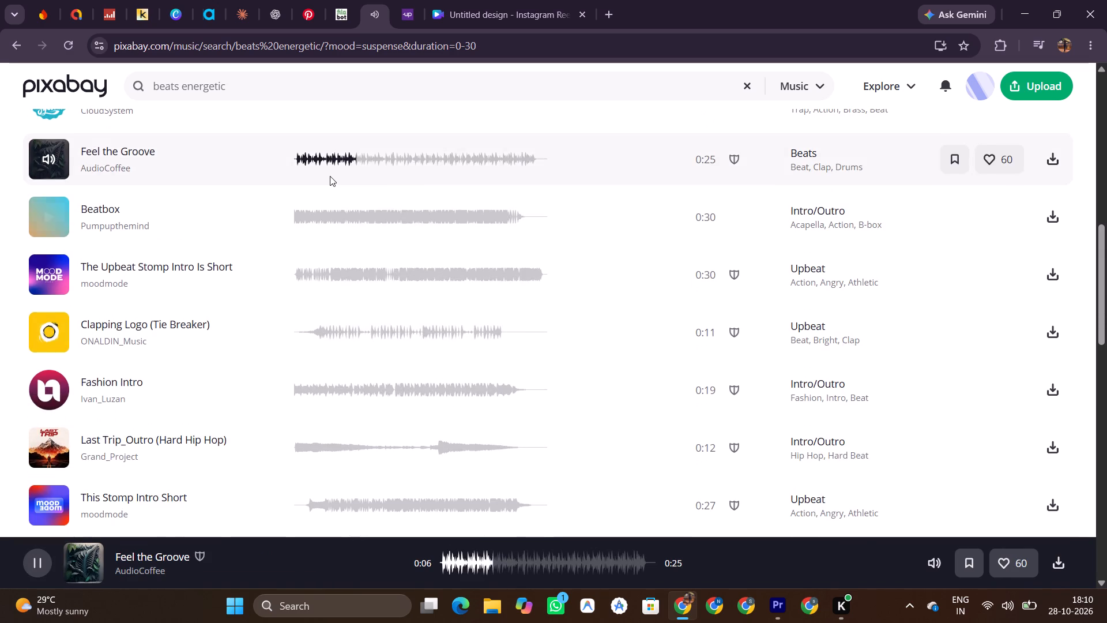
scroll(330, 176, "up", 1)
left_click(321, 175)
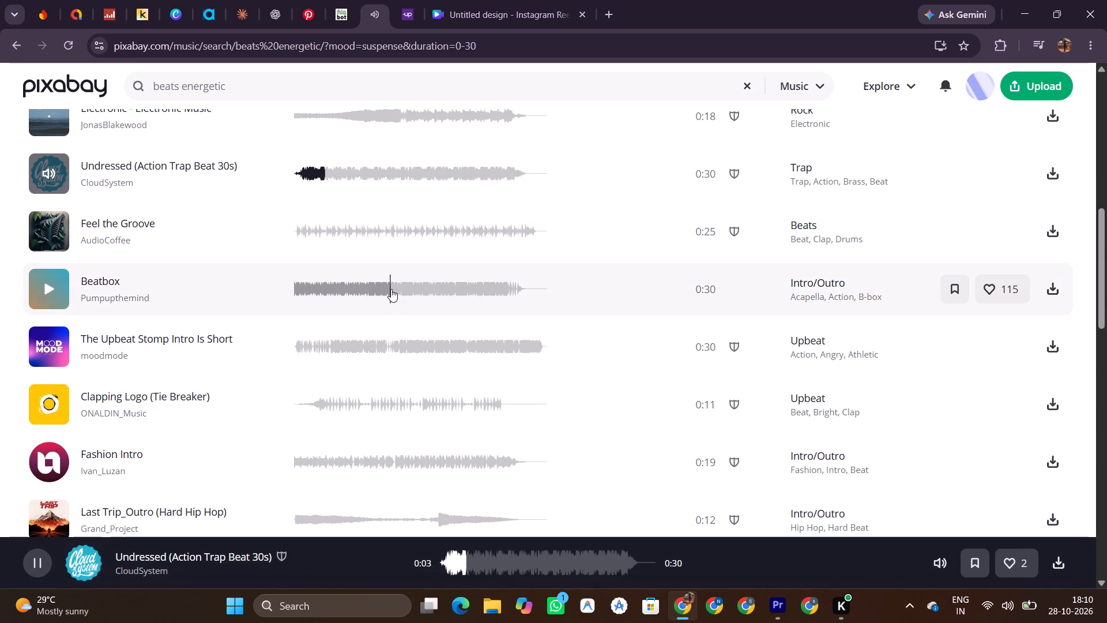
scroll(400, 270, "up", 1)
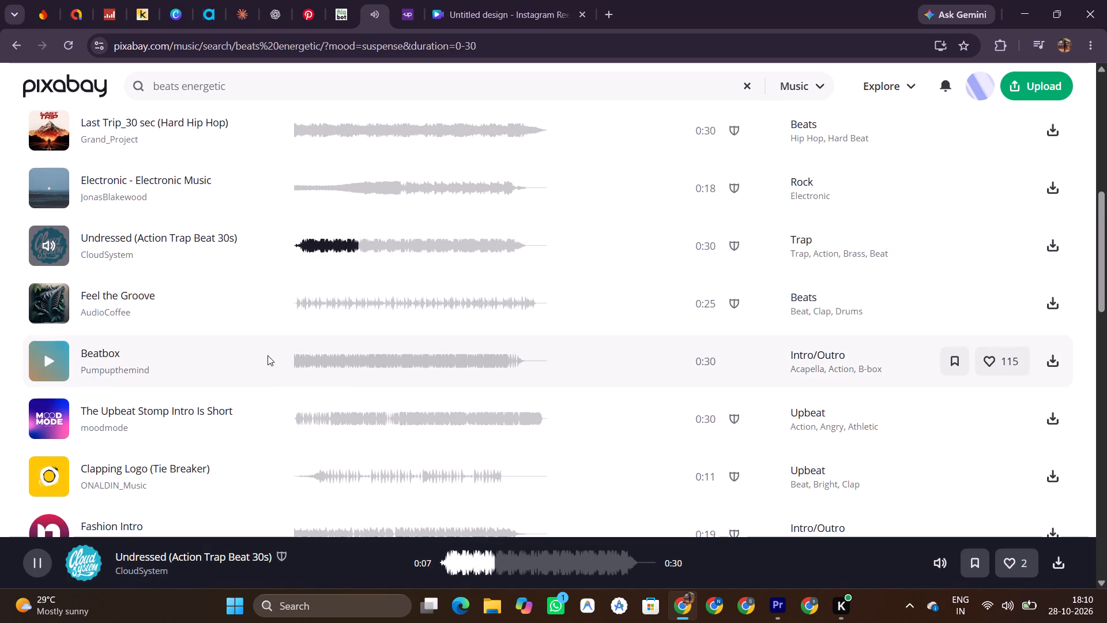
Preview "Beatbox", "The Upbeat Stomp Intro Is Short", "Clapping Logo (Tie Breaker)", "Fashion Intro" and "Last Trip_Outro (Hard Hip Hop)".
left_click(332, 367)
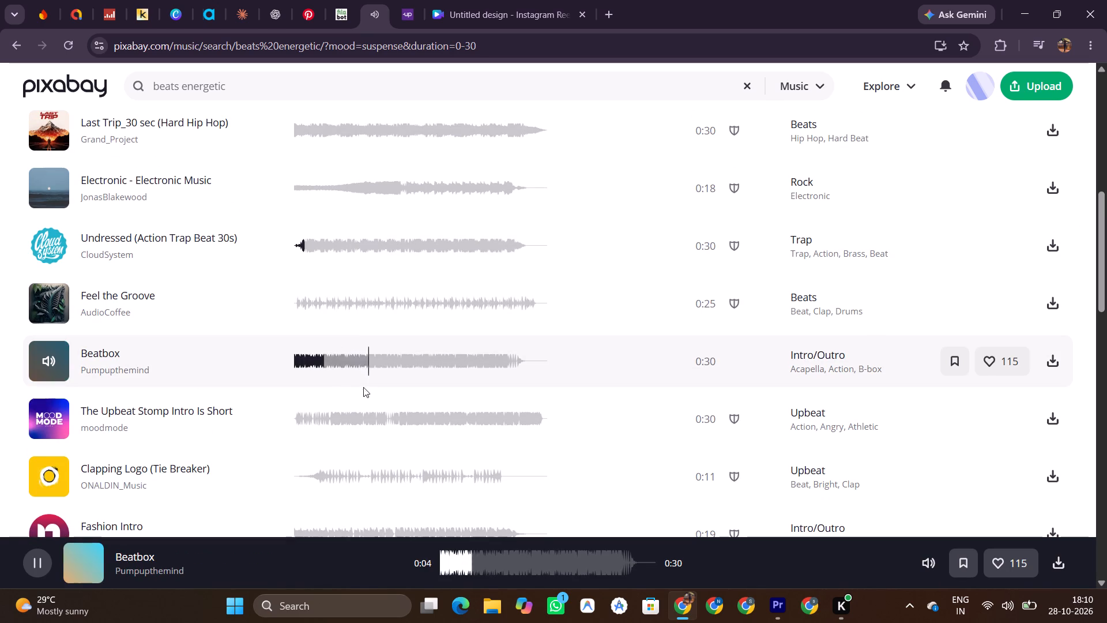
left_click(332, 431)
scroll(345, 423, "down", 1)
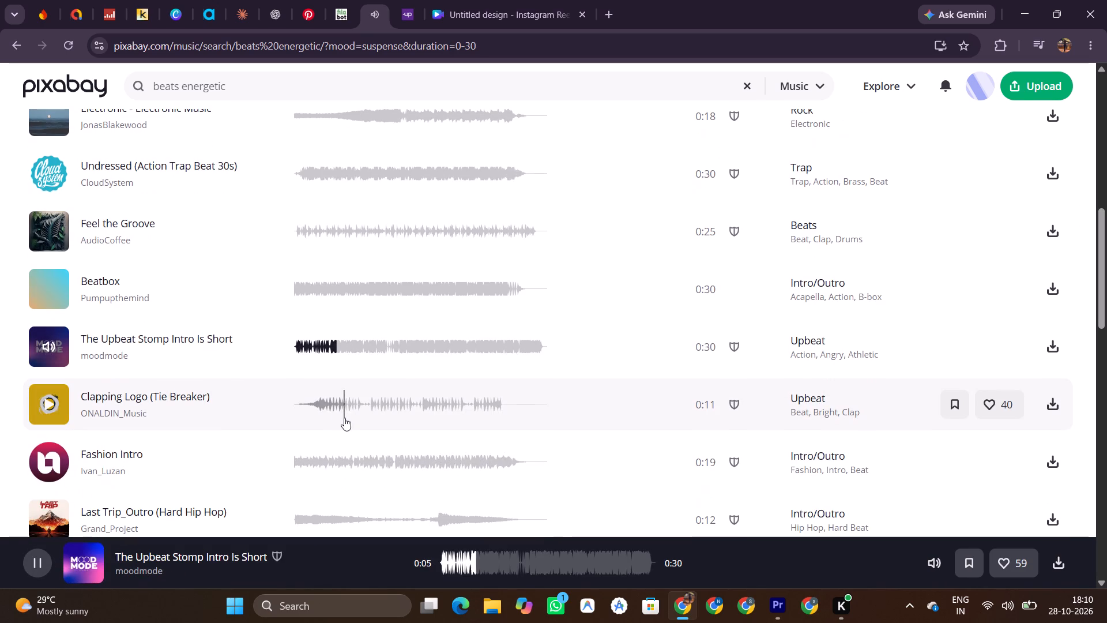
left_click(344, 418)
scroll(344, 418, "down", 1)
left_click(323, 381)
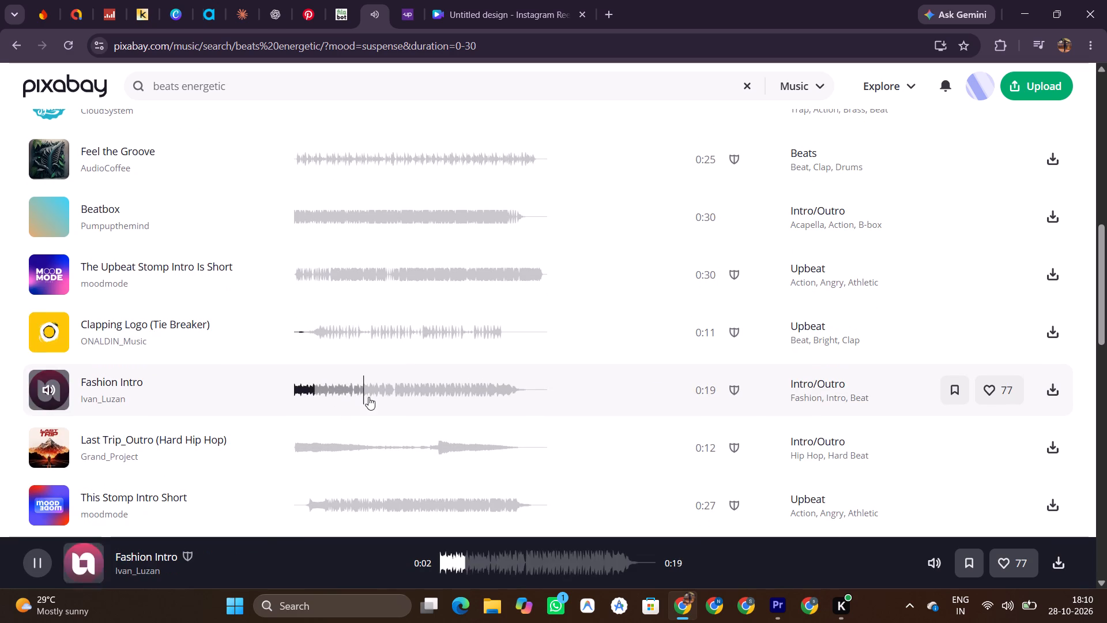
scroll(369, 397, "down", 1)
left_click(338, 377)
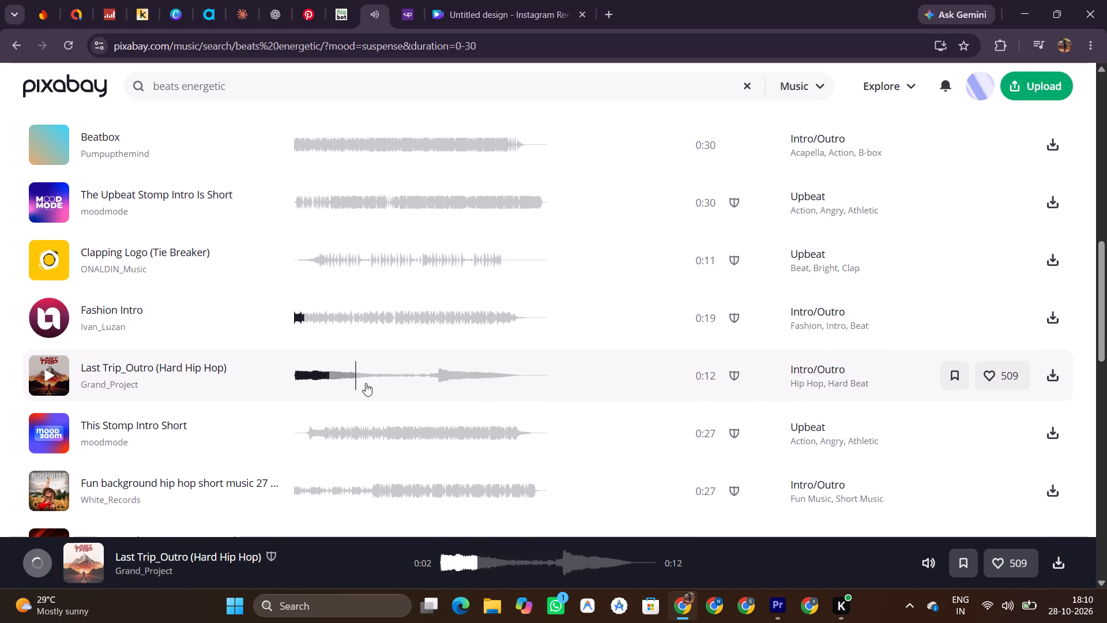
Preview "This Stomp Intro Short", "Fun background hip hop short music", "Epic Sport Clap & Loop (Revers Claps)" and the White_Records epic orchestral background track.
scroll(367, 383, "down", 2)
left_click(307, 286)
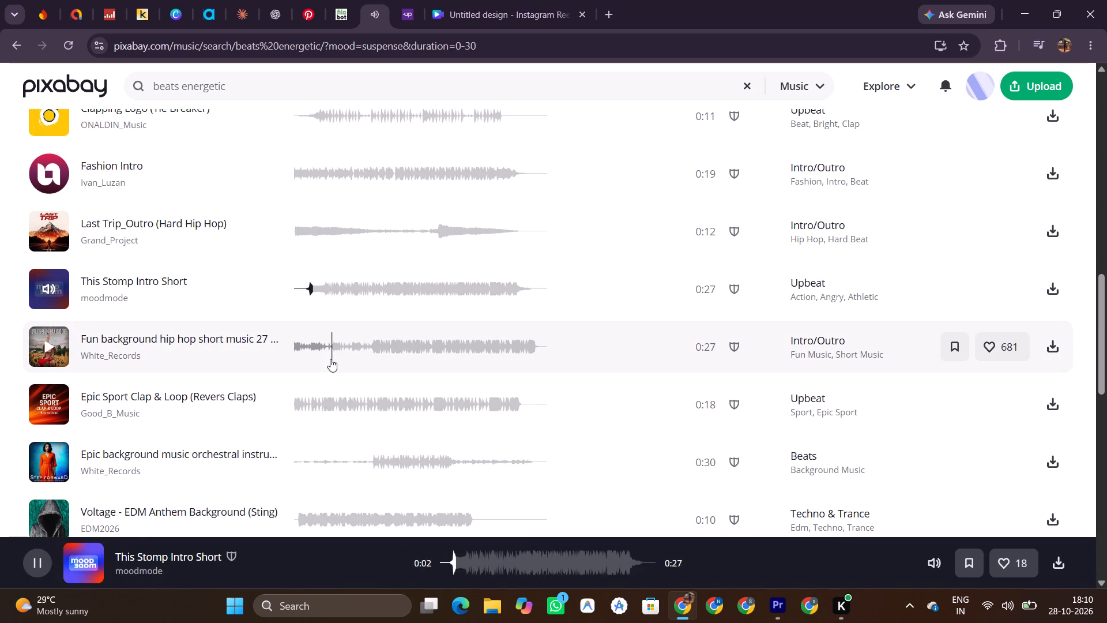
left_click(328, 359)
left_click(327, 408)
scroll(348, 401, "down", 1)
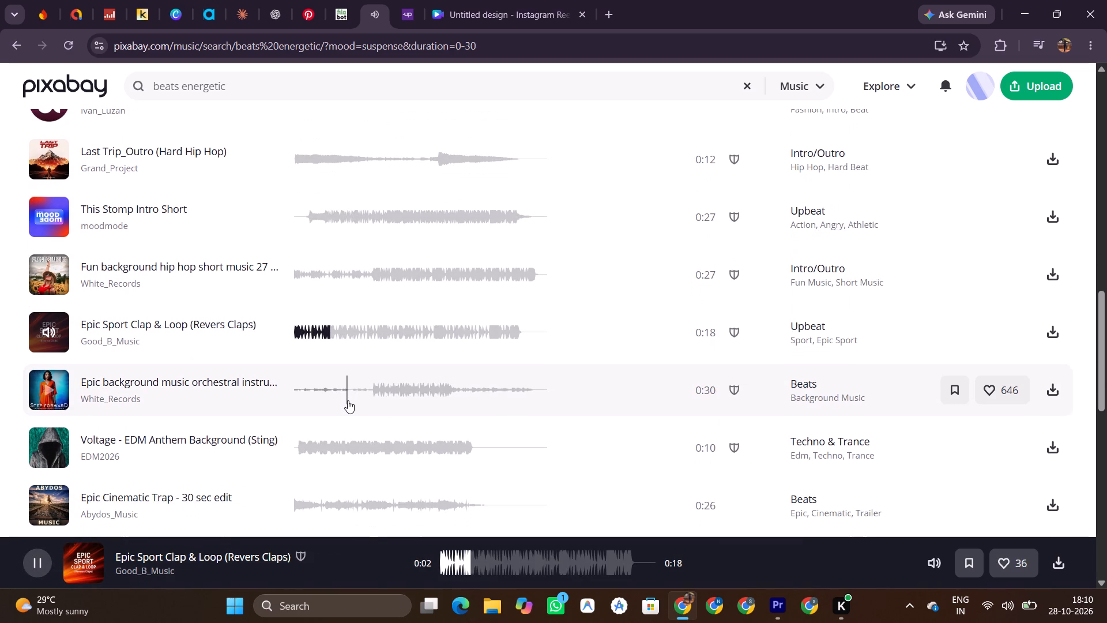
left_click(346, 398)
Preview "Voltage - EDM Anthem Background (Sting)", "Epic Cinematic Trap - 30 sec edit", "Stomp Sport Suspense and Tension" and "Modern Beat Jingle | Intro".
scroll(346, 398, "down", 2)
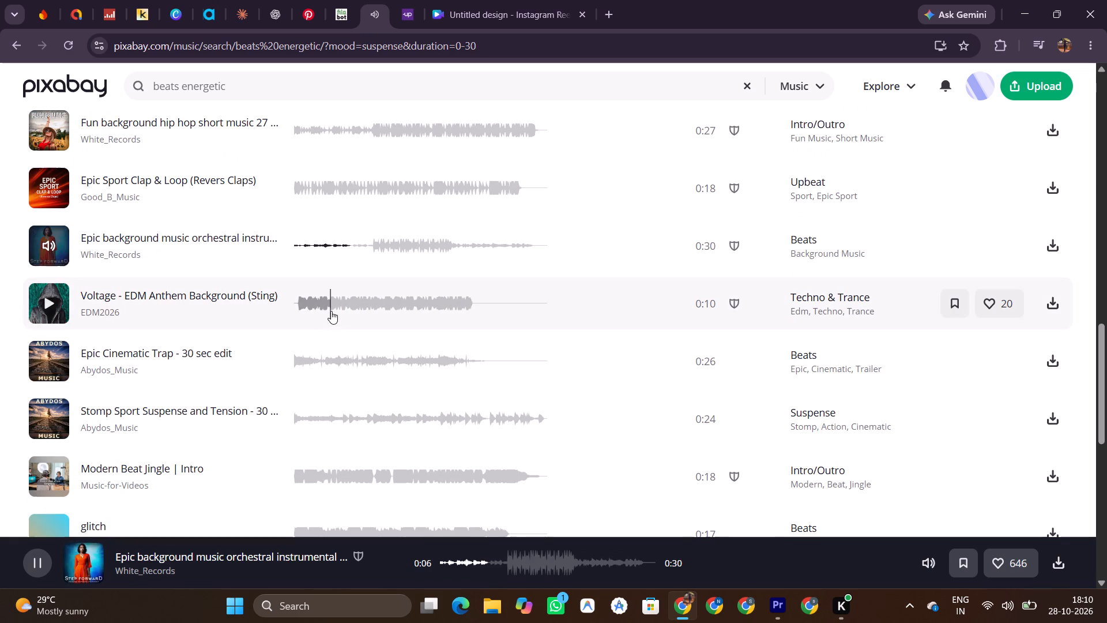
left_click(331, 311)
left_click(351, 369)
scroll(376, 391, "down", 1)
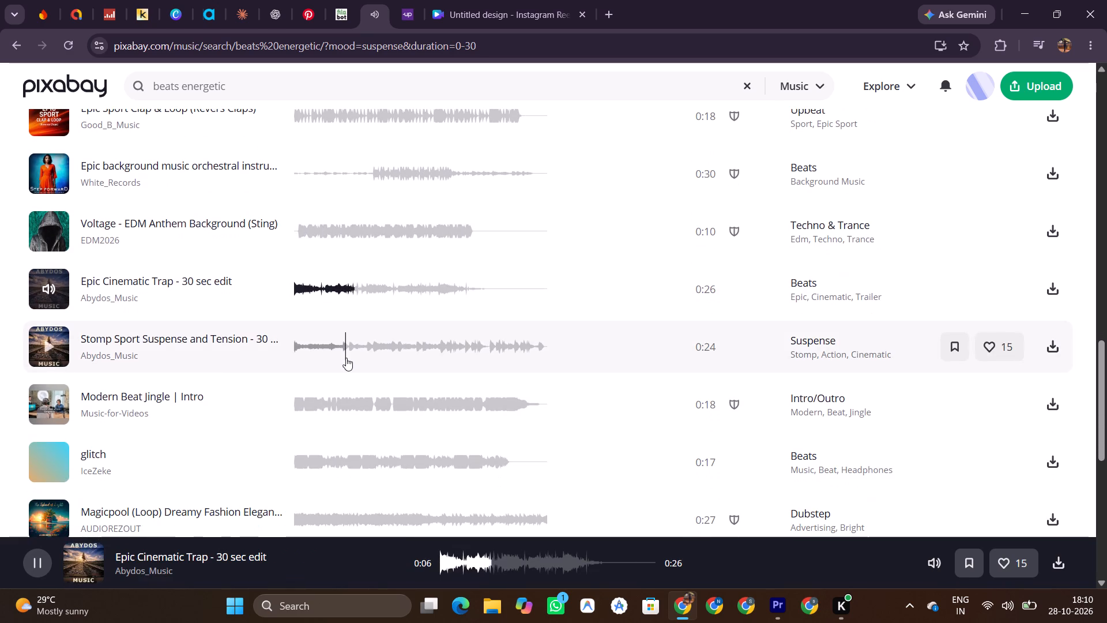
left_click(346, 358)
left_click(344, 411)
Compare "glitch" with "Modern Beat Jingle | Intro" by ear, and preview "Magicpool (Loop)" at the end of the first results page.
scroll(344, 411, "down", 2)
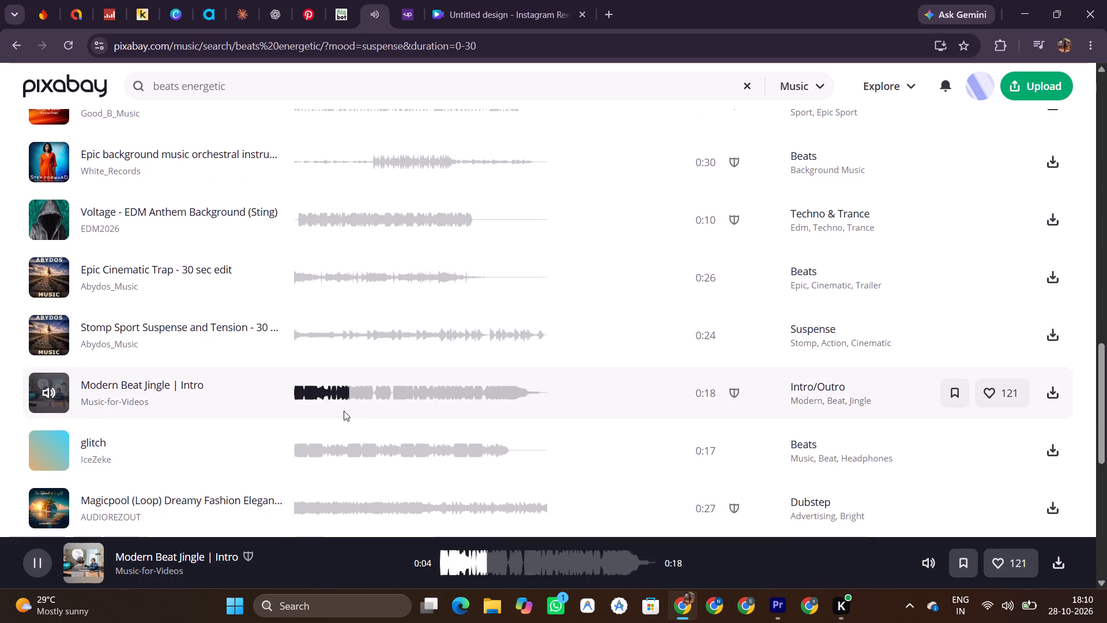
left_click(351, 318)
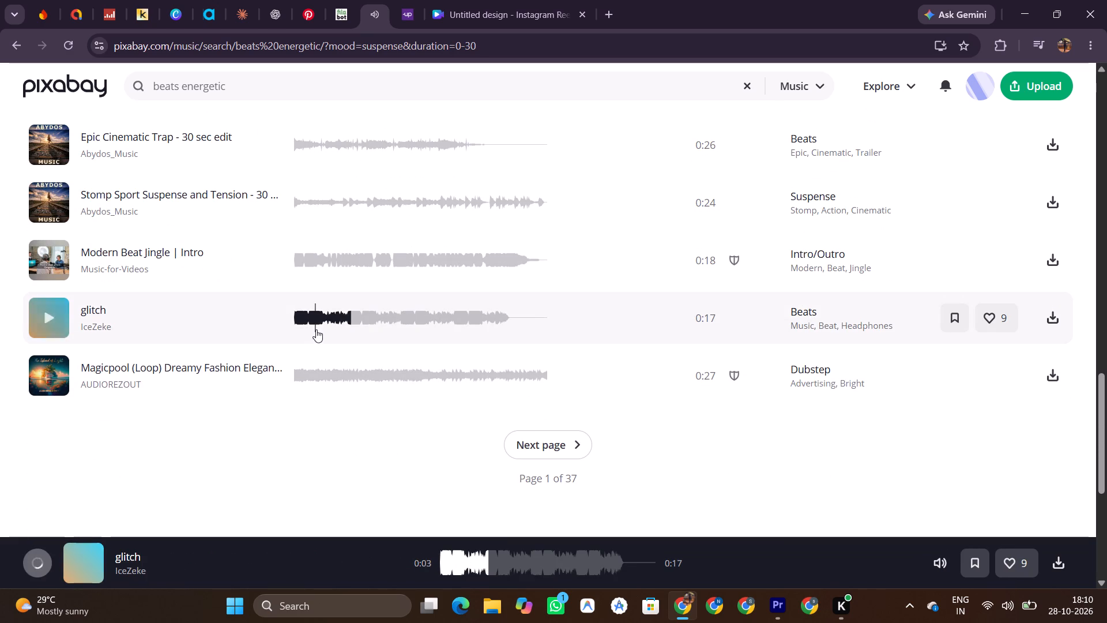
left_click(316, 324)
left_click(326, 267)
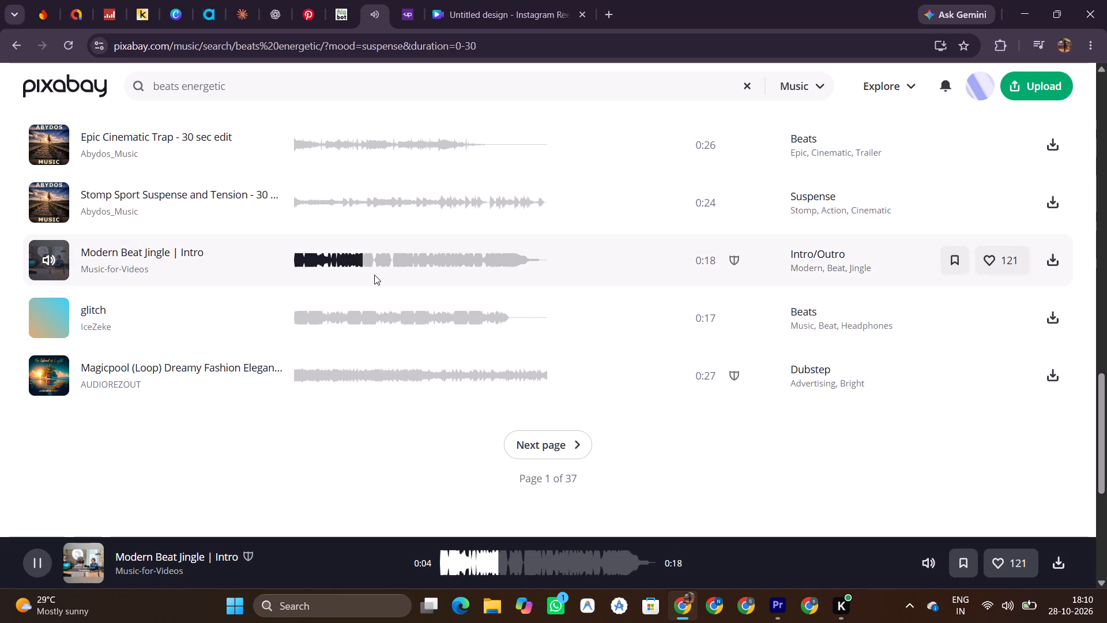
left_click(347, 322)
left_click(351, 386)
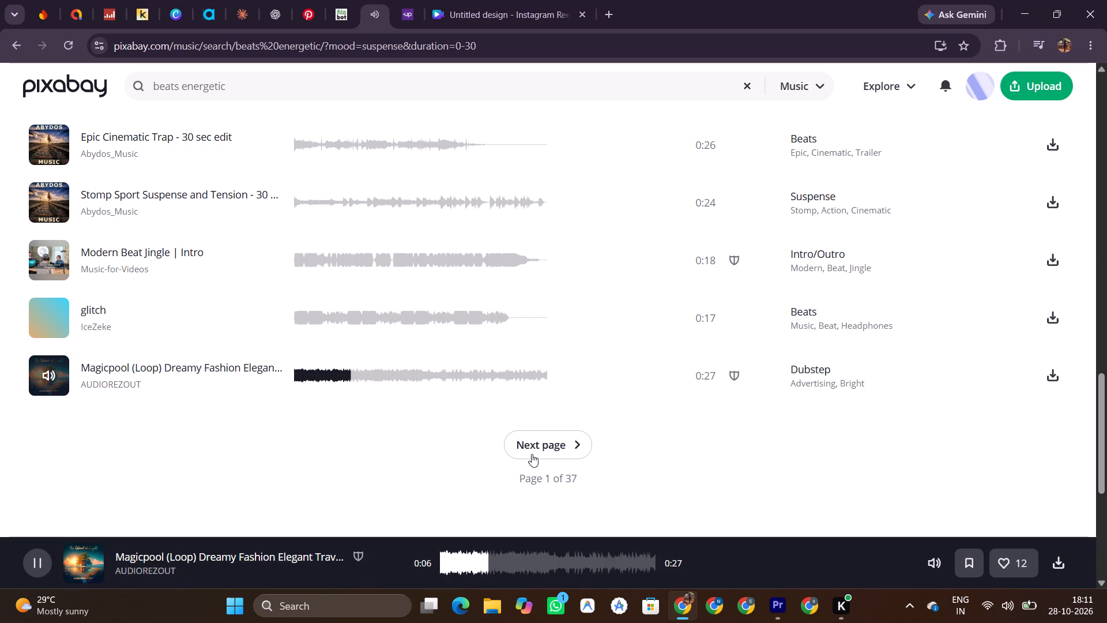
Go to the second results page and preview "Shadow Pulse", "Epic background music for short video" and "Redcap (15sec)".
left_click(543, 448)
scroll(361, 378, "down", 2)
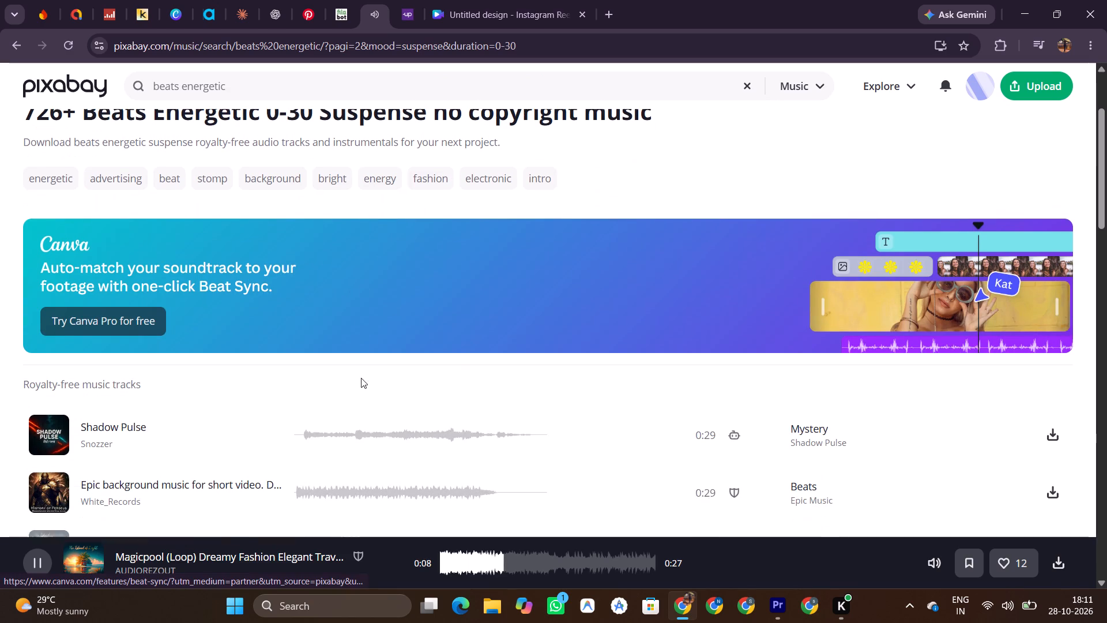
left_click(337, 429)
scroll(405, 425, "down", 1)
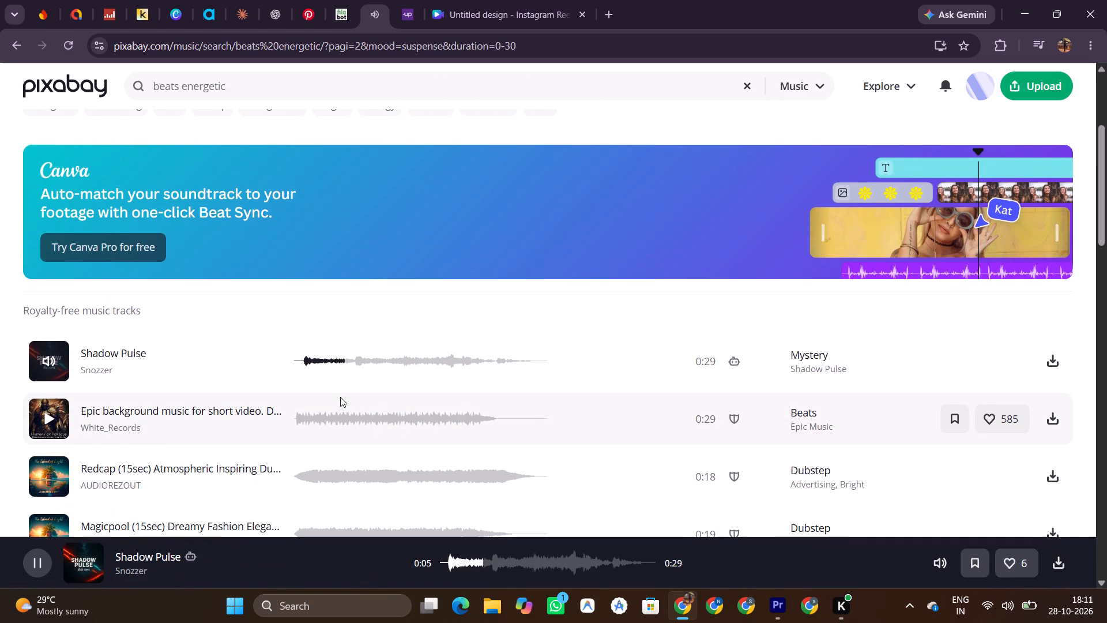
left_click(327, 416)
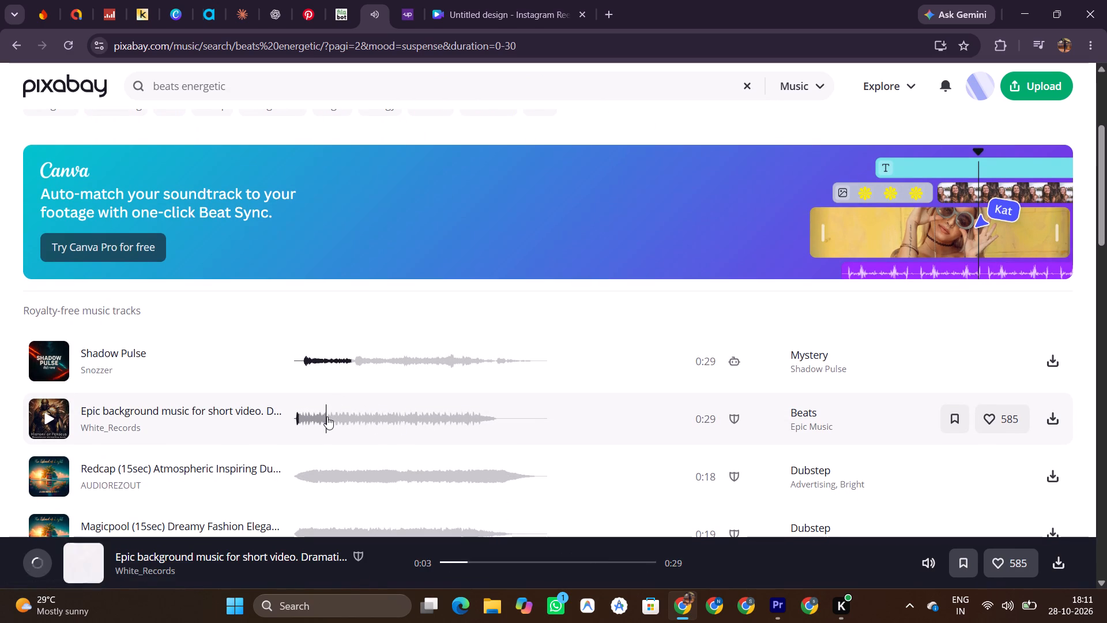
scroll(328, 429, "down", 2)
left_click(308, 323)
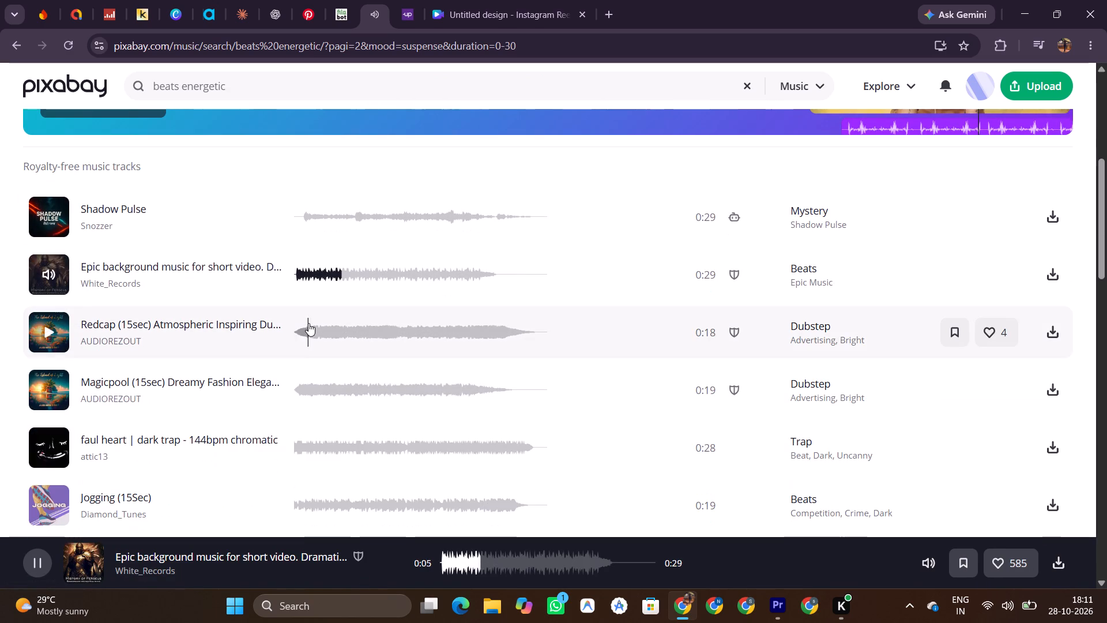
Preview "Magicpool (15sec)", "faul heart | dark trap - 144bpm chromatic" and "Jogging (15Sec)", and pause the playback.
left_click(337, 400)
scroll(337, 400, "down", 1)
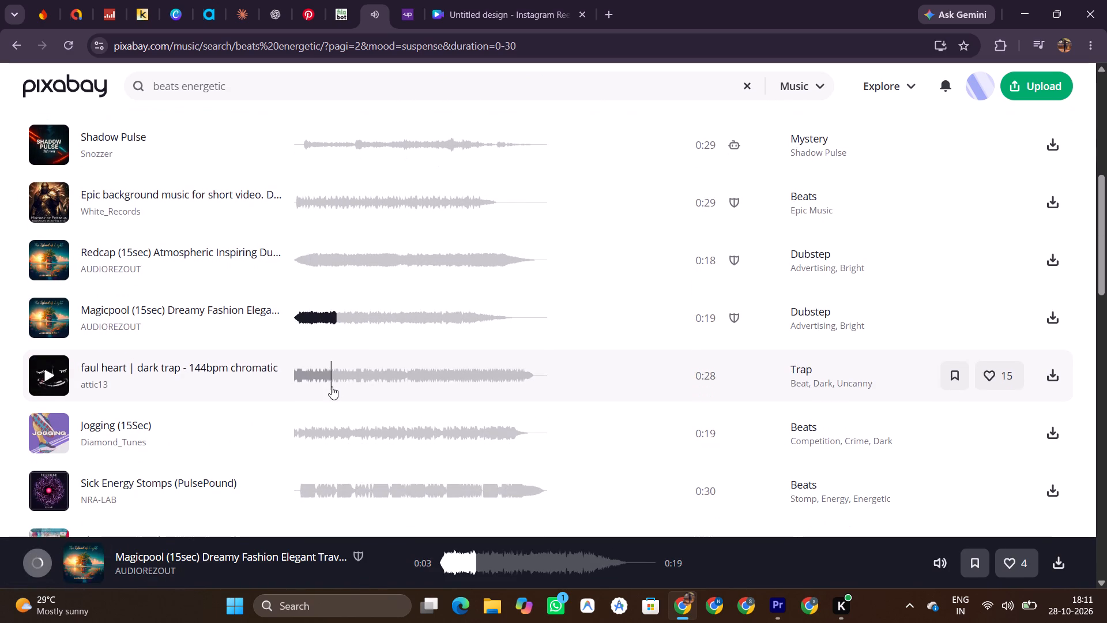
left_click(332, 386)
left_click(350, 438)
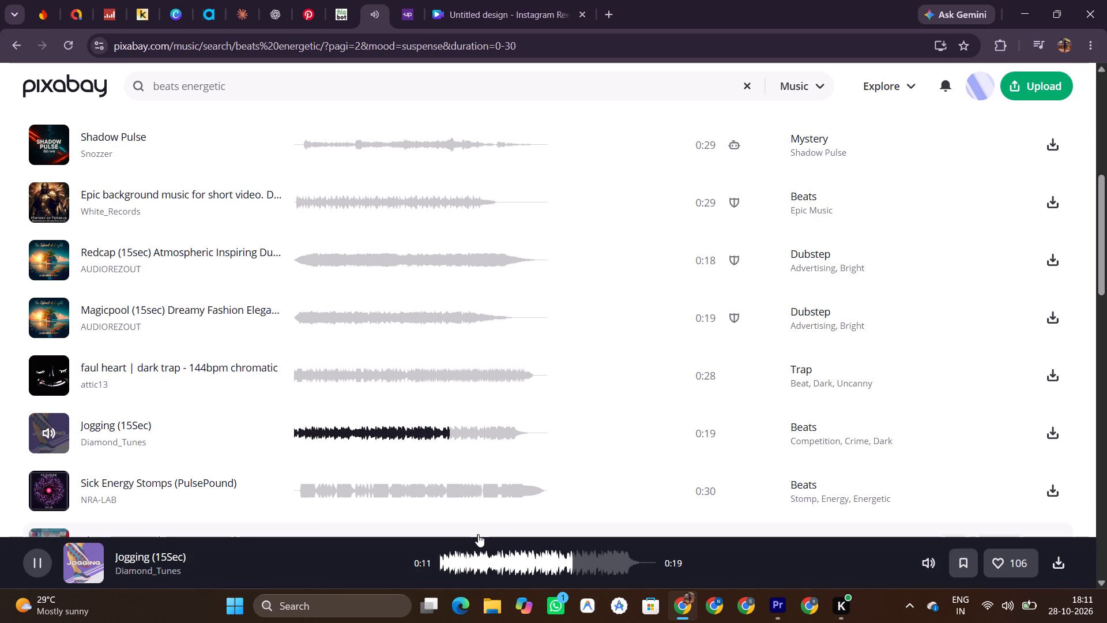
left_click(35, 563)
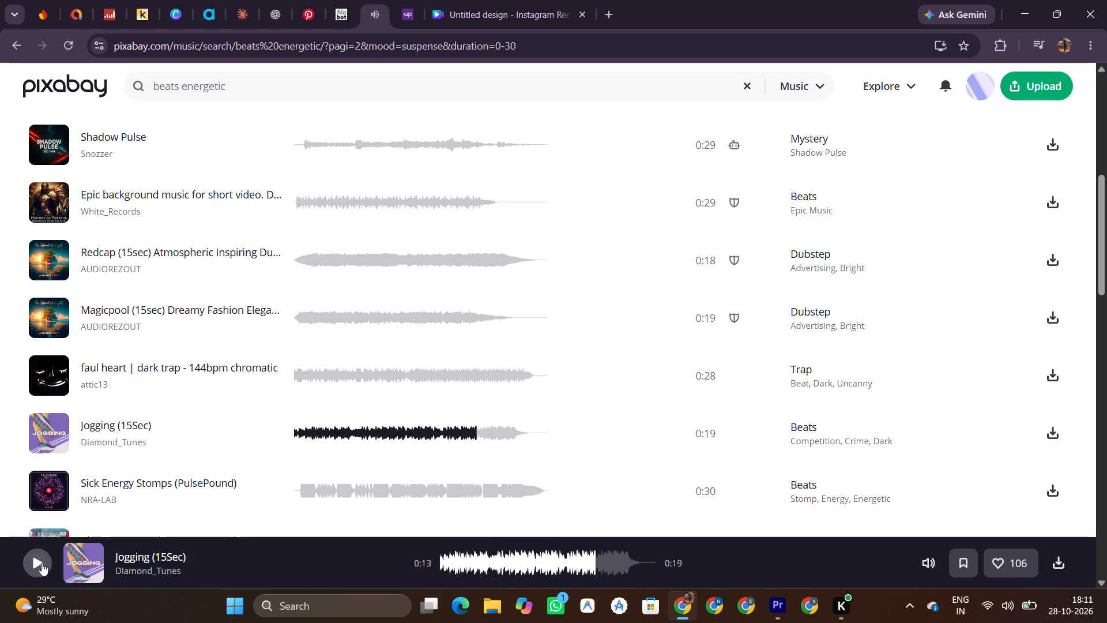
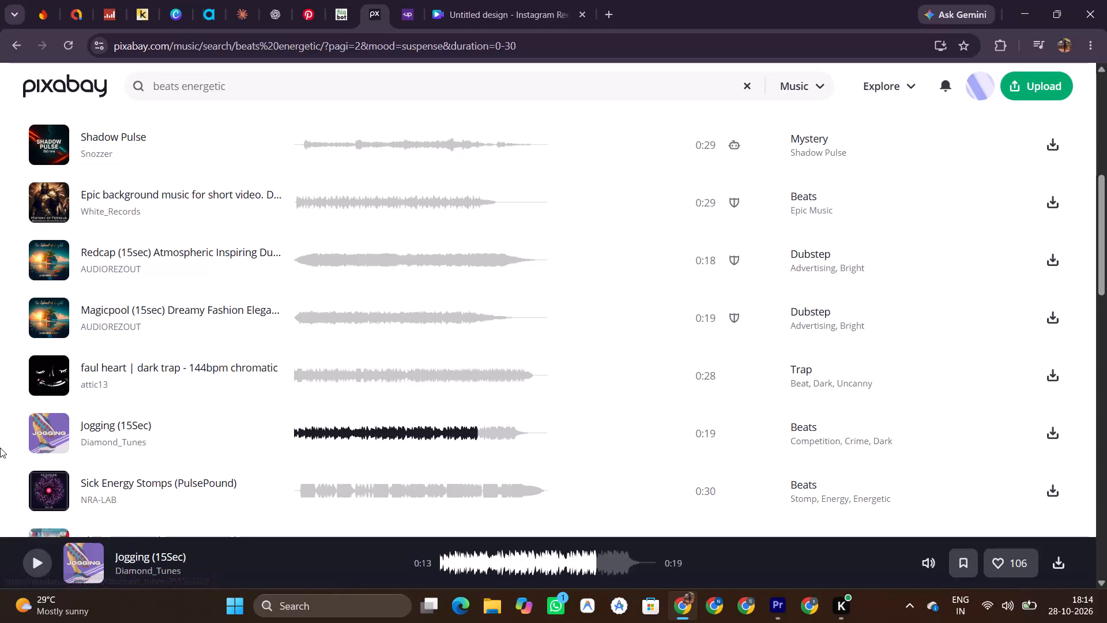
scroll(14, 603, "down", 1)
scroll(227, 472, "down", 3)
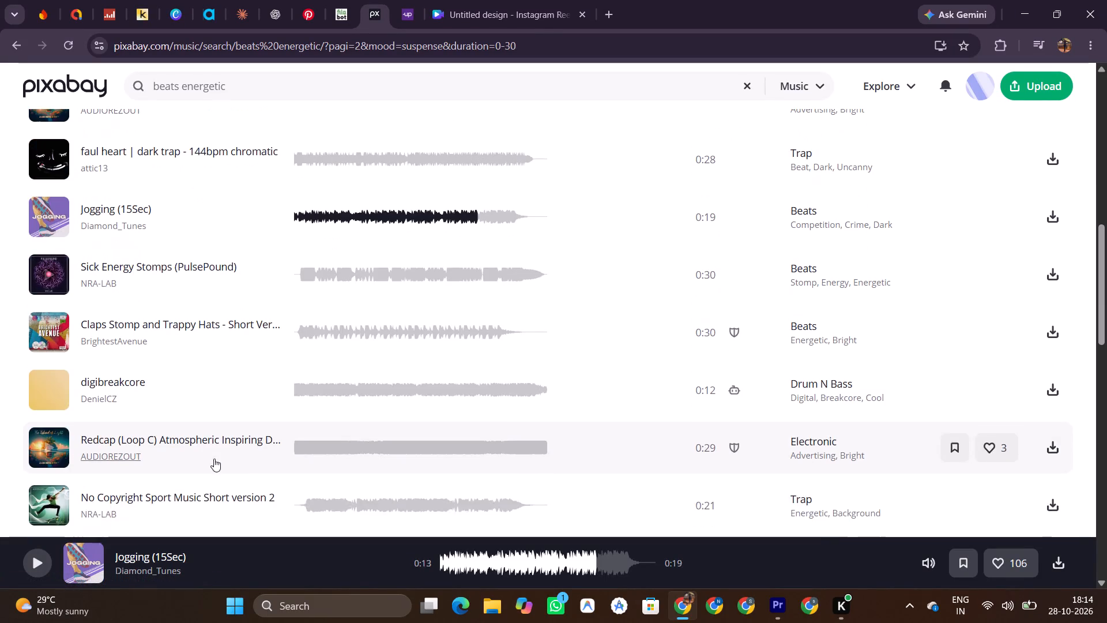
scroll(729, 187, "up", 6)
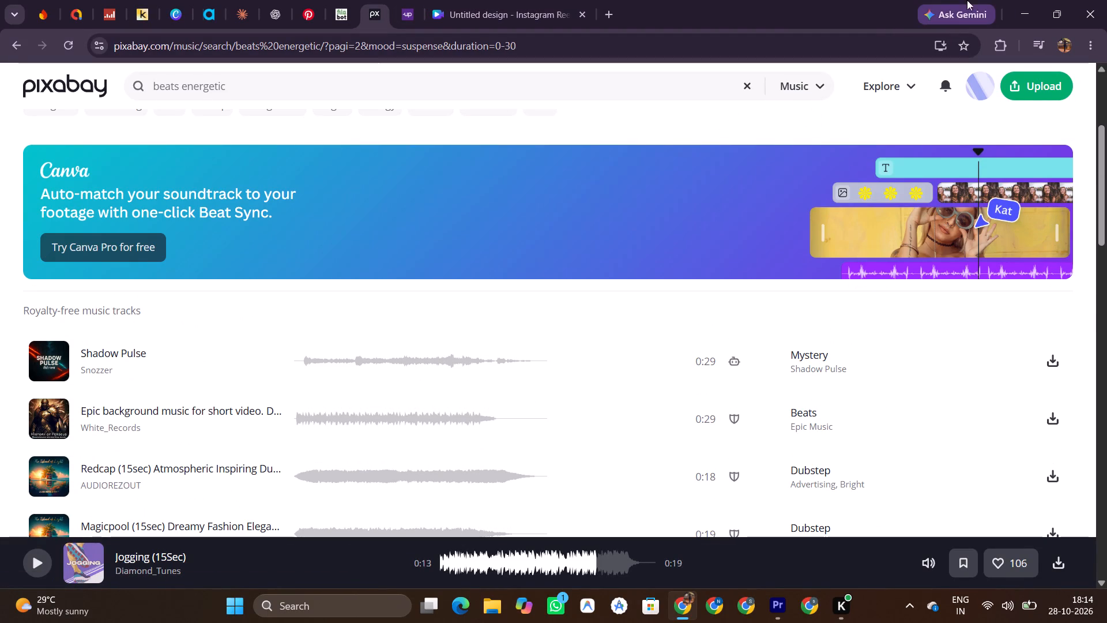
Switch to Premiere Pro and play the sequence from about 2 seconds through to the start of its last clip.
left_click(780, 606)
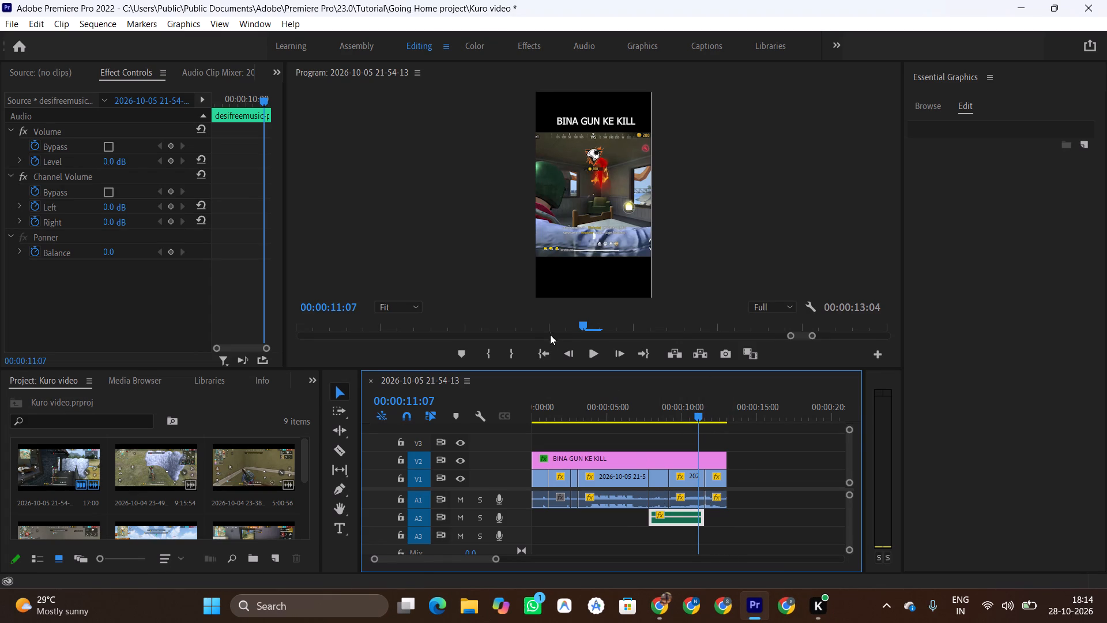
left_click(554, 385)
left_click(563, 403)
key("space")
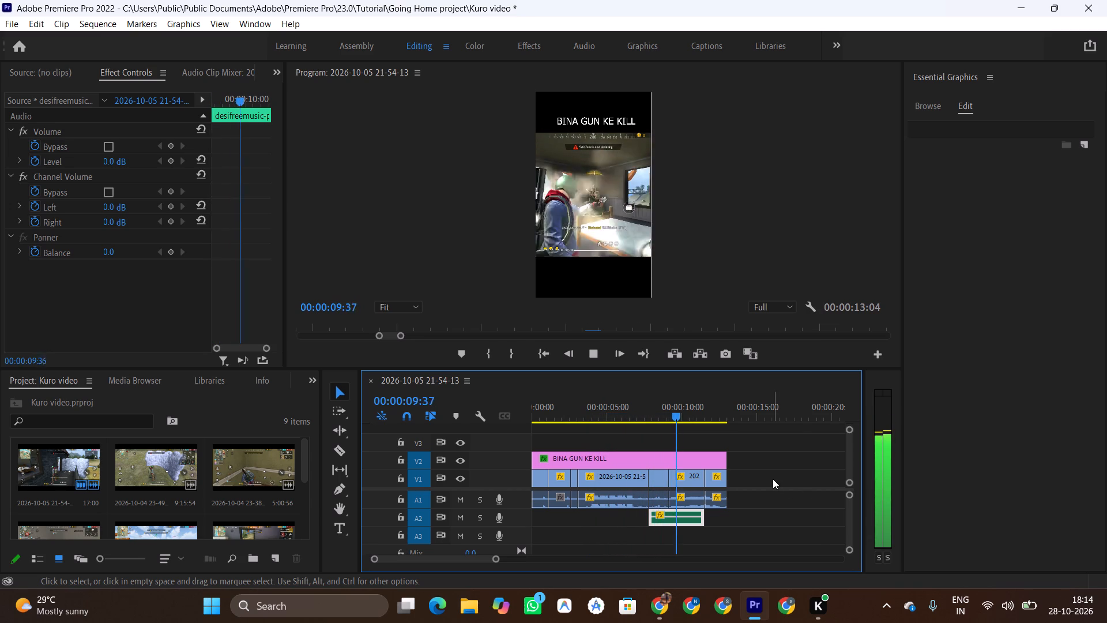
key("space")
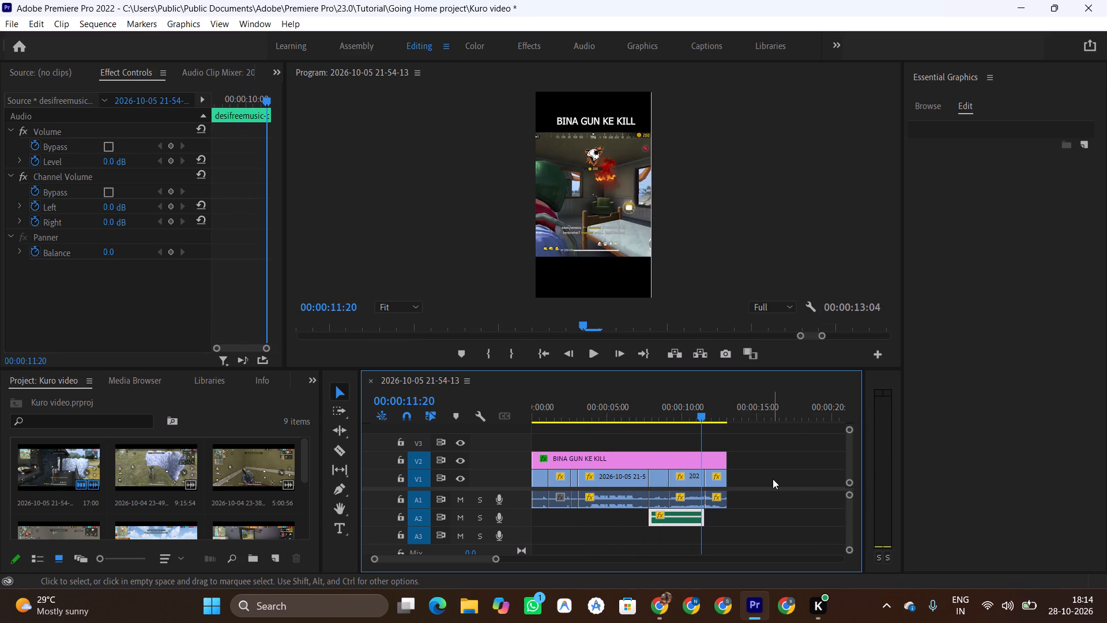
key("space")
key("space")
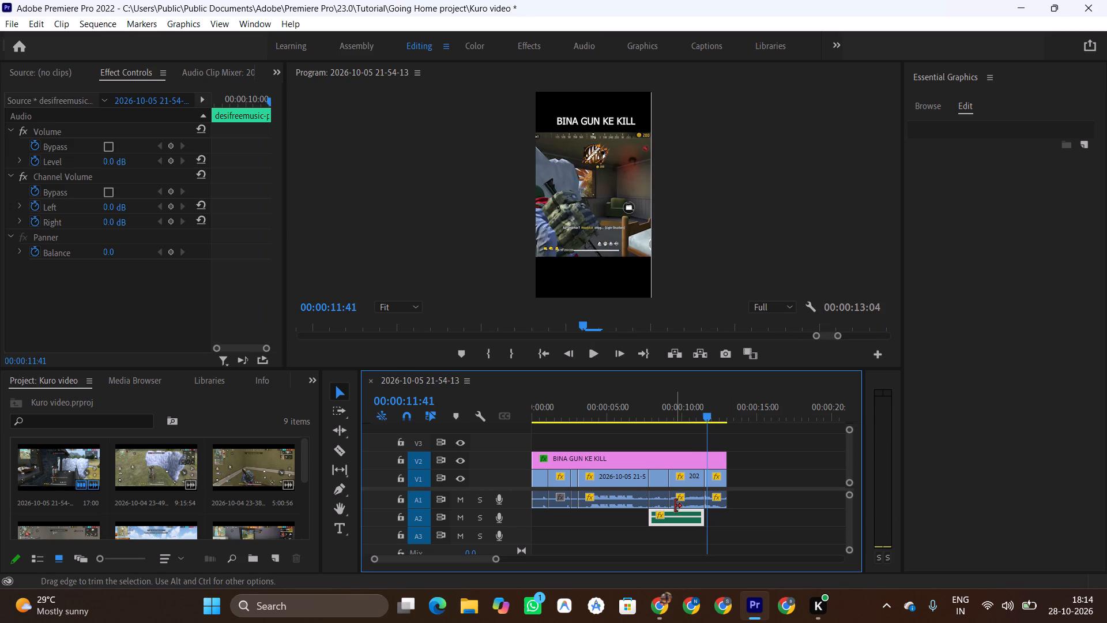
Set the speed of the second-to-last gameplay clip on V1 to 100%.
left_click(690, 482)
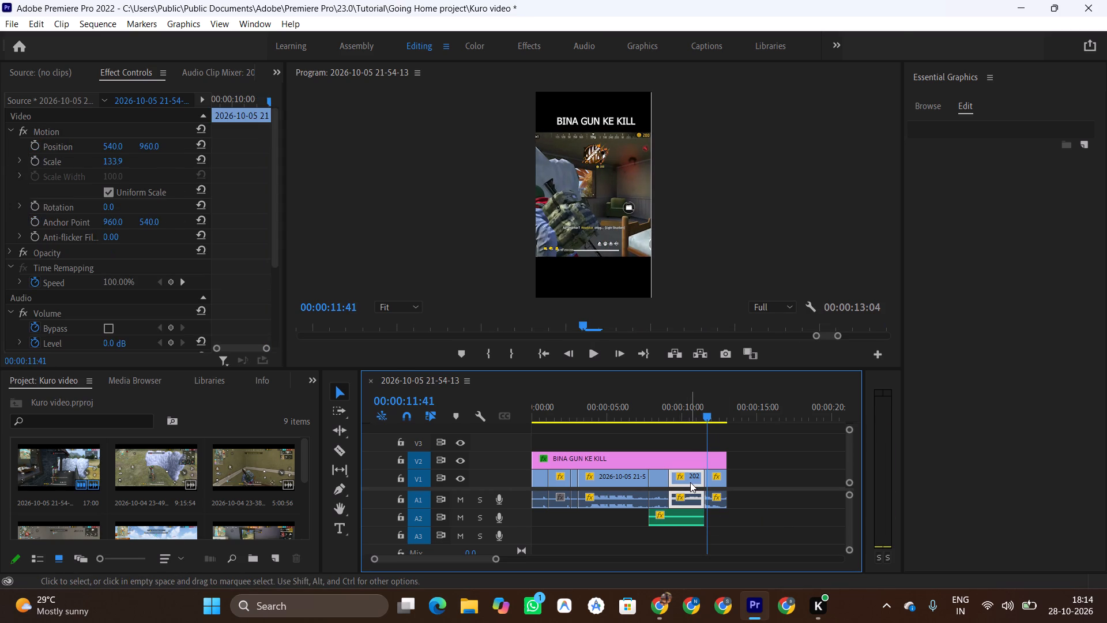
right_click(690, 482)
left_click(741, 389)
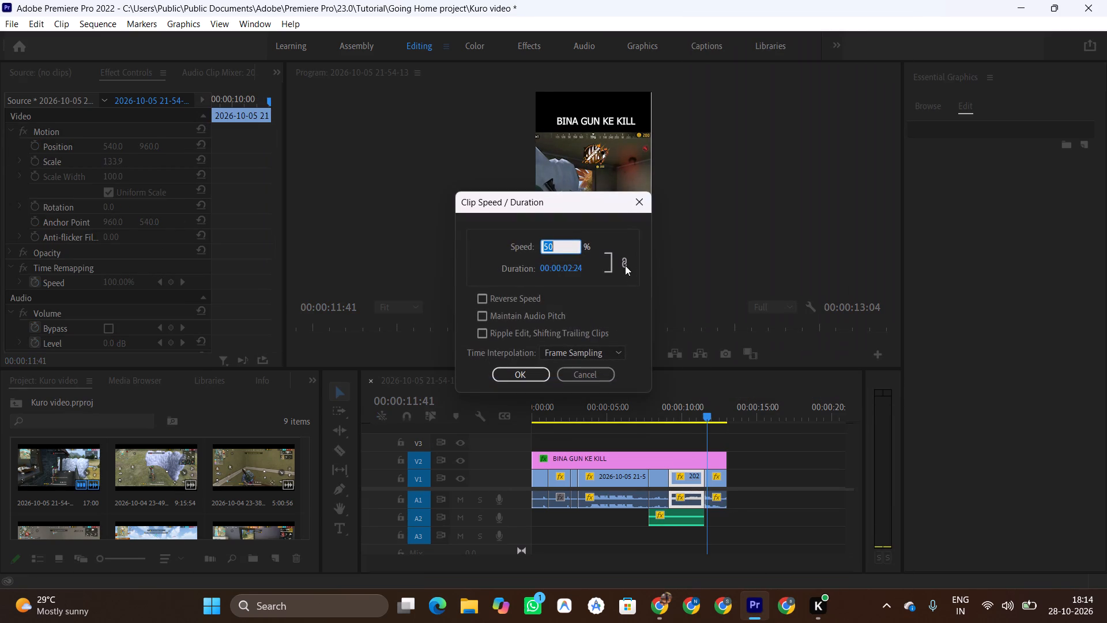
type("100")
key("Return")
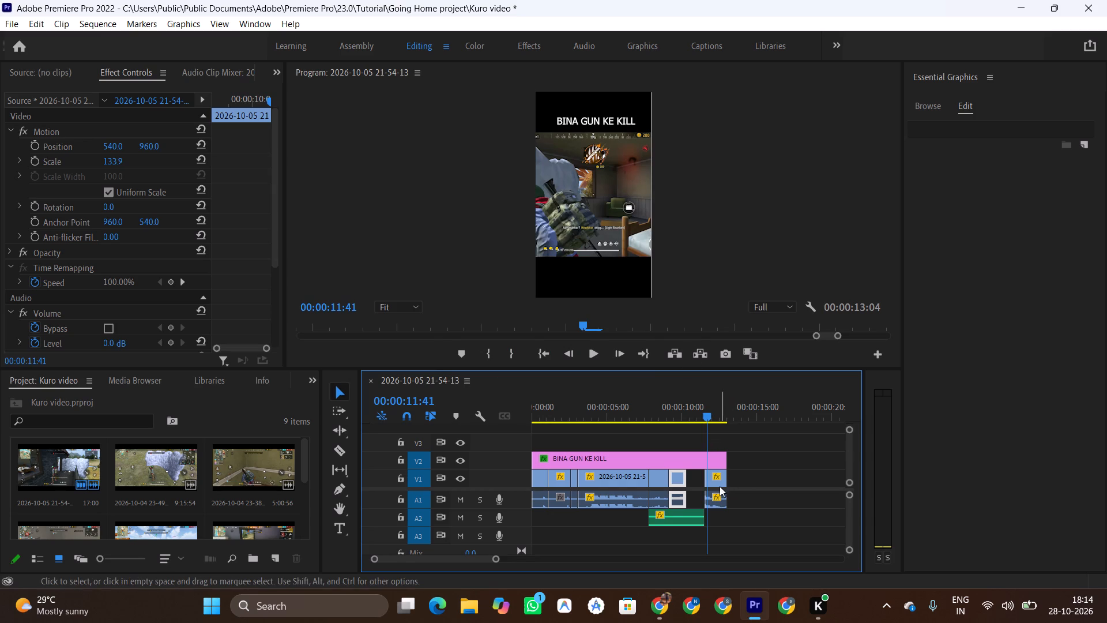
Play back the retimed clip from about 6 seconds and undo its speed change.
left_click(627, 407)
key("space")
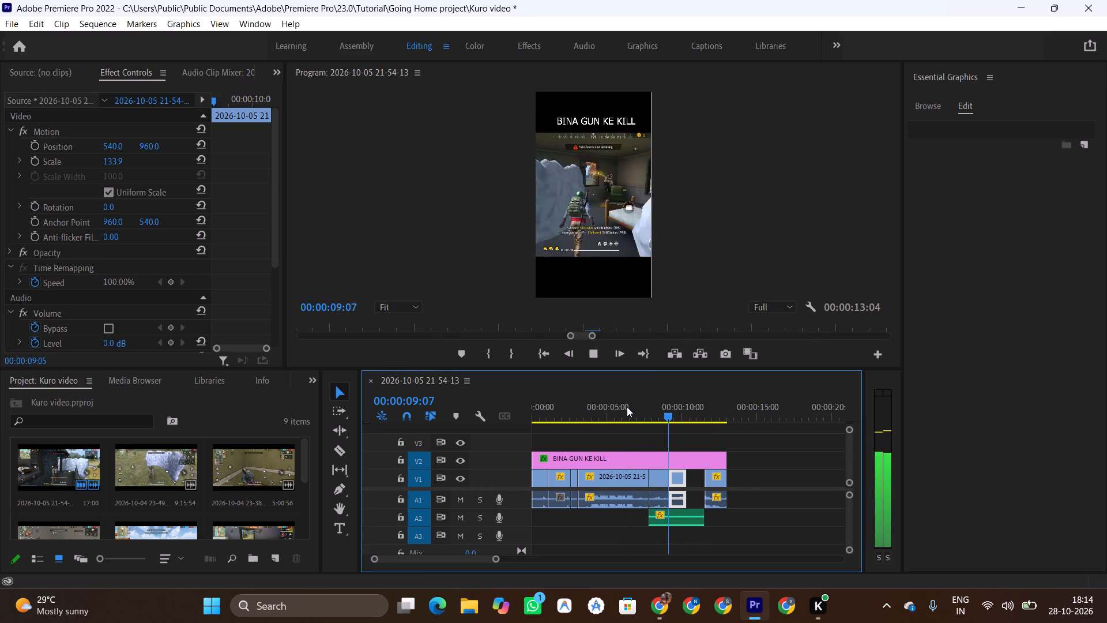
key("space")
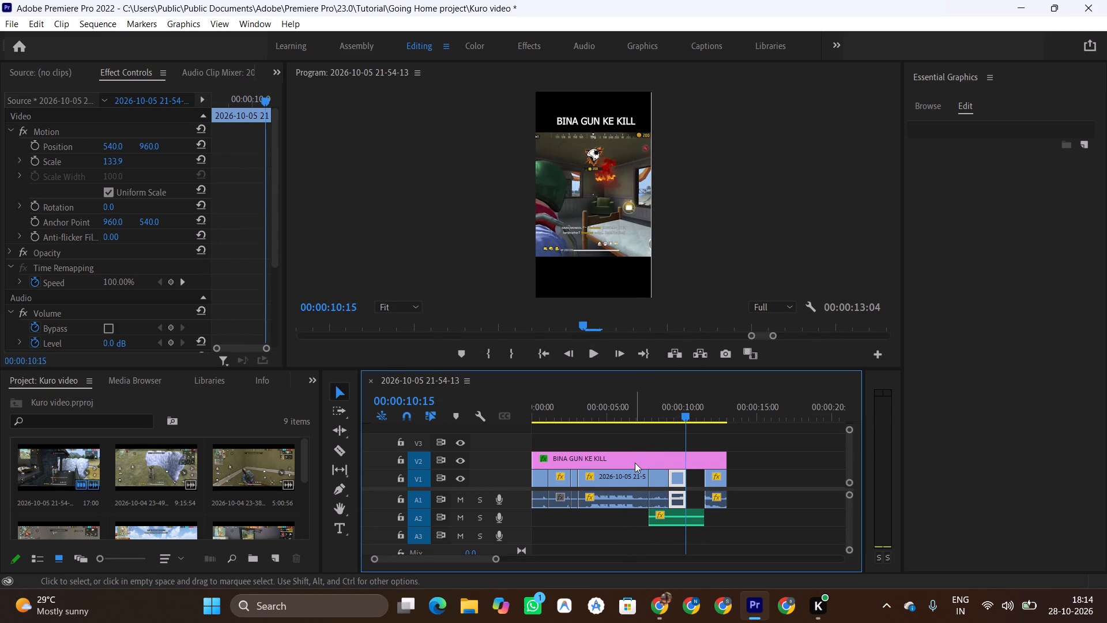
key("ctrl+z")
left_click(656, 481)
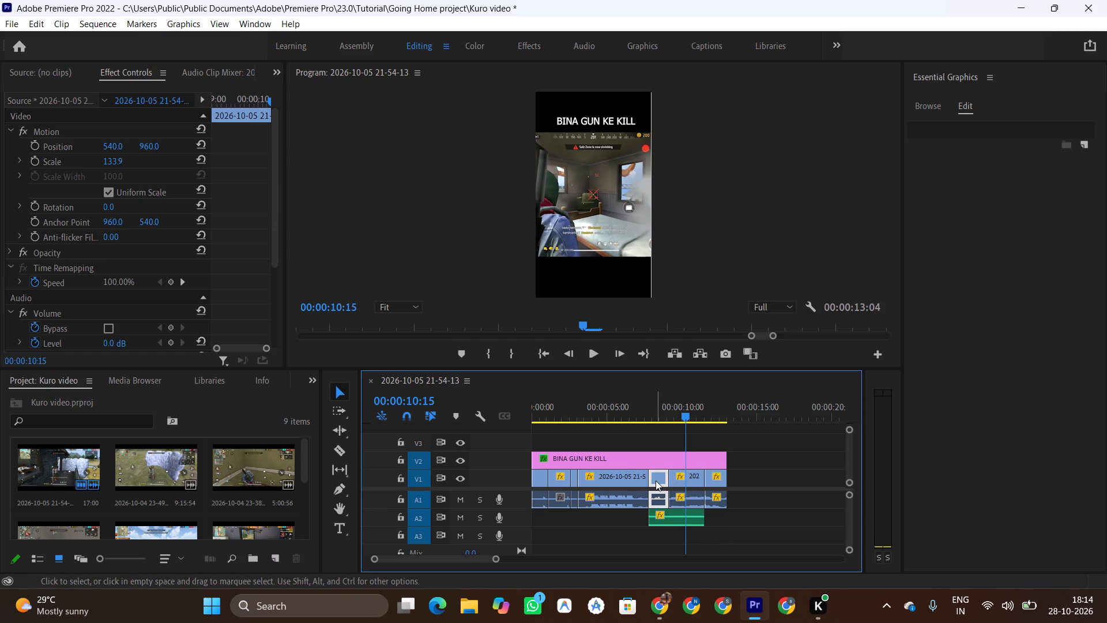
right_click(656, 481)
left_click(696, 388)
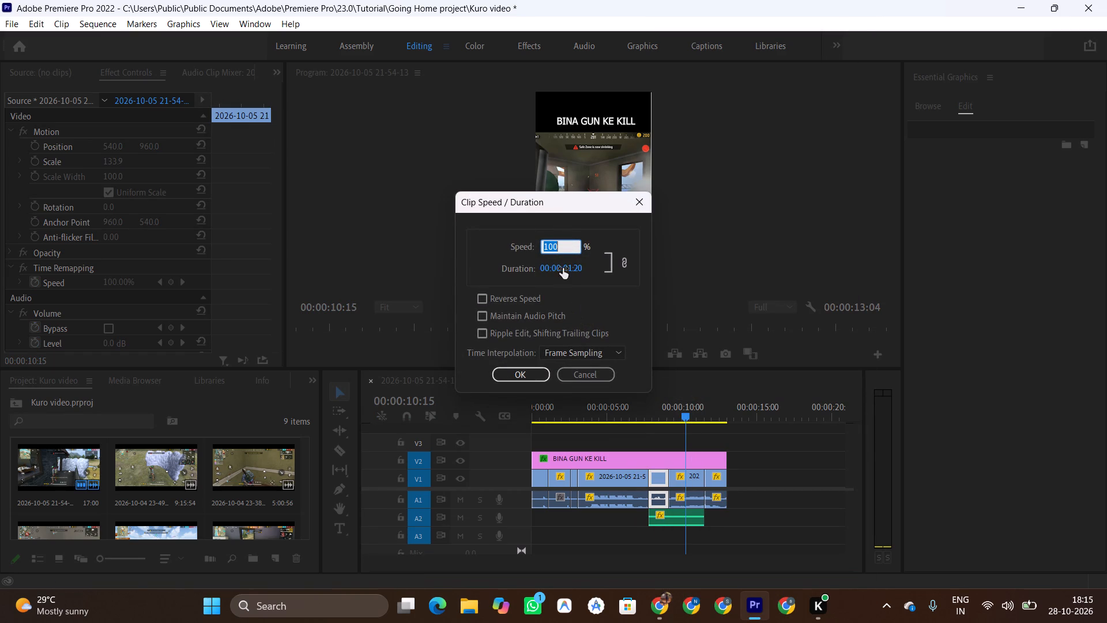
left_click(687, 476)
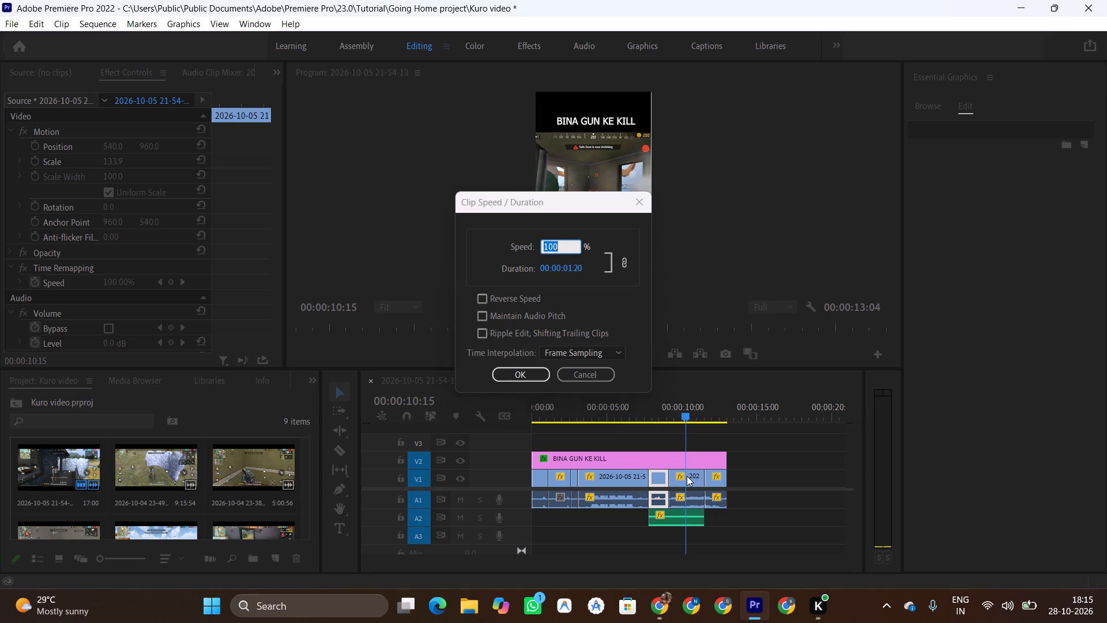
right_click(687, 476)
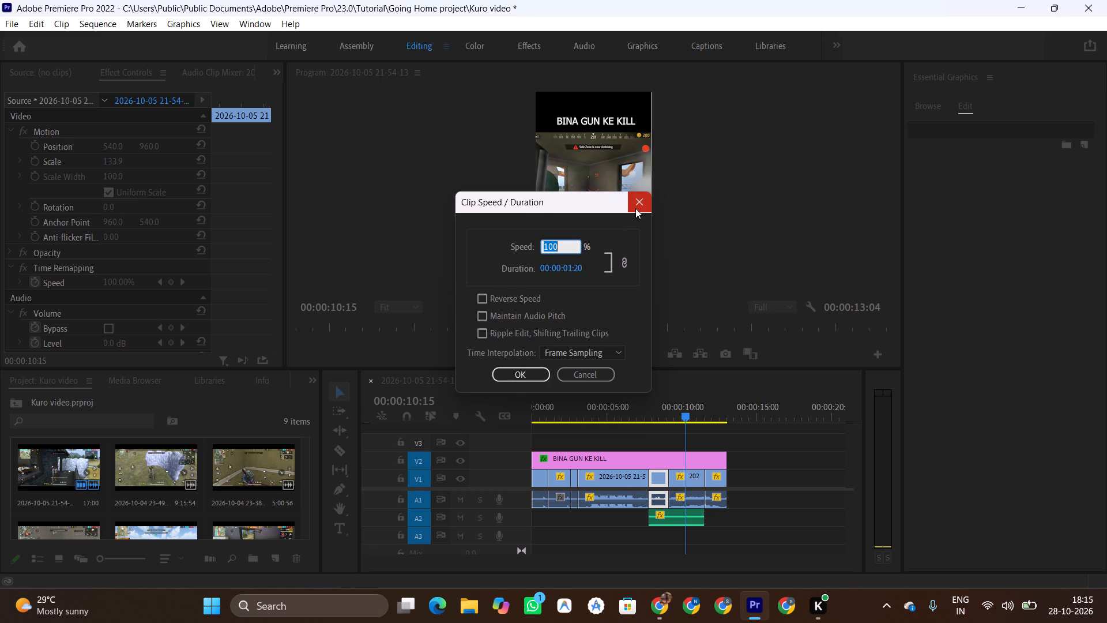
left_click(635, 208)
Set the speed of the second-to-last gameplay clip on V1 to 10% and play it back.
left_click(679, 476)
right_click(679, 476)
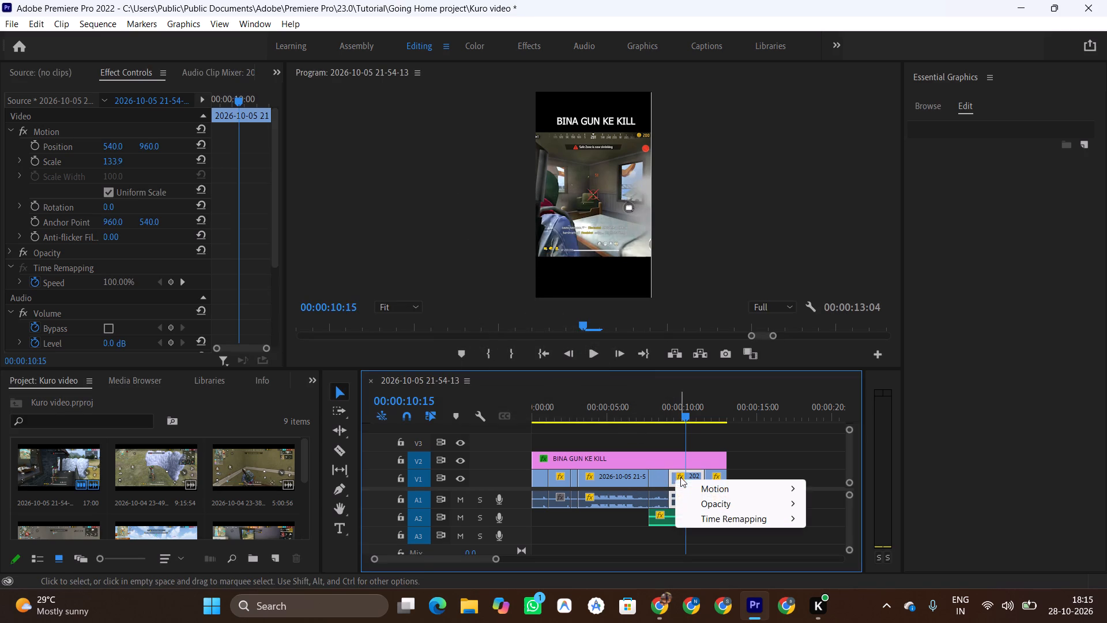
left_click(698, 477)
right_click(683, 486)
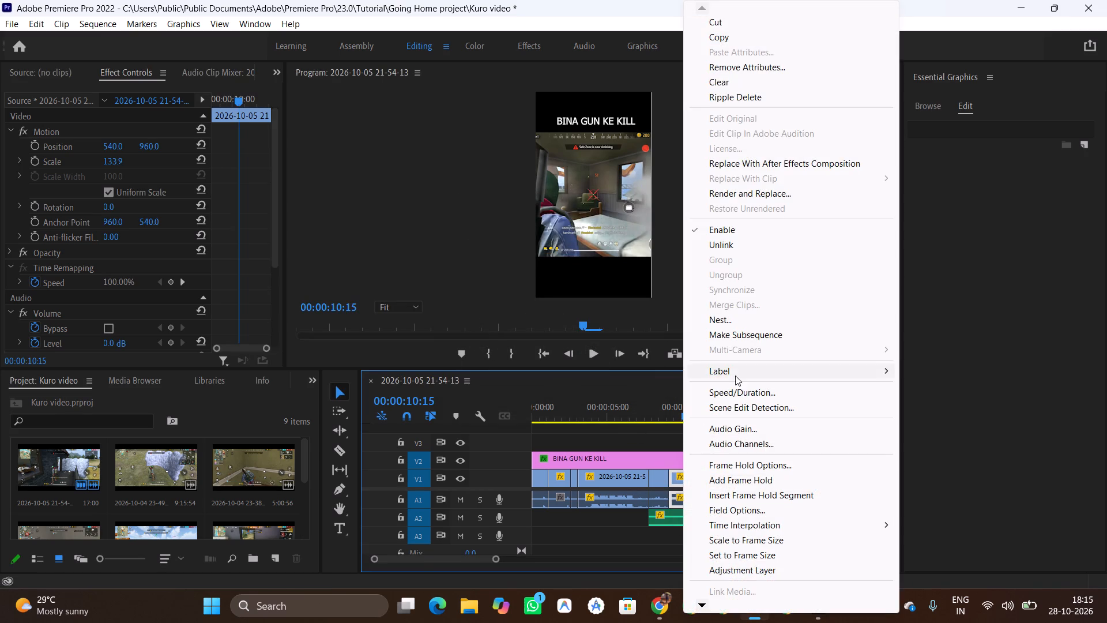
left_click(735, 389)
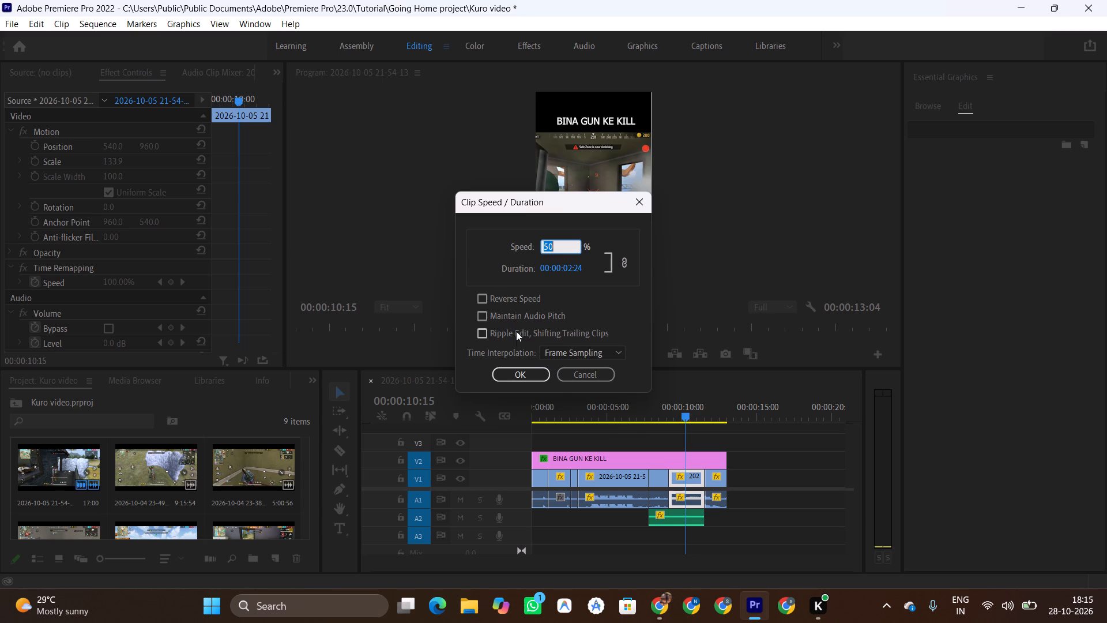
left_click(576, 246)
key("BackSpace")
key("BackSpace")
key("1")
key("0")
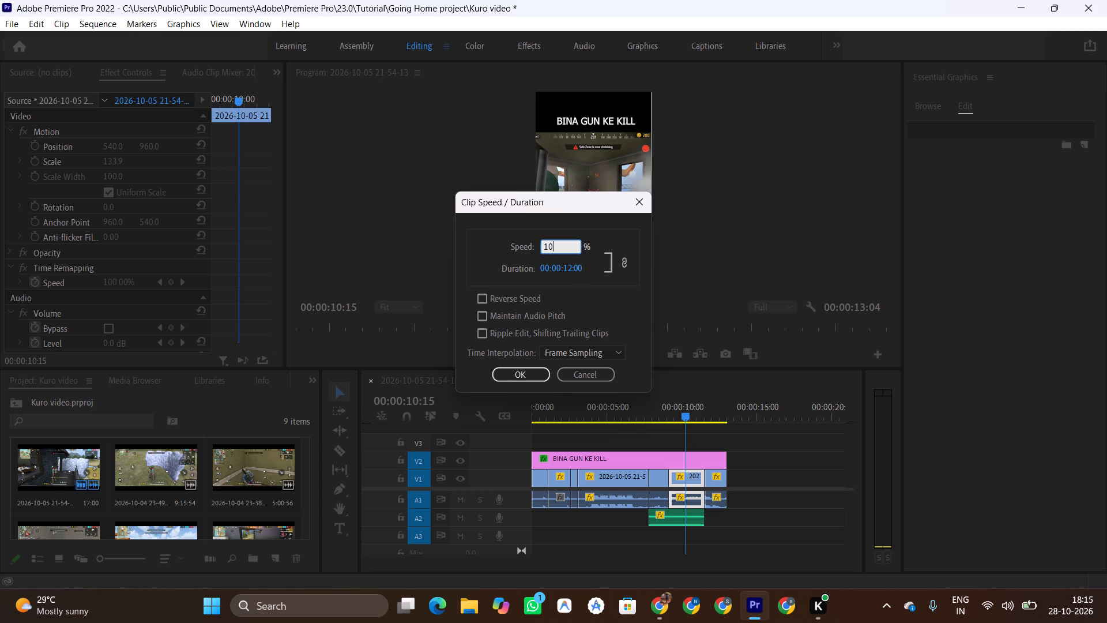
key("0")
key("BackSpace")
key("Return")
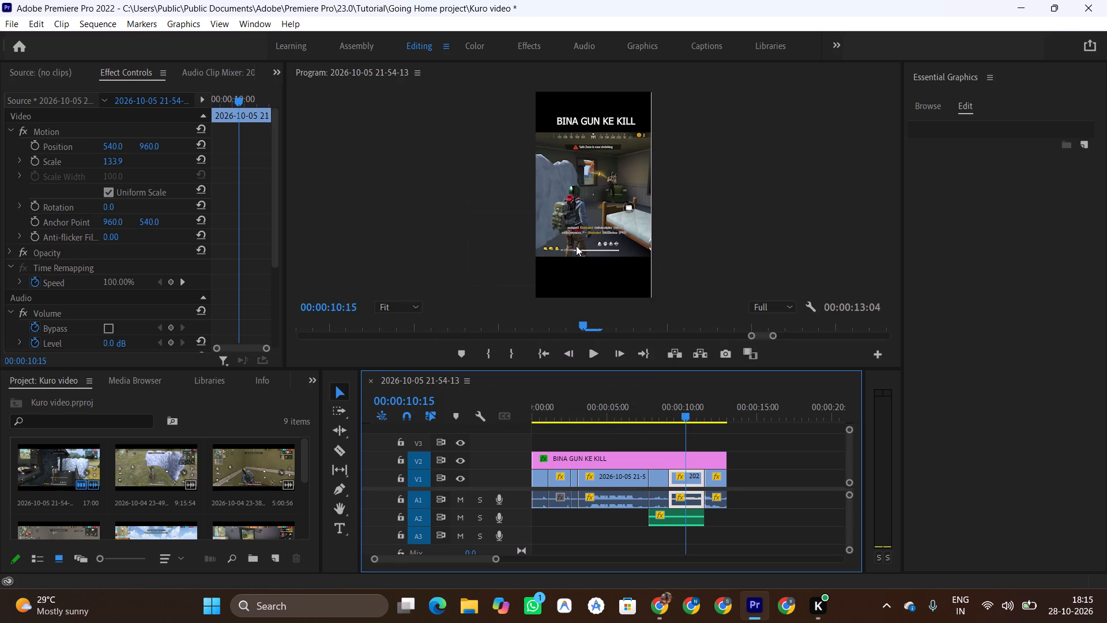
key("space")
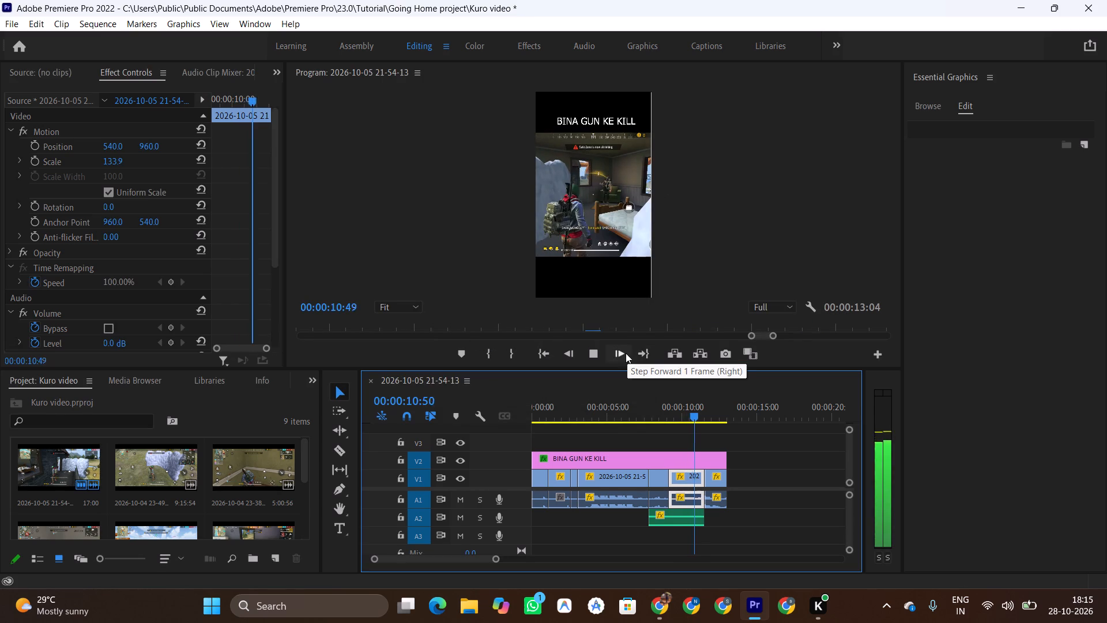
key("space")
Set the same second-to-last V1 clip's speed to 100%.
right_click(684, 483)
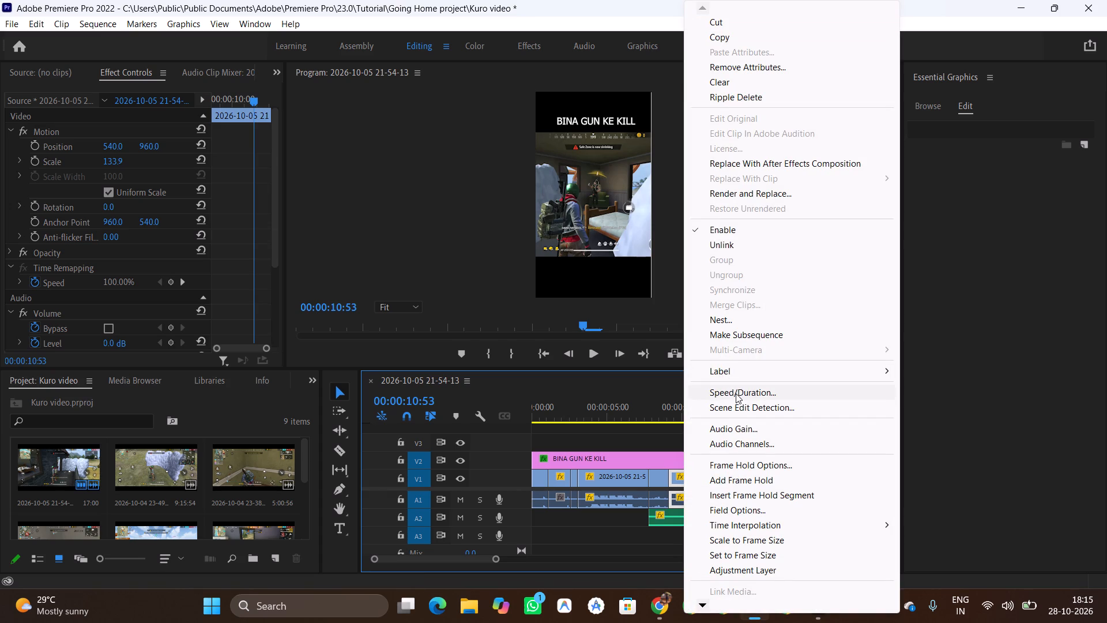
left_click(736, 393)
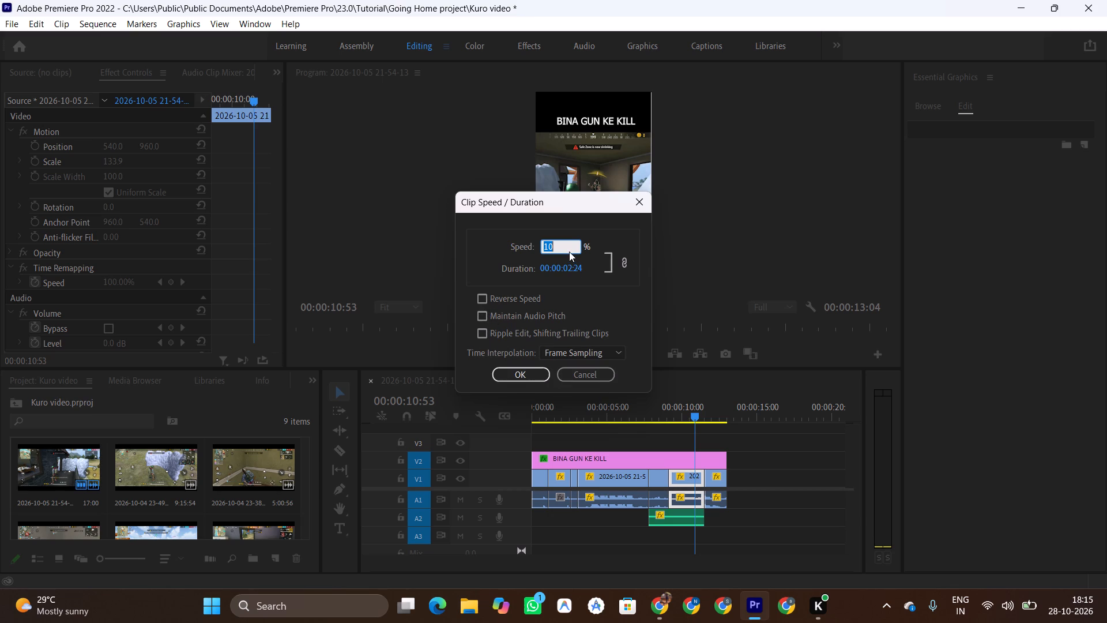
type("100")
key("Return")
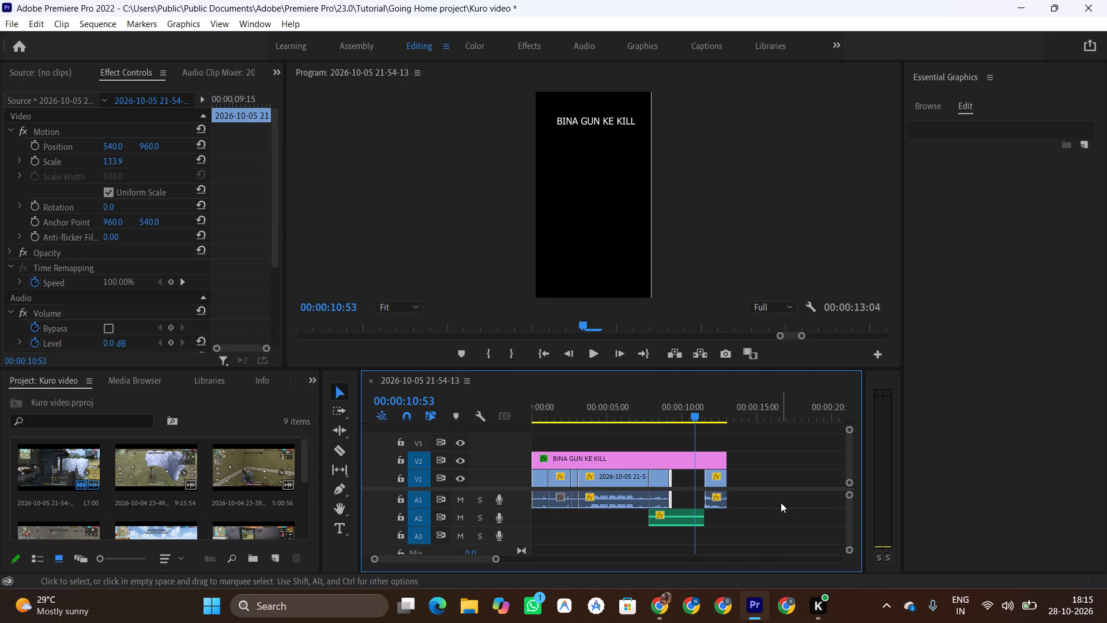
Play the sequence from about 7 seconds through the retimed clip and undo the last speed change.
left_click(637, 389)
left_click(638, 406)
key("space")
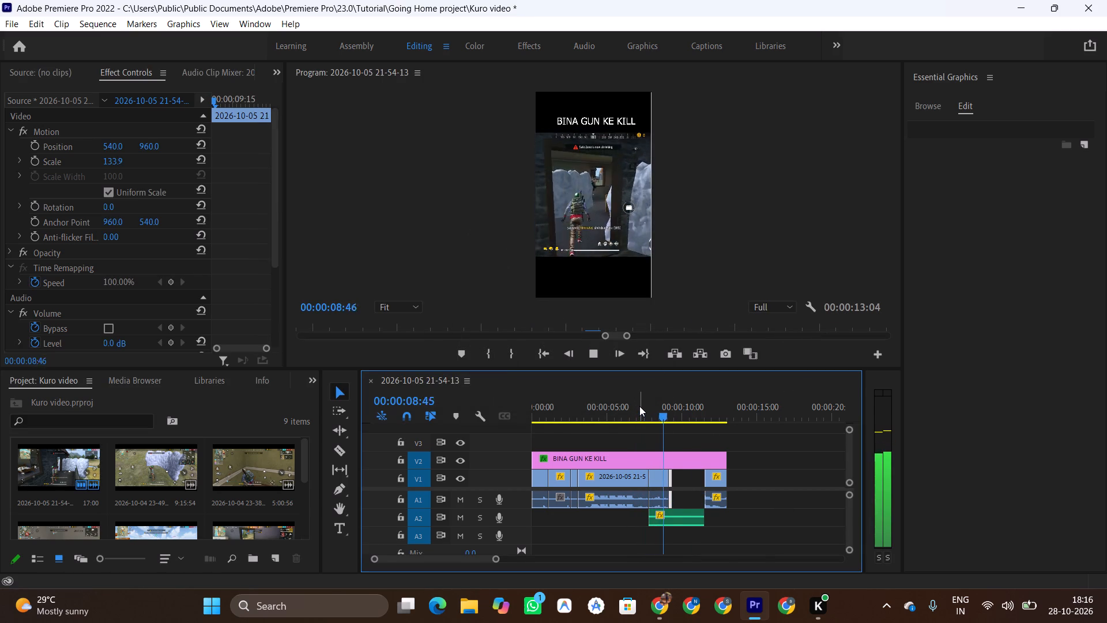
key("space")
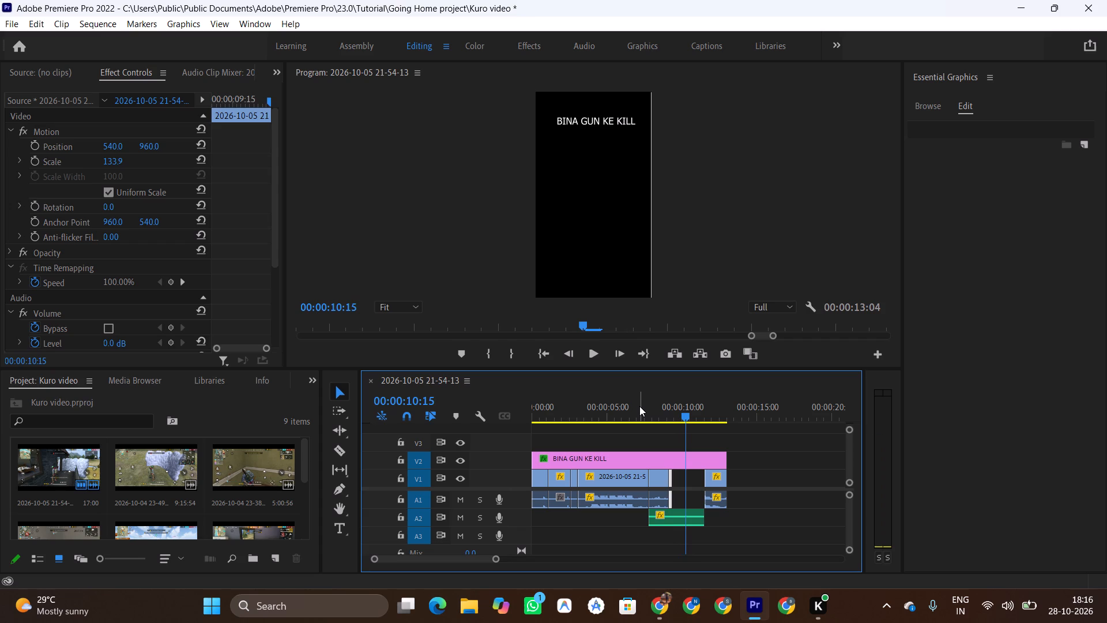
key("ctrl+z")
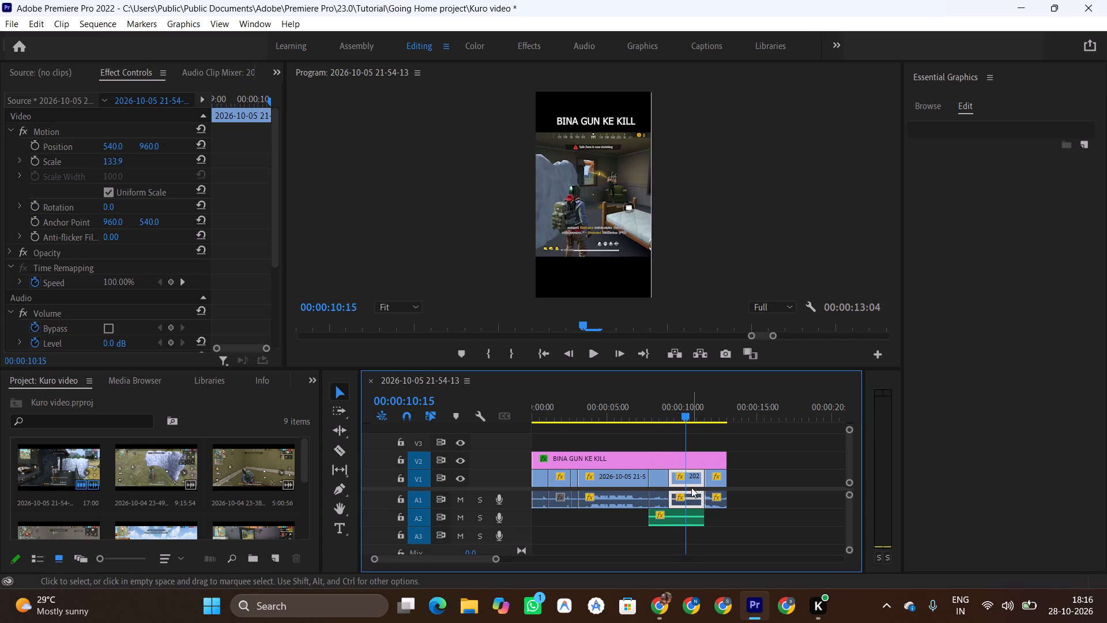
Play the sequence from about 9 seconds through the second-to-last gameplay clip on V1.
left_click_drag(499, 560, 506, 560)
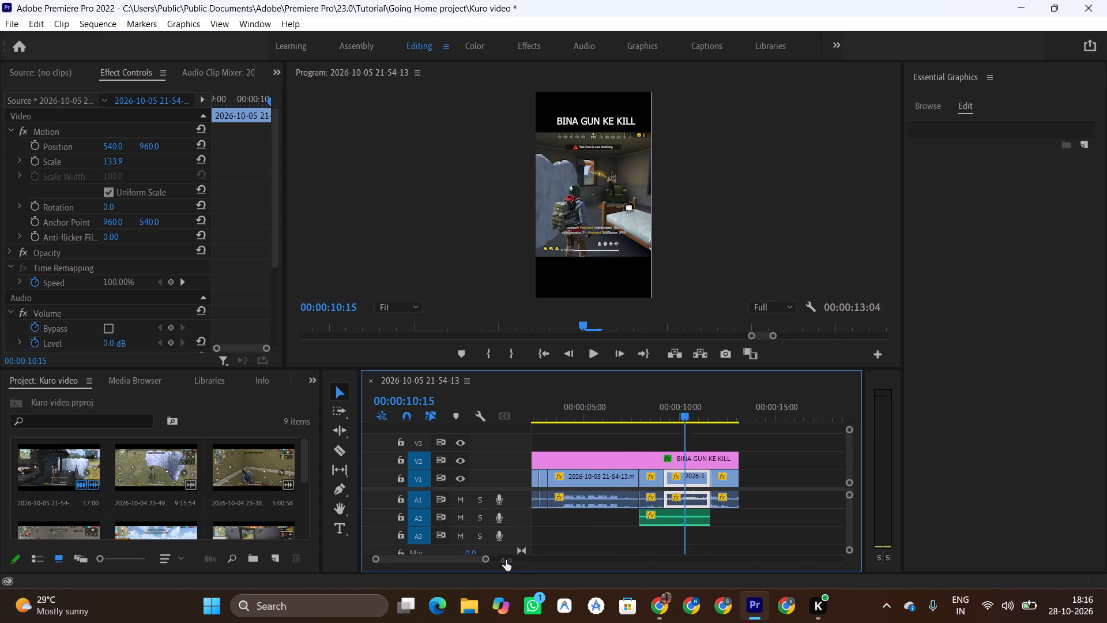
left_click_drag(506, 560, 488, 556)
left_click(628, 408)
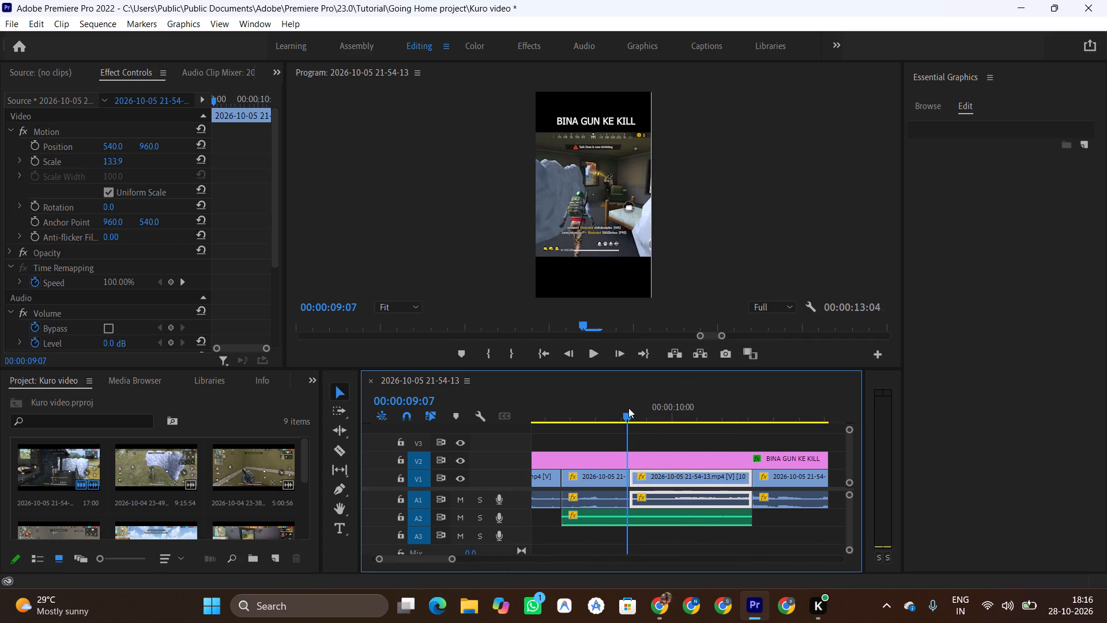
key("space")
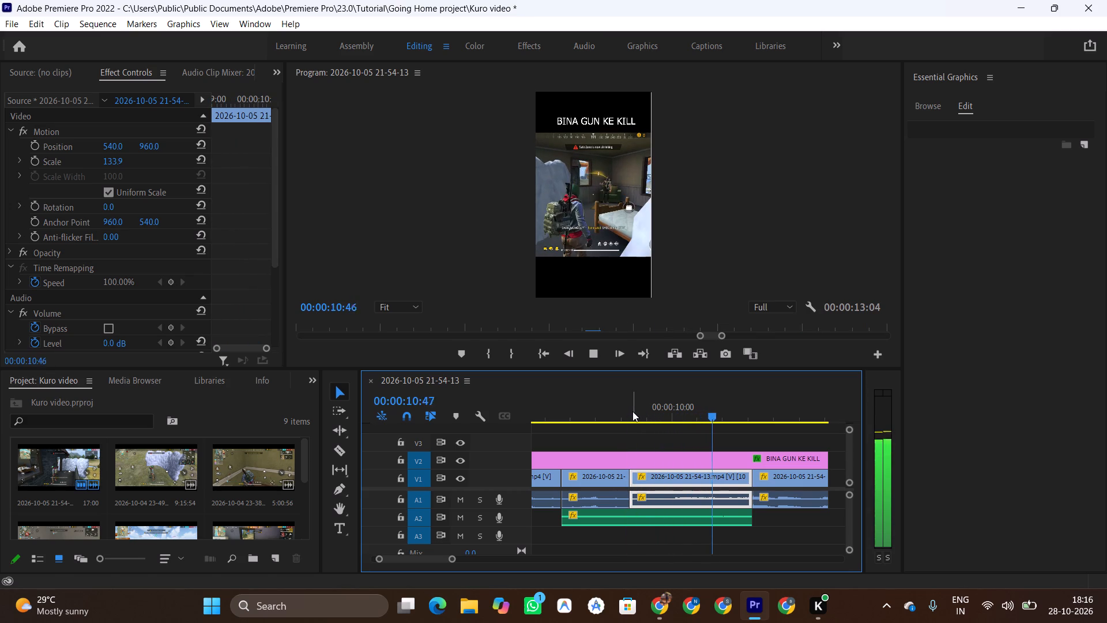
key("space")
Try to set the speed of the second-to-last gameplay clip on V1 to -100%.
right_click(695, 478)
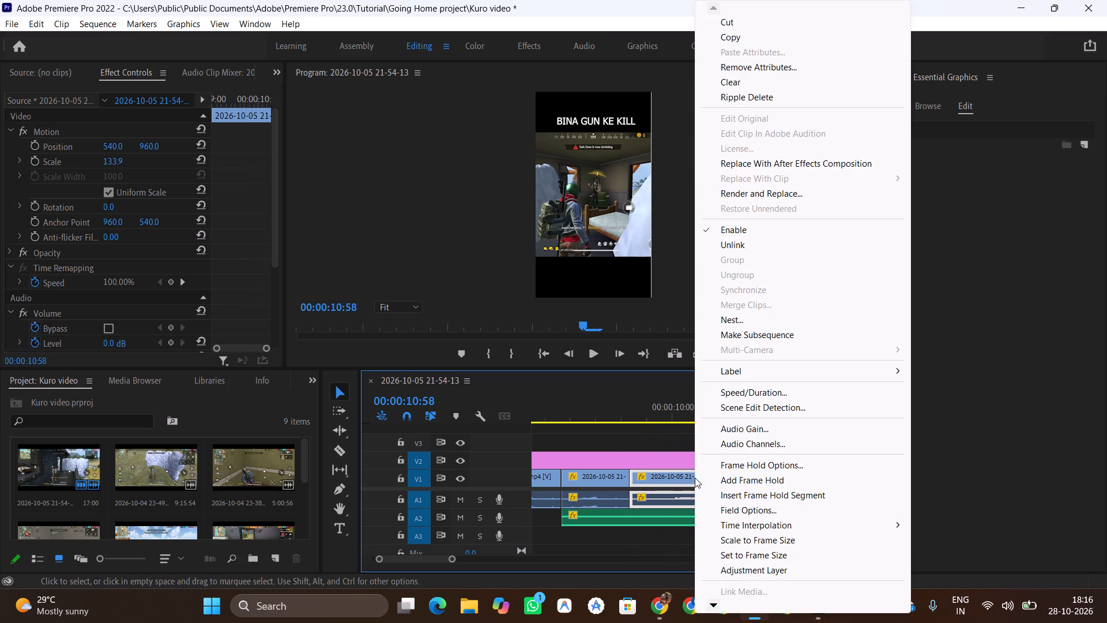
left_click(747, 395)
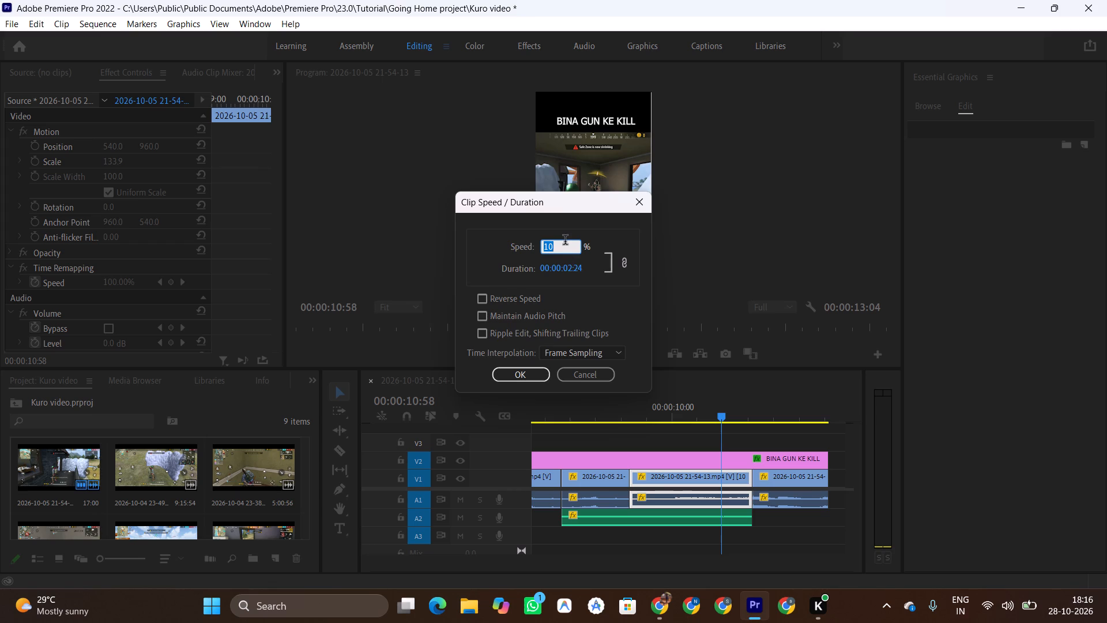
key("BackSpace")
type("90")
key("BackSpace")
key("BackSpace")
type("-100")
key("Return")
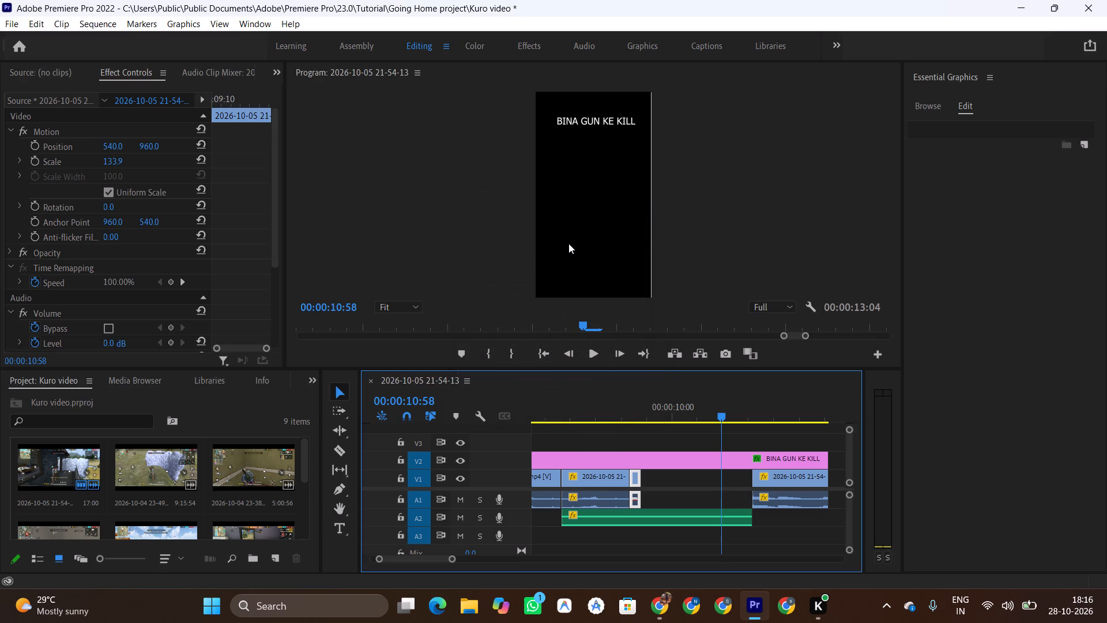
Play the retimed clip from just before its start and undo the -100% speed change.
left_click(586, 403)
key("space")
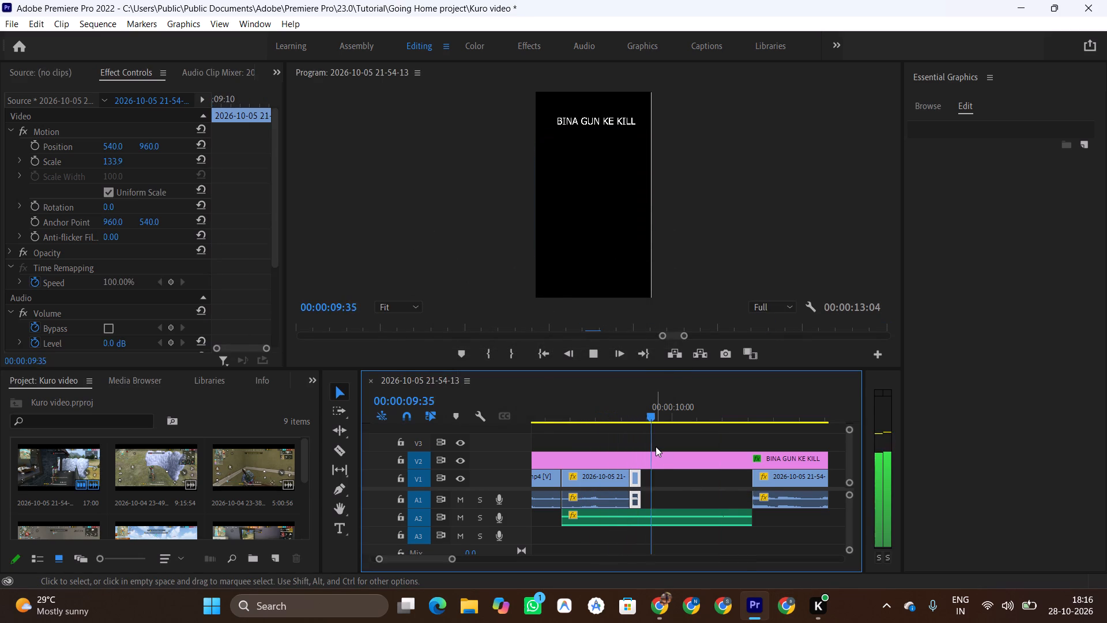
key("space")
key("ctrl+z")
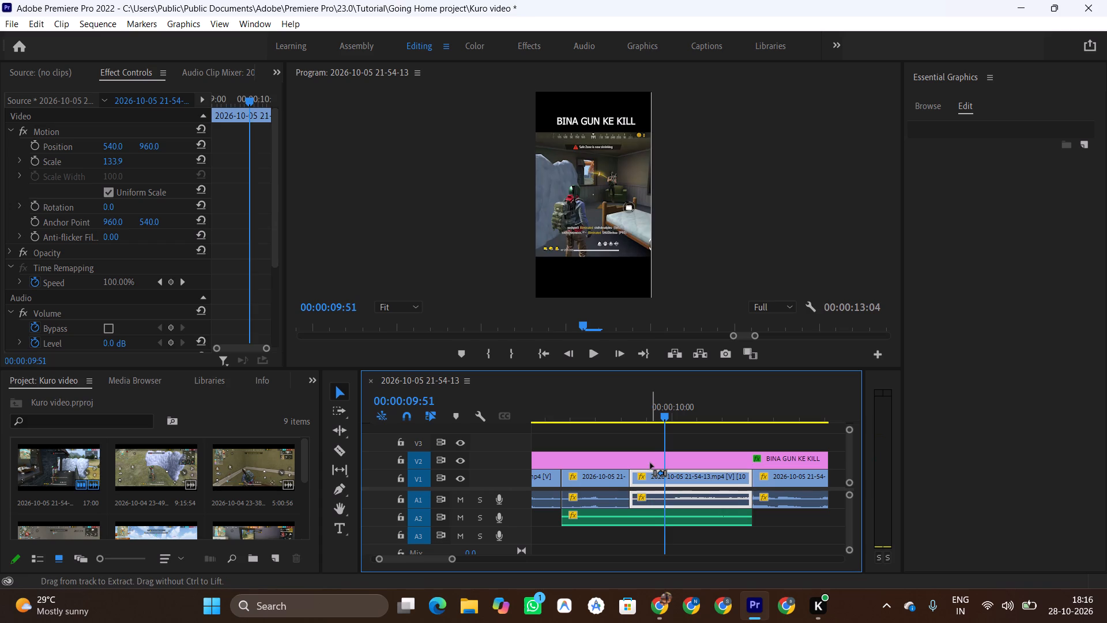
Undo the earlier edits back to before the kill clip was slowed to 50%, with the clip on V1 and the music on A2.
key("ctrl+z")
key("ctrl+z")
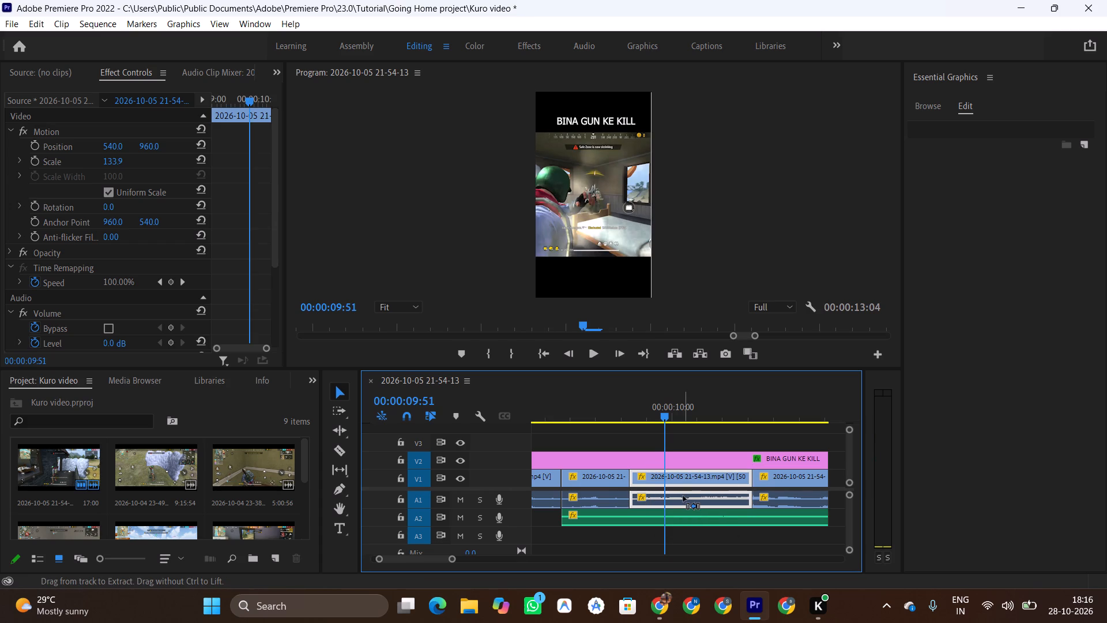
key("ctrl+z")
key("ctrl+z")
key("ctrl+z")
key("ctrl+z")
key("ctrl+z")
key("ctrl+z")
key("ctrl+z")
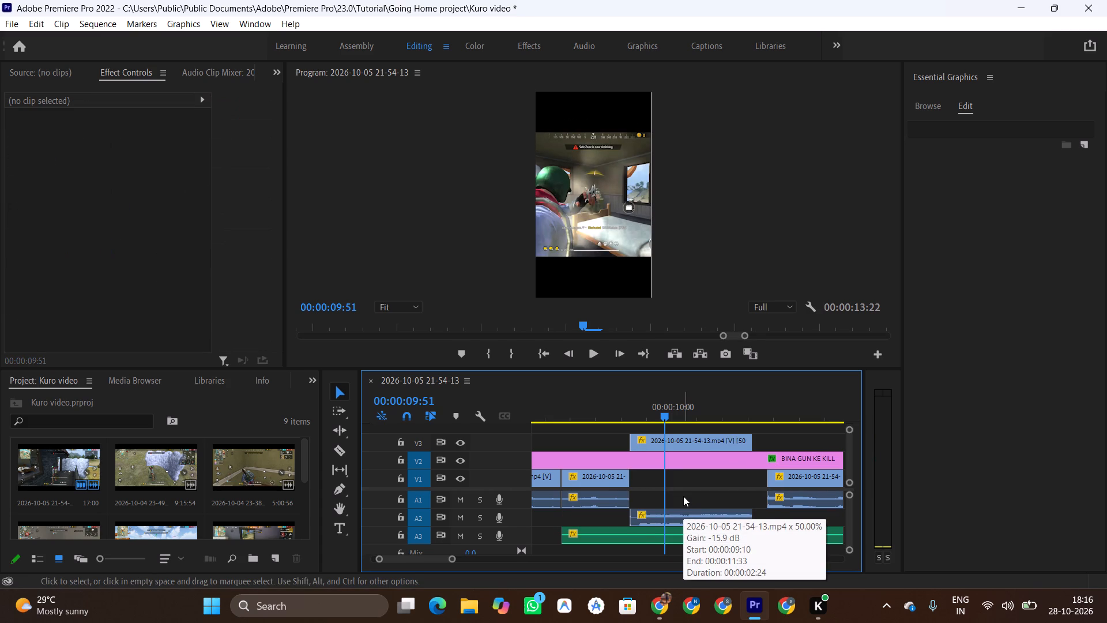
key("ctrl+z")
key("ctrl+z")
key("ctrl+z")
key("ctrl+z")
key("ctrl+z")
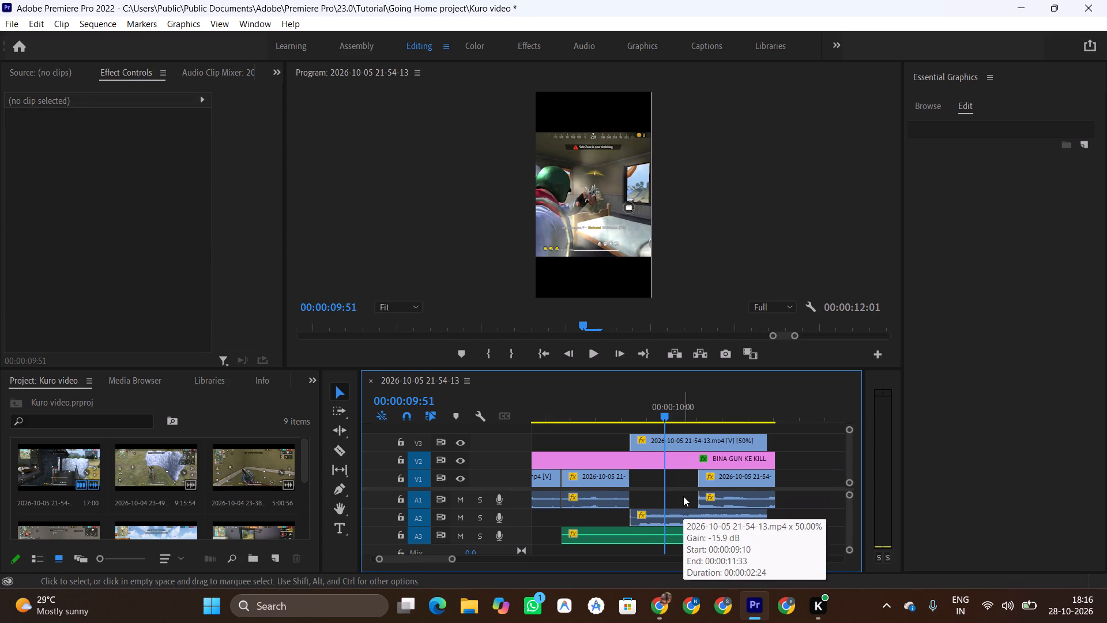
key("ctrl+z")
key("ctrl+z")
key("ctrl+z")
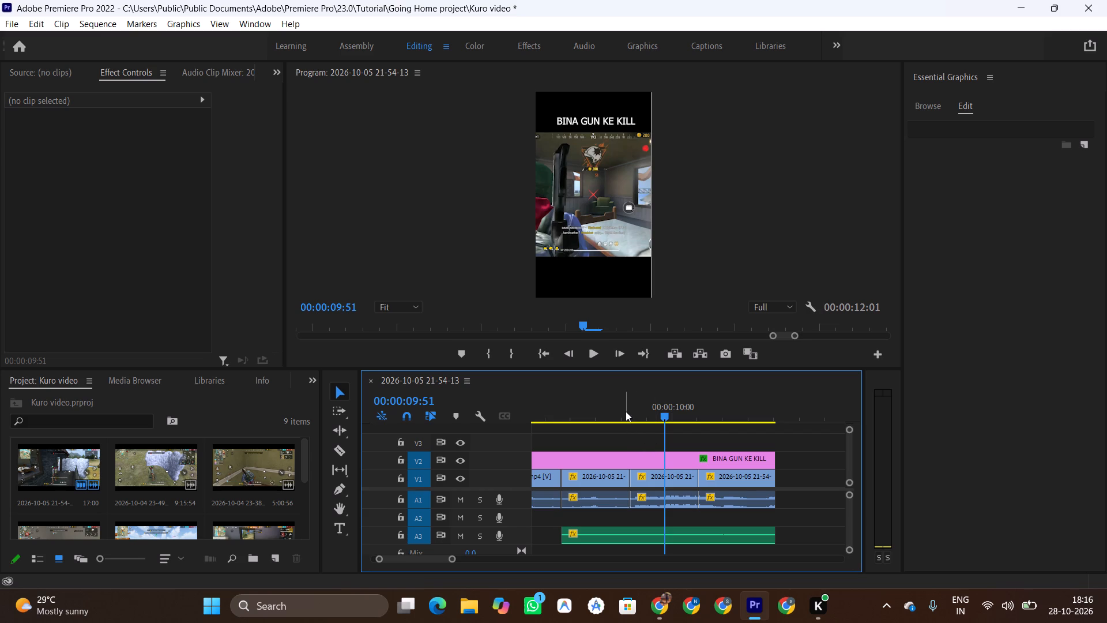
left_click(626, 411)
key("space")
key("space")
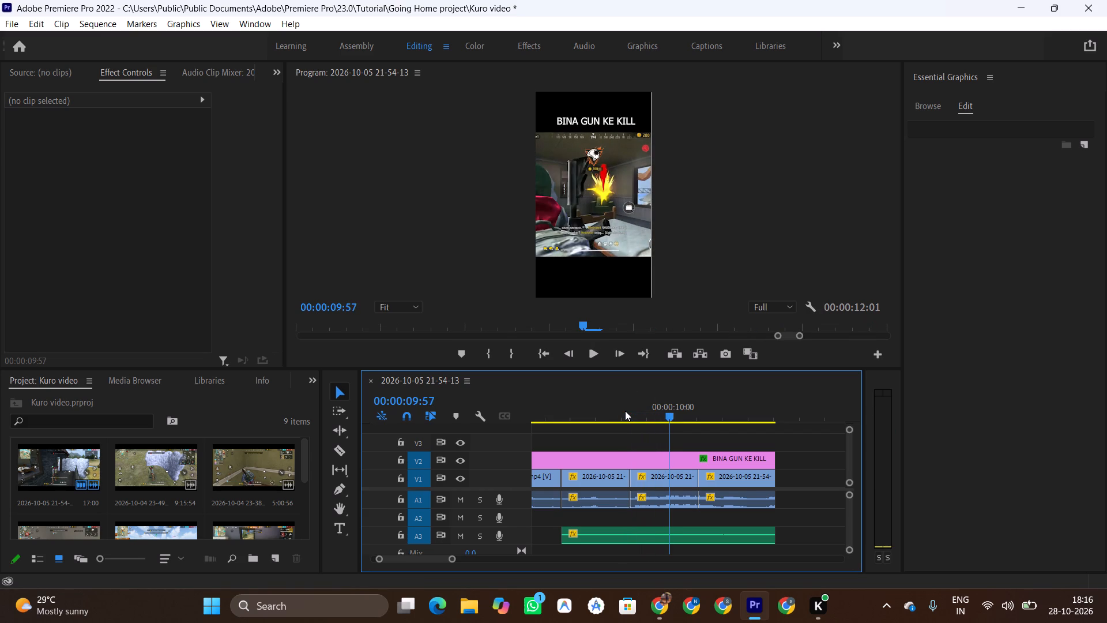
key("ctrl+z")
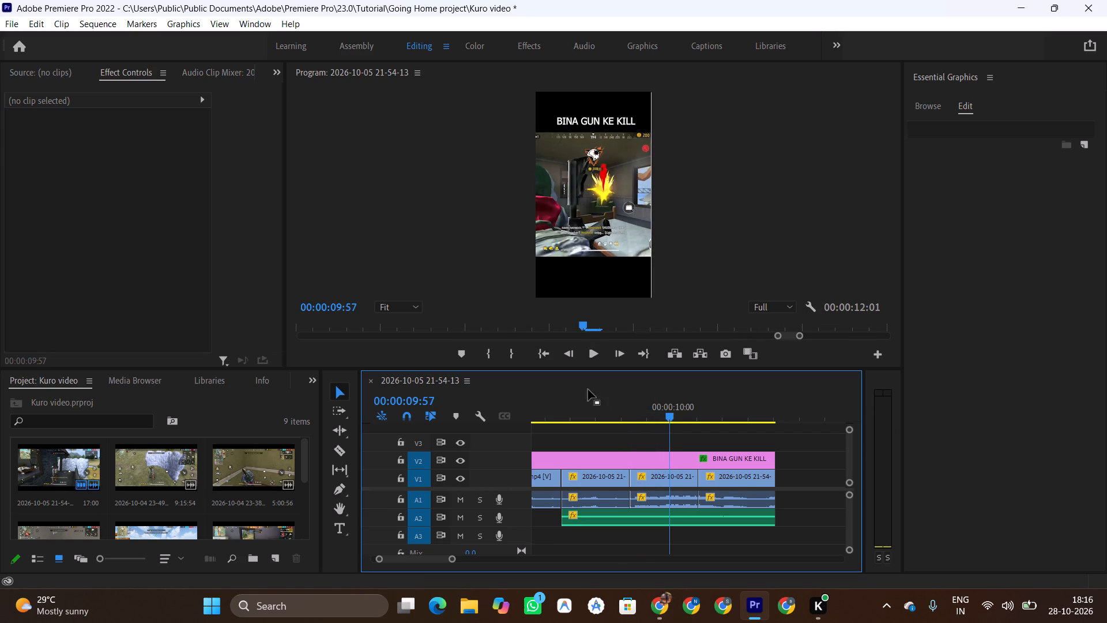
Play the sequence from about 7 seconds through the last three gameplay clips.
left_click(542, 398)
key("space")
key("1")
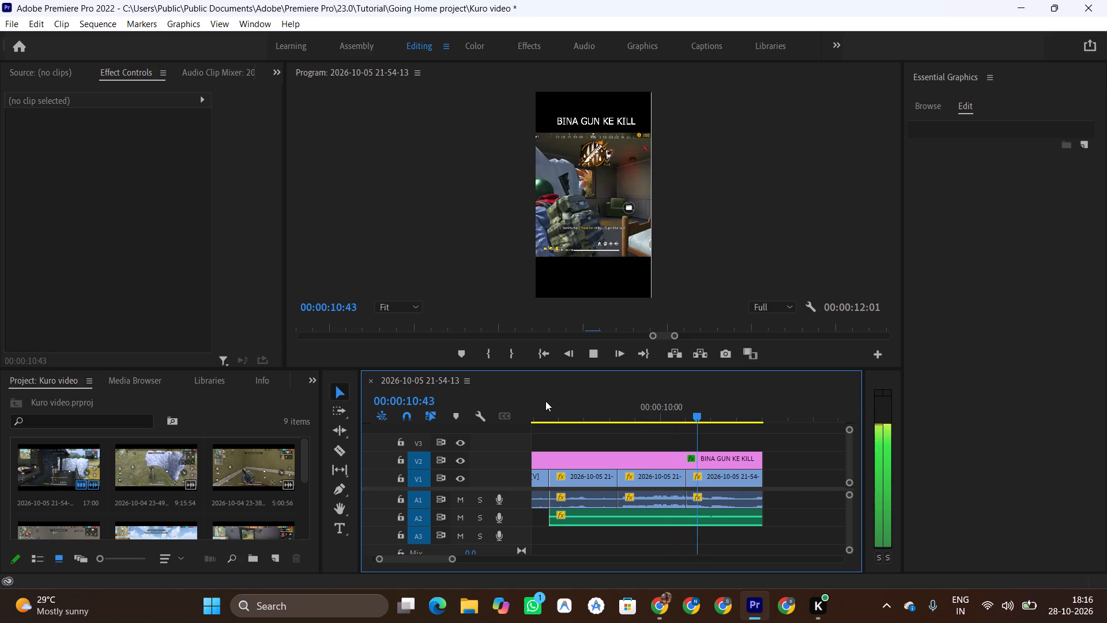
key("space")
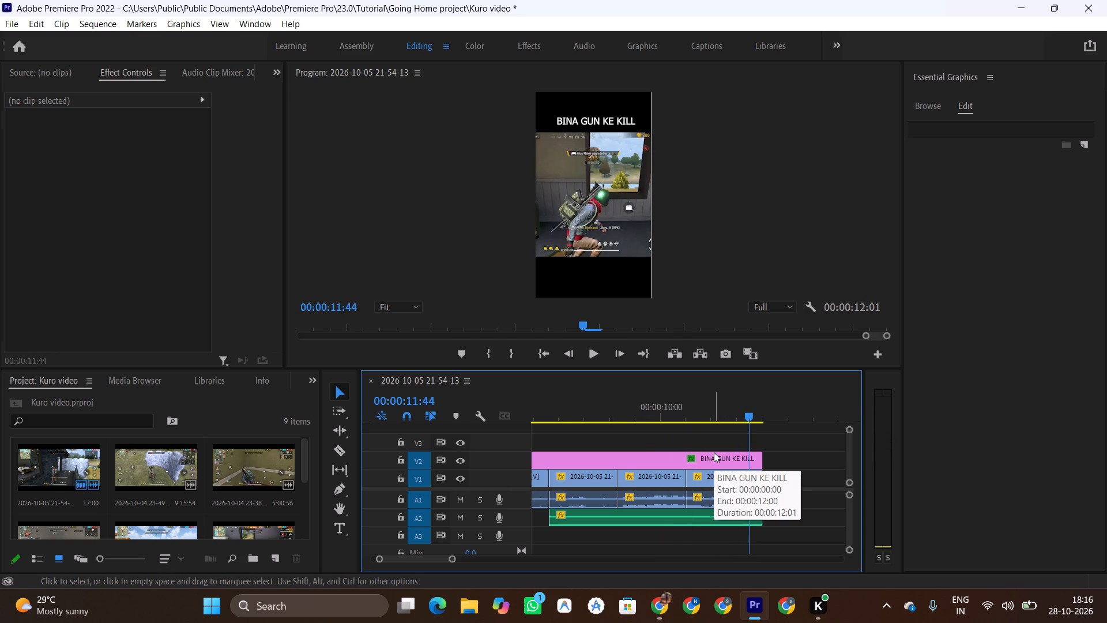
Play the sequence from its beginning through the kill clip to check the restored edit.
left_click_drag(454, 557, 462, 562)
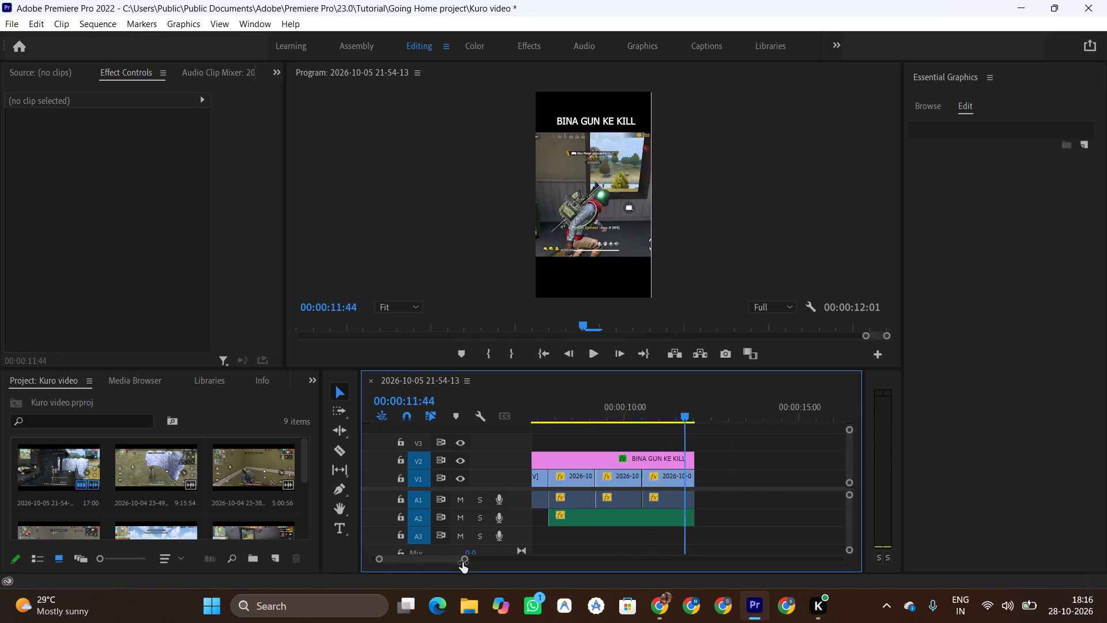
left_click_drag(462, 562, 469, 565)
left_click_drag(442, 558, 421, 558)
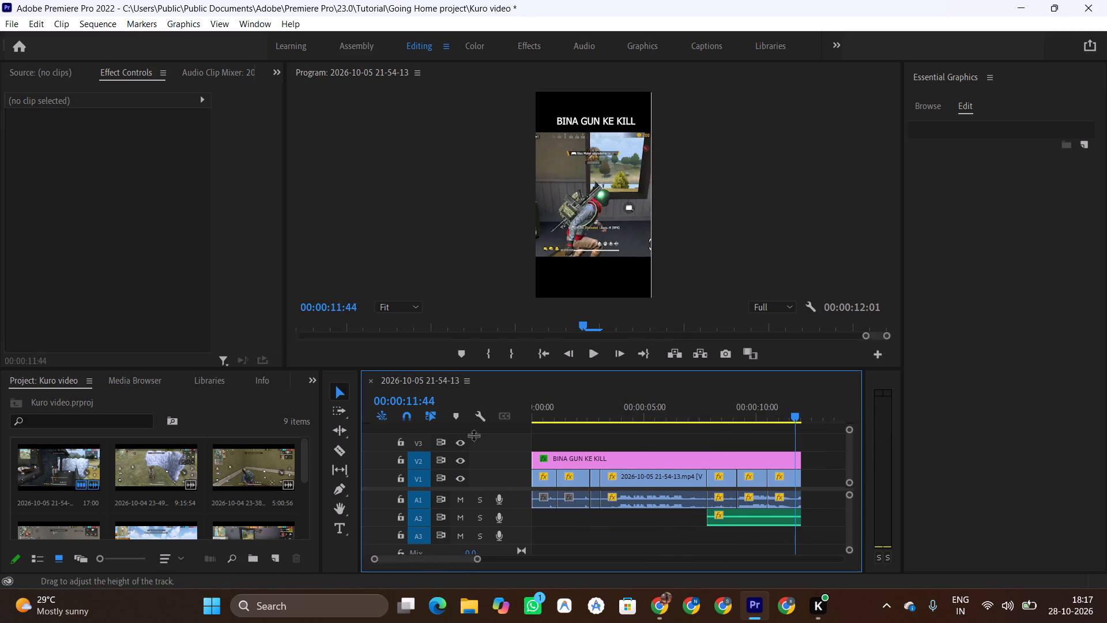
left_click(547, 416)
left_click_drag(547, 416, 525, 416)
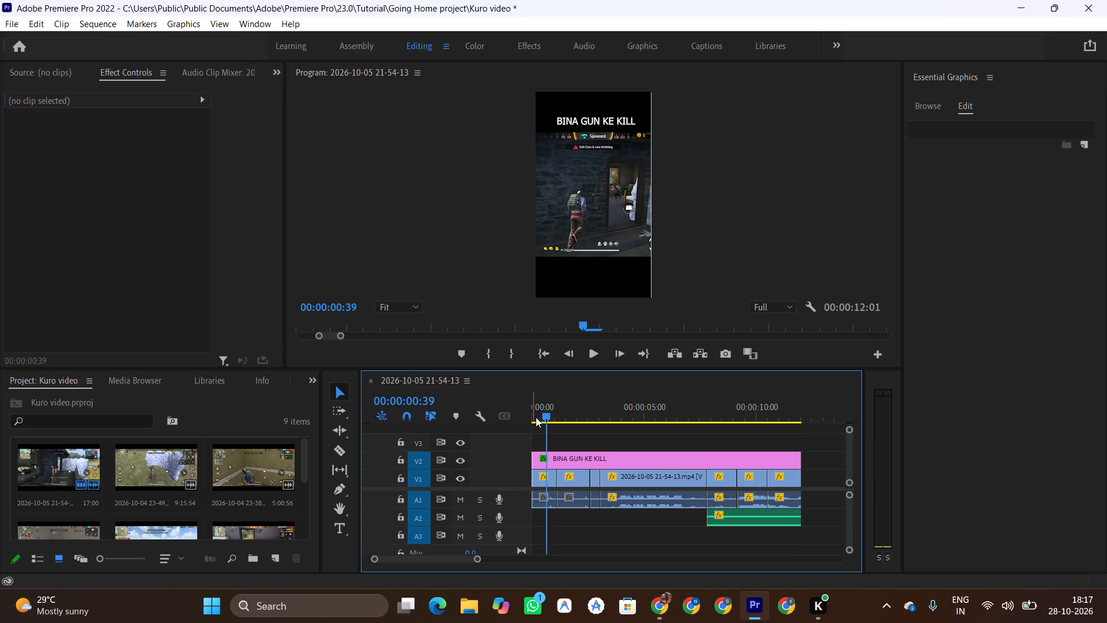
left_click_drag(544, 417, 518, 418)
left_click_drag(548, 416, 522, 417)
key("space")
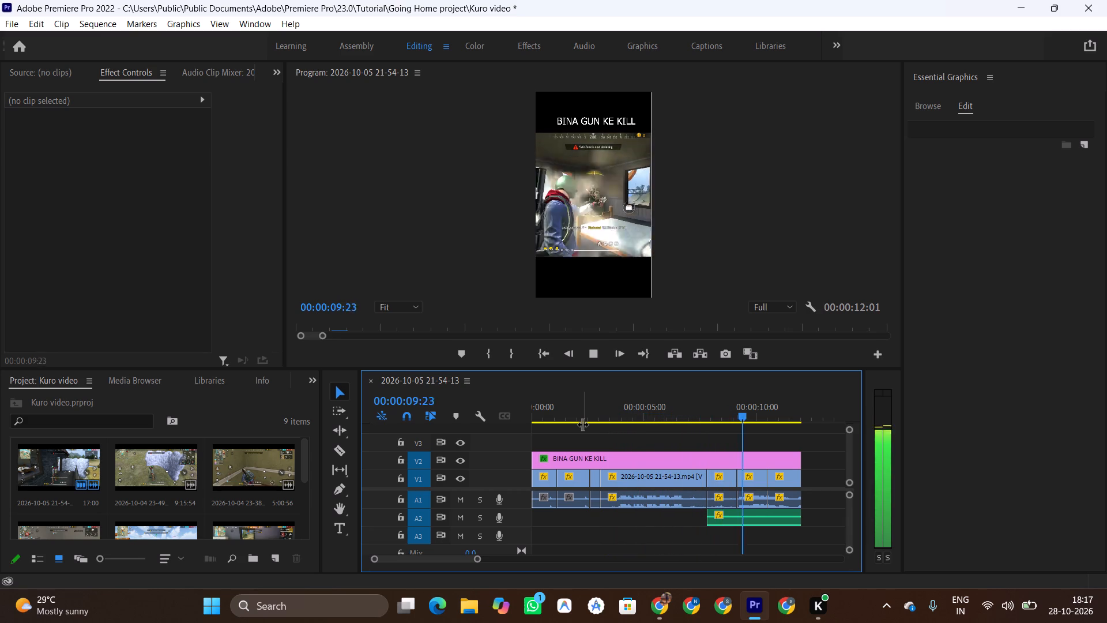
key("space")
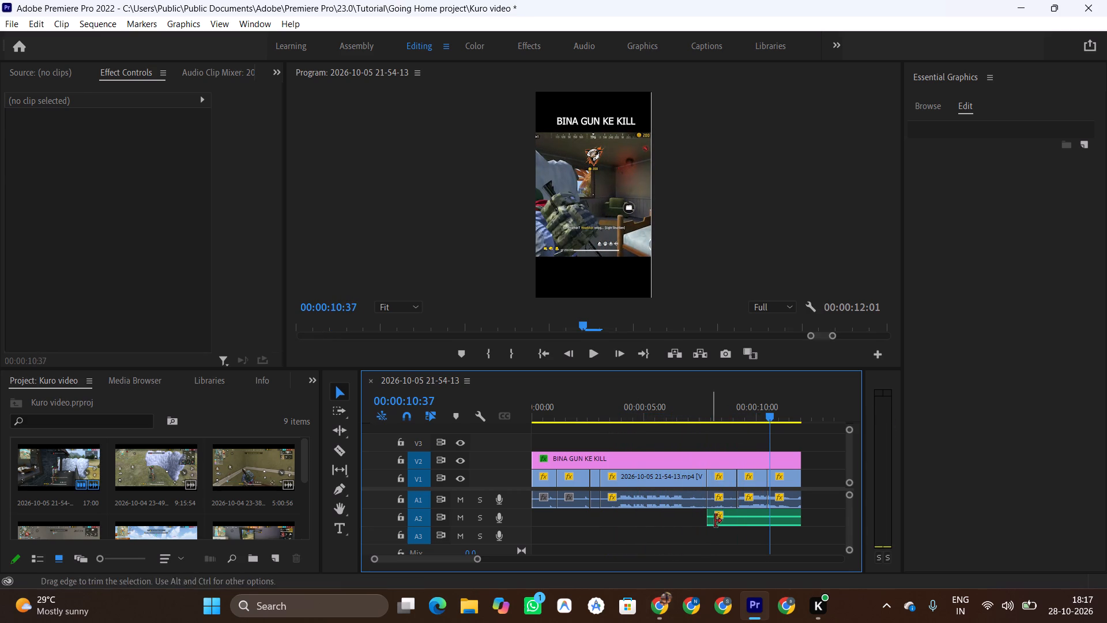
Extend the start of the A2 music clip to the beginning of the sequence and play it back.
left_click(718, 518)
left_click_drag(707, 515, 527, 505)
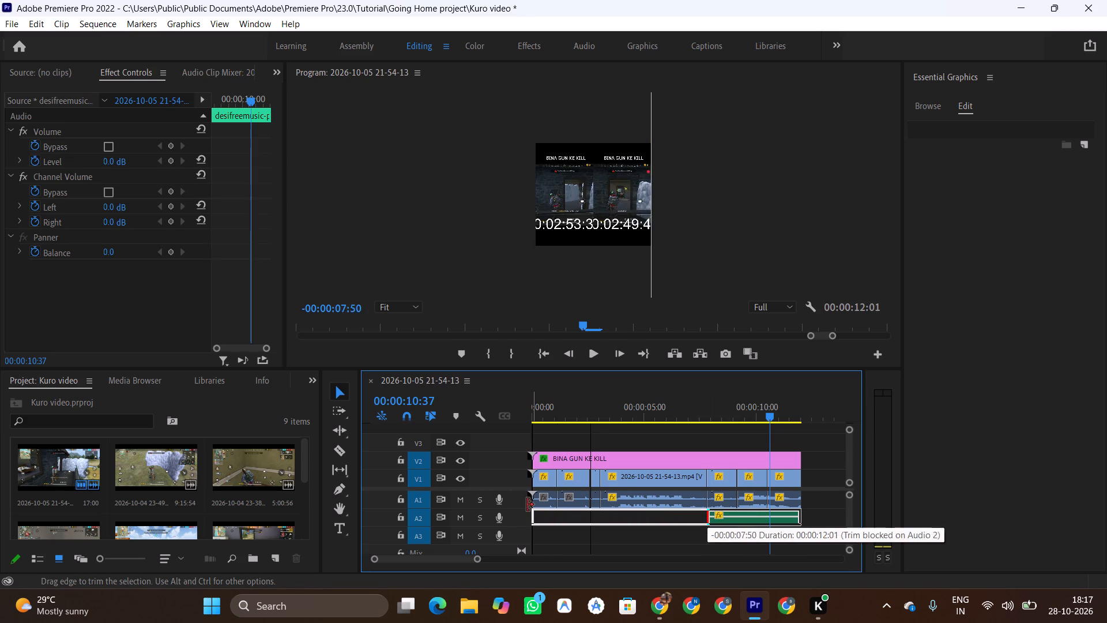
left_click_drag(527, 505, 523, 505)
left_click(537, 411)
key("space")
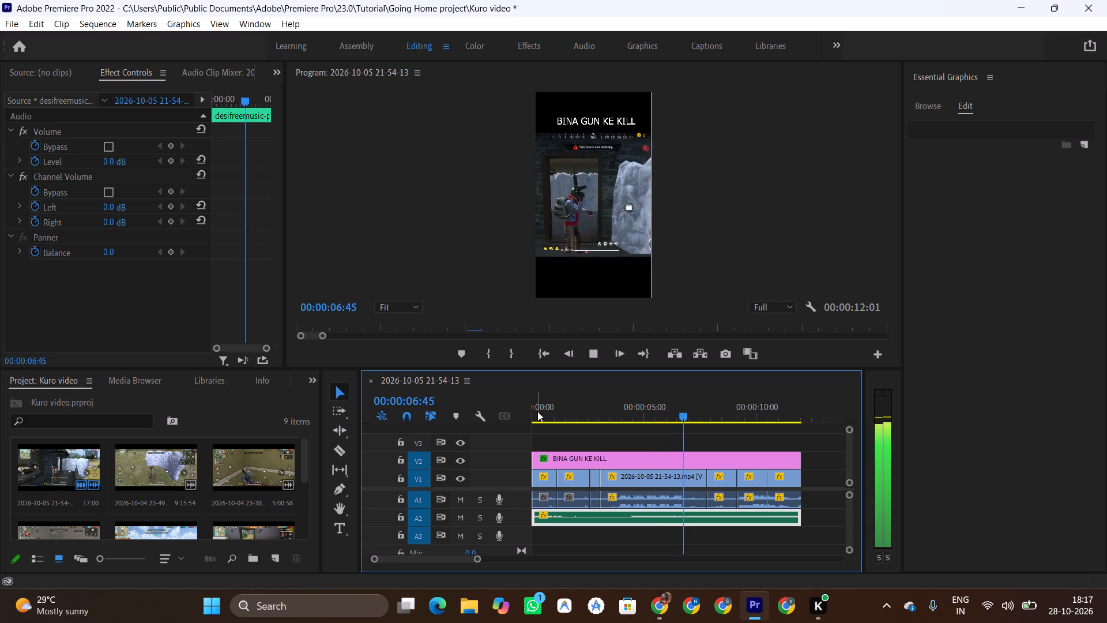
key("space")
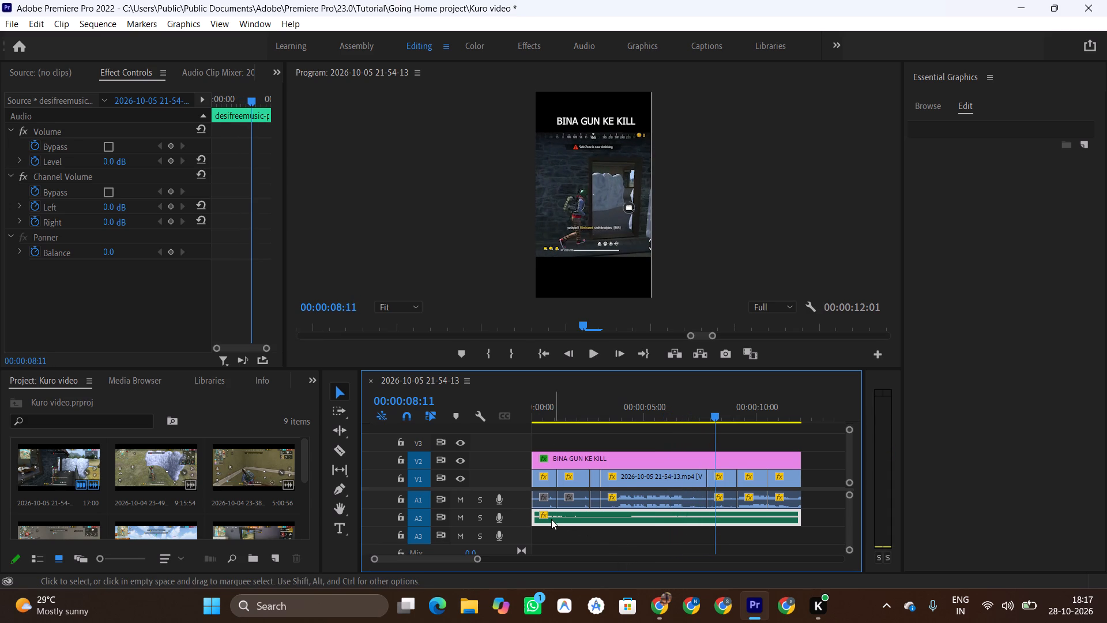
Trim about 3.5 seconds off the start of the A2 music and refit it to span the whole sequence.
left_click_drag(536, 517, 617, 534)
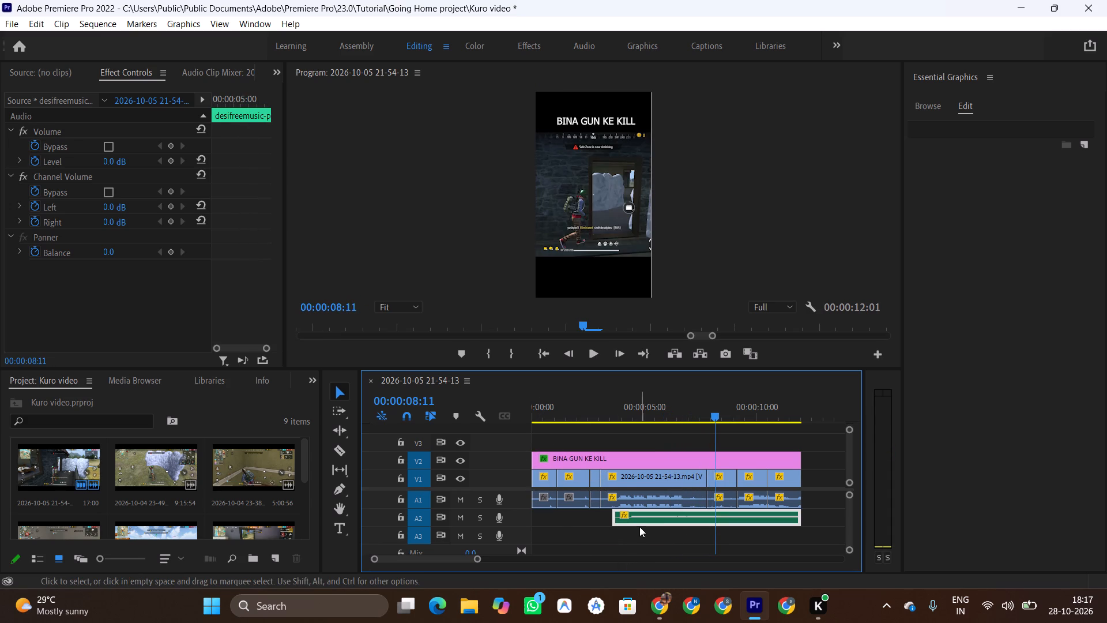
left_click_drag(645, 521, 563, 523)
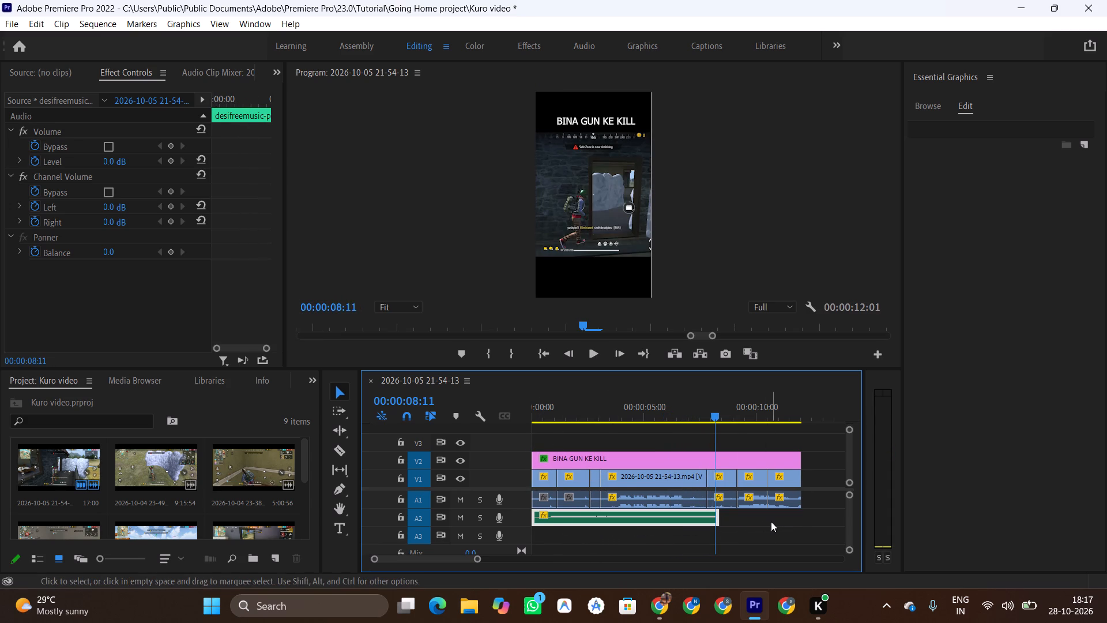
left_click_drag(718, 518, 797, 525)
Play the whole sequence from the beginning to check the refitted music.
left_click(587, 405)
left_click_drag(584, 414, 486, 426)
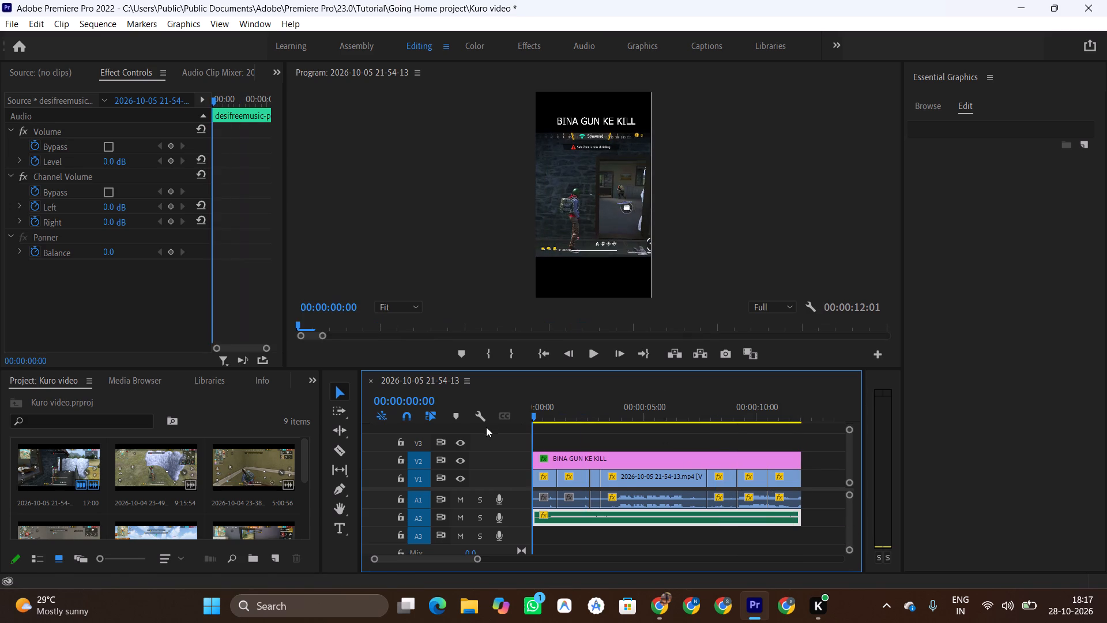
key("space")
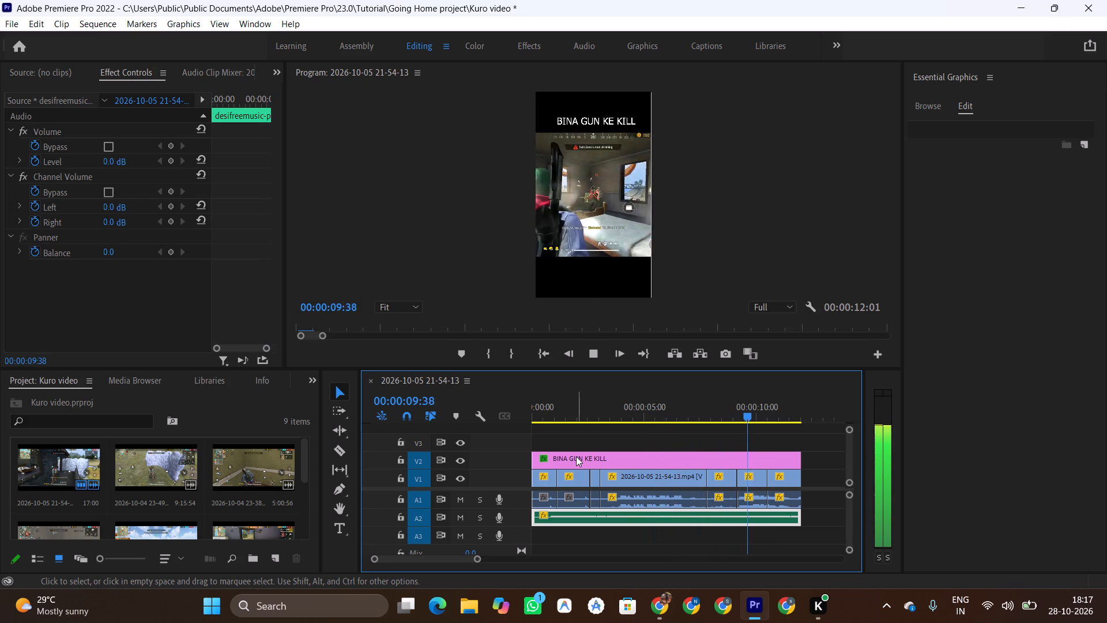
key("space")
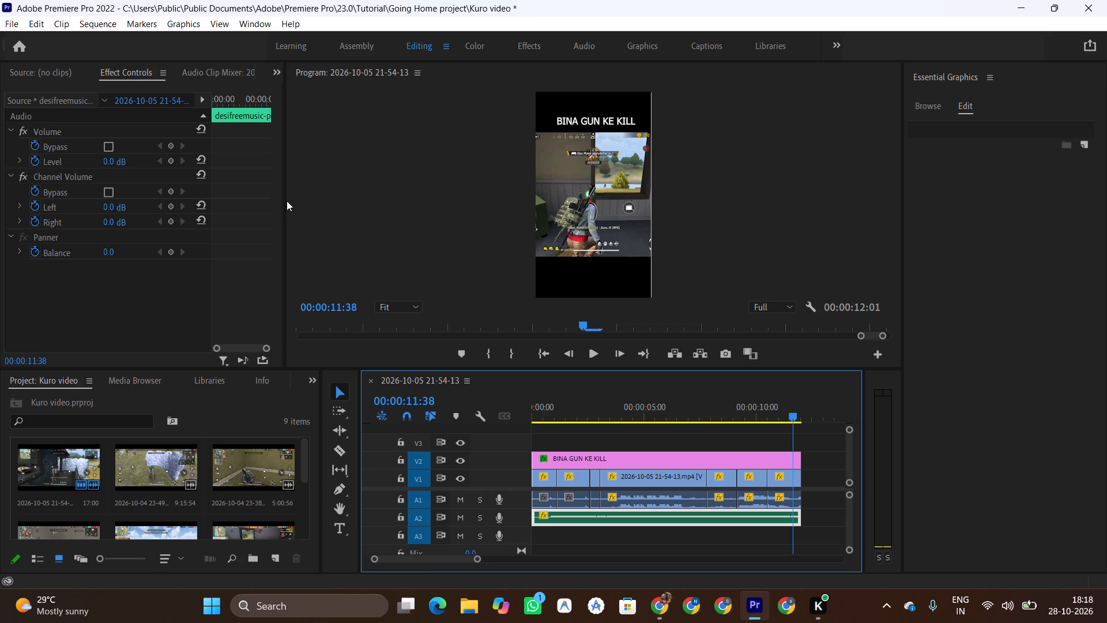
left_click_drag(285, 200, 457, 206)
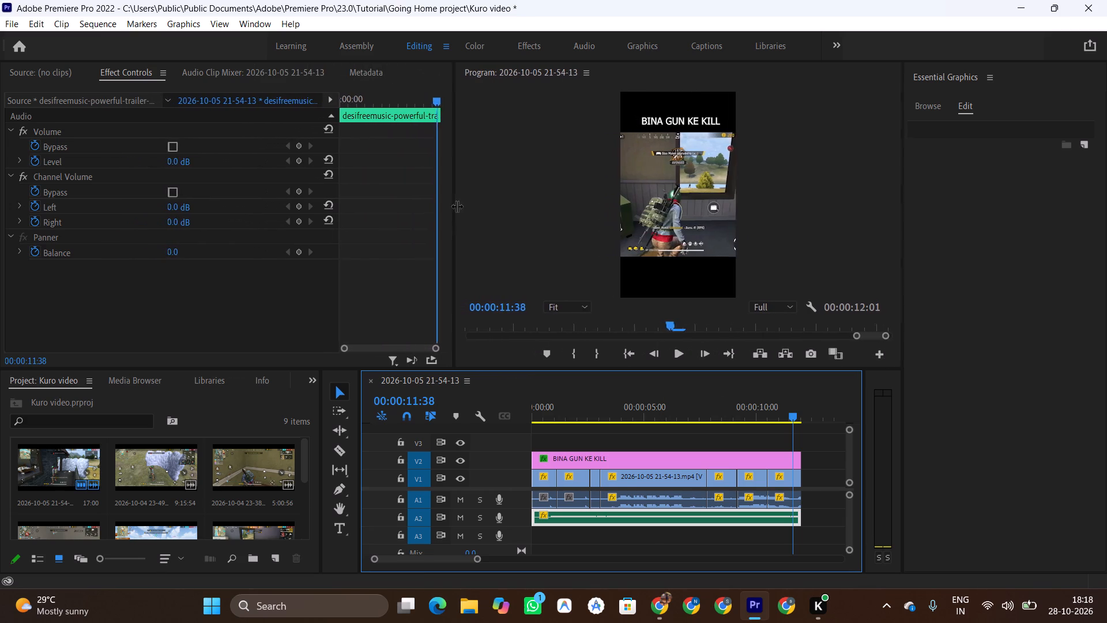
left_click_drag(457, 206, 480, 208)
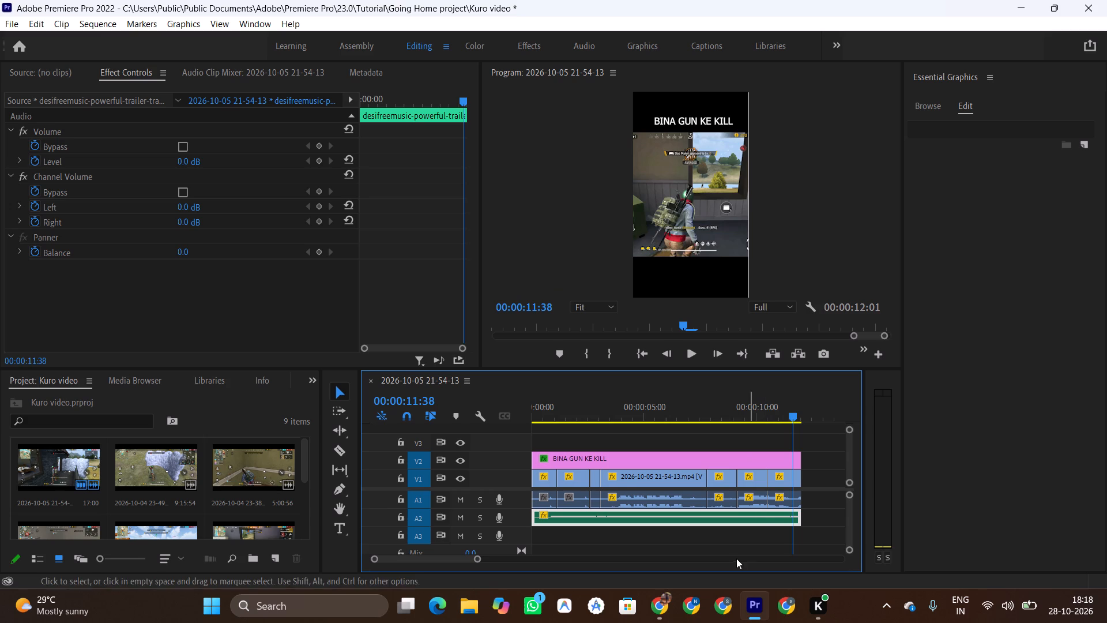
Switch to Chrome and look through Canva's "skull png" graphics in the Instagram Reel design for a suitable skull.
left_click(662, 603)
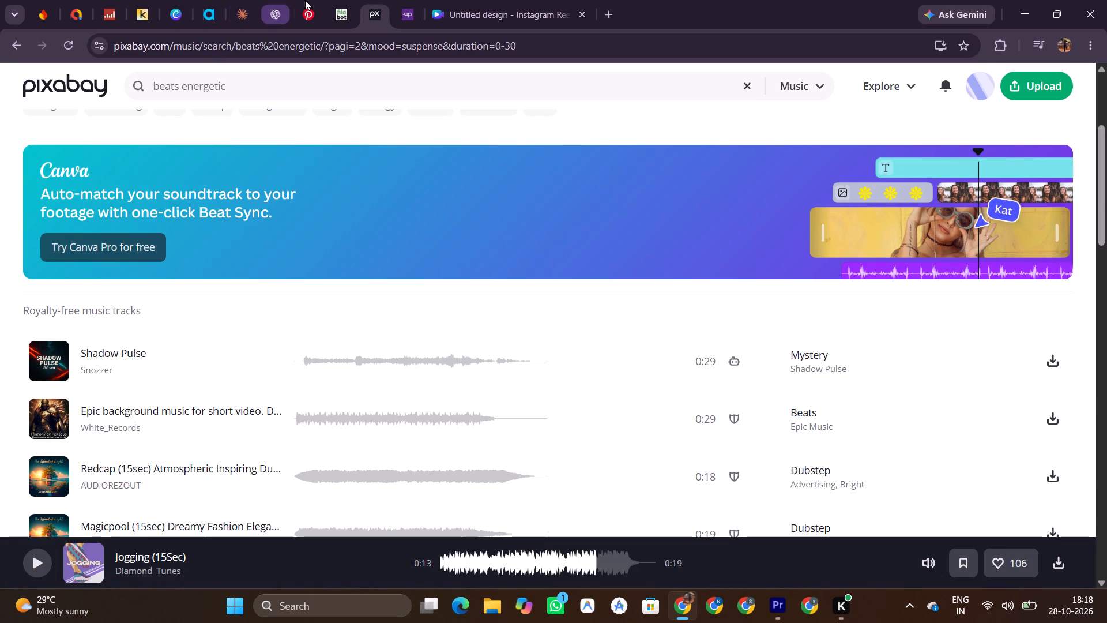
left_click(449, 0)
scroll(206, 350, "down", 6)
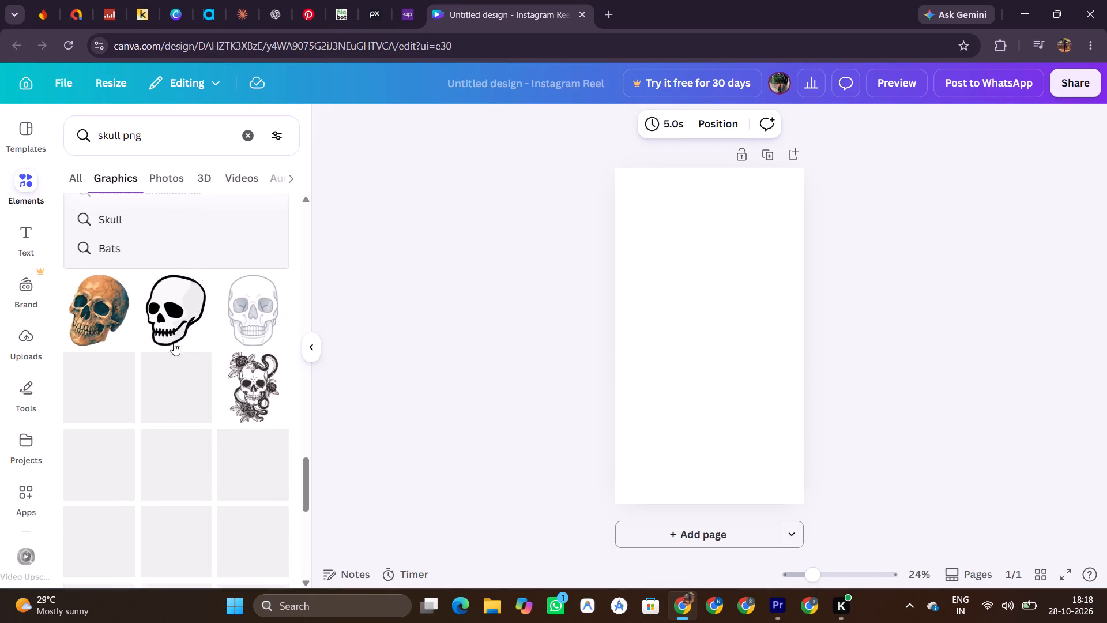
scroll(160, 333, "down", 6)
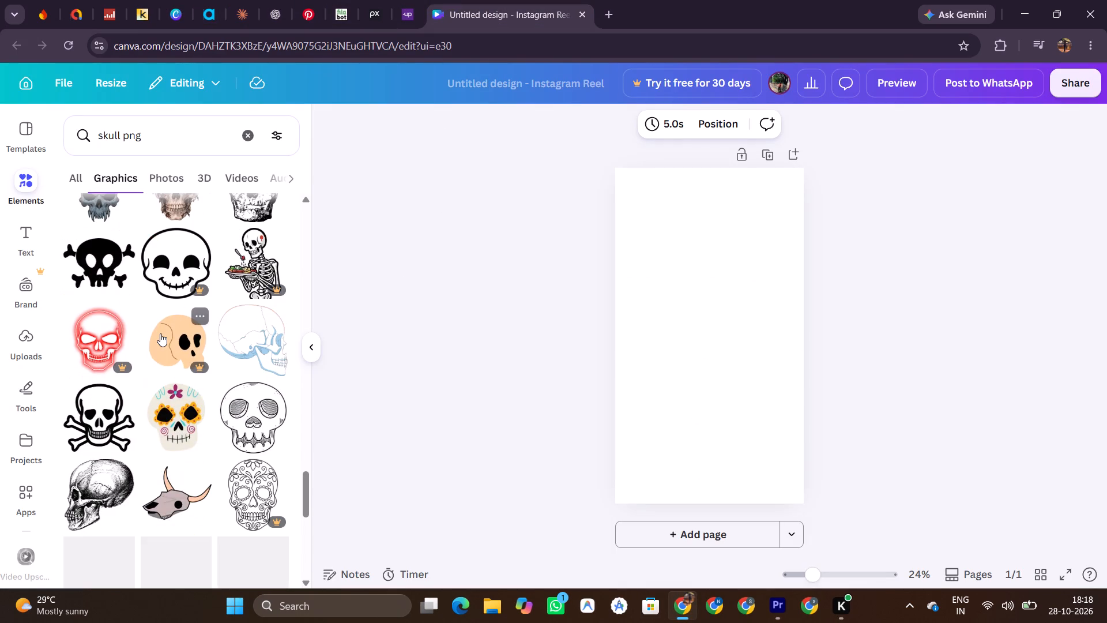
scroll(160, 333, "down", 11)
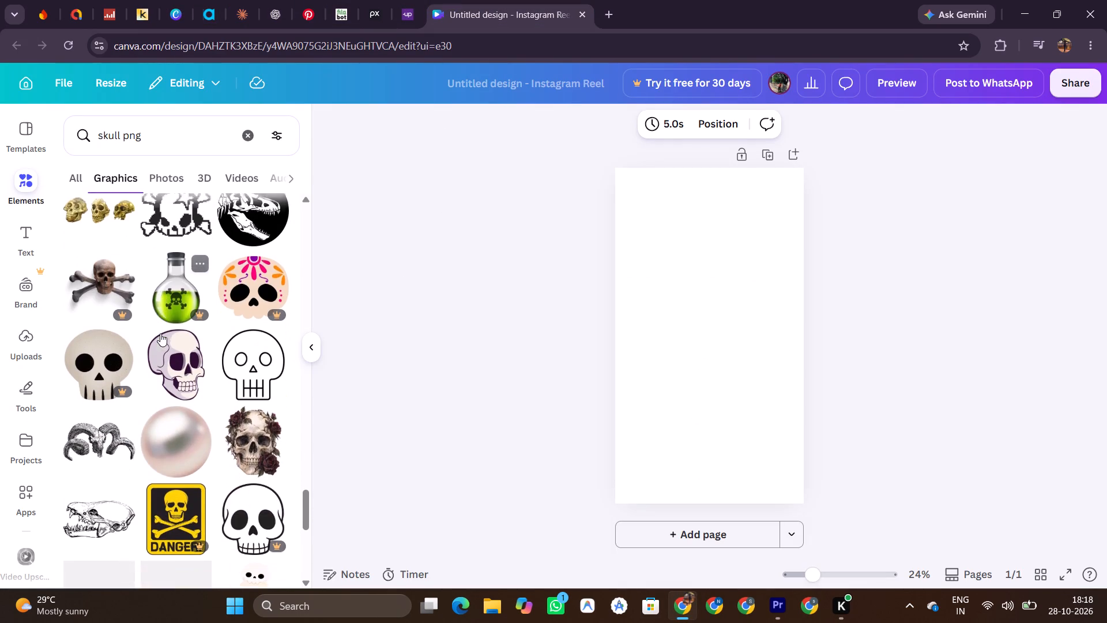
scroll(160, 333, "down", 5)
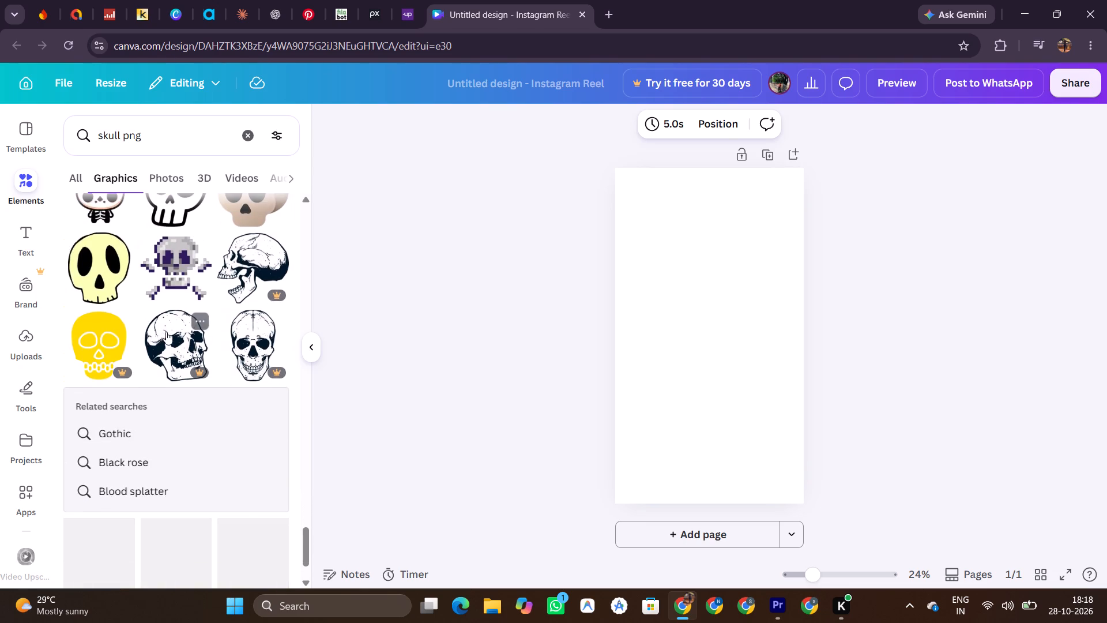
scroll(166, 332, "down", 9)
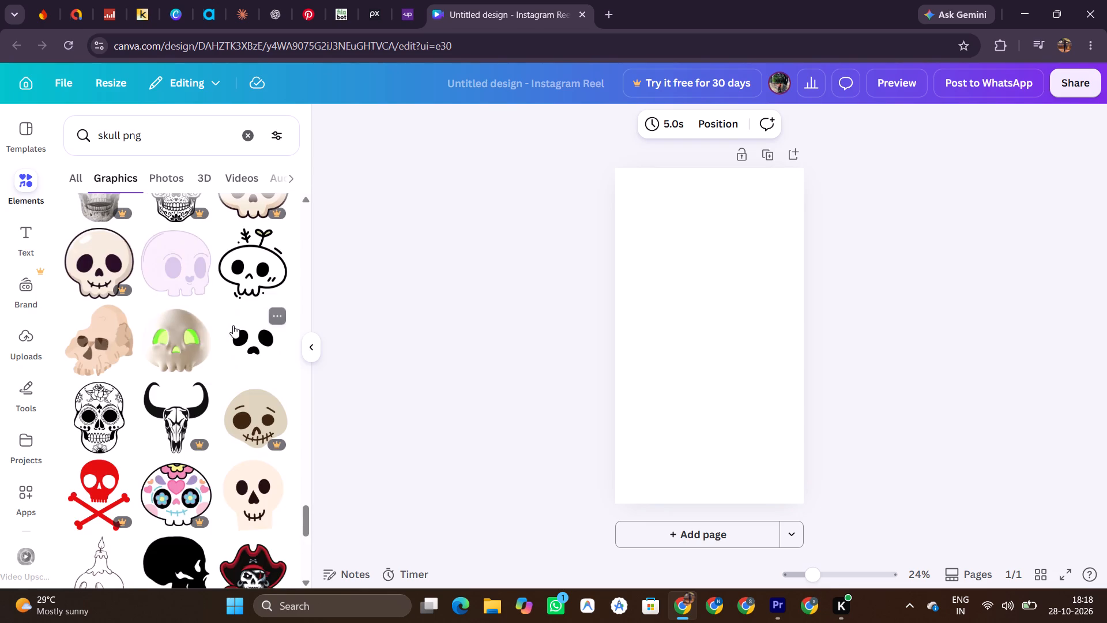
scroll(233, 325, "down", 9)
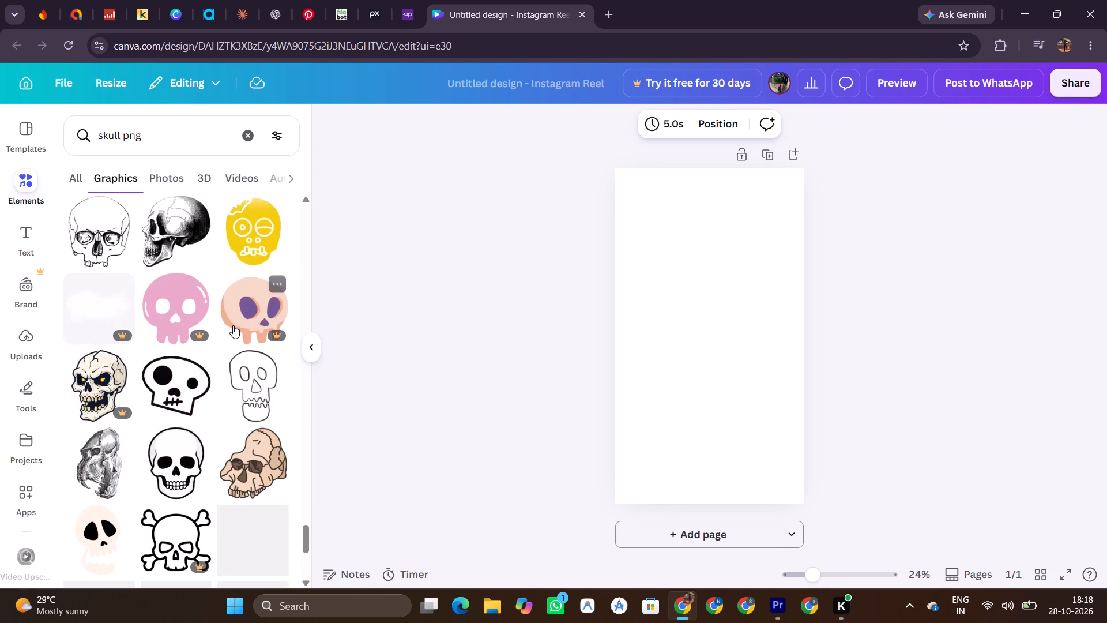
scroll(233, 325, "down", 5)
scroll(256, 376, "down", 9)
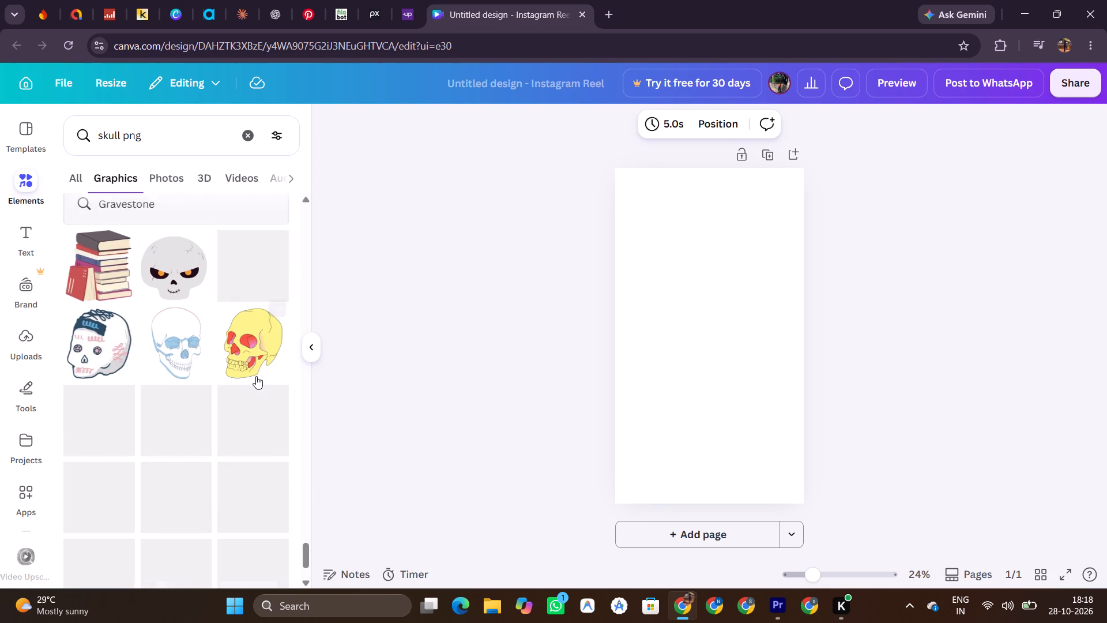
scroll(254, 363, "down", 6)
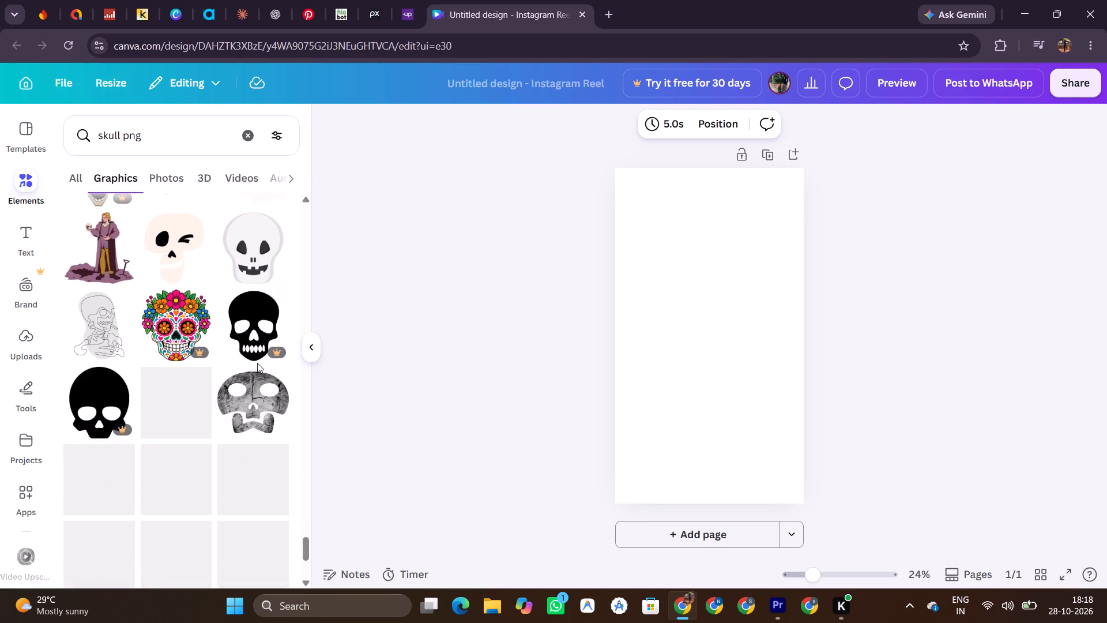
scroll(257, 363, "down", 6)
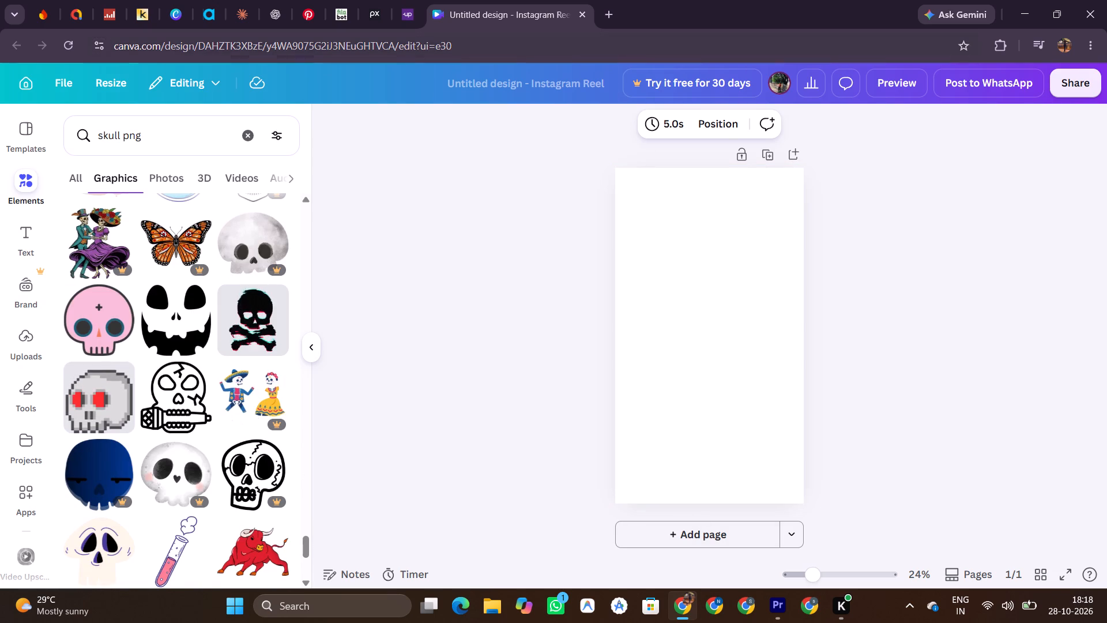
Search Google for "skull" in a new browser tab.
left_click(611, 13)
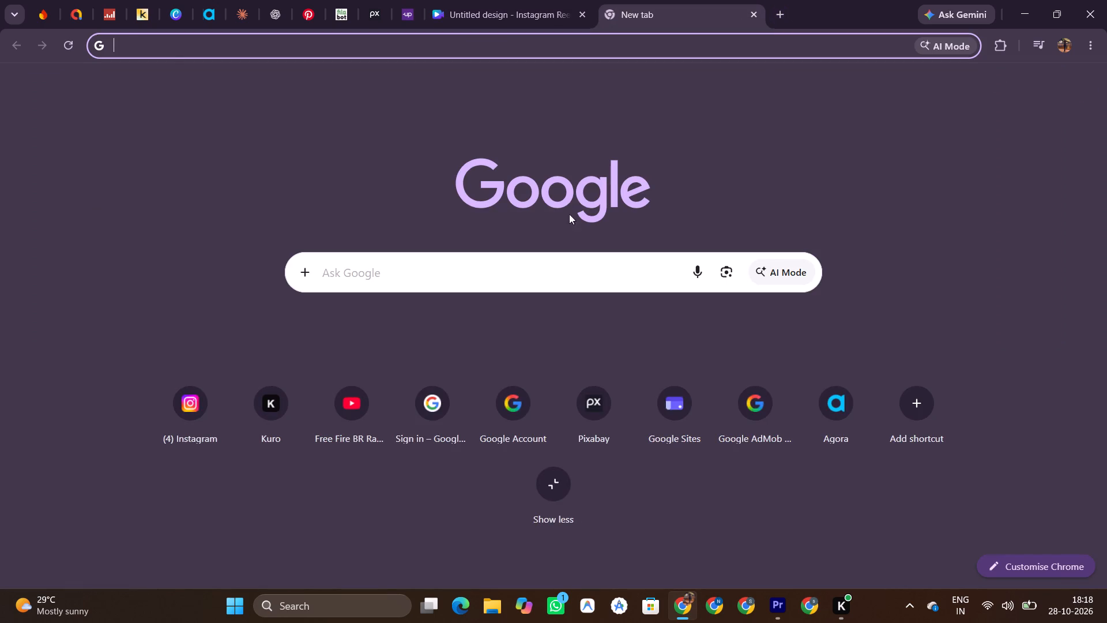
left_click(519, 273)
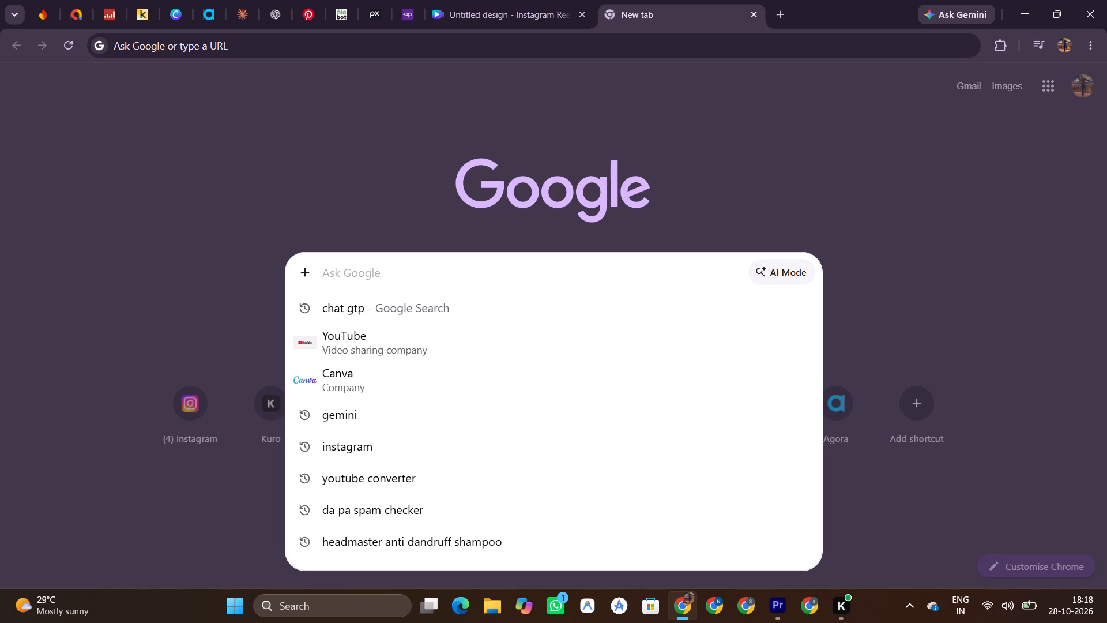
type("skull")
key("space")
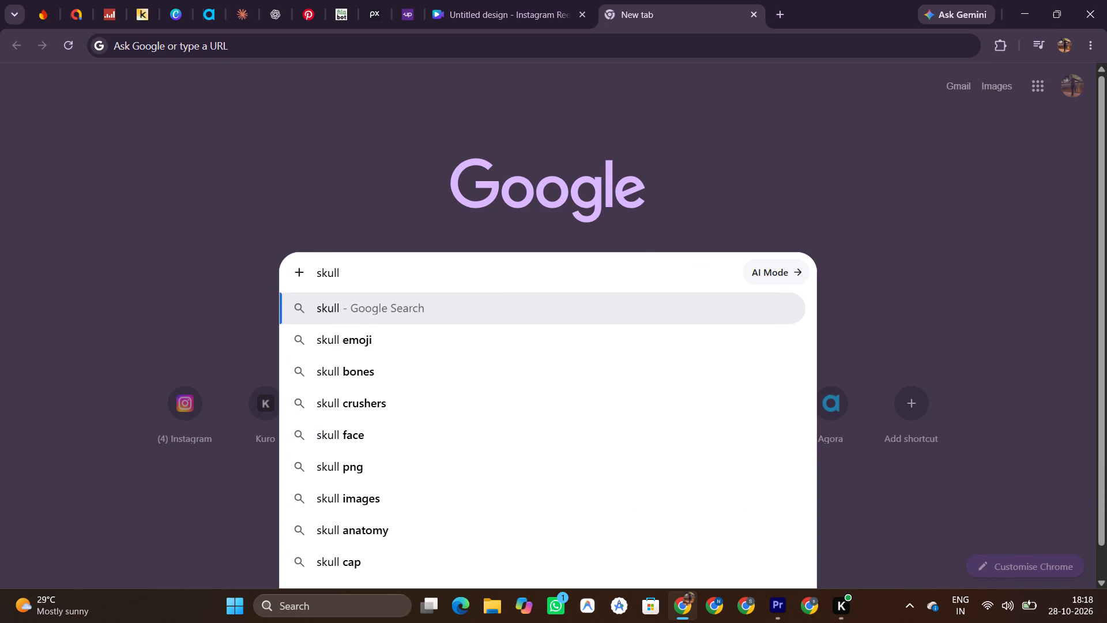
Search Google Images for "skull png green screen".
left_click(510, 0)
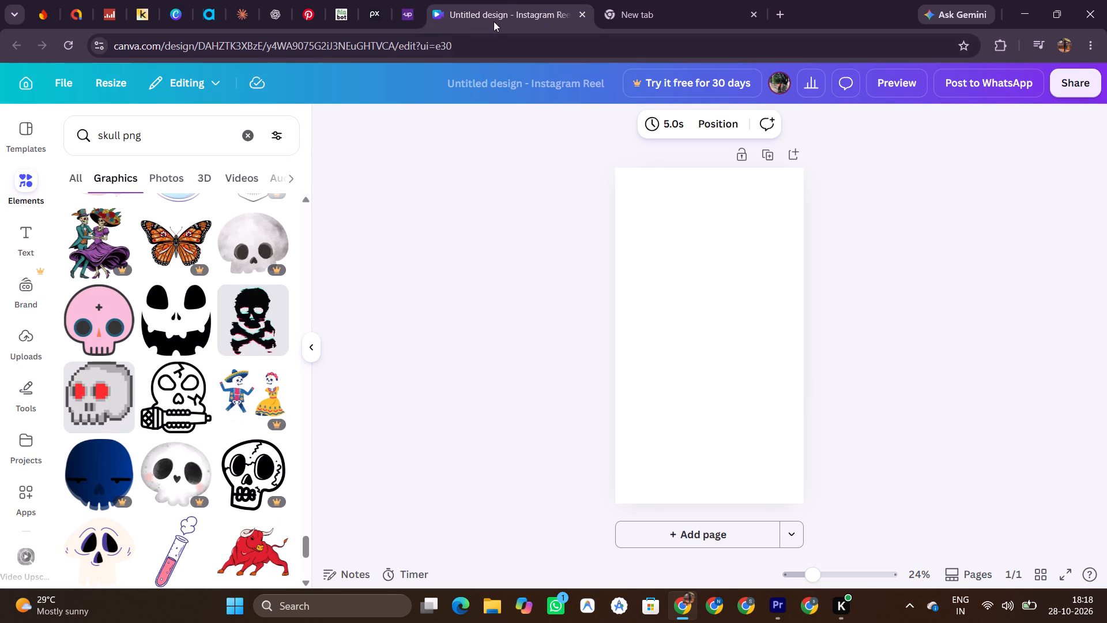
left_click(716, 0)
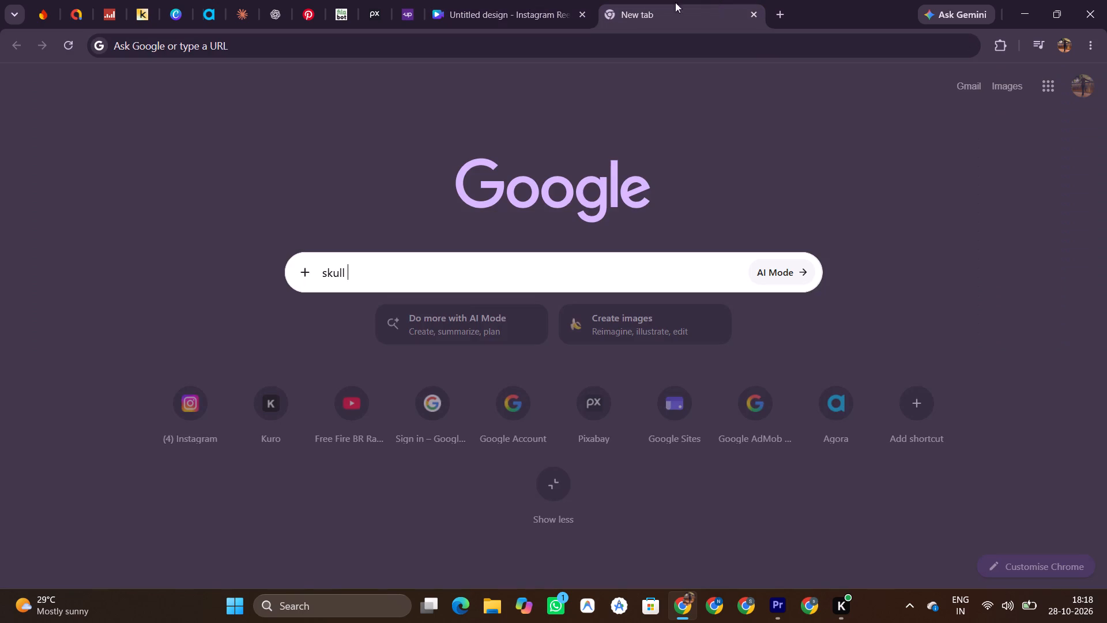
type("pnj")
key("space")
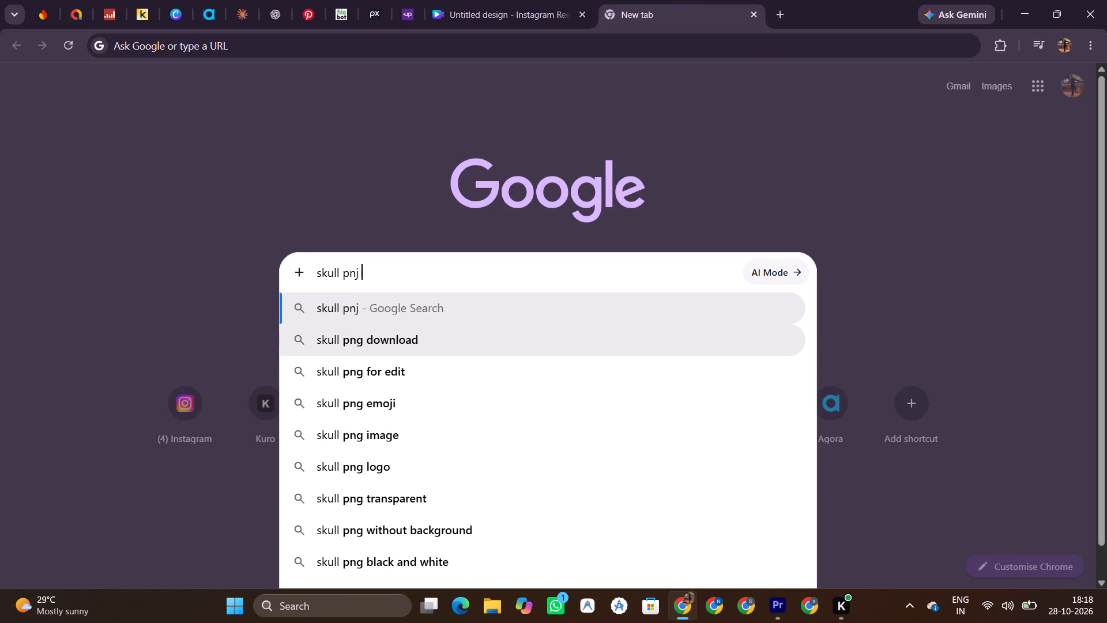
key("BackSpace")
key("BackSpace")
type("g")
key("space")
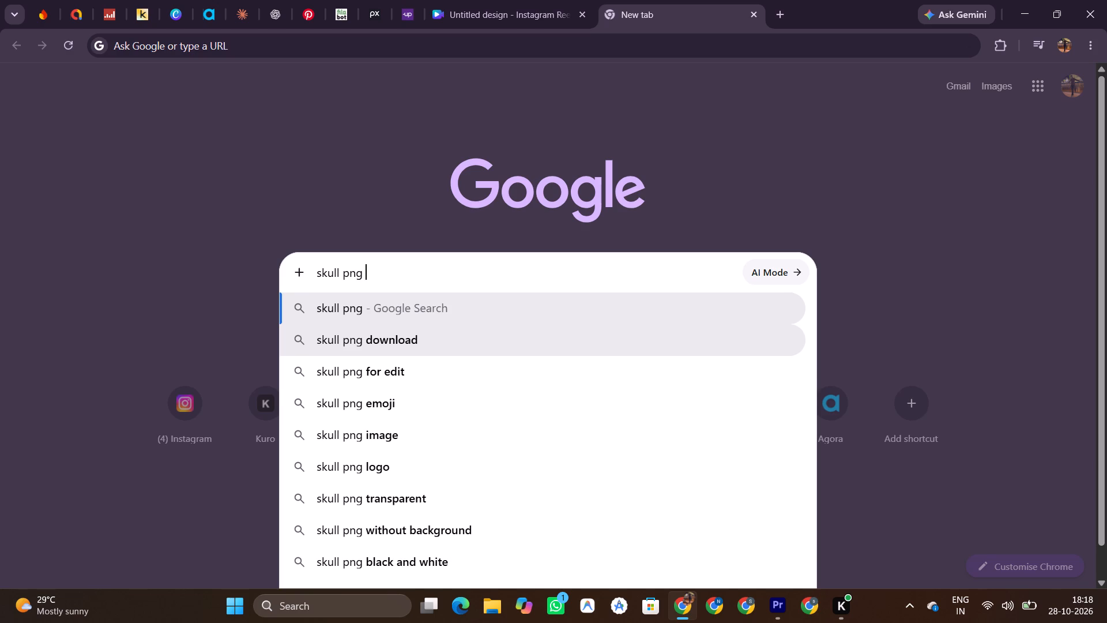
key("Up")
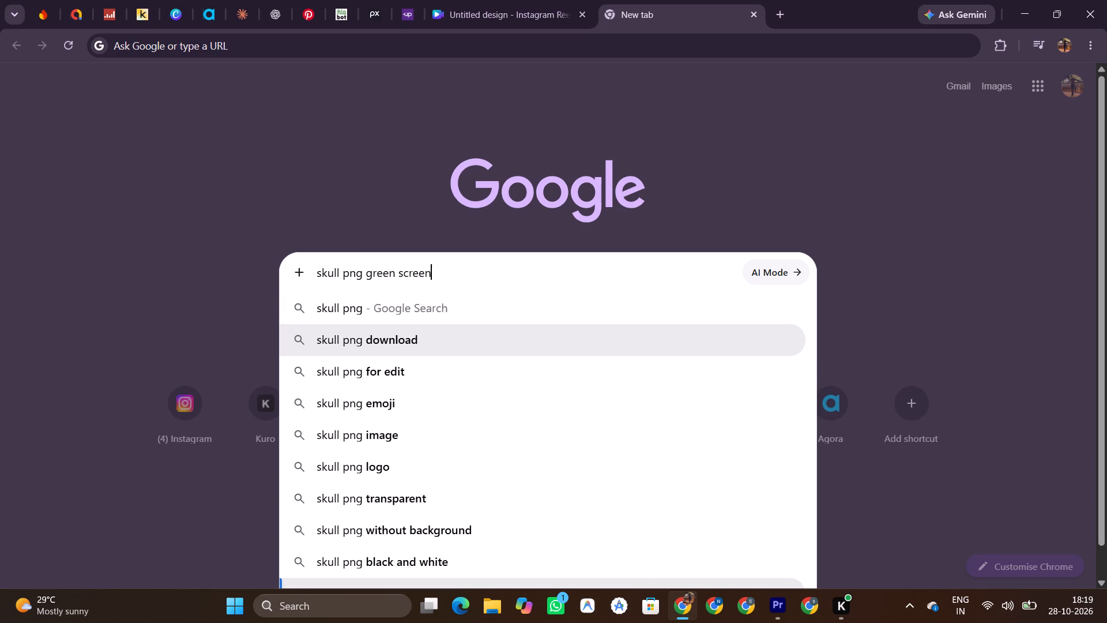
key("Return")
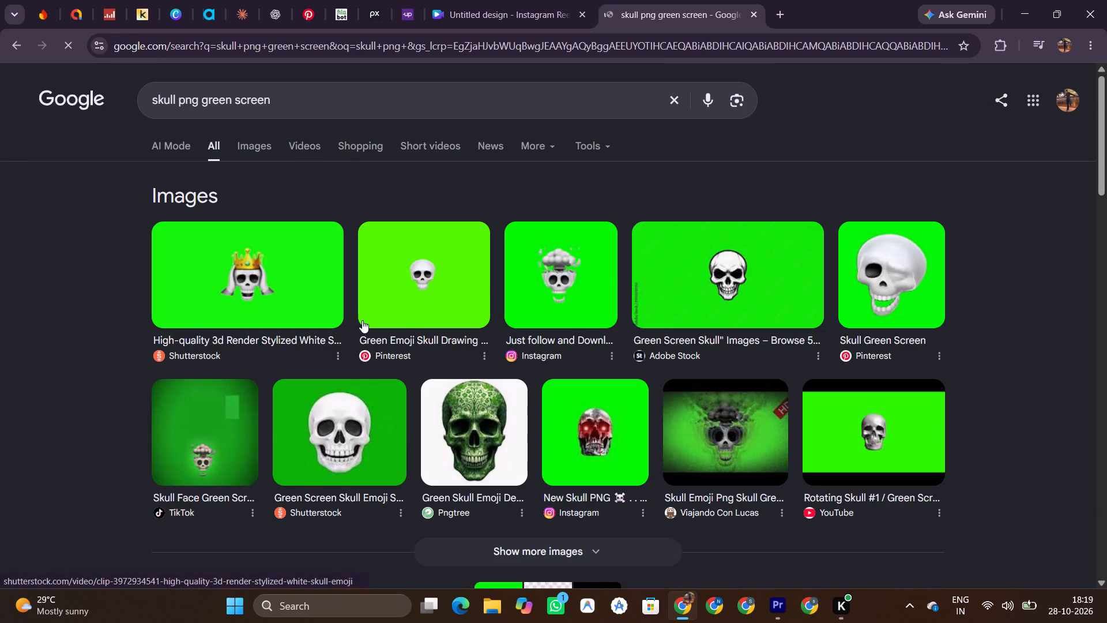
left_click(243, 142)
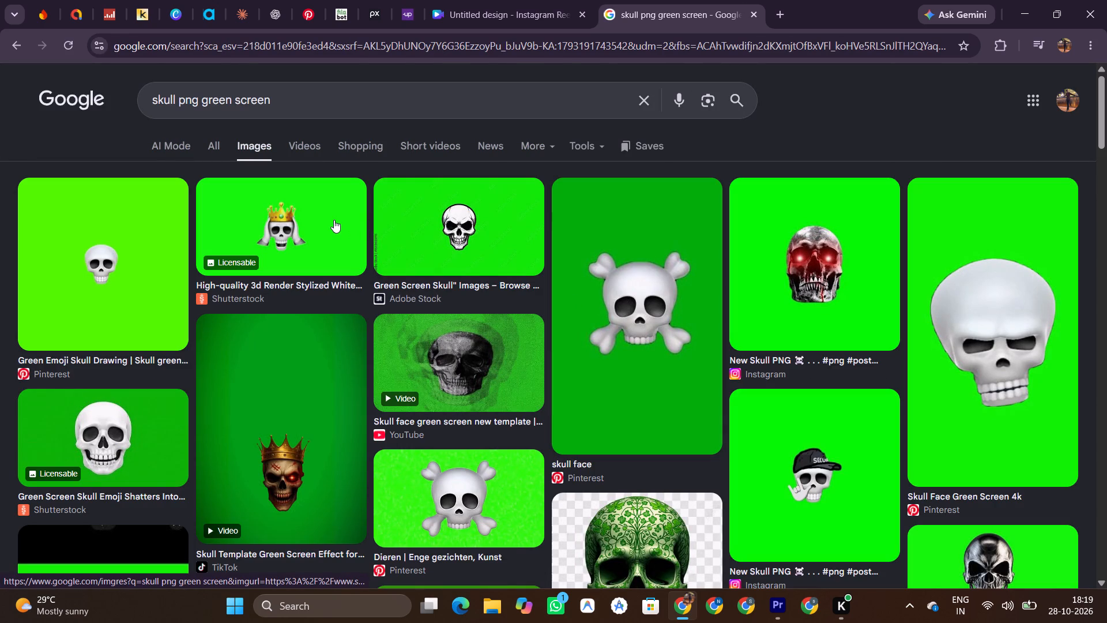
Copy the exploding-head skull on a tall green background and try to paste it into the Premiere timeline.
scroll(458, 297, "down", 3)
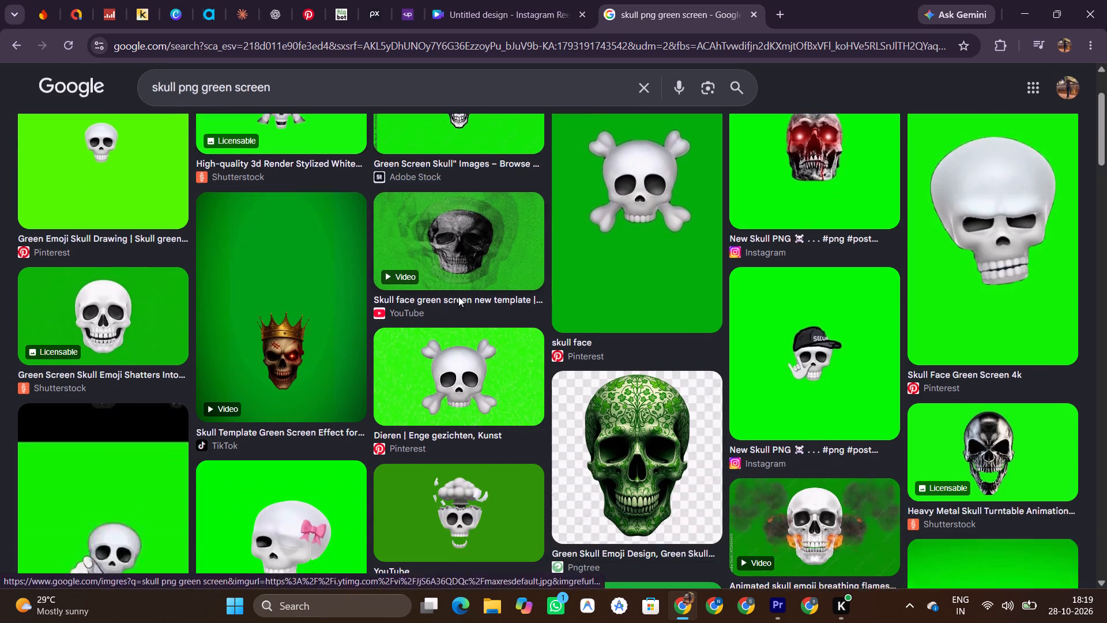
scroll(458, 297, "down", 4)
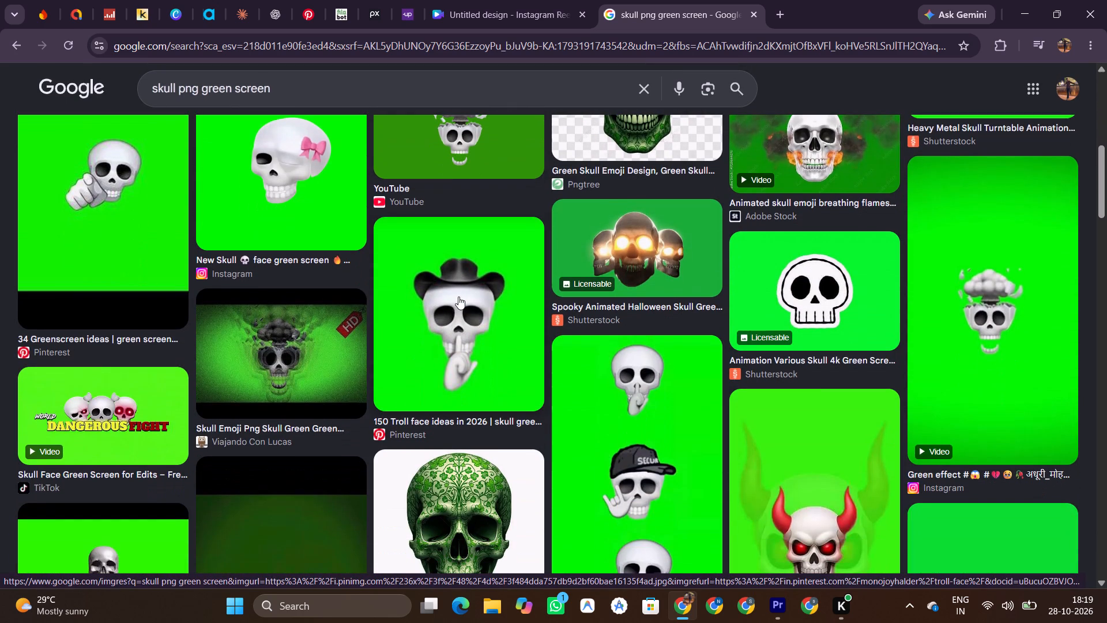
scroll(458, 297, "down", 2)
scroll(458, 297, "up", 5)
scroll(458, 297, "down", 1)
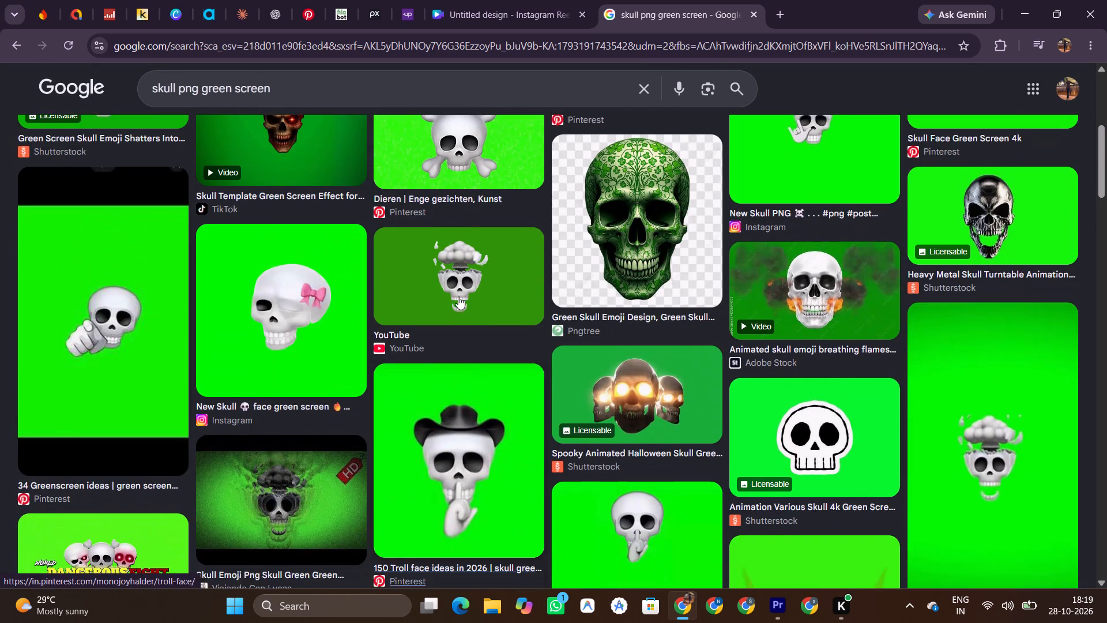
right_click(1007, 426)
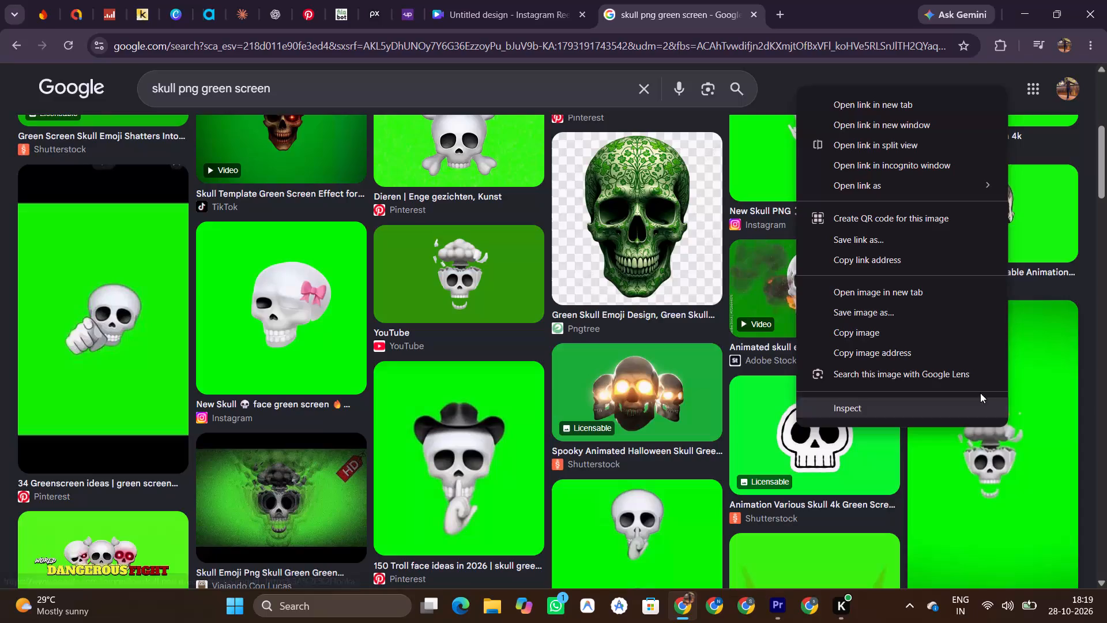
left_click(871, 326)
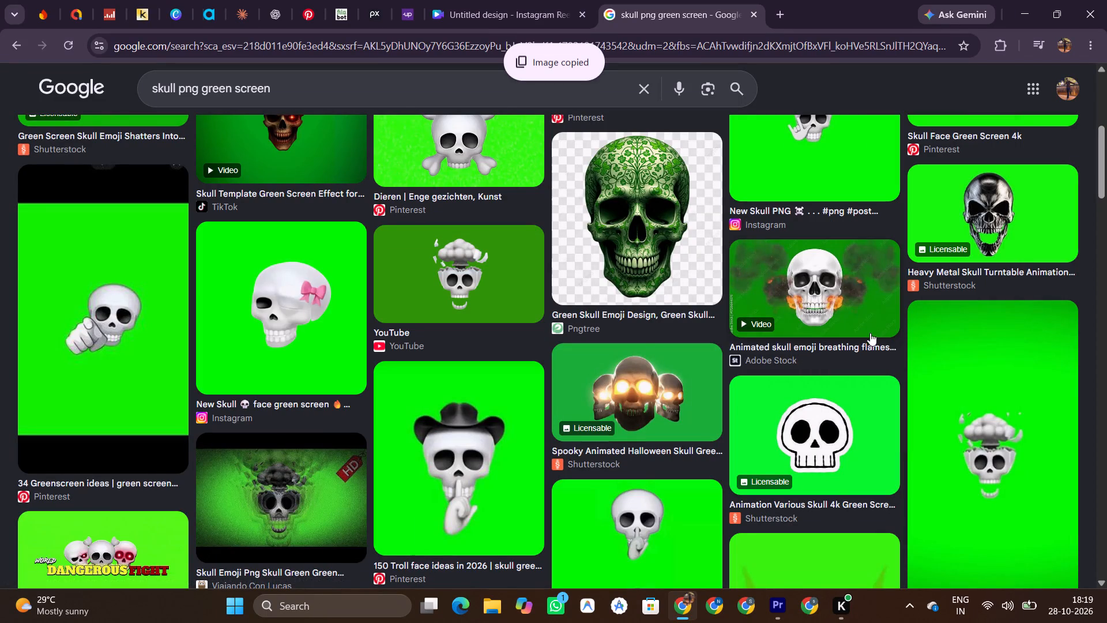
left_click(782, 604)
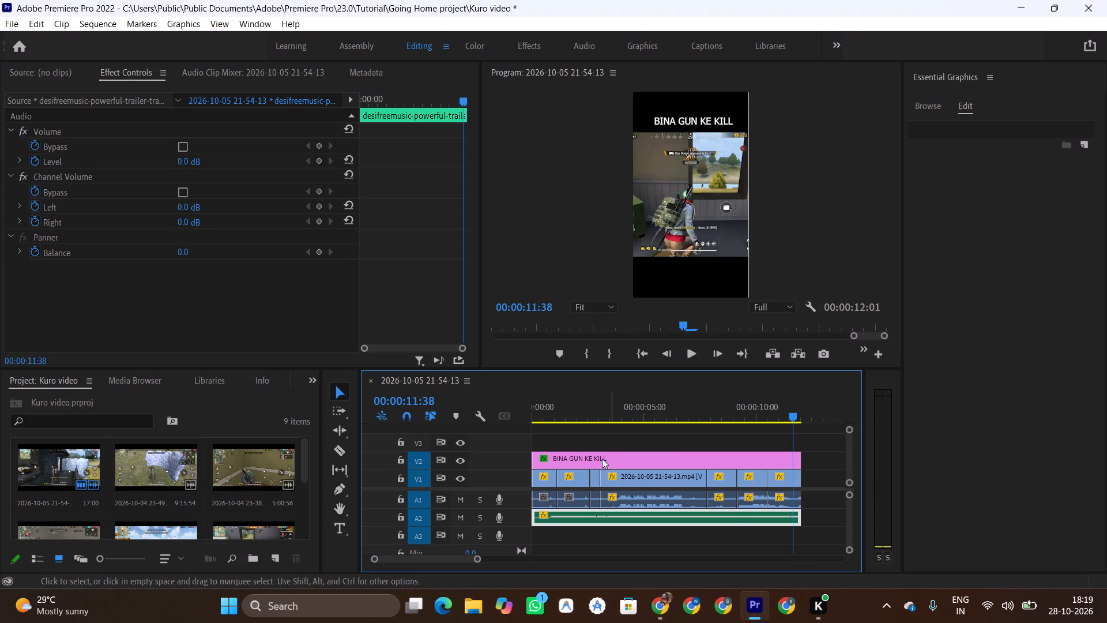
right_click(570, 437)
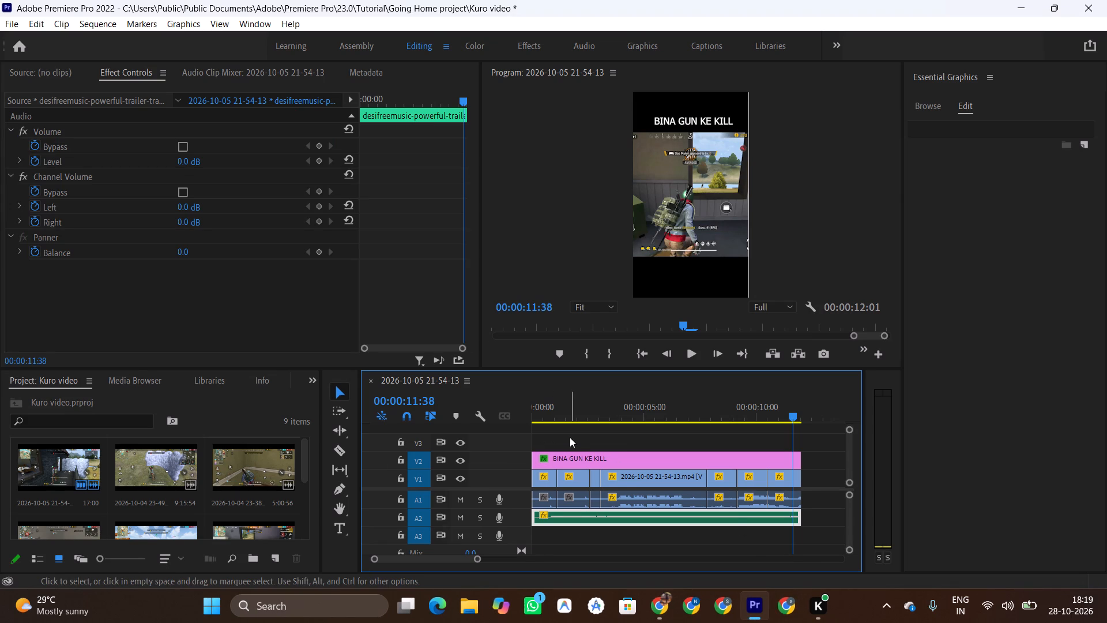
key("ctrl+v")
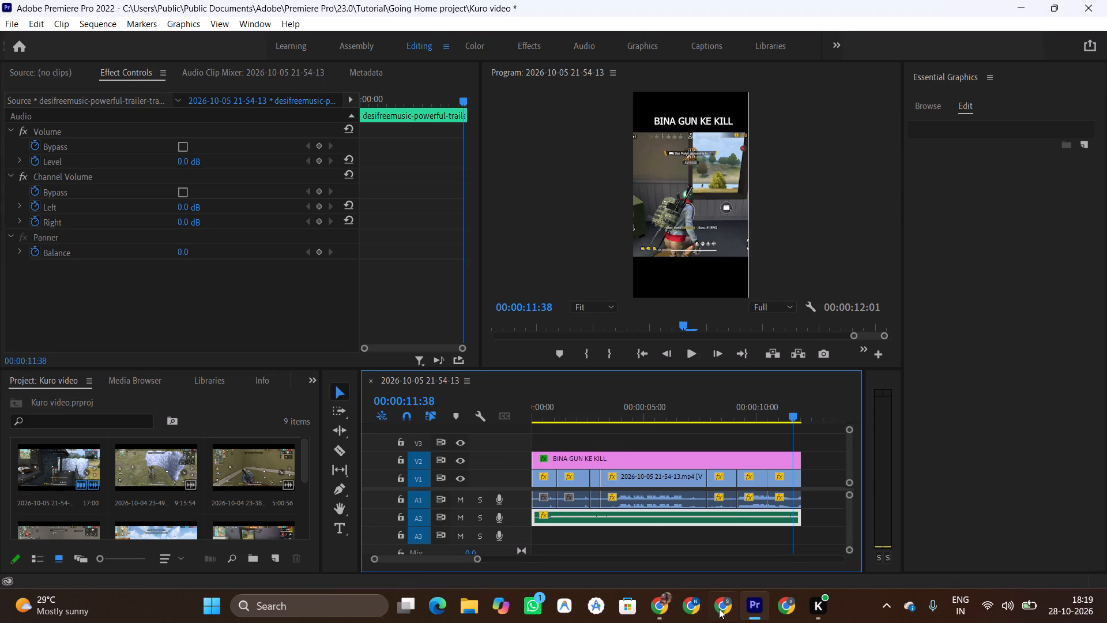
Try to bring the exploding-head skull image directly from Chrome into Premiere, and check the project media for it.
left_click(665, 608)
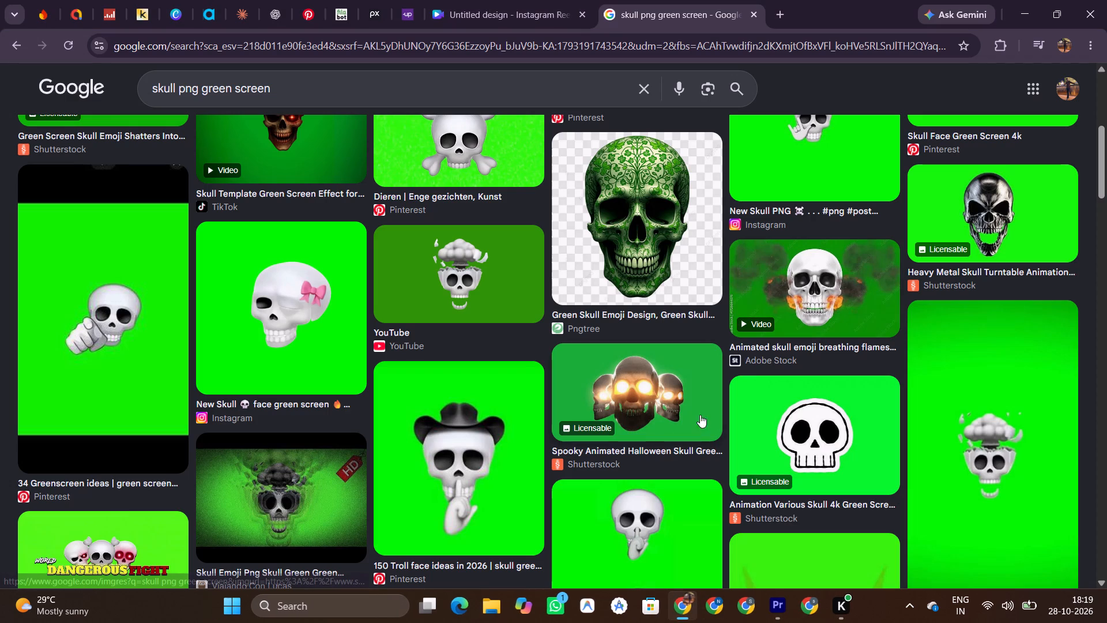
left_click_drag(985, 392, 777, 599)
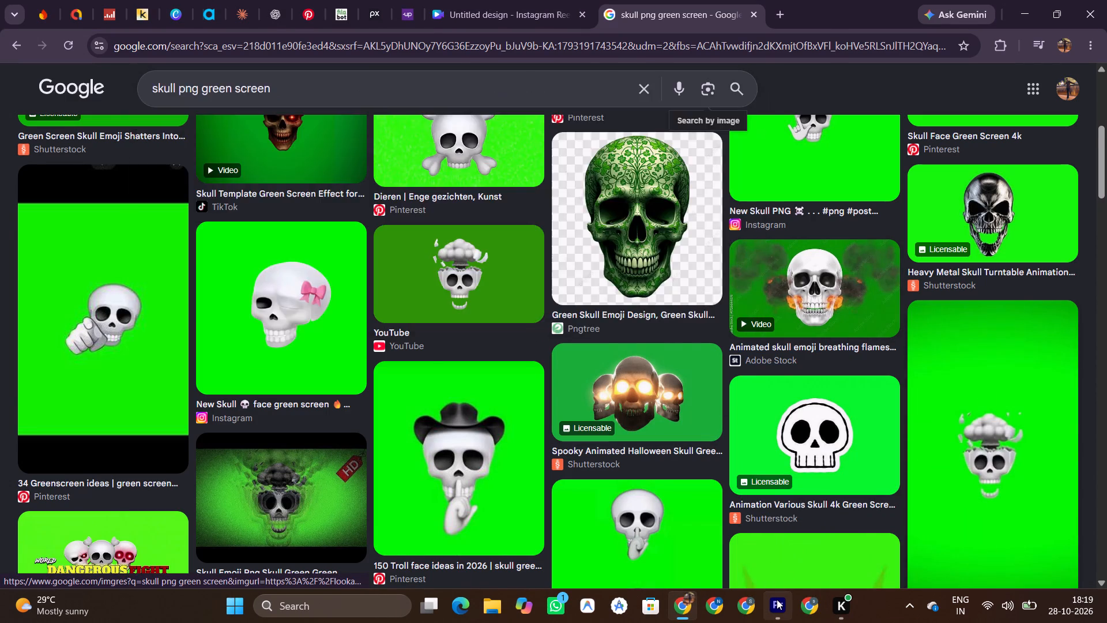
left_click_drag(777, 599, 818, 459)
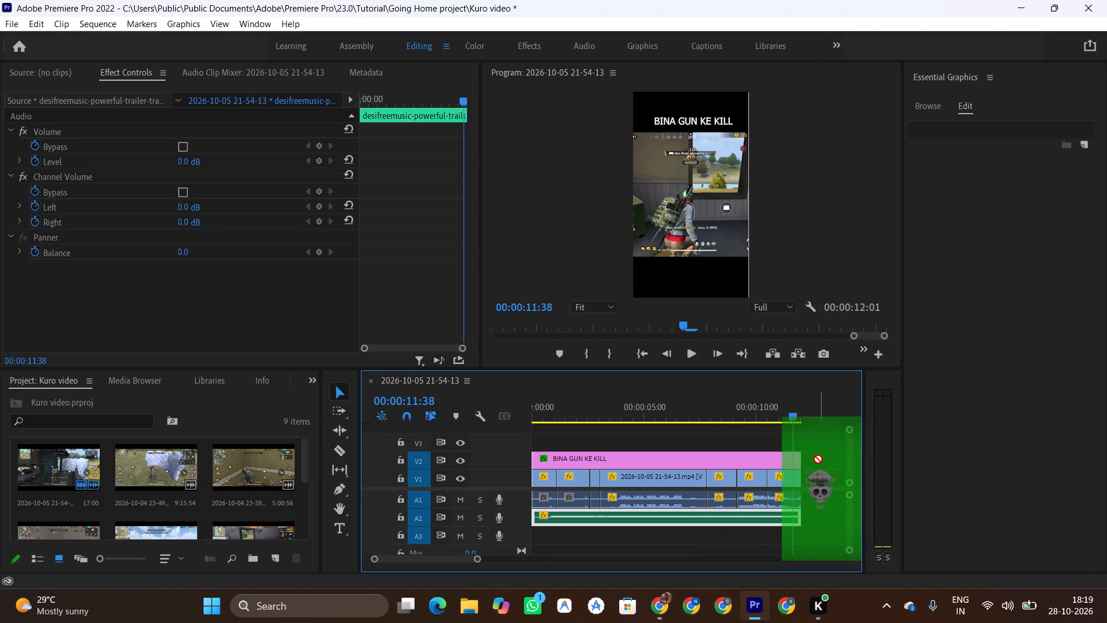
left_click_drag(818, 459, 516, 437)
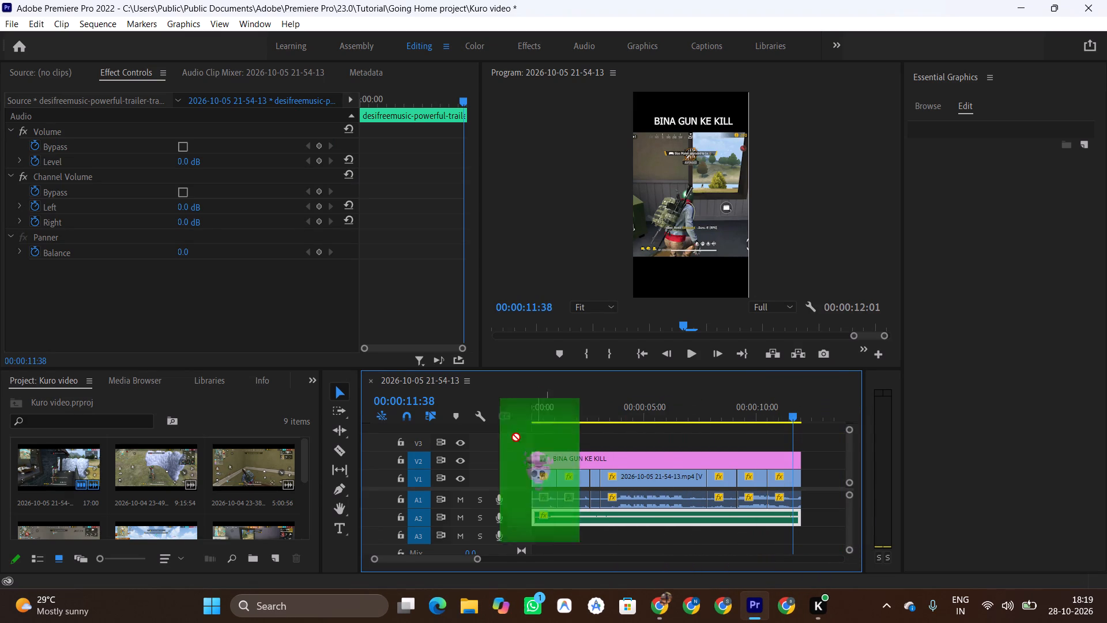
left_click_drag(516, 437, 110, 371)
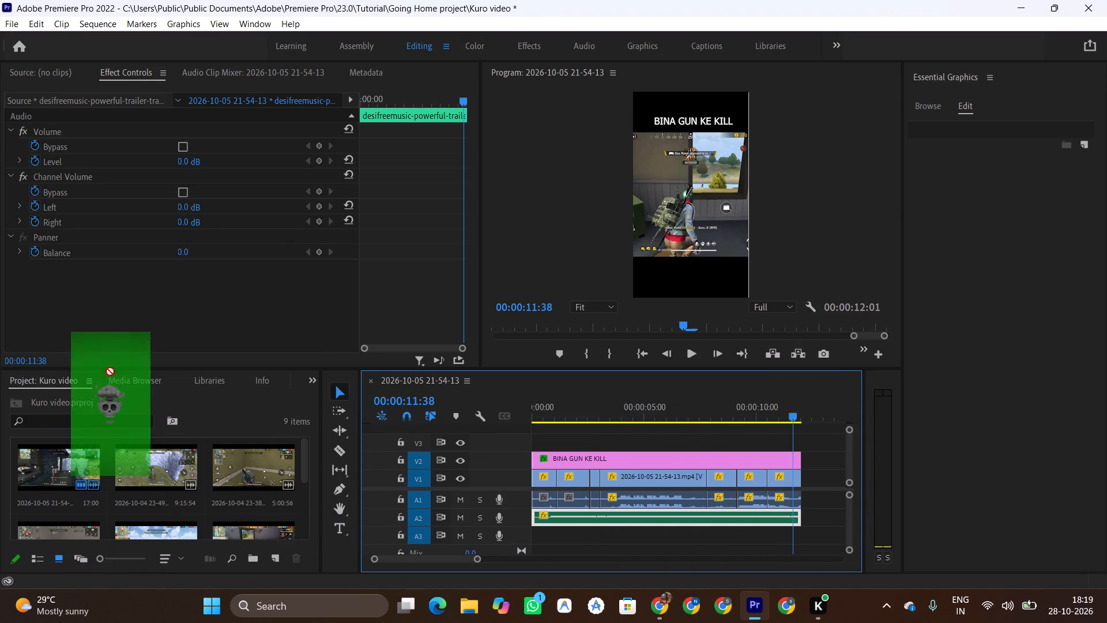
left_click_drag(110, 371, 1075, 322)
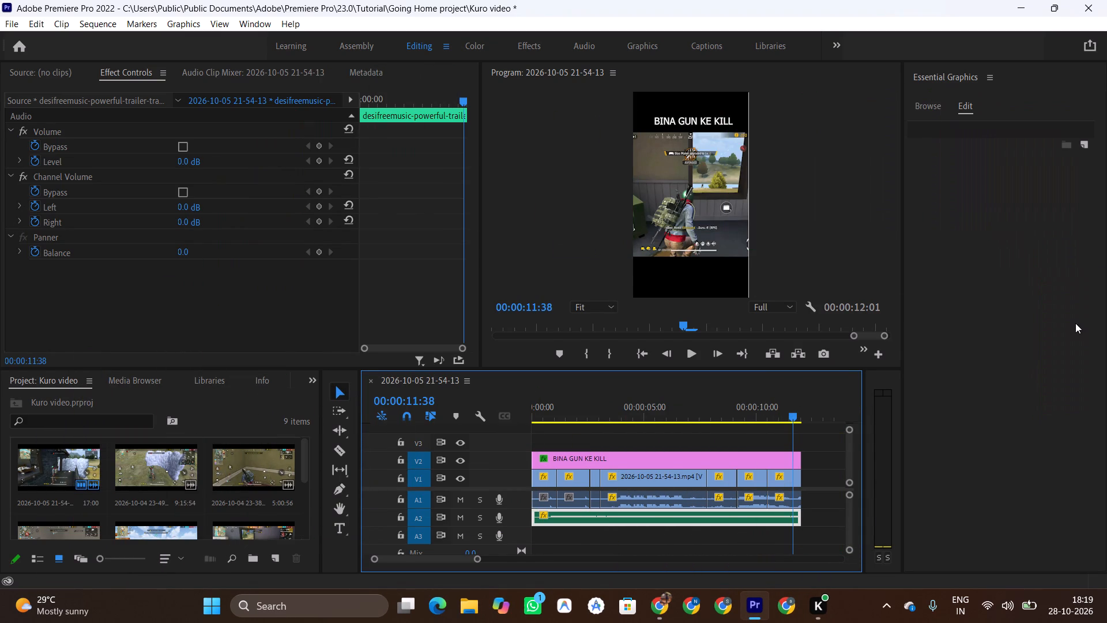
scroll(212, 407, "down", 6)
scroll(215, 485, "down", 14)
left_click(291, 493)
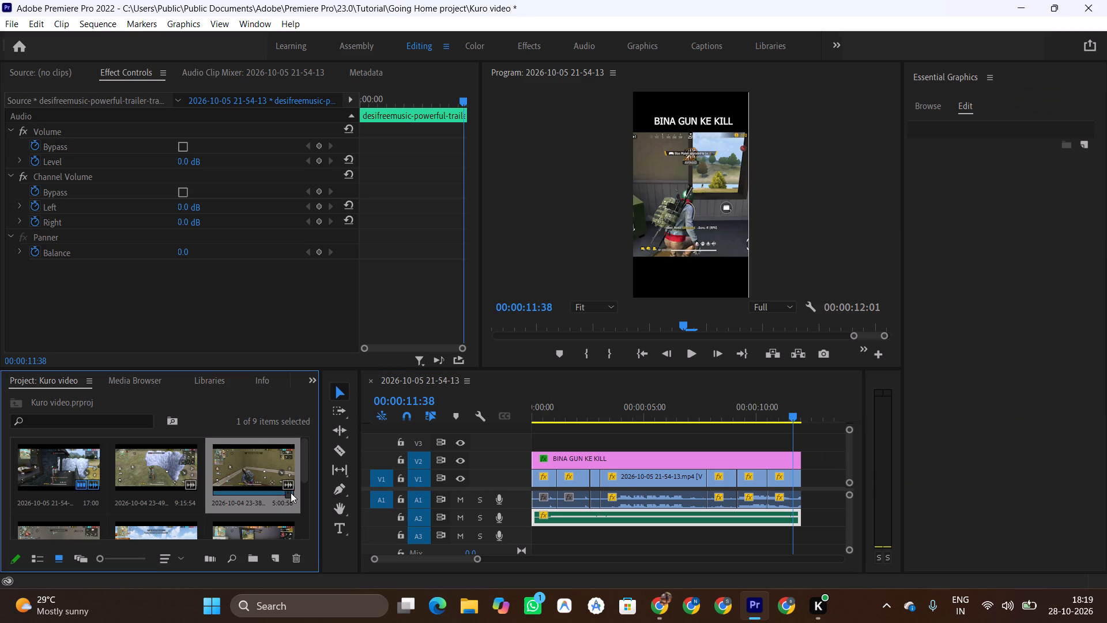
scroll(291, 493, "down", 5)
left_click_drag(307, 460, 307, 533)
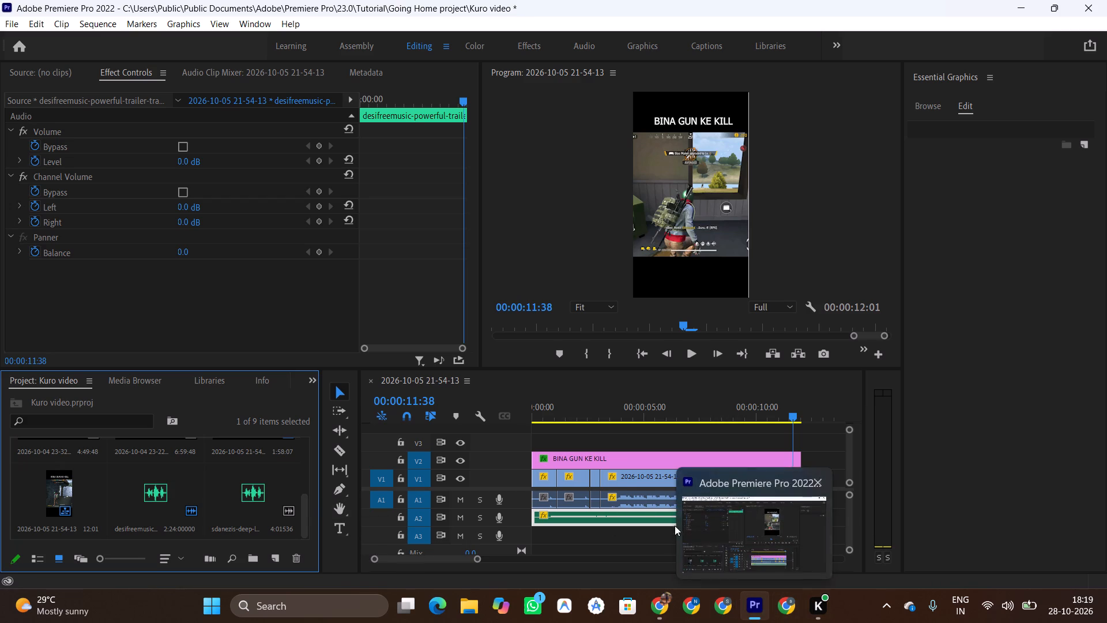
Return to Chrome and save the exploding-head skull image to Downloads as a JPEG named images.
left_click(661, 606)
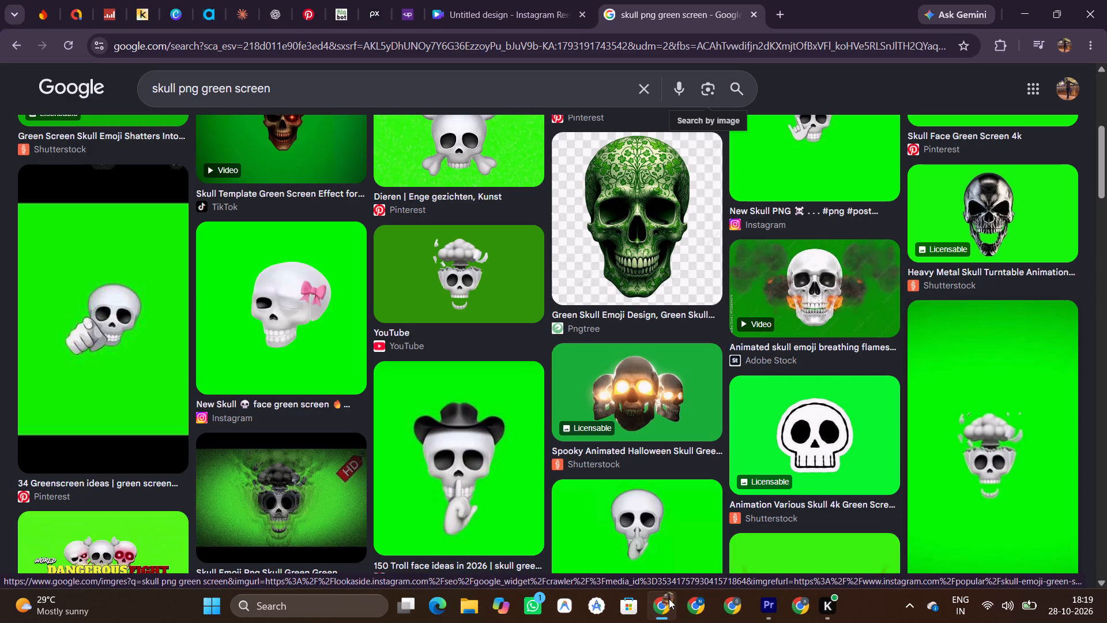
right_click(936, 395)
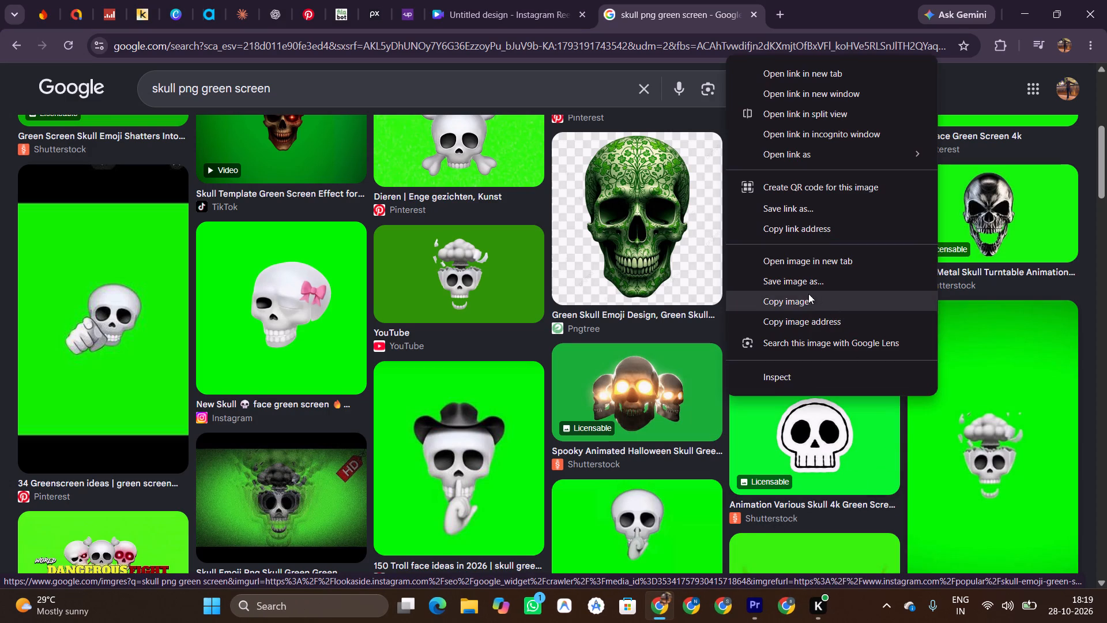
left_click(800, 286)
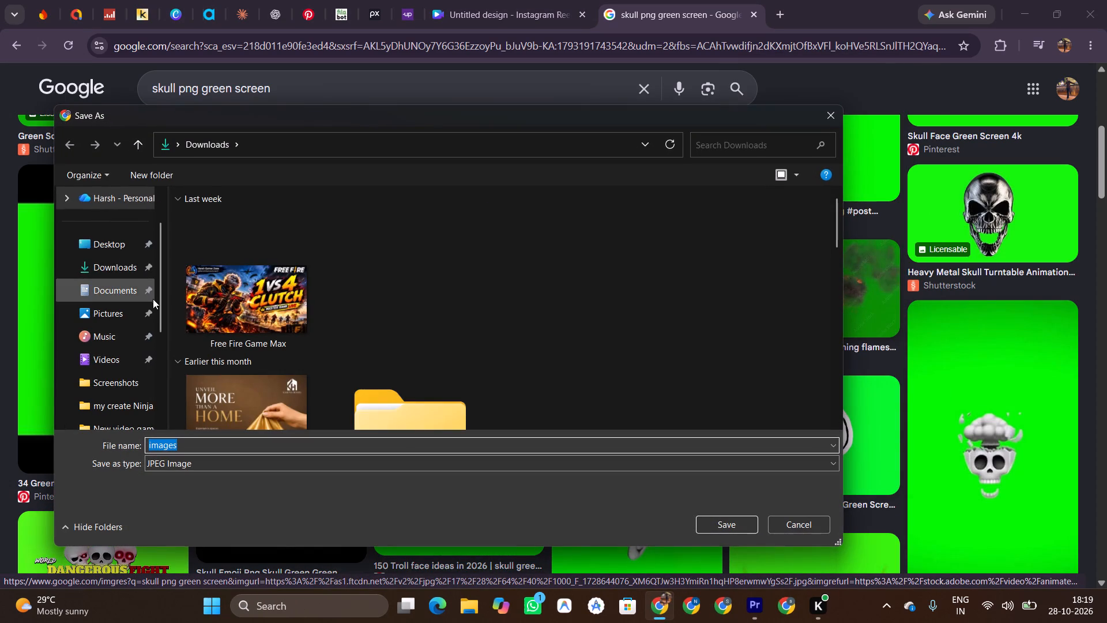
left_click(130, 263)
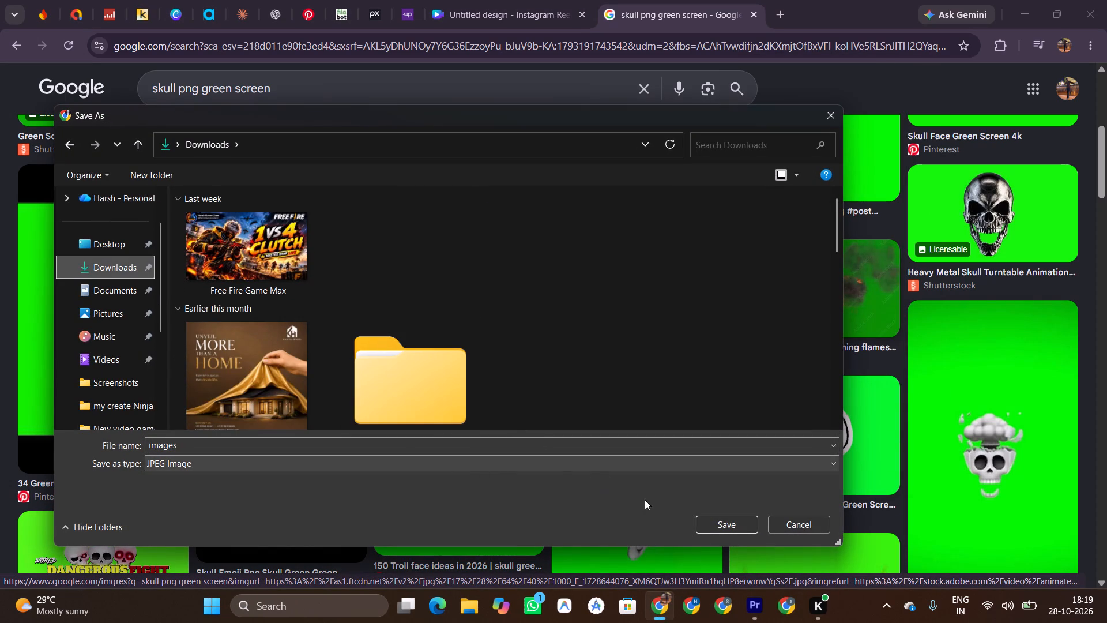
left_click(709, 526)
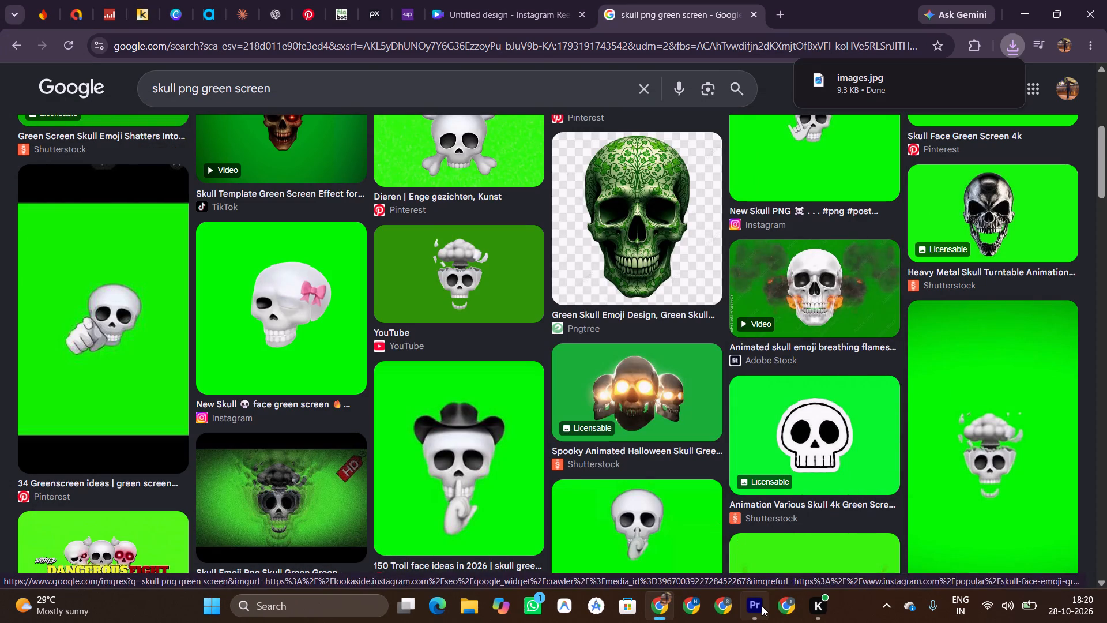
Switch to Premiere and import the skull picture images from Downloads into the Kuro video project.
left_click(762, 606)
double_click(271, 462)
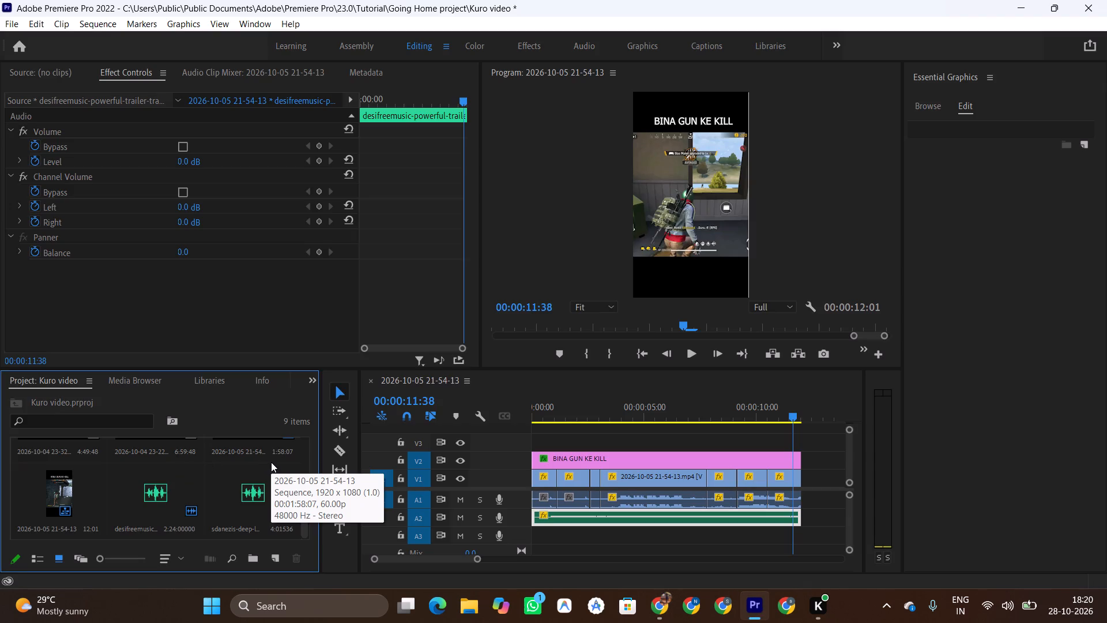
left_click(206, 240)
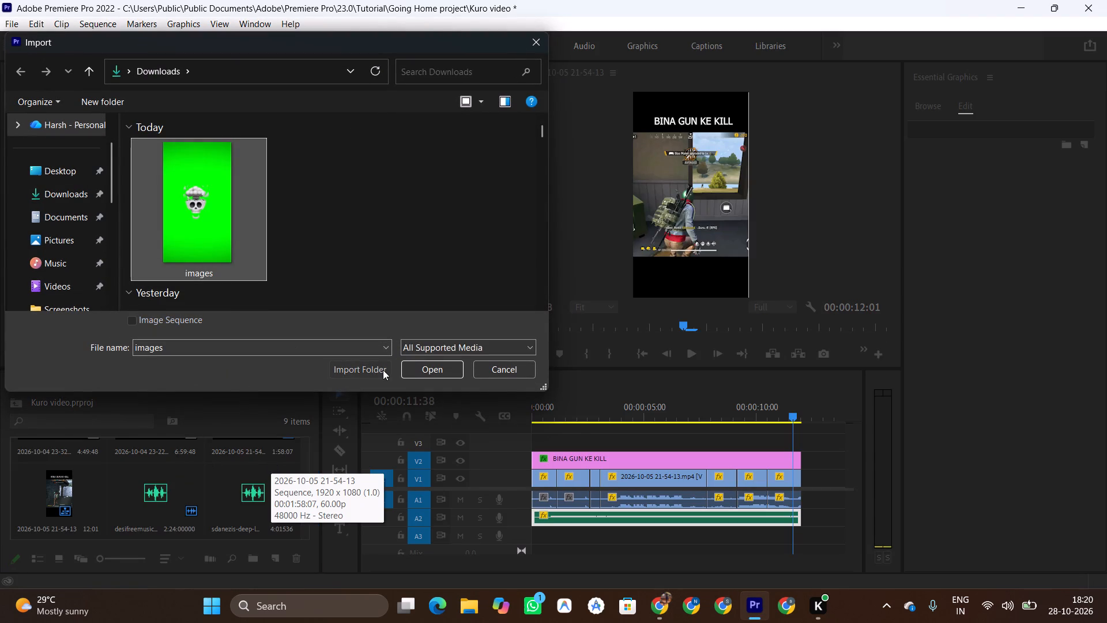
left_click(436, 374)
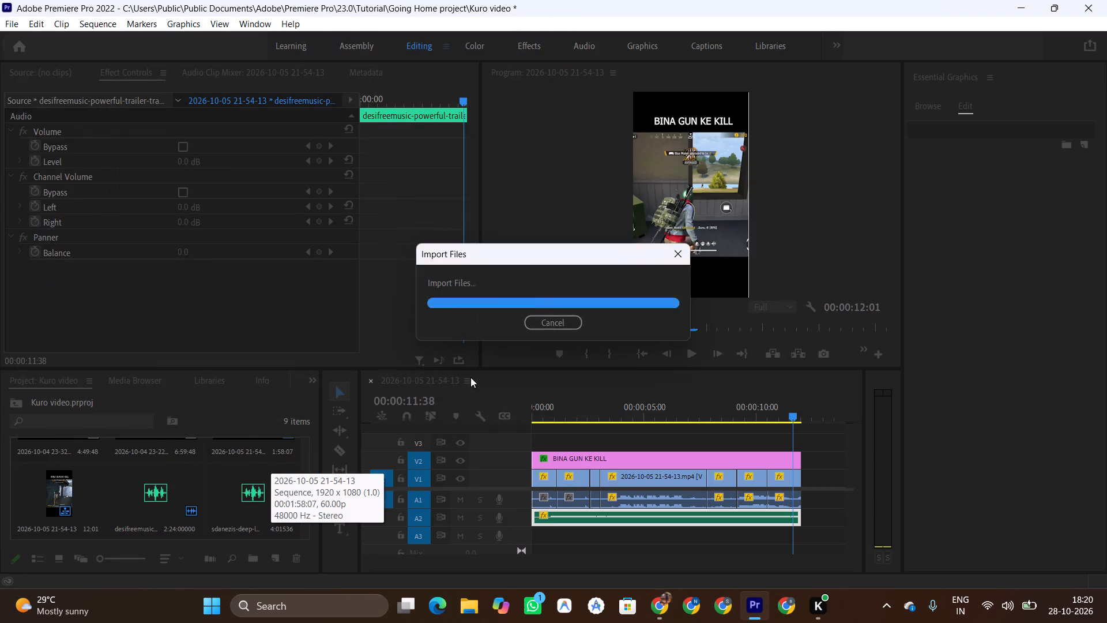
Place images.jpg on track V3 above the title, starting at the V1 cut at about 7.8 seconds.
left_click_drag(59, 501, 799, 449)
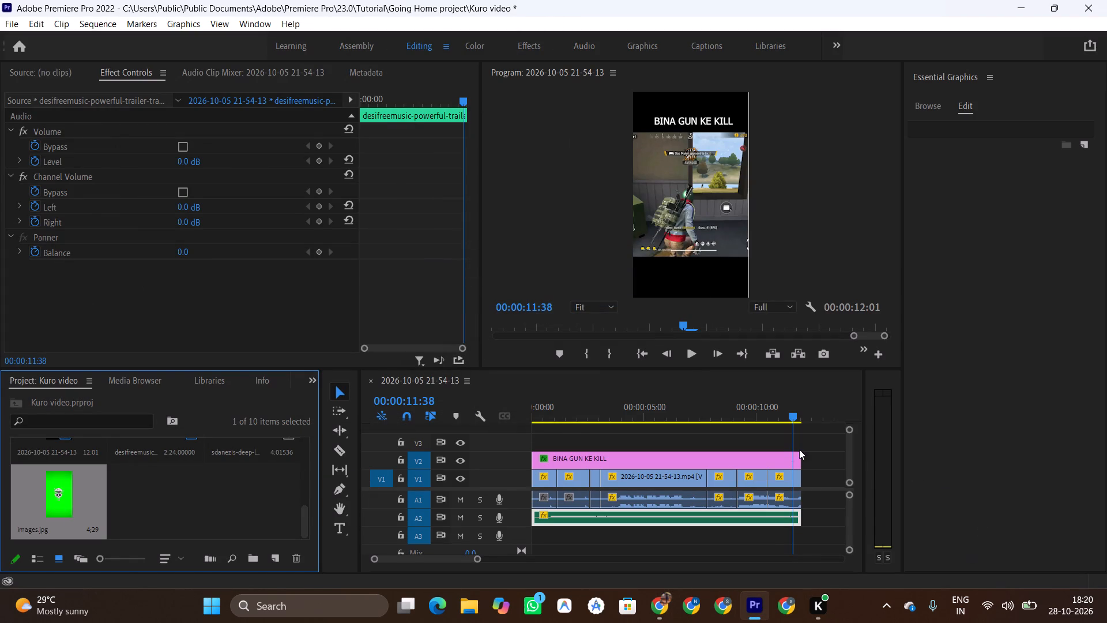
left_click_drag(799, 449, 728, 438)
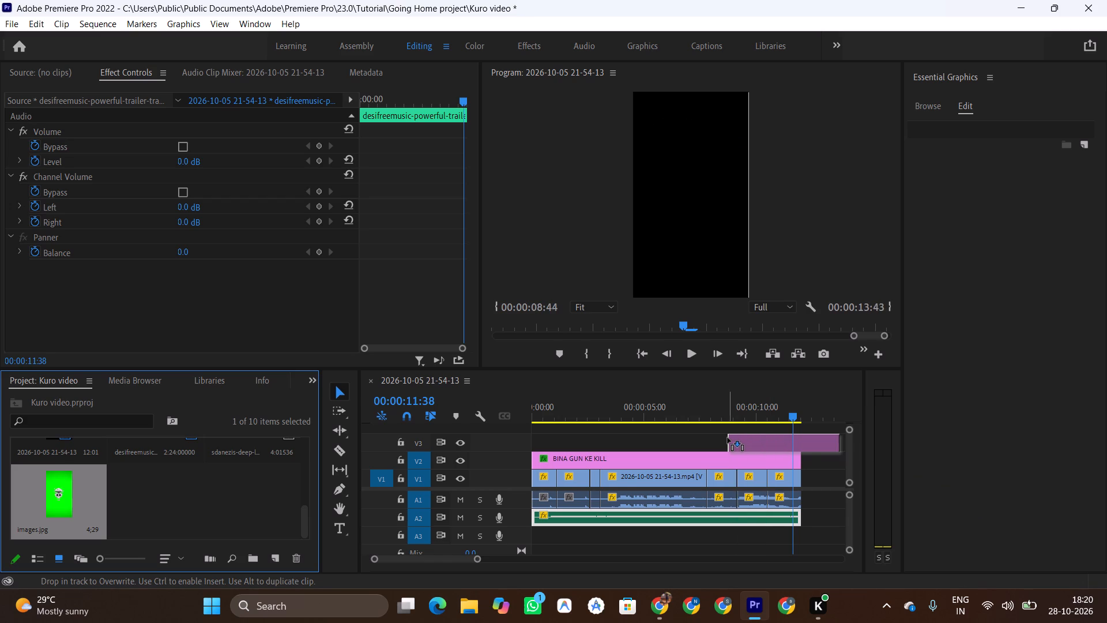
left_click_drag(728, 438, 703, 442)
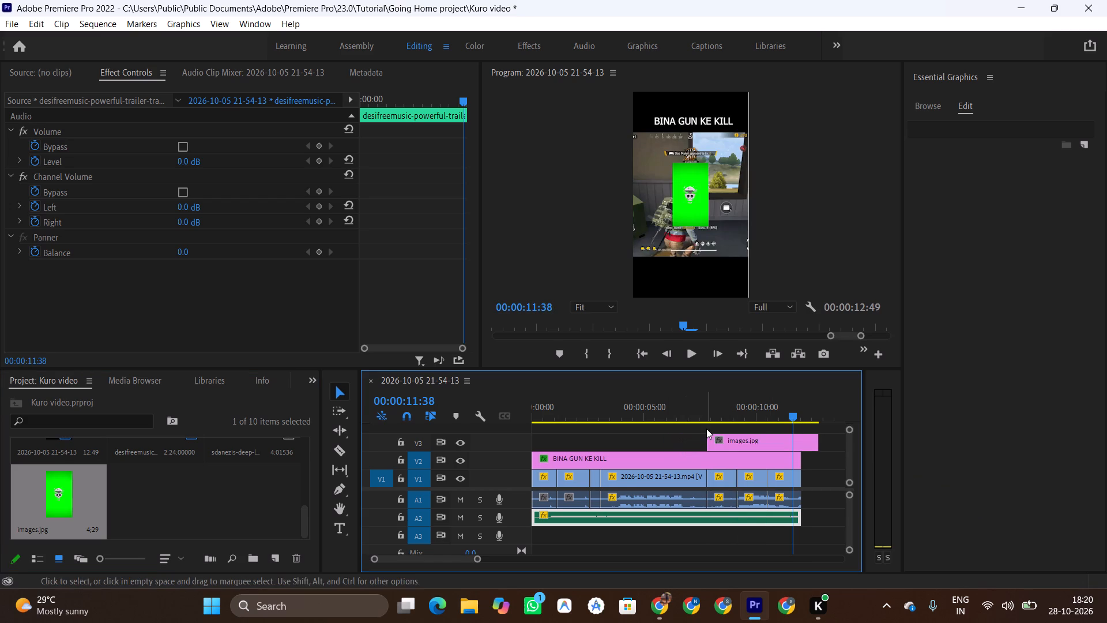
Play the part with the skull graphic and enlarge images.jpg in the frame to a scale of about 226%.
left_click(705, 408)
key("space")
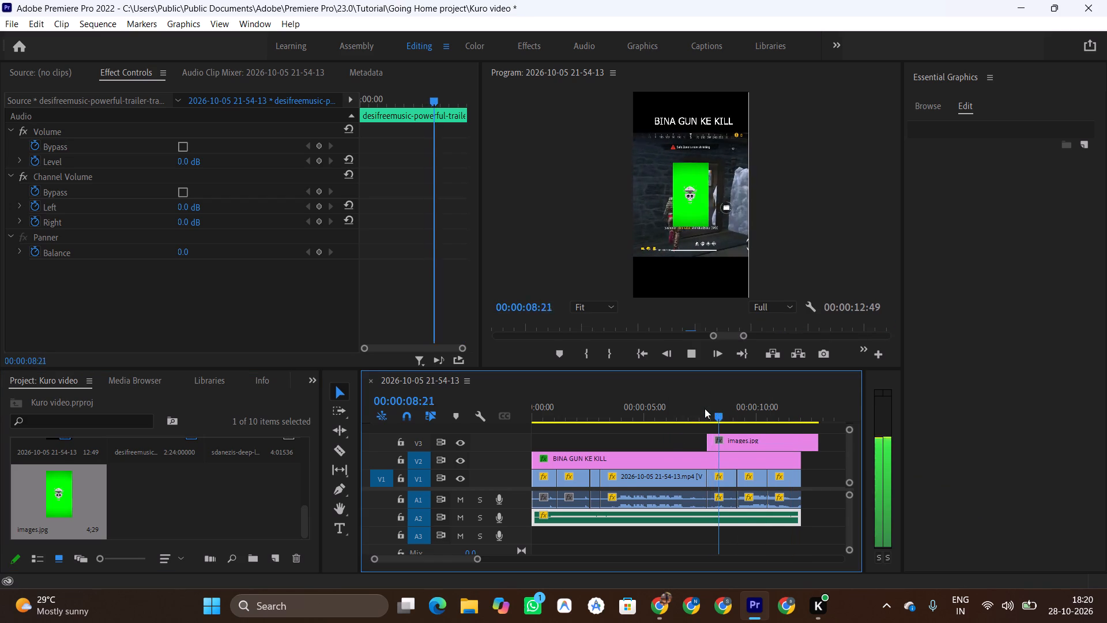
key("space")
key("space")
key("space")
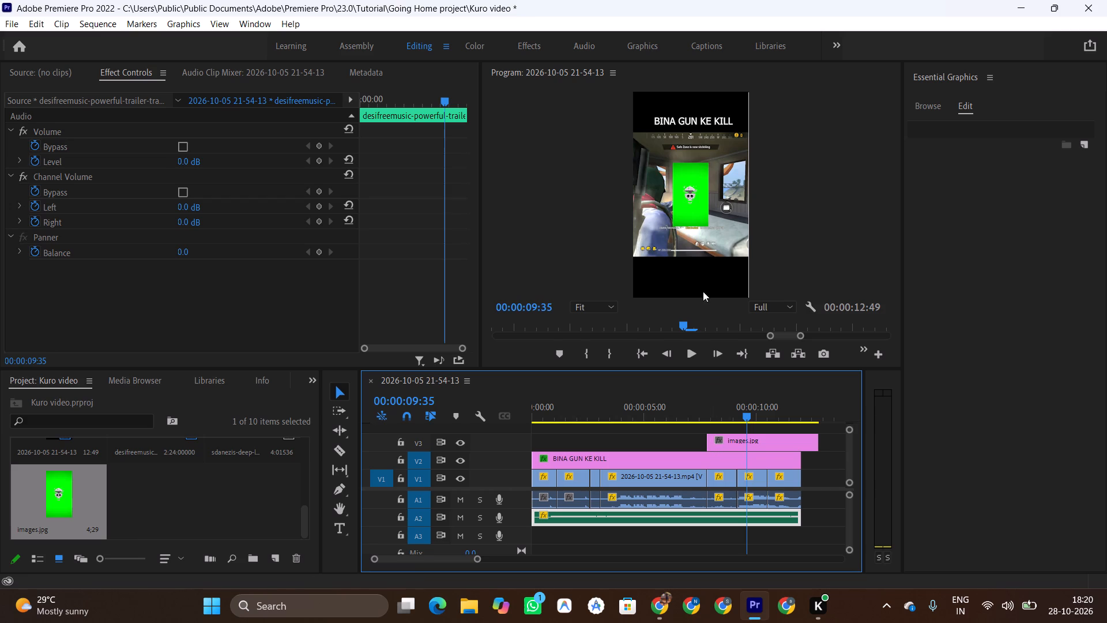
double_click(703, 193)
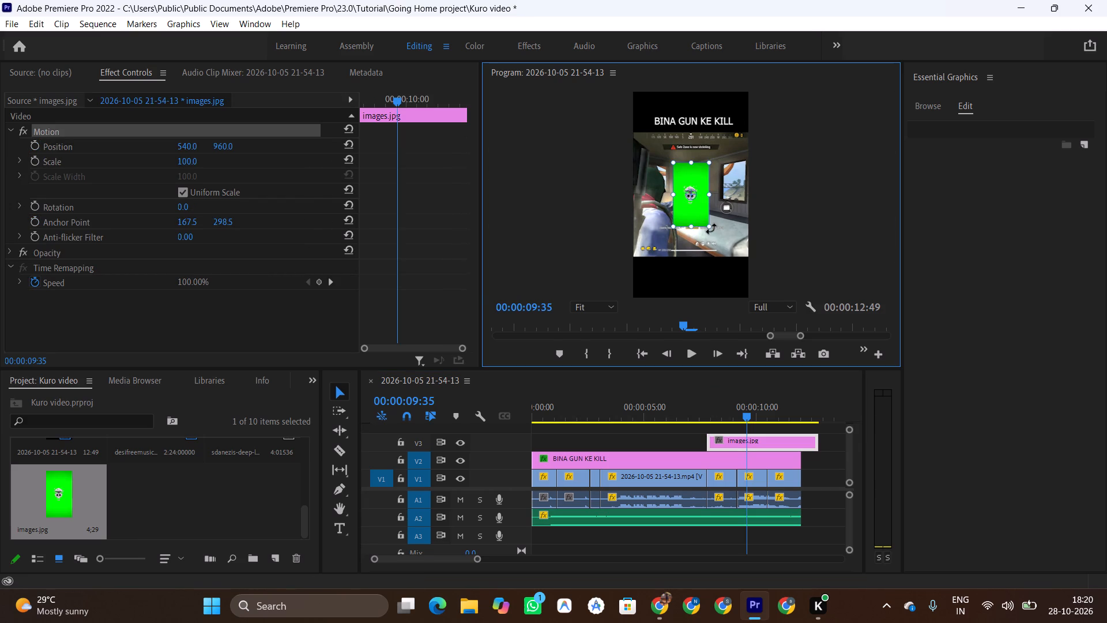
left_click_drag(709, 226, 759, 279)
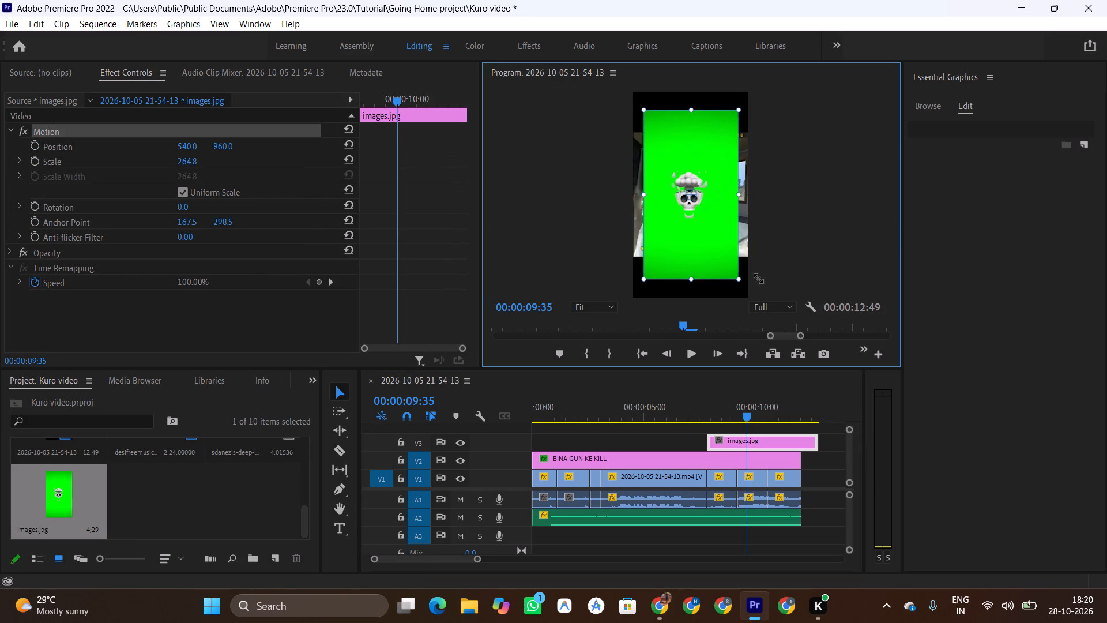
left_click_drag(759, 279, 743, 268)
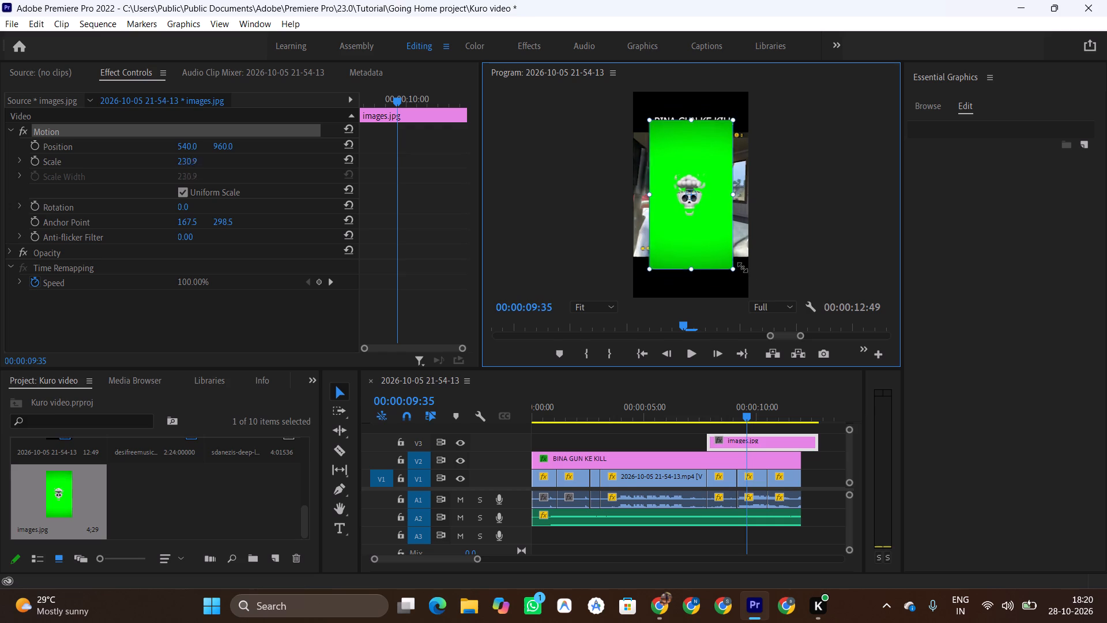
left_click_drag(743, 268, 741, 266)
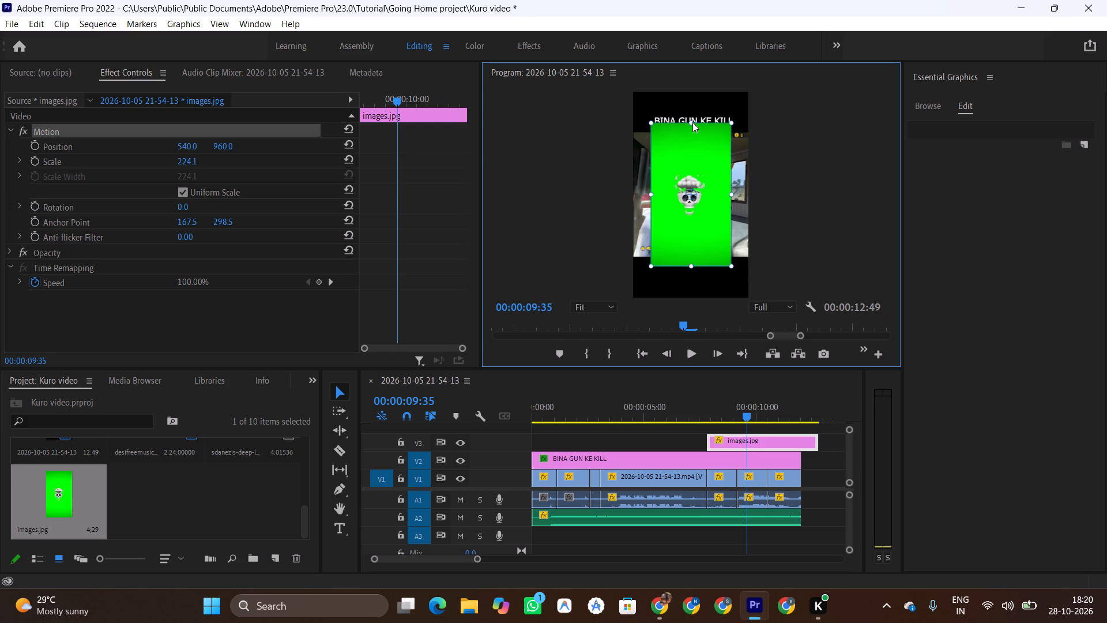
left_click(691, 122)
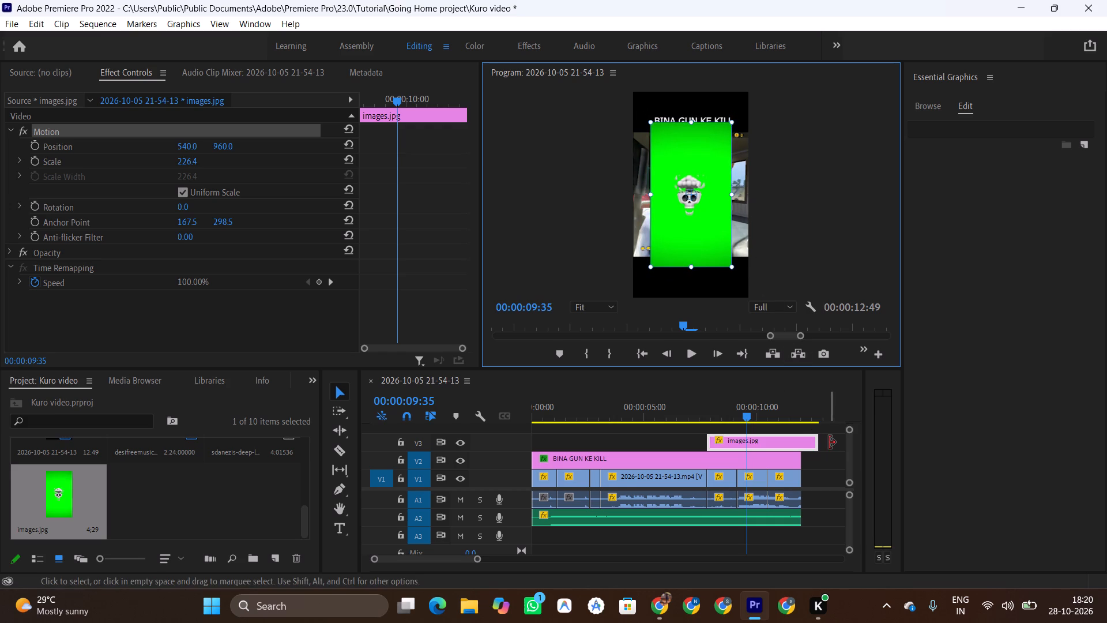
Reposition the enlarged skull image in the frame to about 601, 842.
key("space")
key("space")
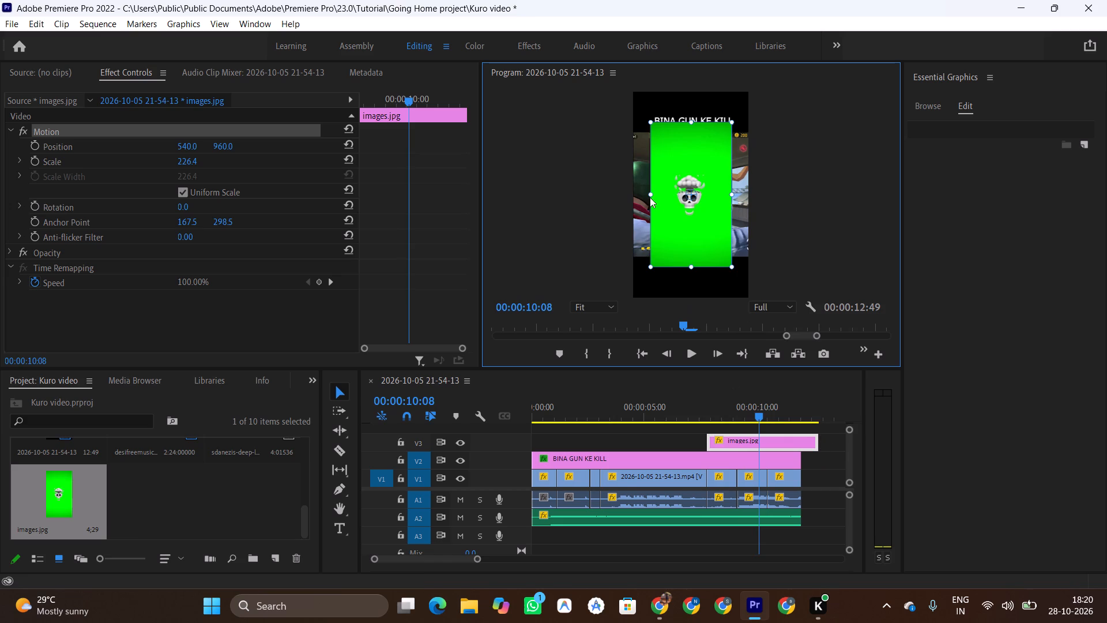
left_click_drag(686, 189, 706, 260)
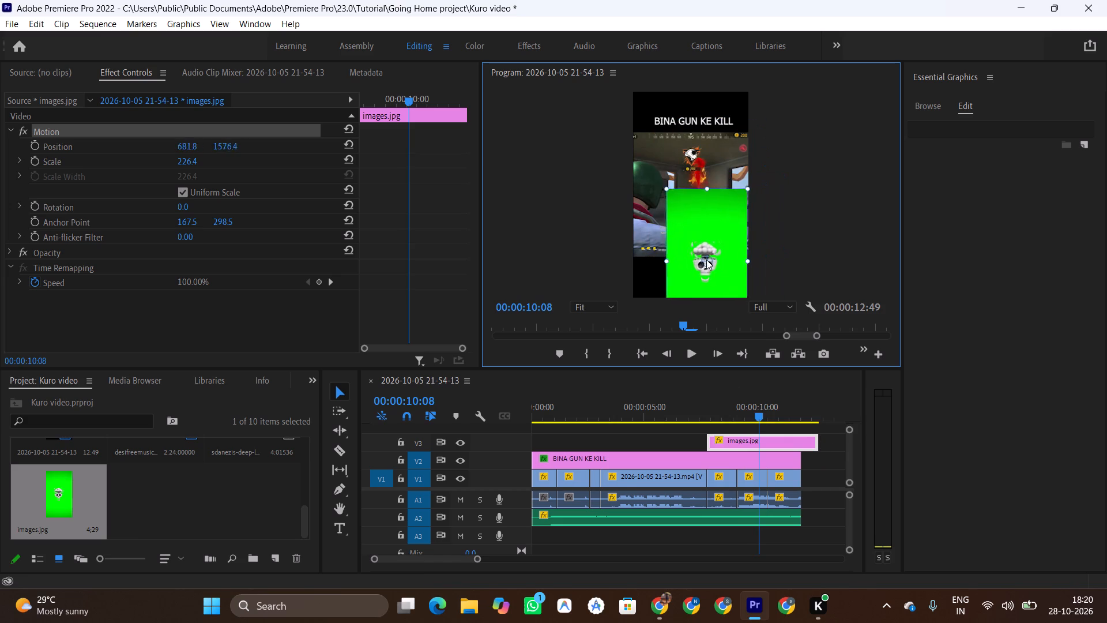
left_click_drag(706, 260, 697, 182)
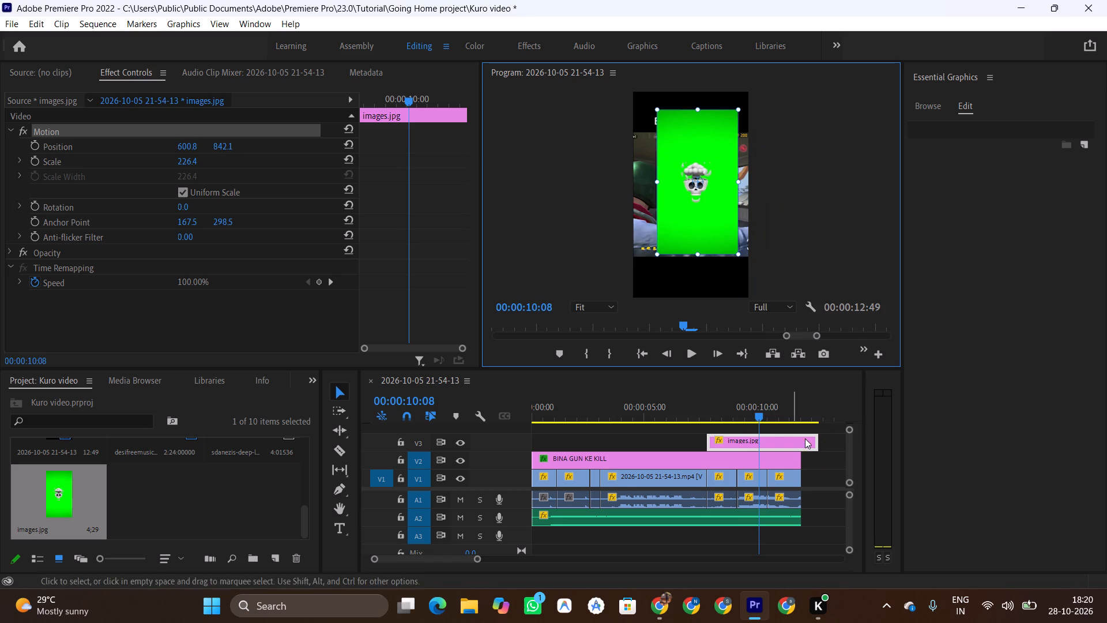
Trim images.jpg on V3 to end with the title clip and start about 9.7 seconds into the sequence, playing it to find the point.
left_click_drag(817, 444, 795, 444)
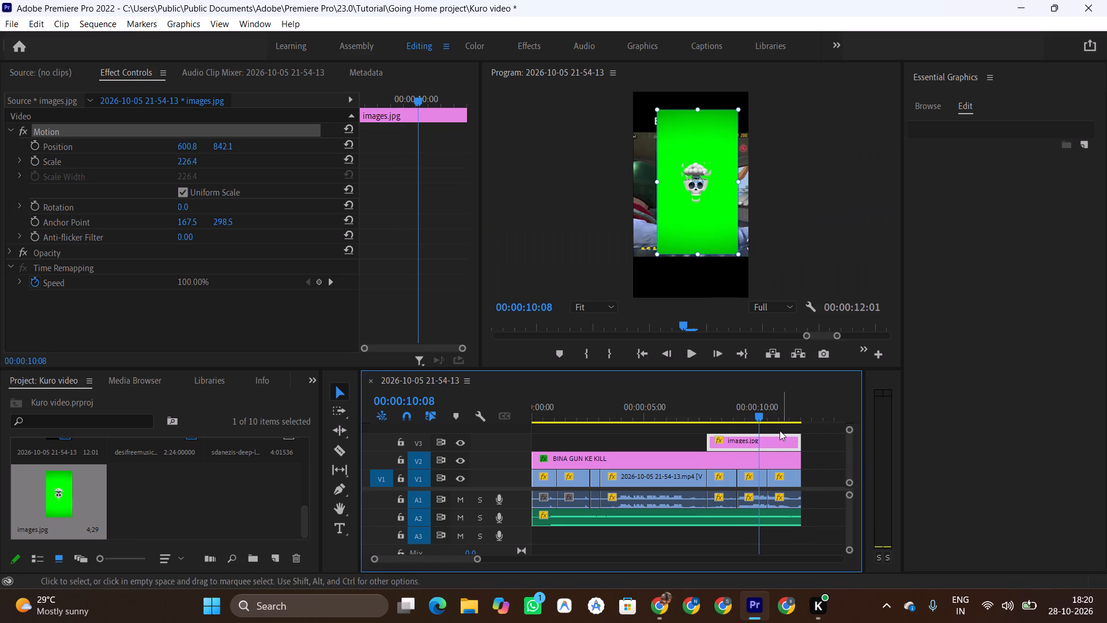
left_click(712, 411)
key("space")
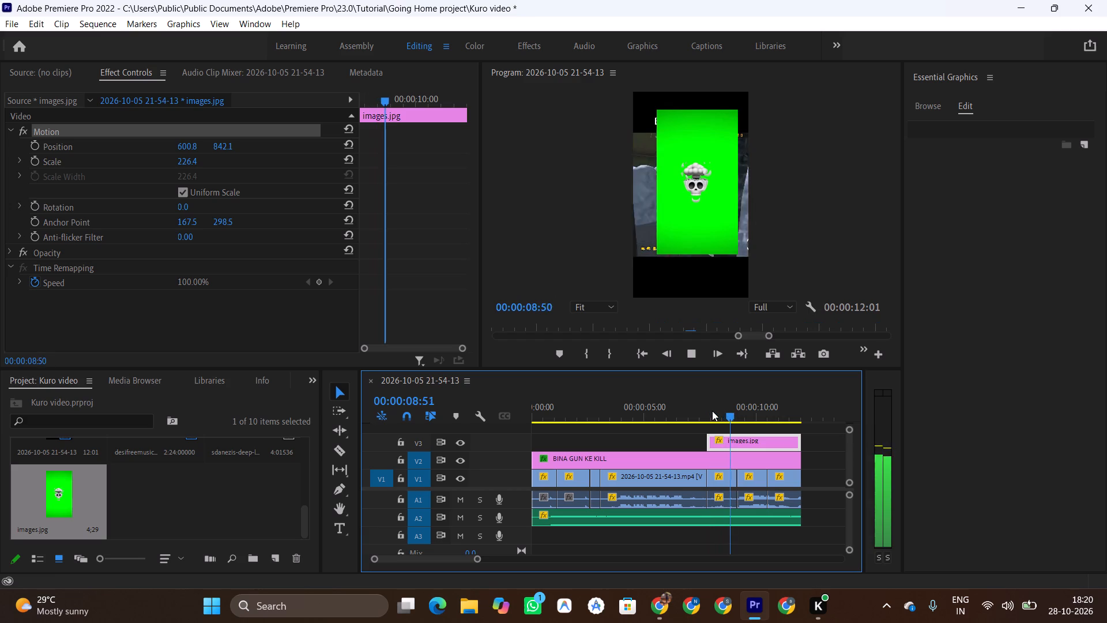
key("space")
left_click_drag(707, 446, 732, 451)
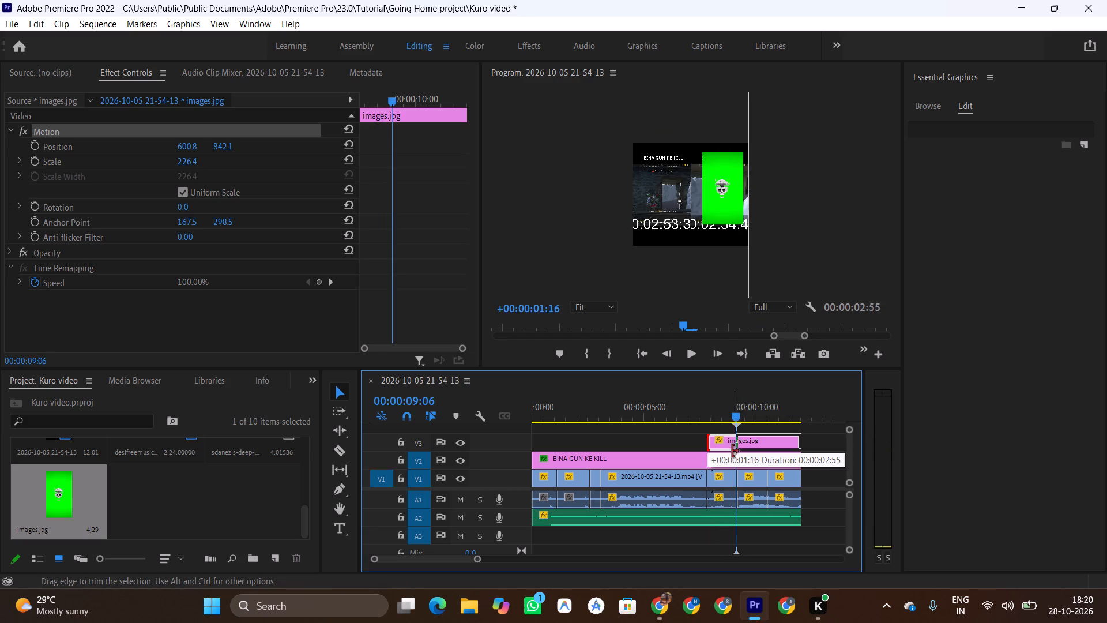
left_click_drag(732, 451, 734, 452)
key("space")
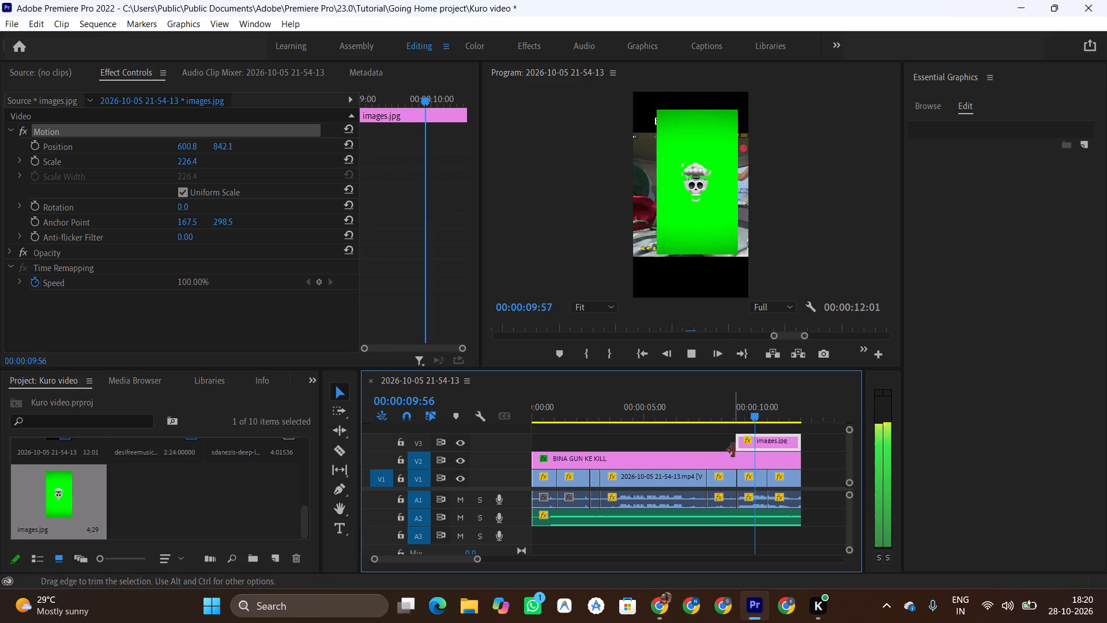
key("space")
left_click_drag(738, 445, 752, 442)
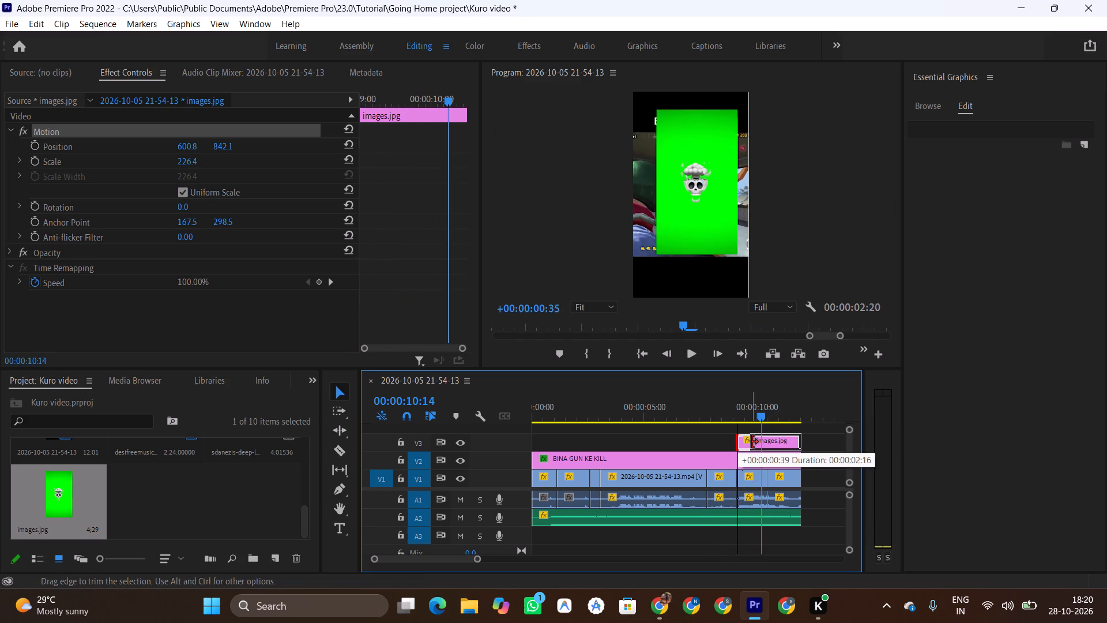
left_click_drag(752, 442, 752, 442)
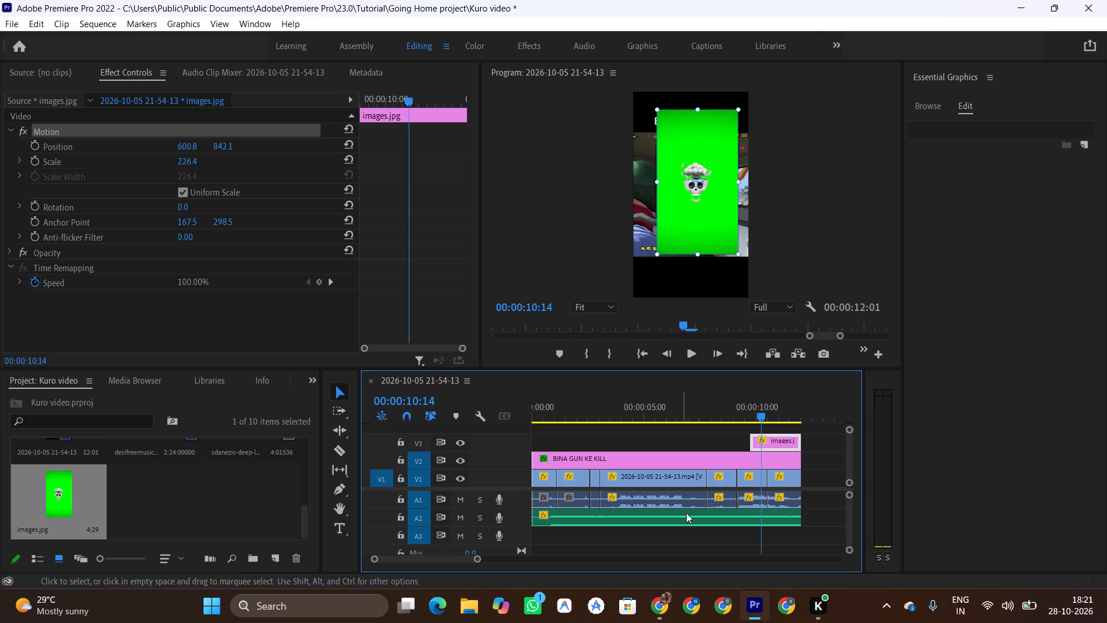
key("shift+super+s")
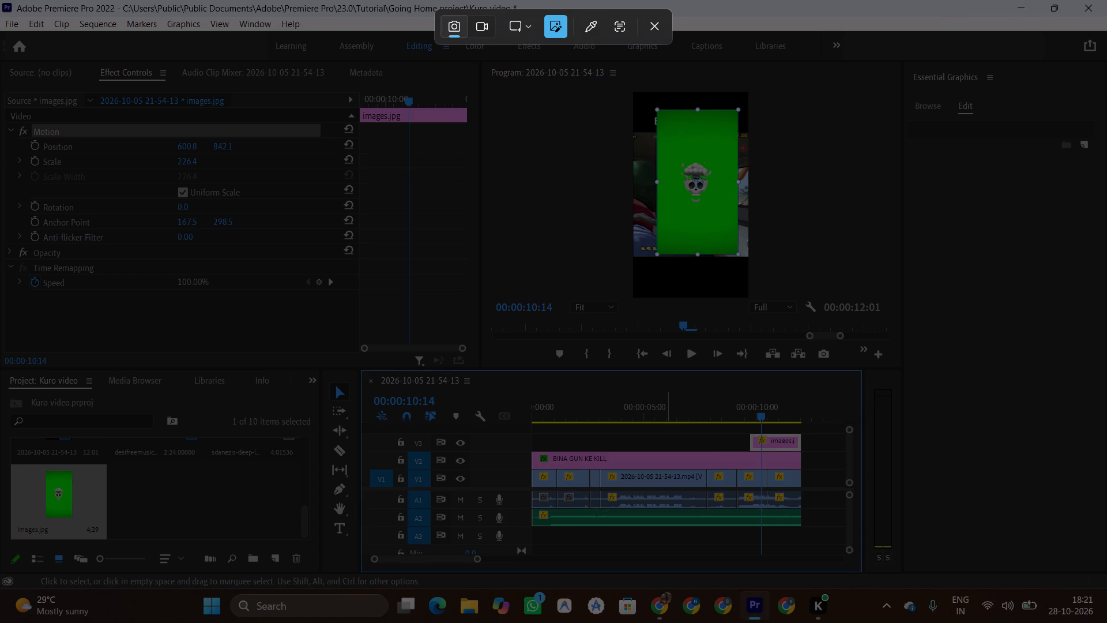
left_click_drag(592, 67, 860, 543)
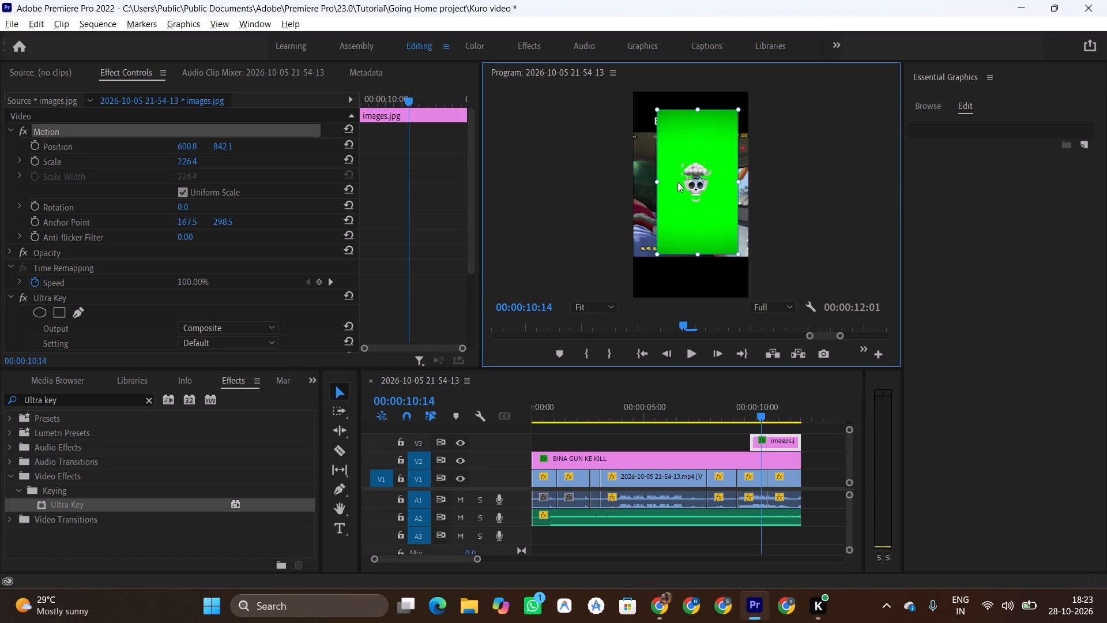
left_click(677, 182)
left_click(238, 505)
left_click(238, 505)
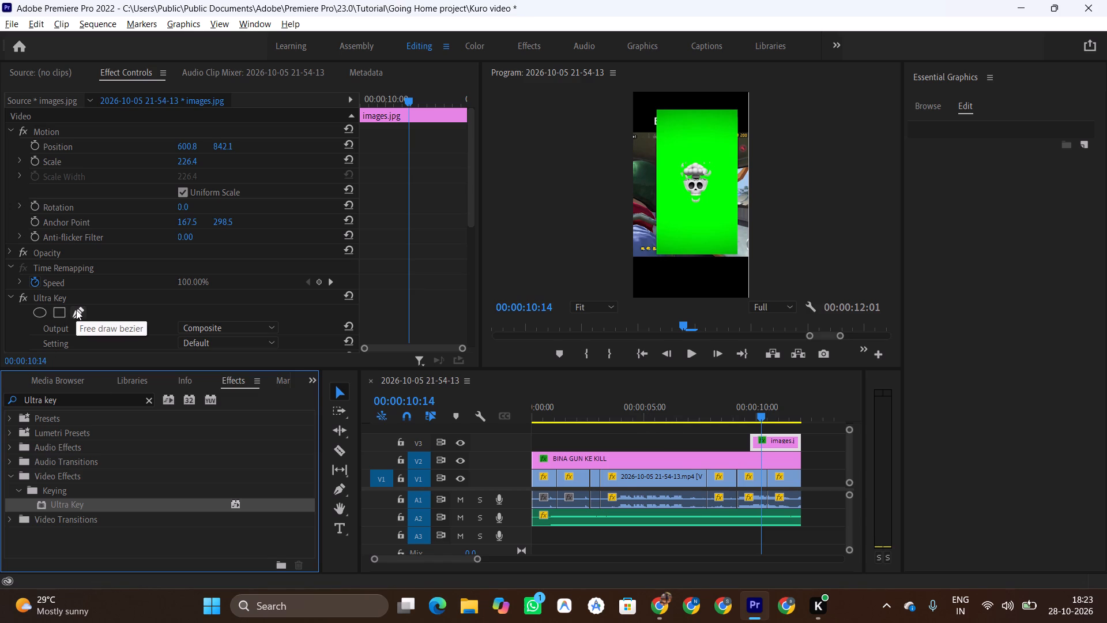
scroll(137, 271, "down", 2)
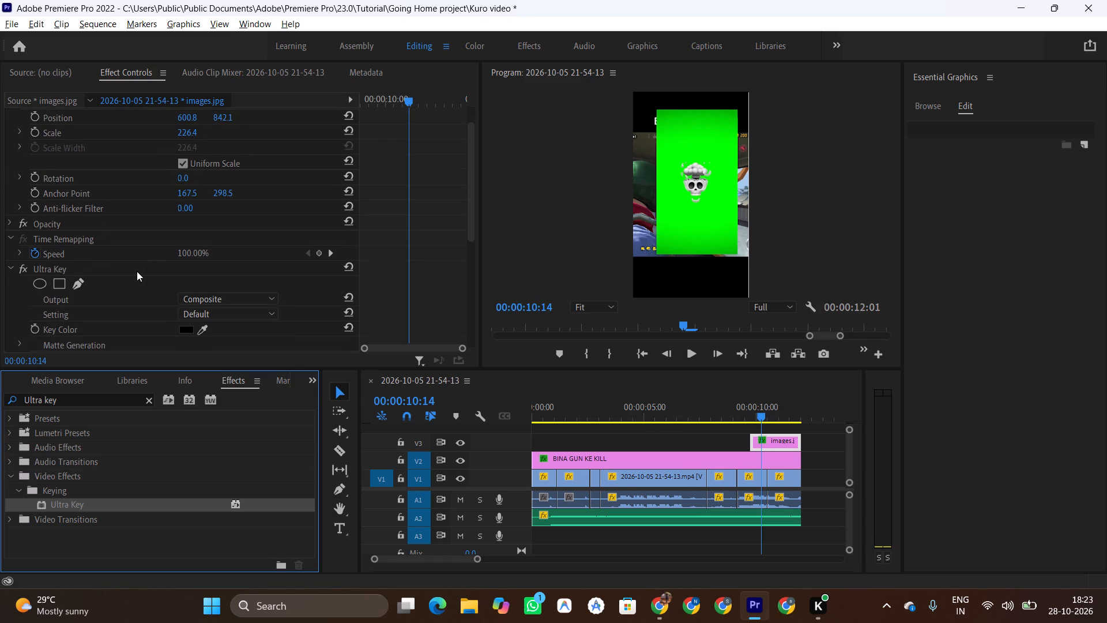
scroll(137, 271, "down", 2)
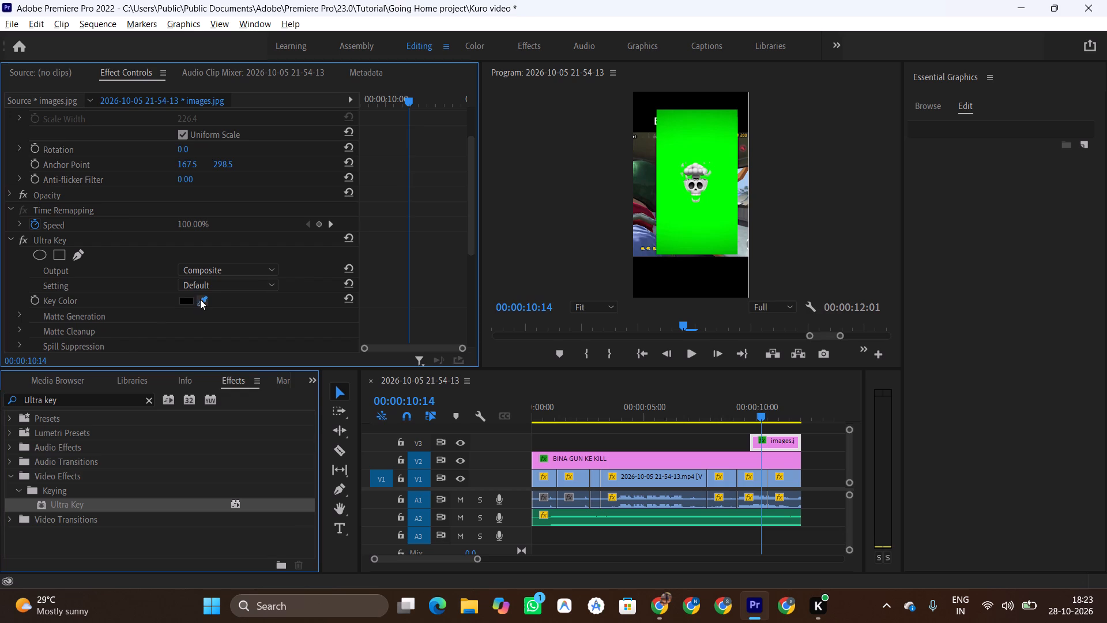
left_click(200, 299)
left_click(692, 227)
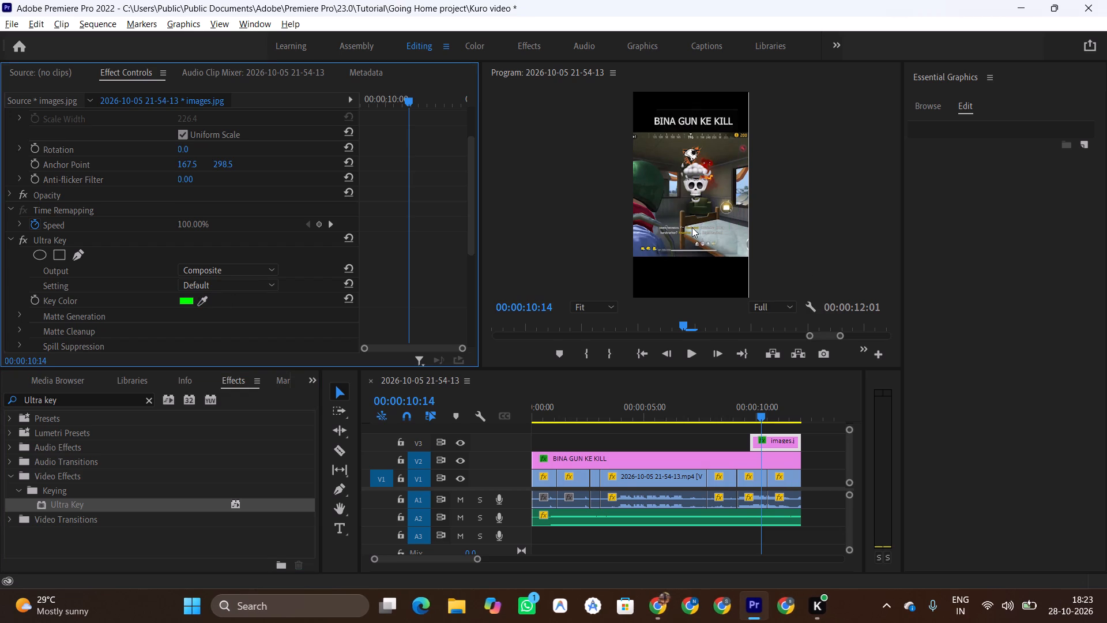
Reposition the keyed skull over the gameplay picture, just below the flaming kill icon, and scale it to about 271.5%.
left_click(698, 182)
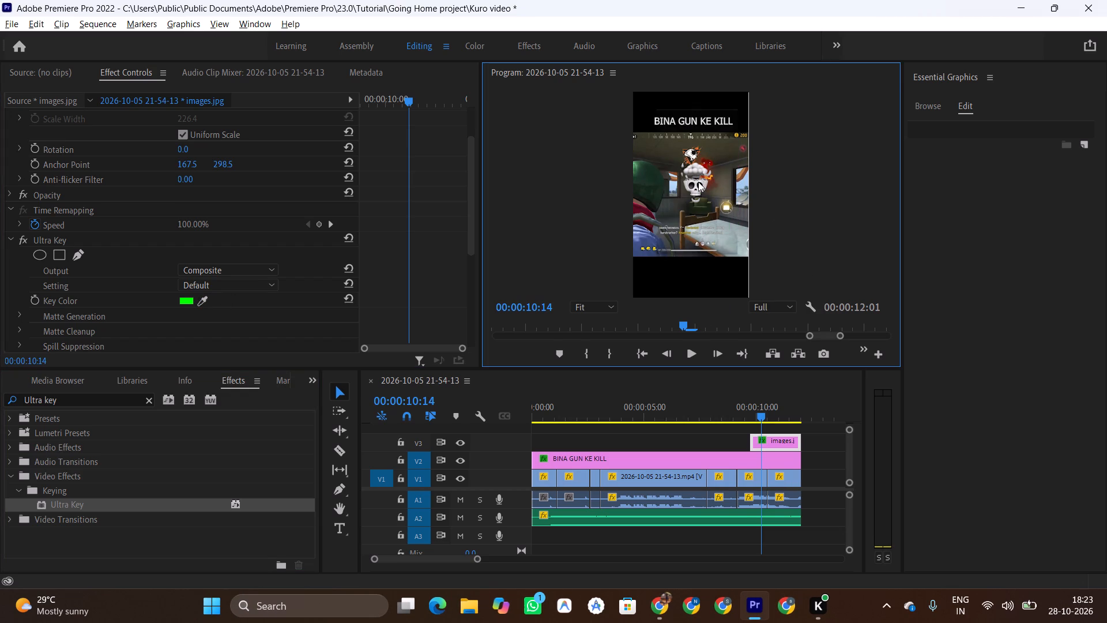
left_click(698, 182)
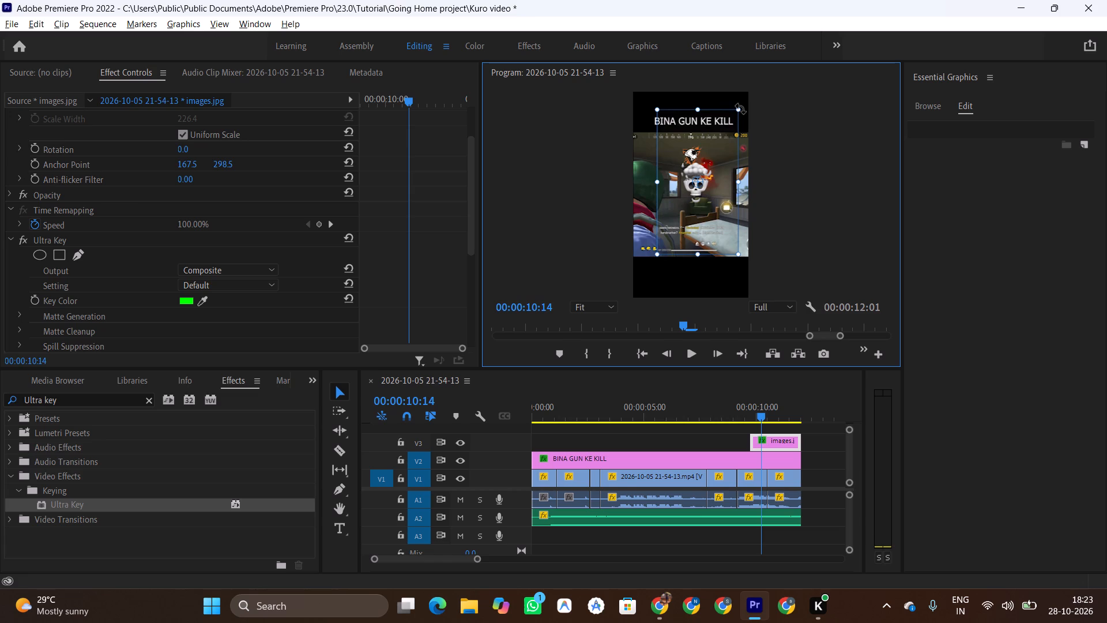
left_click_drag(737, 110, 713, 143)
left_click_drag(696, 197, 700, 216)
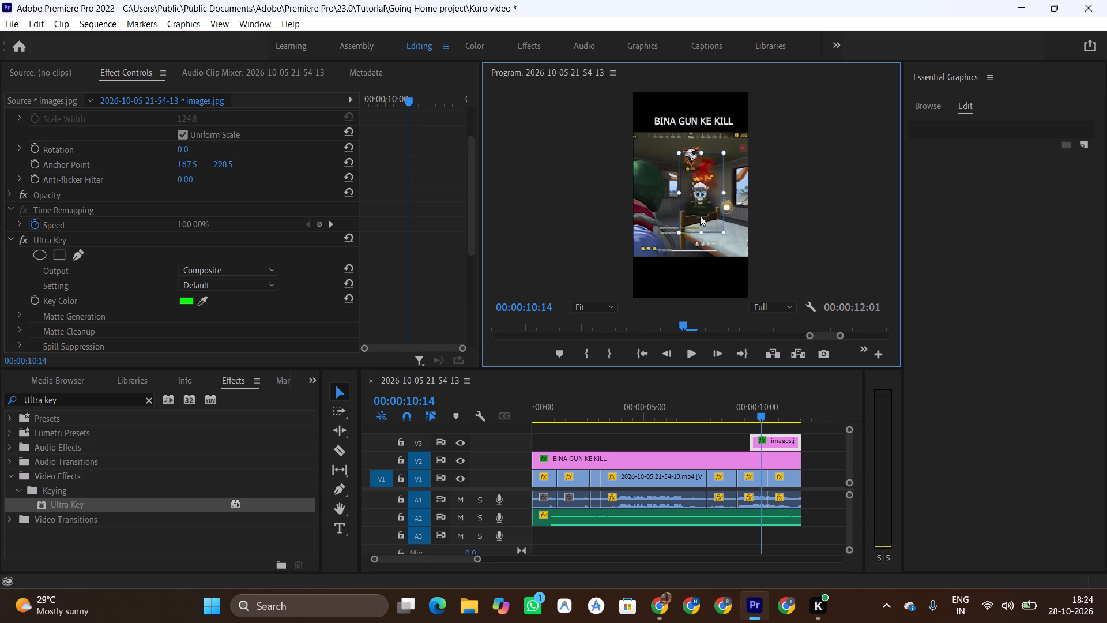
left_click_drag(700, 216, 691, 219)
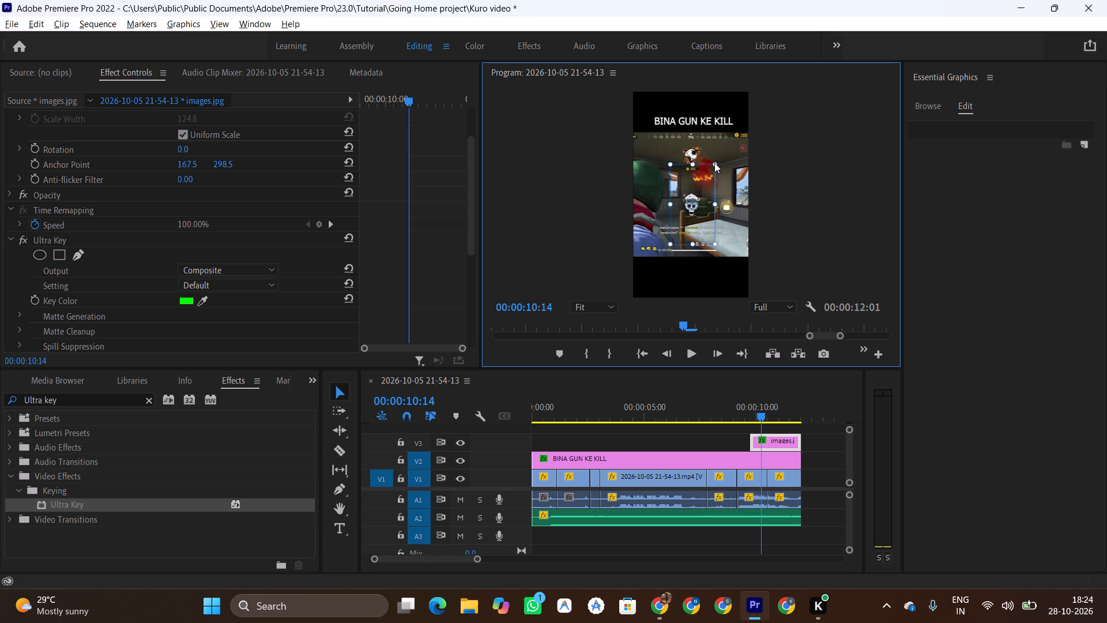
left_click_drag(714, 164, 765, 124)
left_click_drag(717, 182, 726, 177)
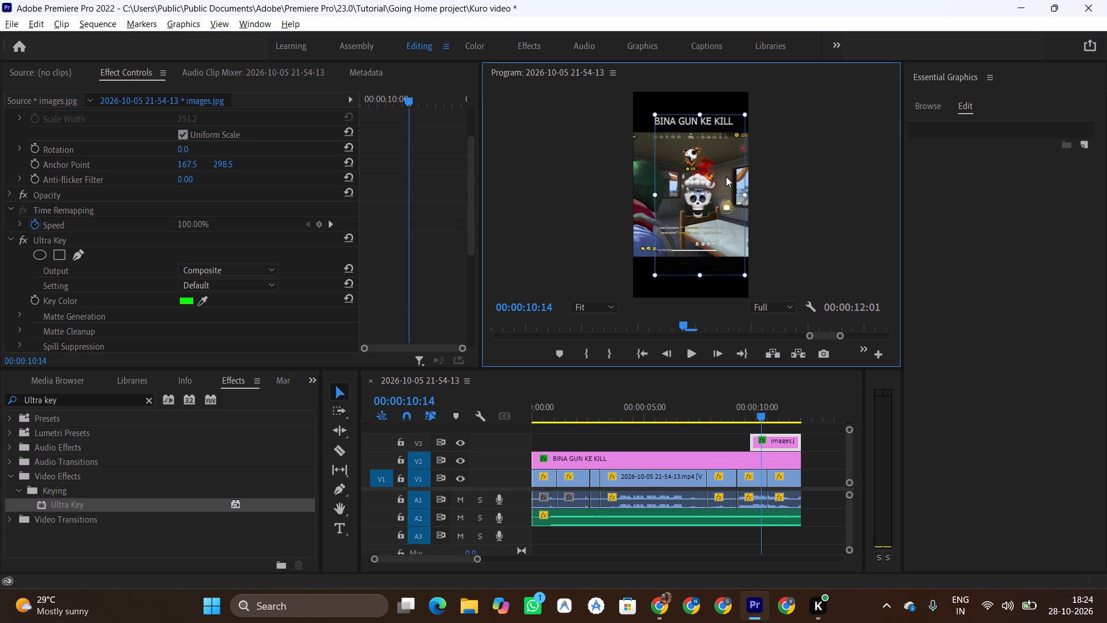
left_click_drag(726, 177, 717, 239)
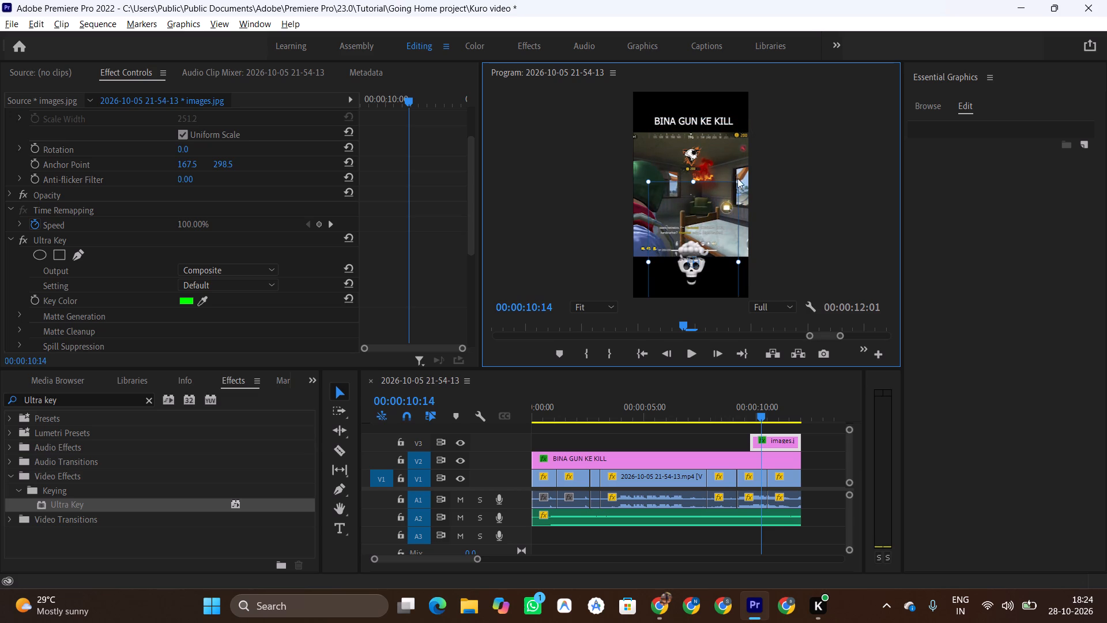
left_click_drag(737, 182, 729, 191)
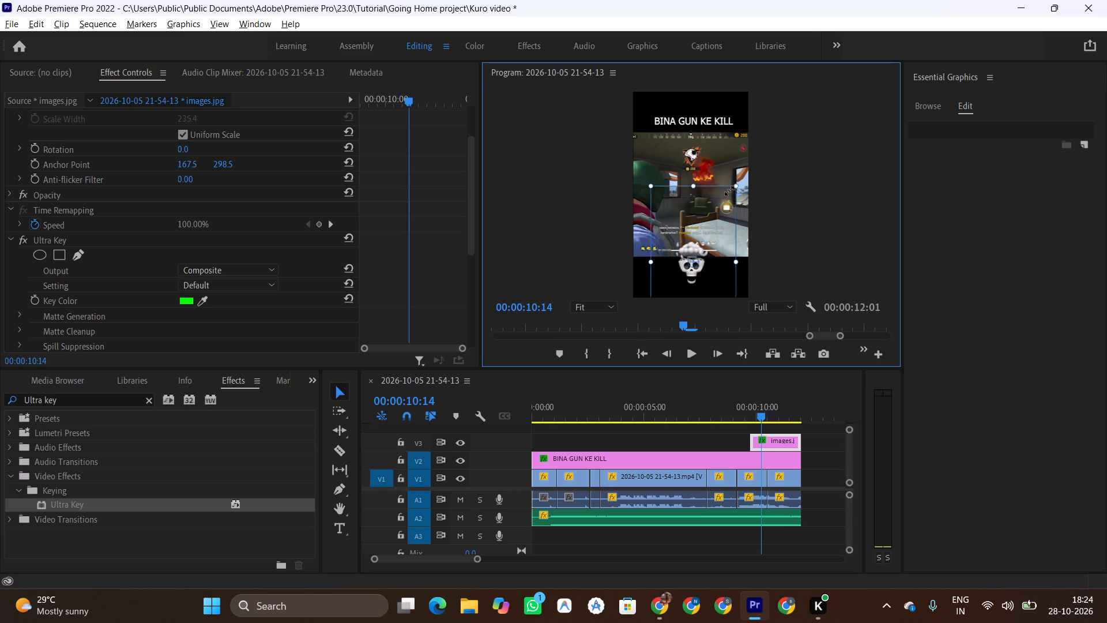
left_click_drag(729, 191, 720, 197)
left_click_drag(709, 217, 721, 153)
left_click(743, 129)
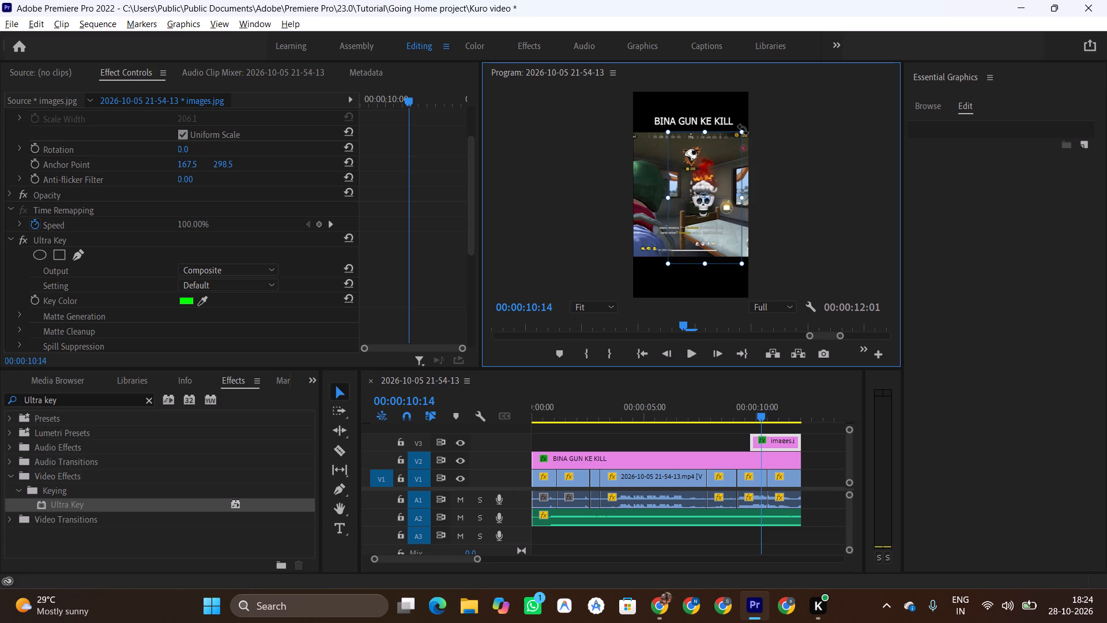
left_click_drag(741, 133, 735, 149)
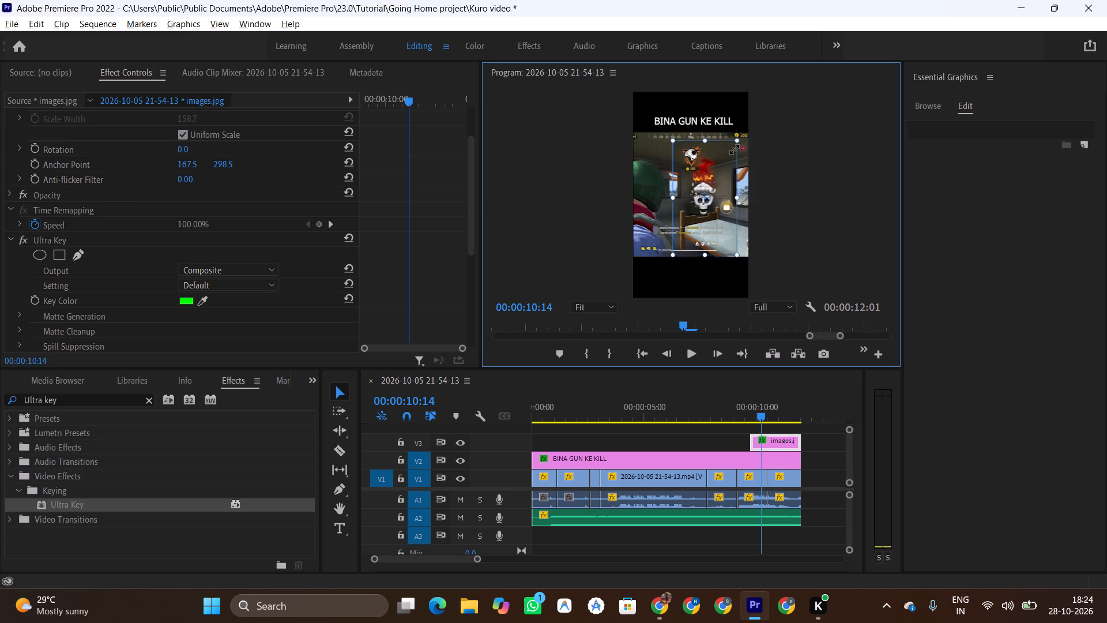
left_click_drag(735, 149, 732, 156)
left_click_drag(719, 177, 721, 166)
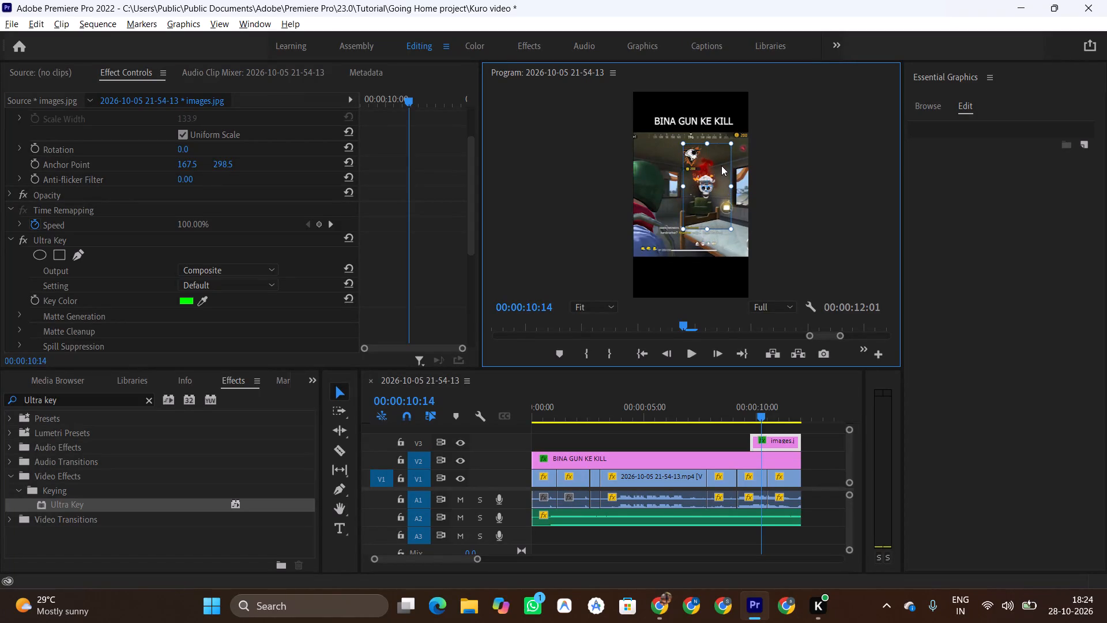
left_click_drag(721, 166, 713, 186)
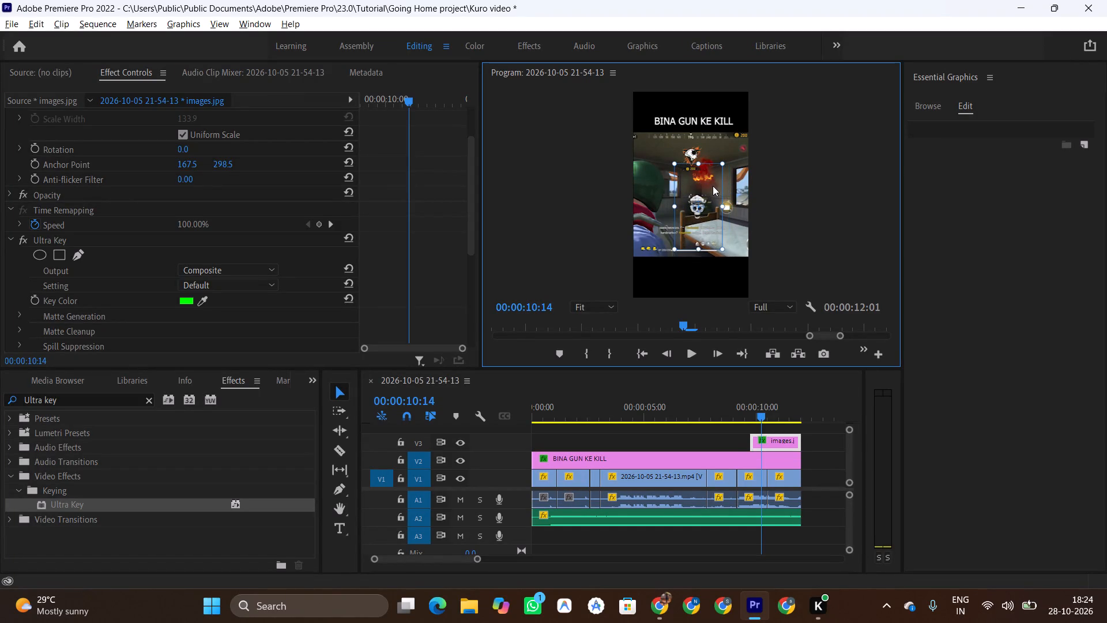
left_click_drag(713, 186, 714, 183)
left_click_drag(724, 162, 756, 118)
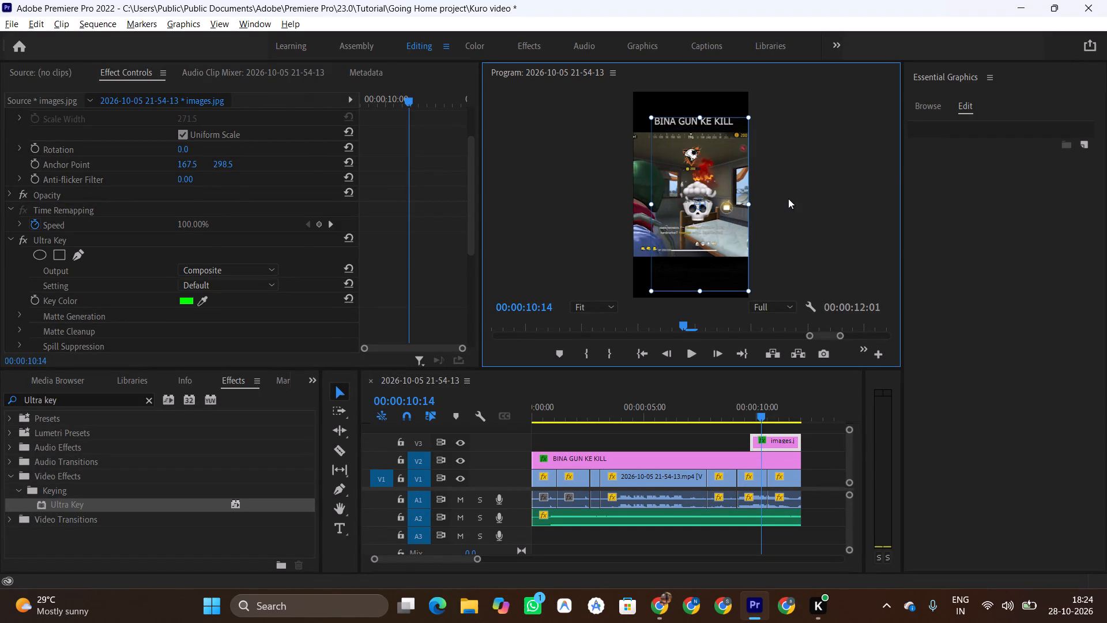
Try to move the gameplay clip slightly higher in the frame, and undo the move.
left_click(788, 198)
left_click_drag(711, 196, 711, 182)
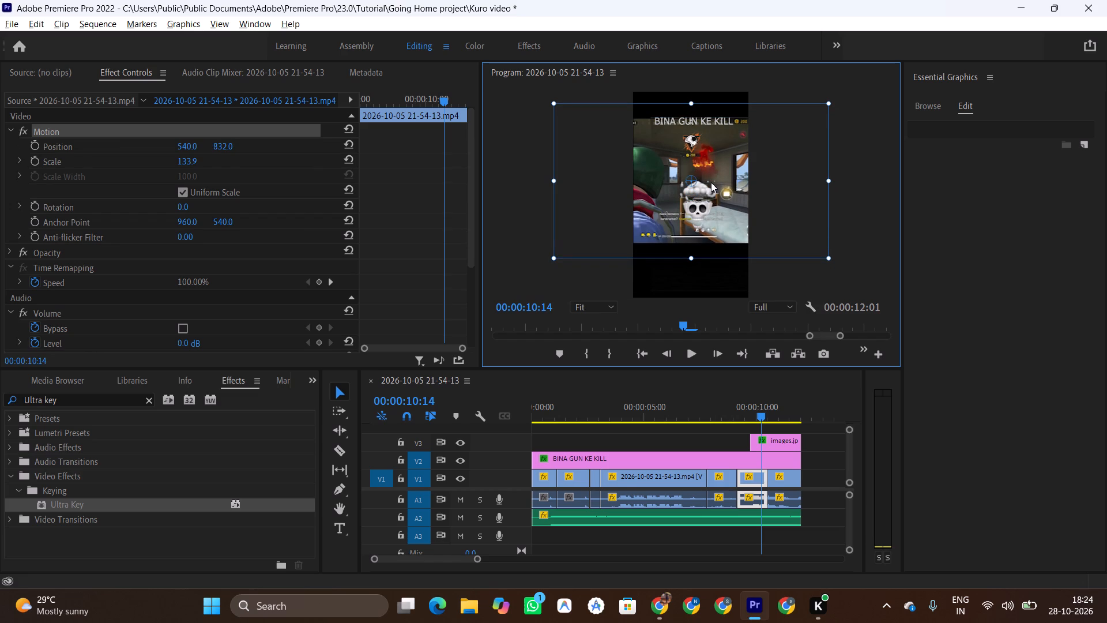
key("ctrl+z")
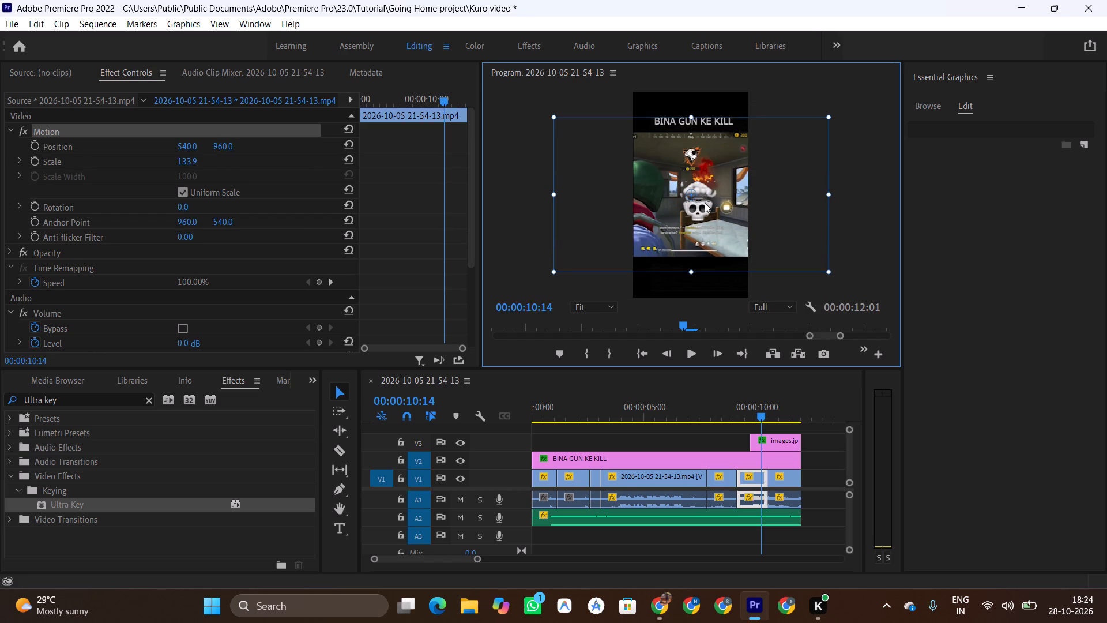
Play the sequence from about 5 seconds through the kill moment to check the keyed skull graphic.
left_click(724, 411)
key("space")
key("space")
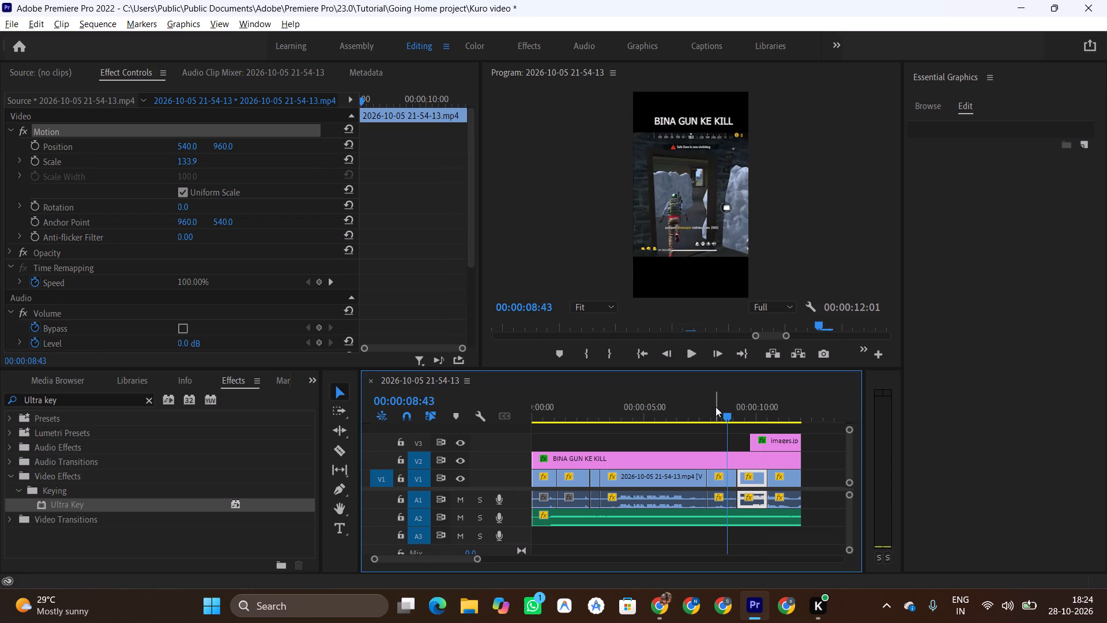
key("space")
key("space")
key("space")
key("space")
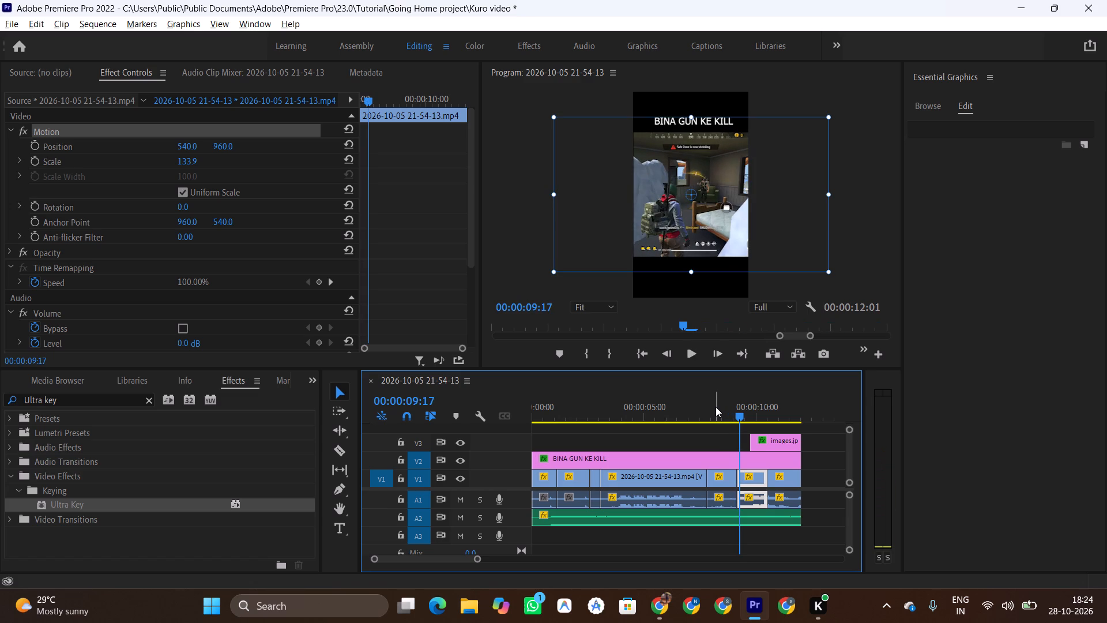
left_click(697, 429)
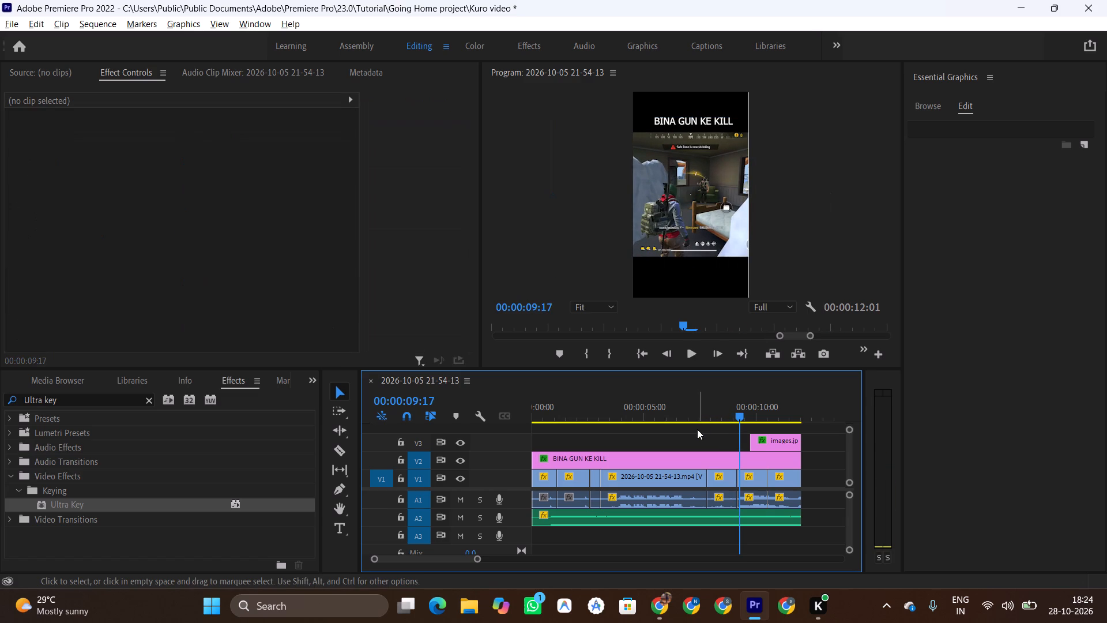
left_click(642, 414)
key("space")
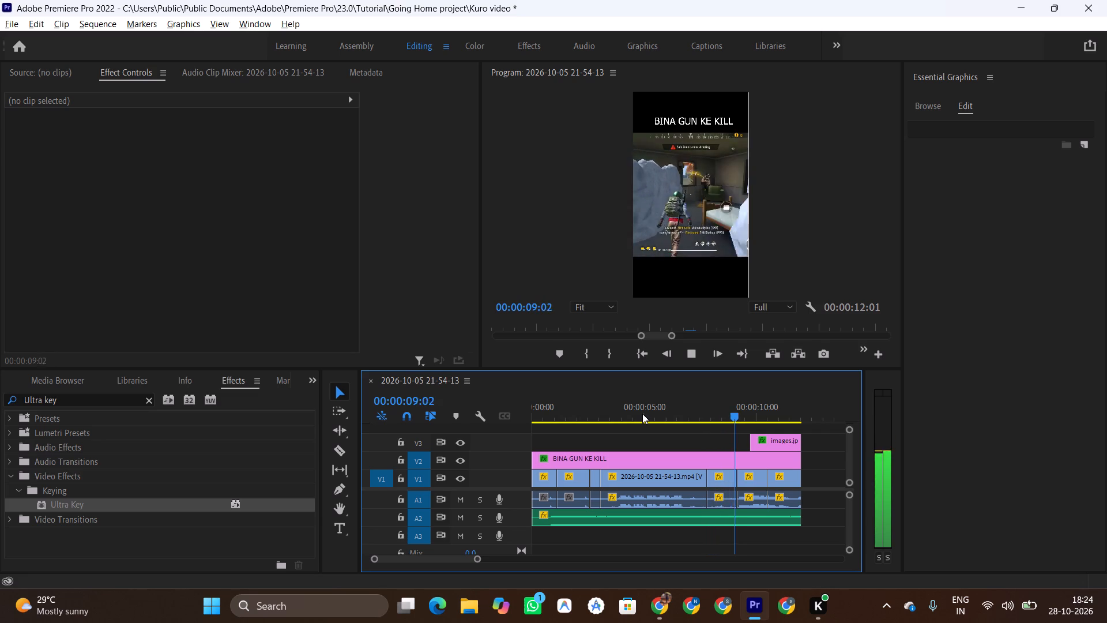
key("space")
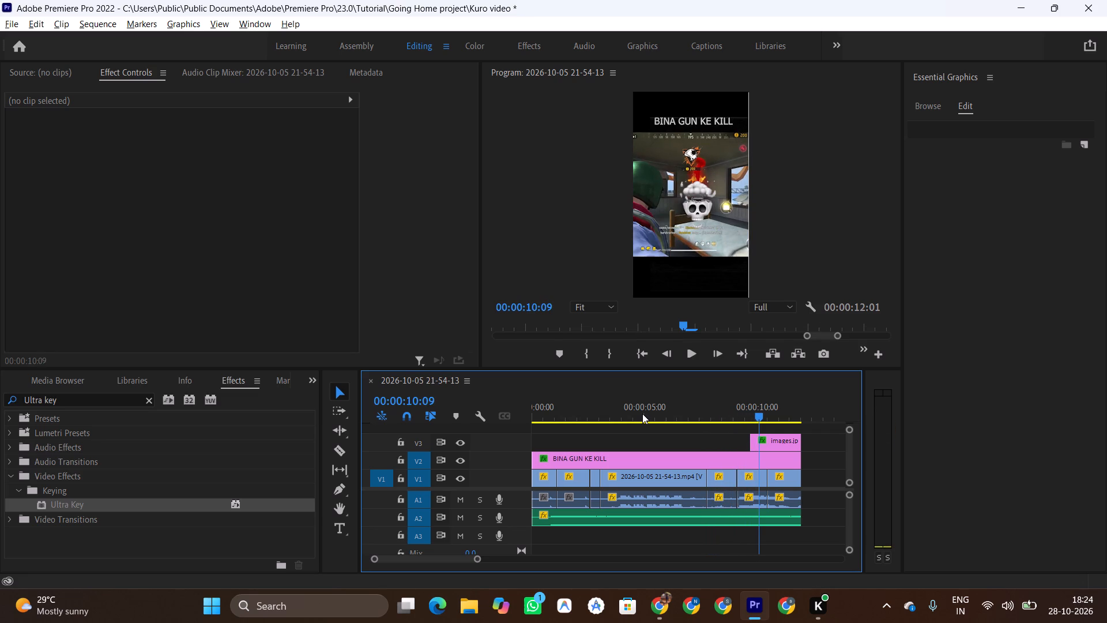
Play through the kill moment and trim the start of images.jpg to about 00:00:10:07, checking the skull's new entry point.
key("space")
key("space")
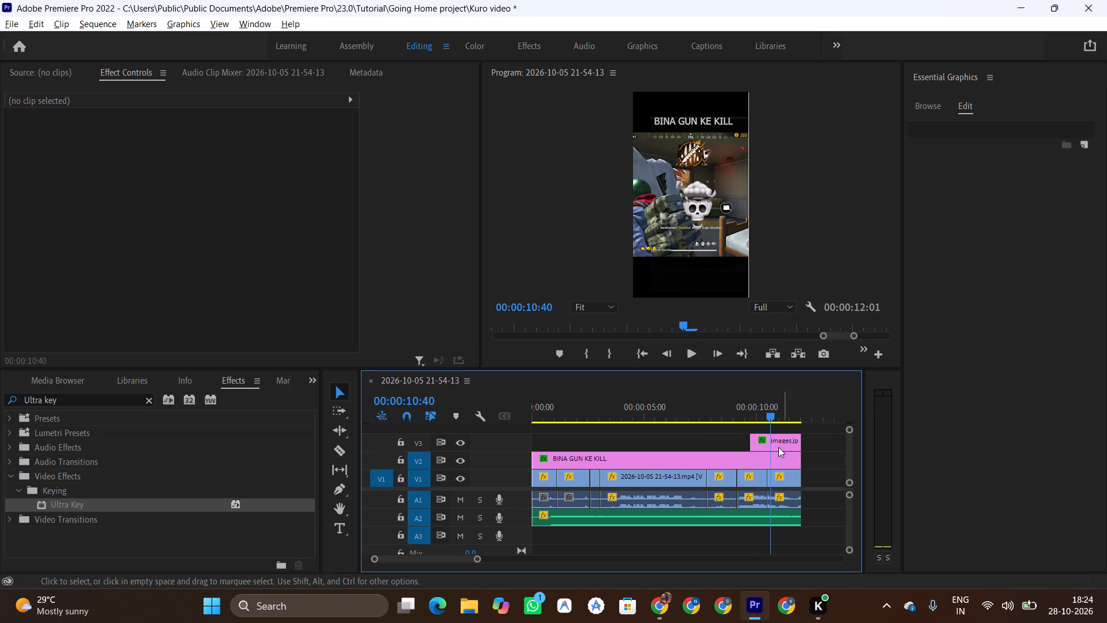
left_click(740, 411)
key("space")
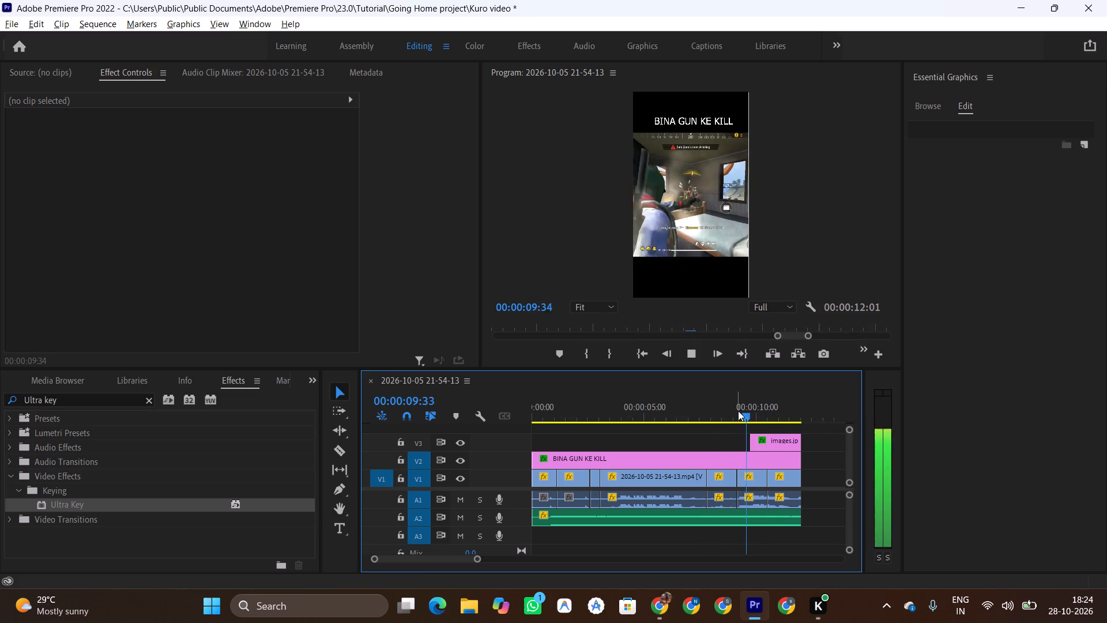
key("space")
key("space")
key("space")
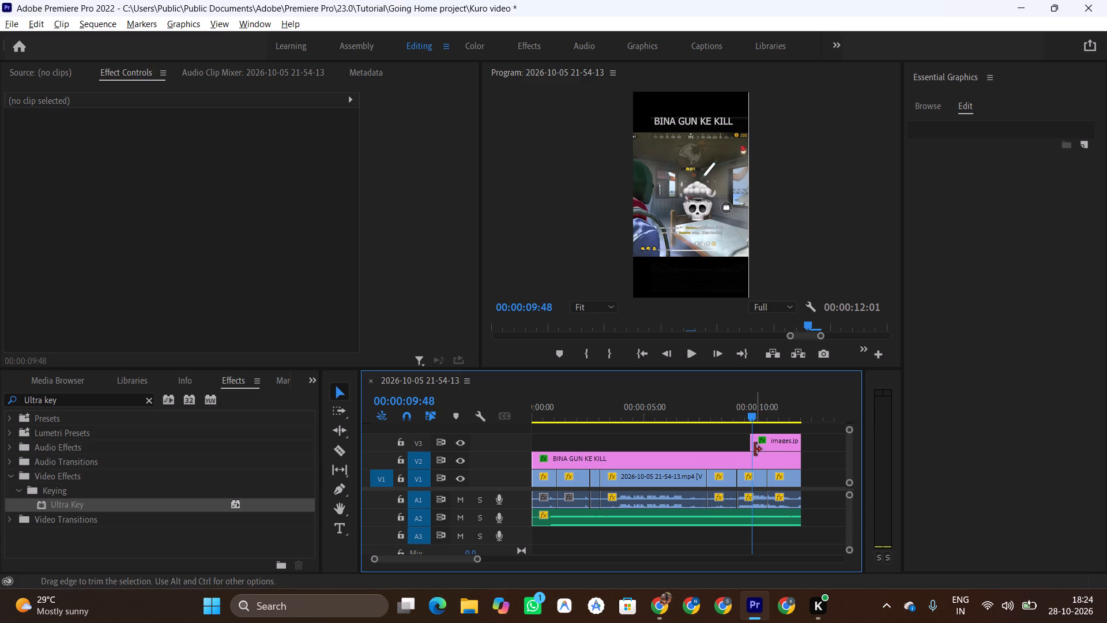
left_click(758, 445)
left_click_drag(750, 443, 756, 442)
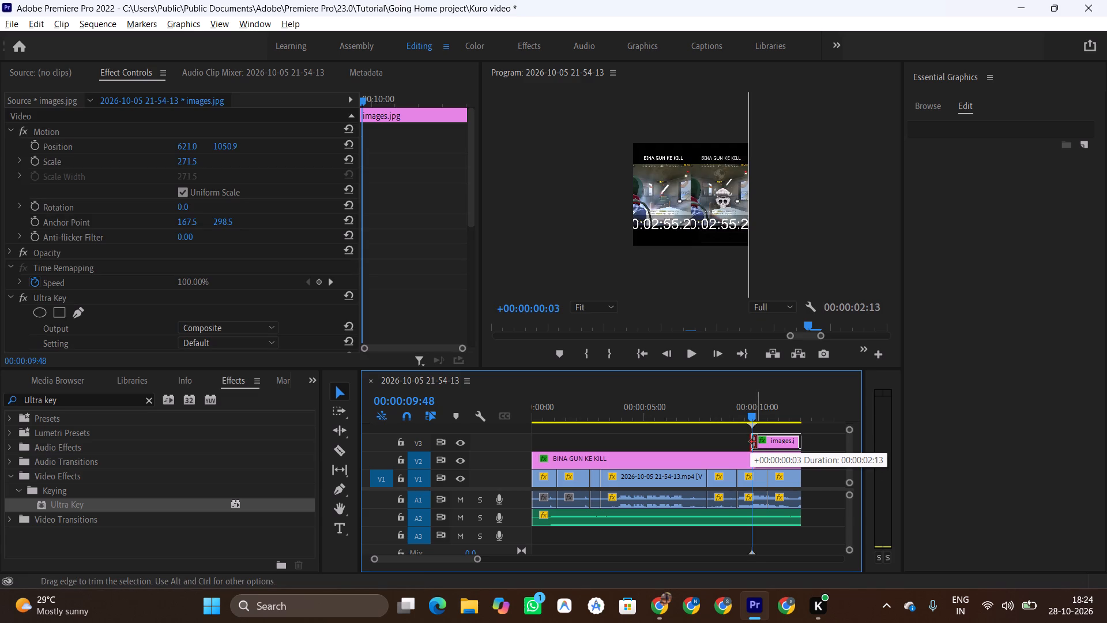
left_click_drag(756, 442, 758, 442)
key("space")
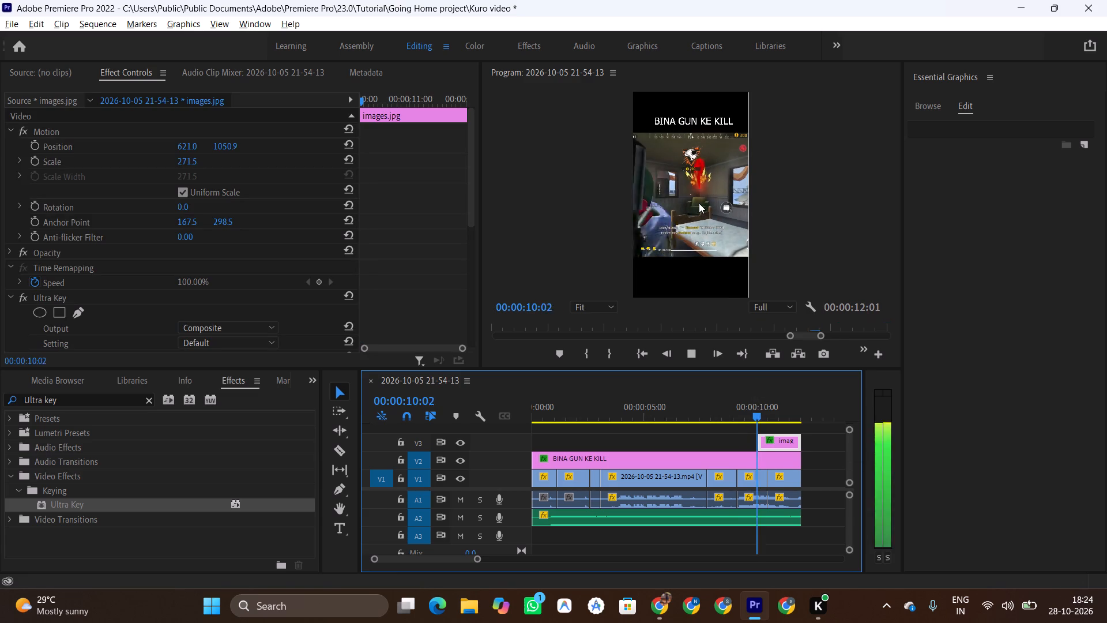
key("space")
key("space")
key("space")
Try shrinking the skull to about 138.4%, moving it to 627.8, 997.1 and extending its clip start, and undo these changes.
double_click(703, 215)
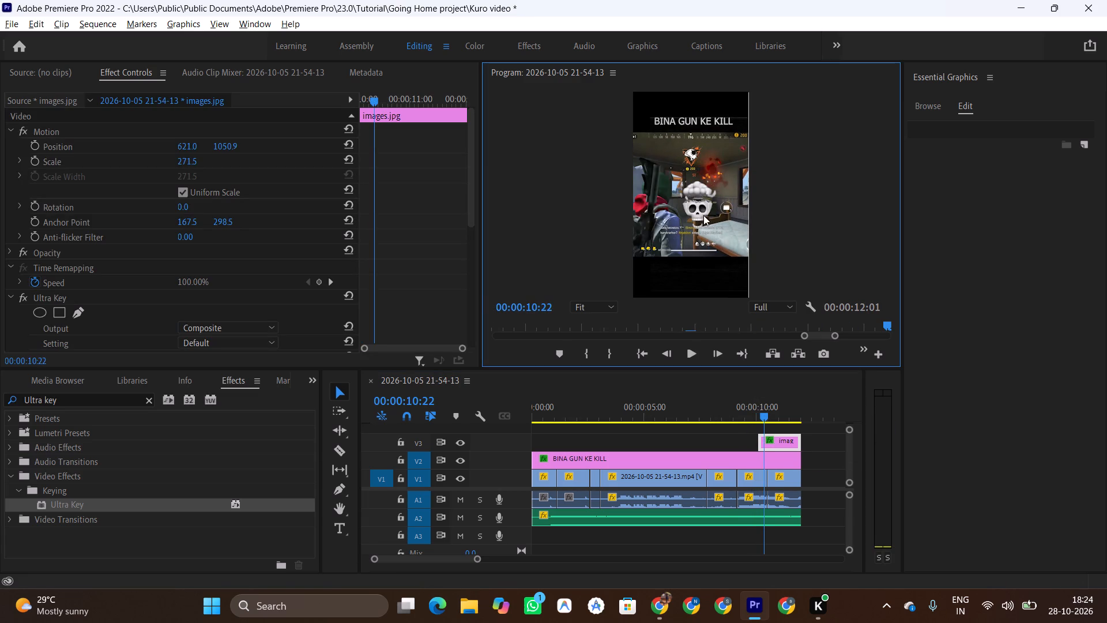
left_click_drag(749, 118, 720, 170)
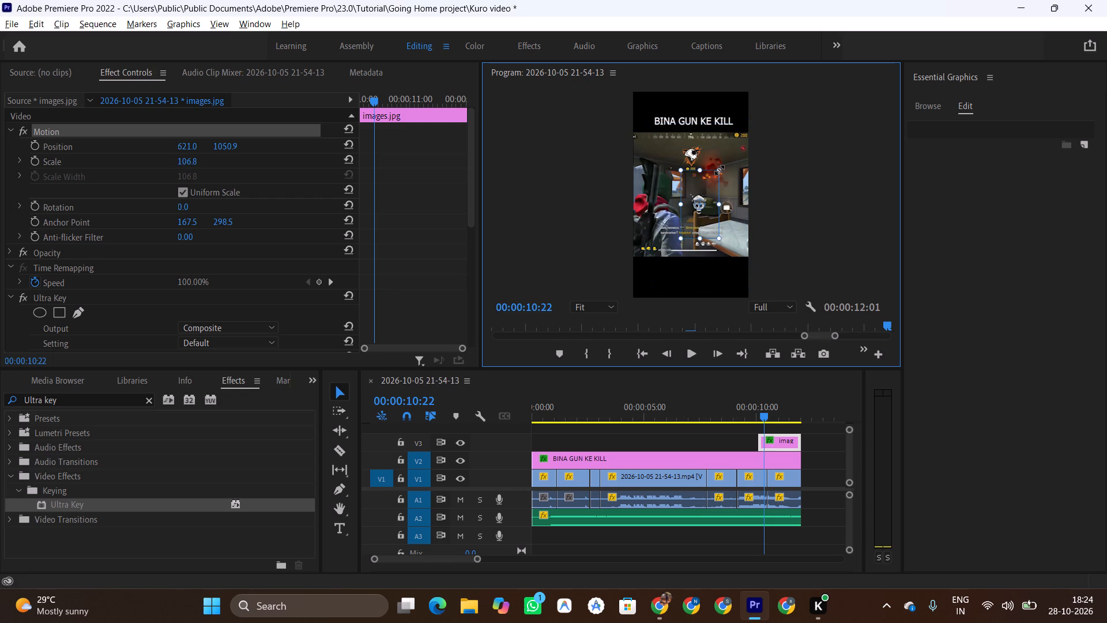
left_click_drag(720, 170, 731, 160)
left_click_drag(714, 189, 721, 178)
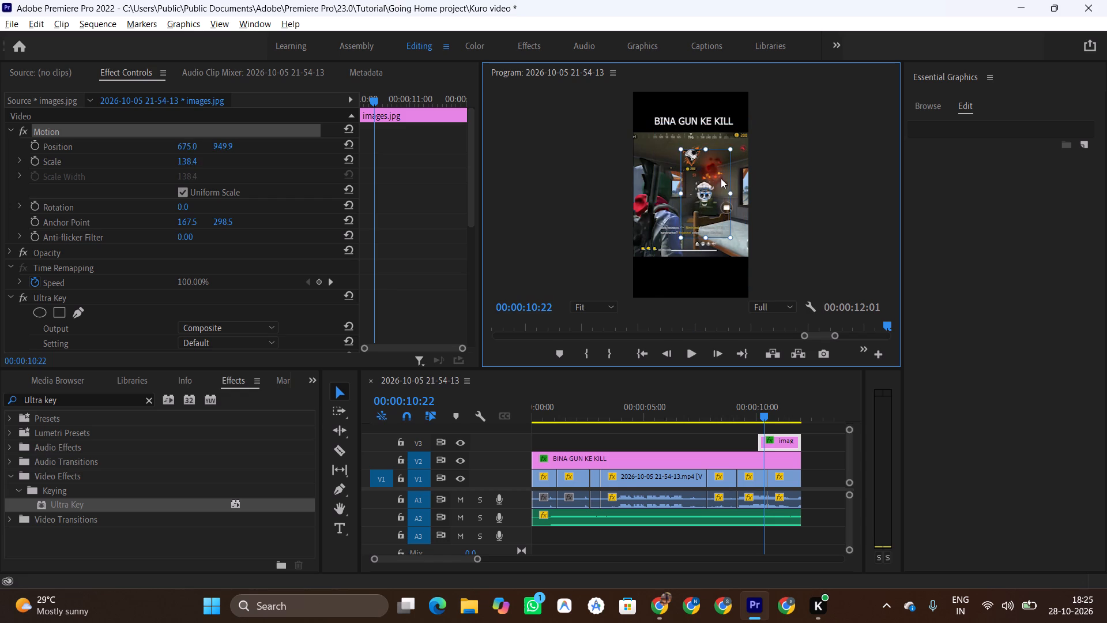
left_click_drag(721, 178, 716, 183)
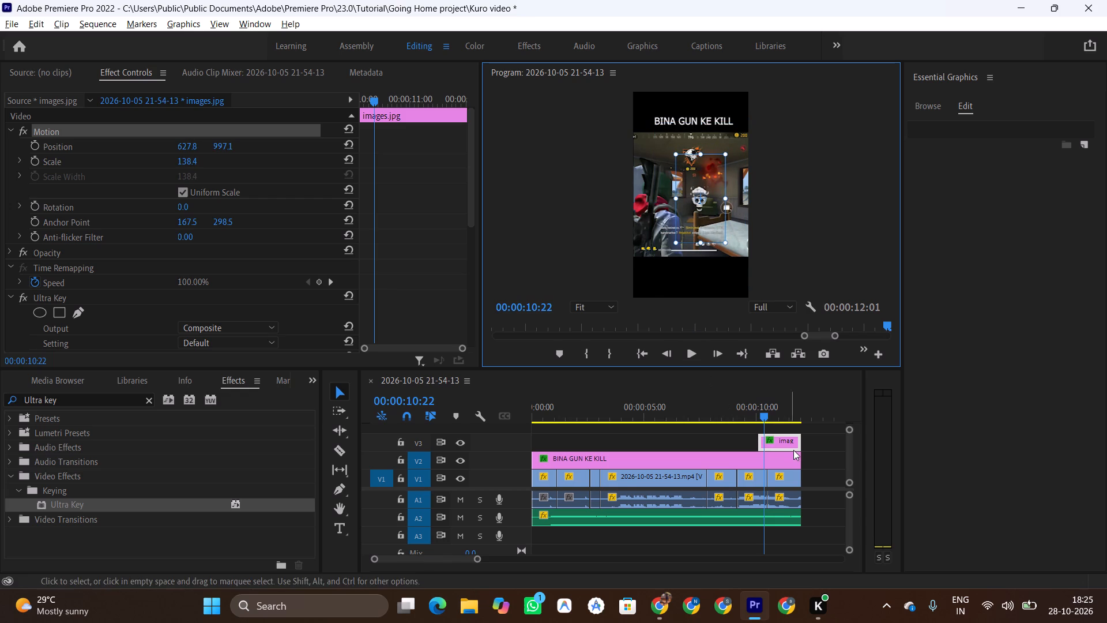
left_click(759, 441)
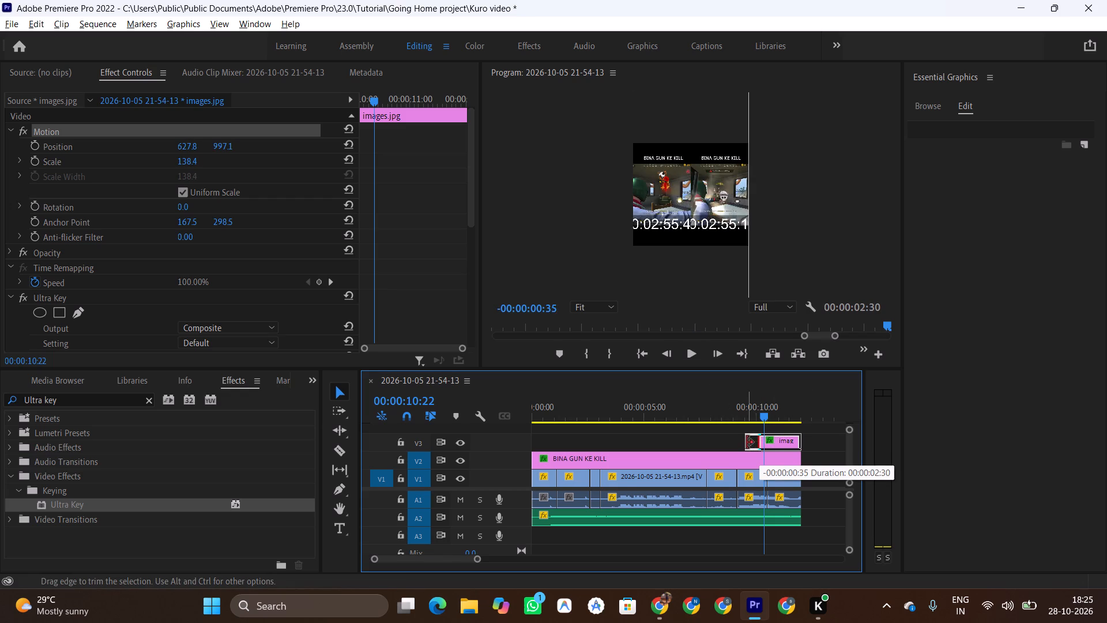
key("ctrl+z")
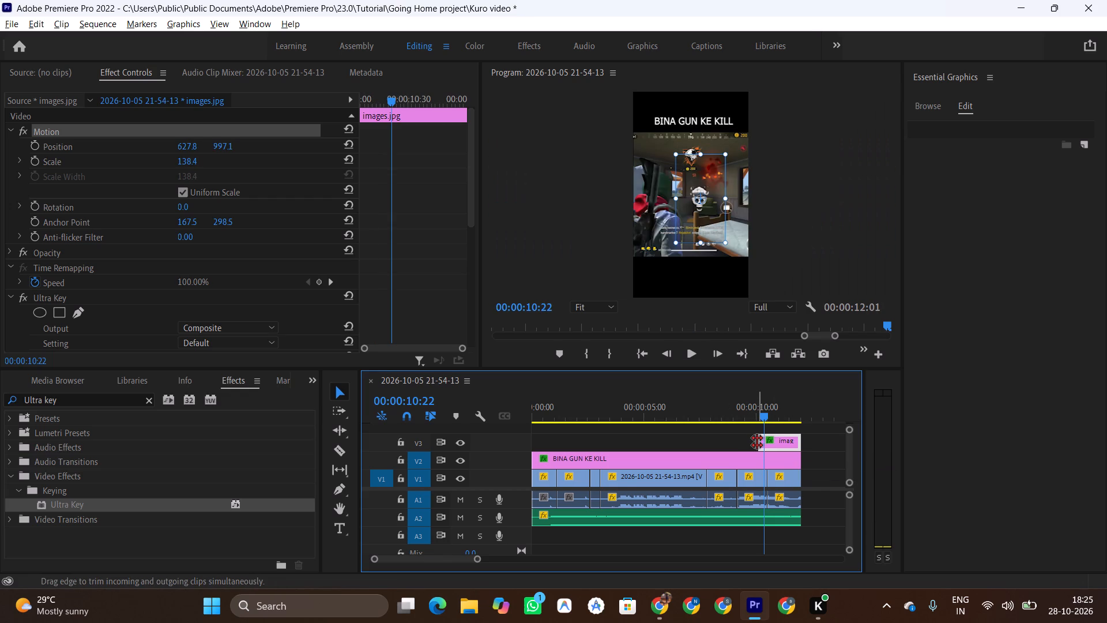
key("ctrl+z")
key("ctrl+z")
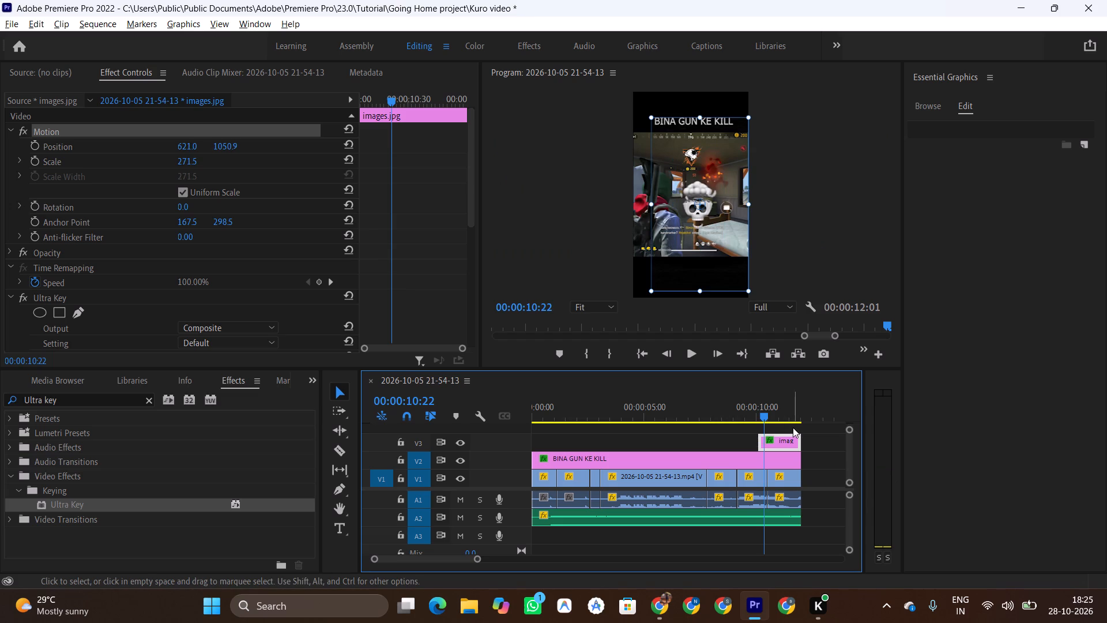
Play the sequence from about 9 seconds to check when the skull graphic comes in at the kill.
left_click(728, 416)
key("space")
key("space")
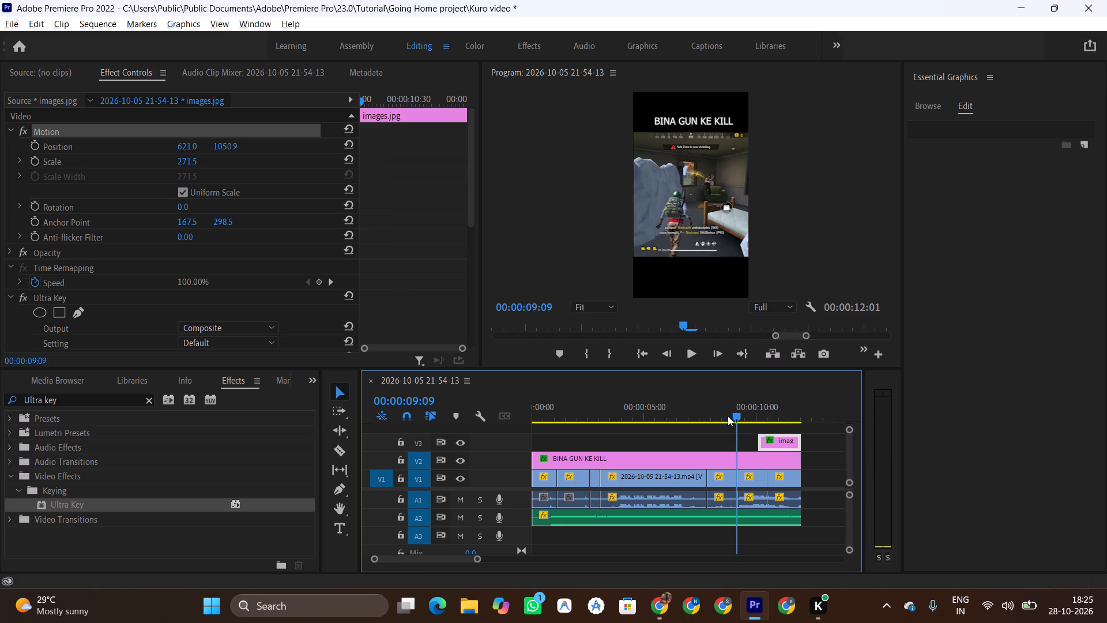
key("space")
key("space")
key("space")
key("space")
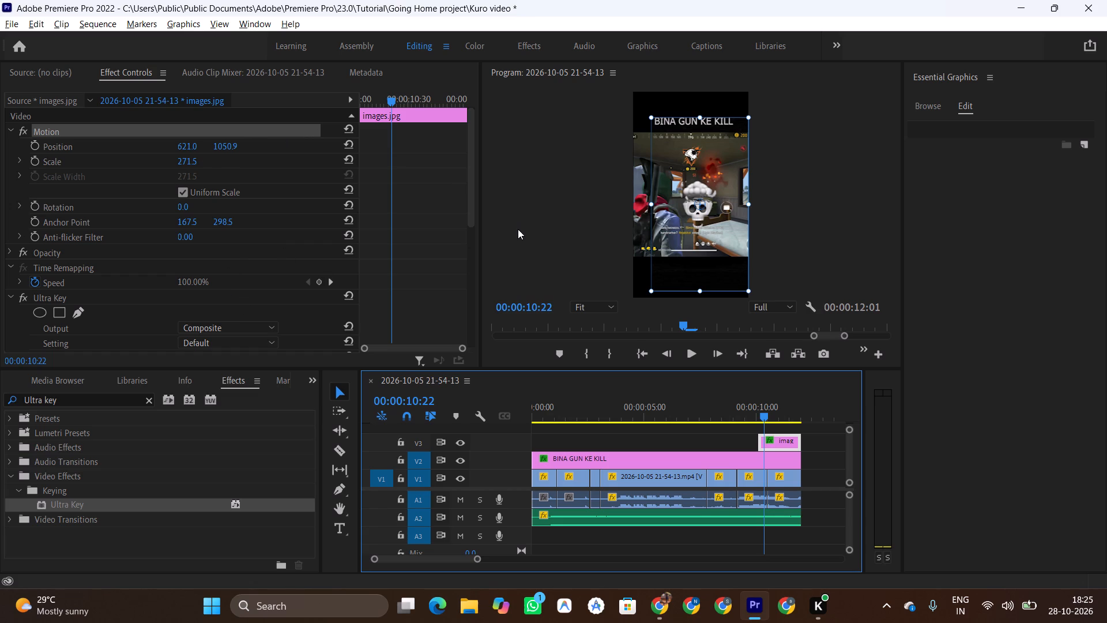
key("shift+percent")
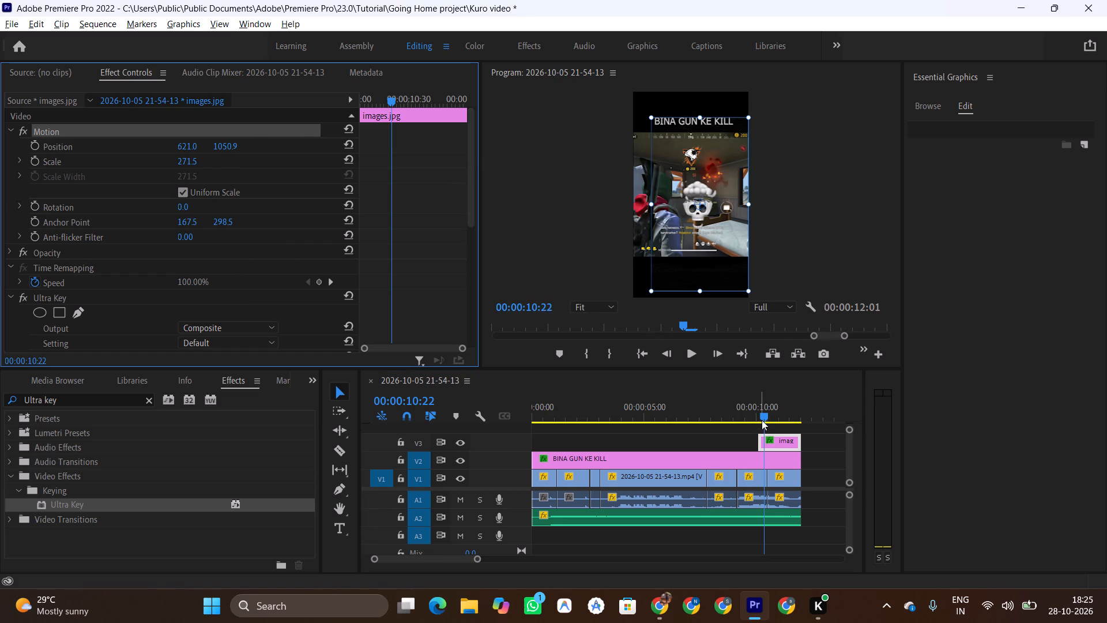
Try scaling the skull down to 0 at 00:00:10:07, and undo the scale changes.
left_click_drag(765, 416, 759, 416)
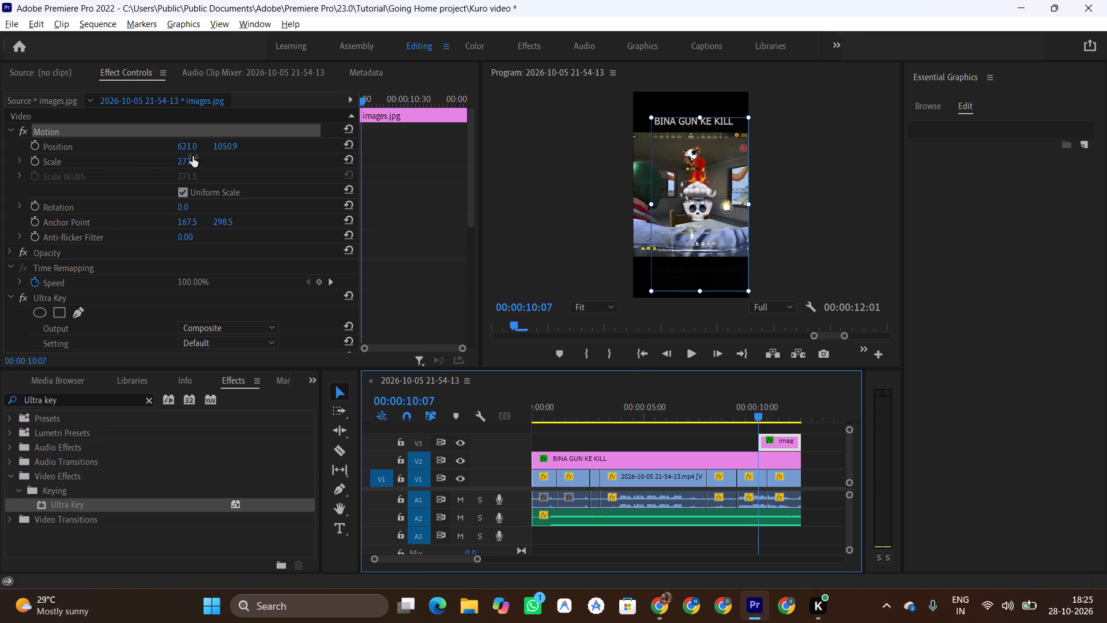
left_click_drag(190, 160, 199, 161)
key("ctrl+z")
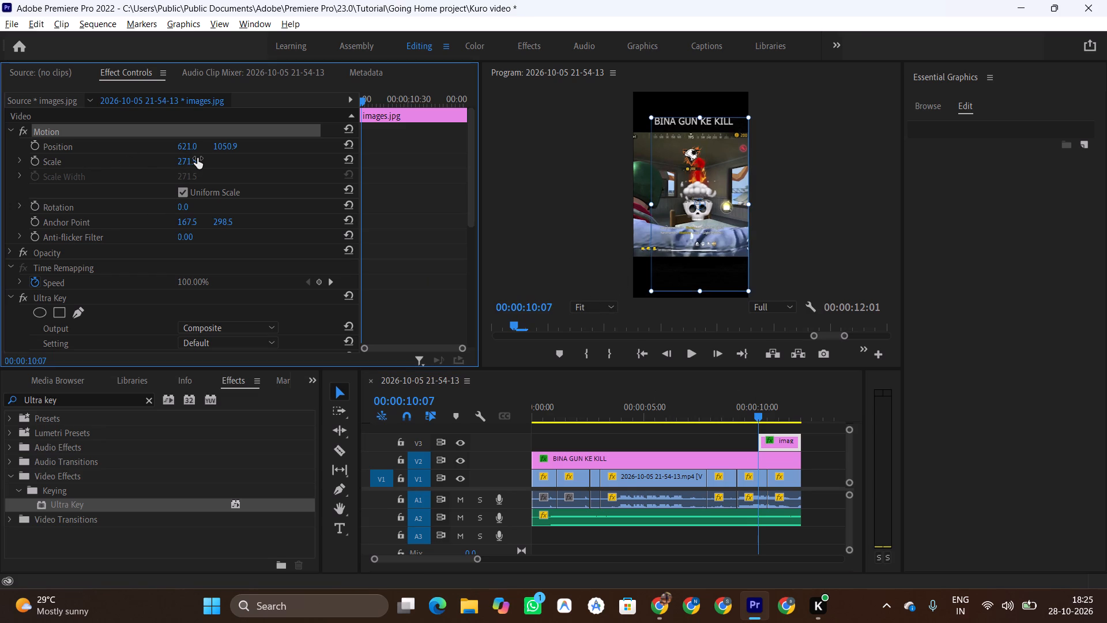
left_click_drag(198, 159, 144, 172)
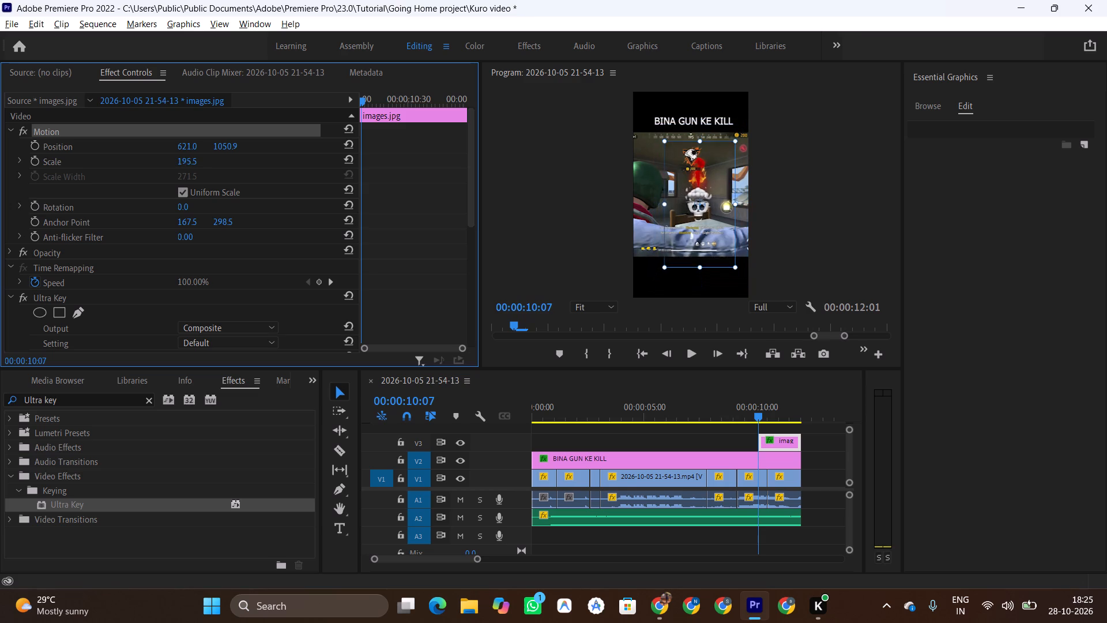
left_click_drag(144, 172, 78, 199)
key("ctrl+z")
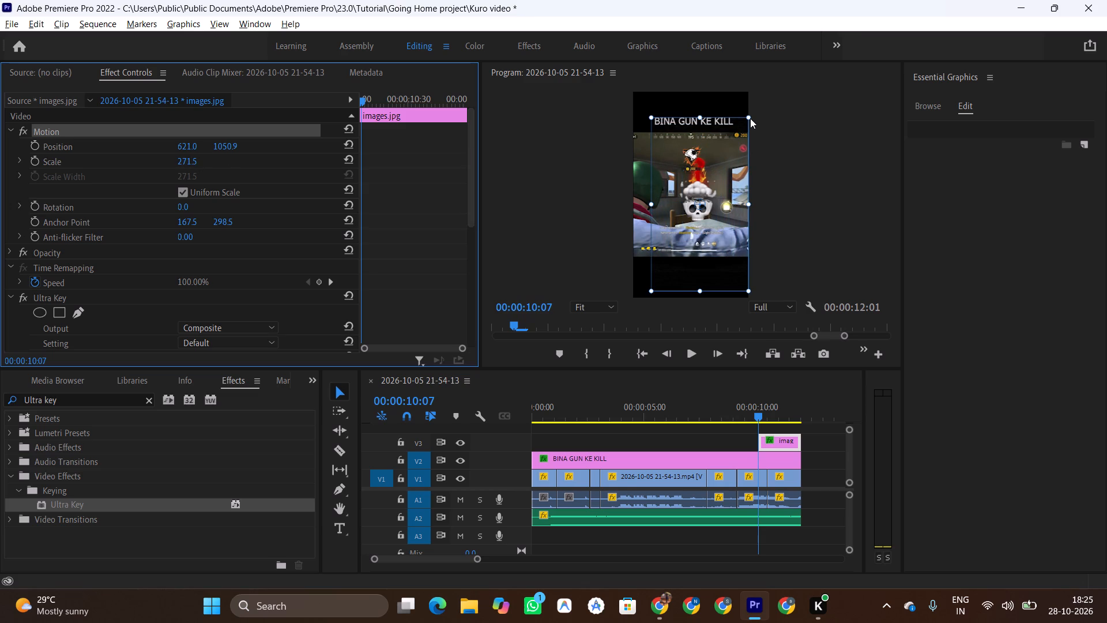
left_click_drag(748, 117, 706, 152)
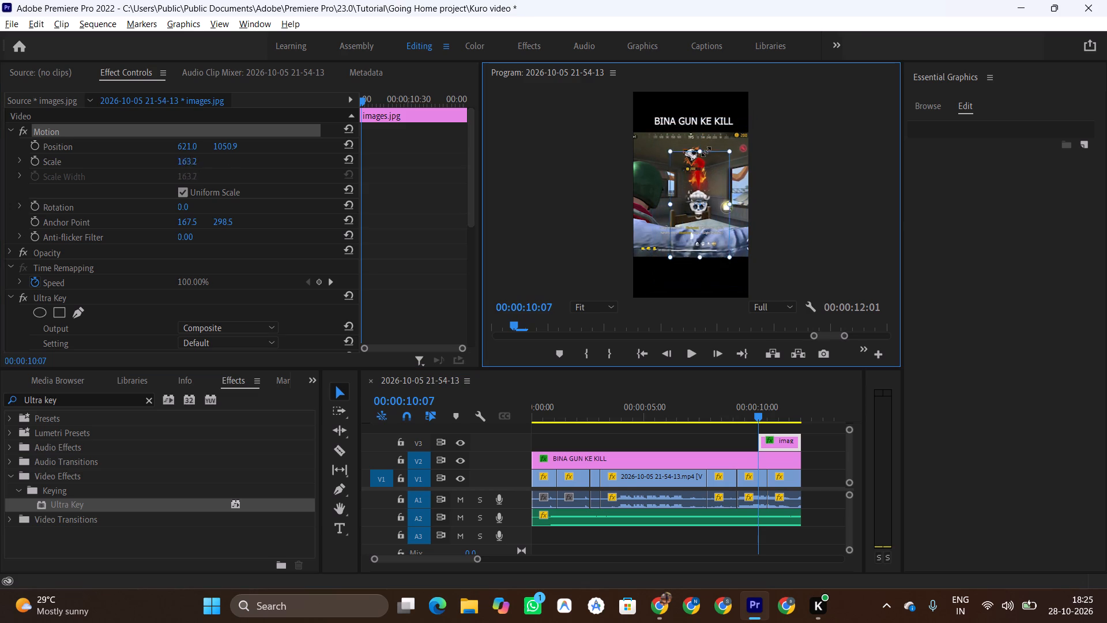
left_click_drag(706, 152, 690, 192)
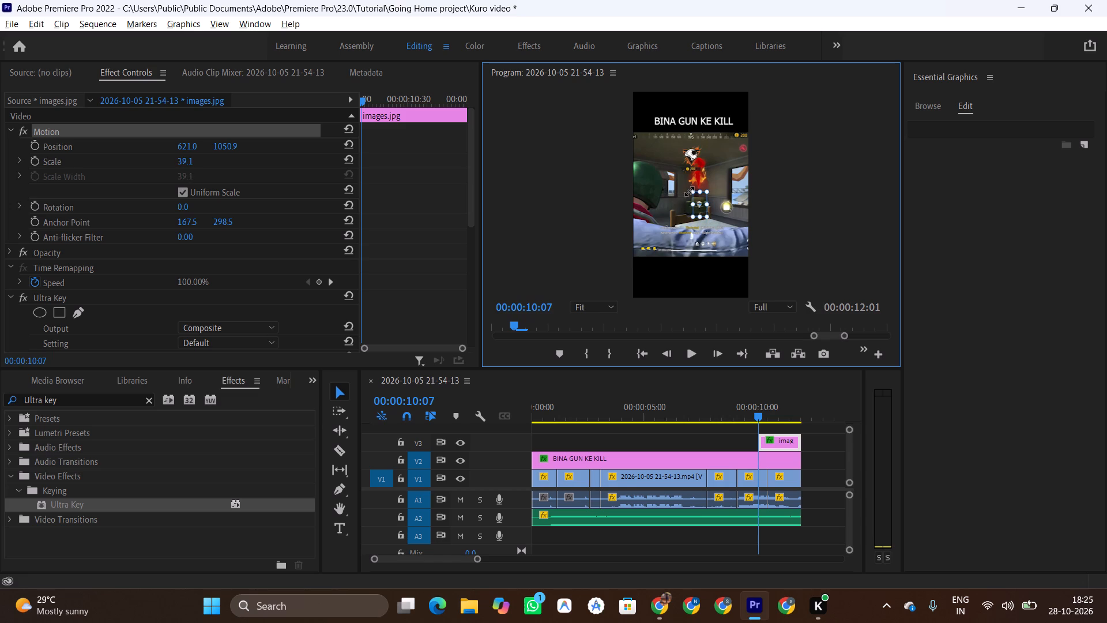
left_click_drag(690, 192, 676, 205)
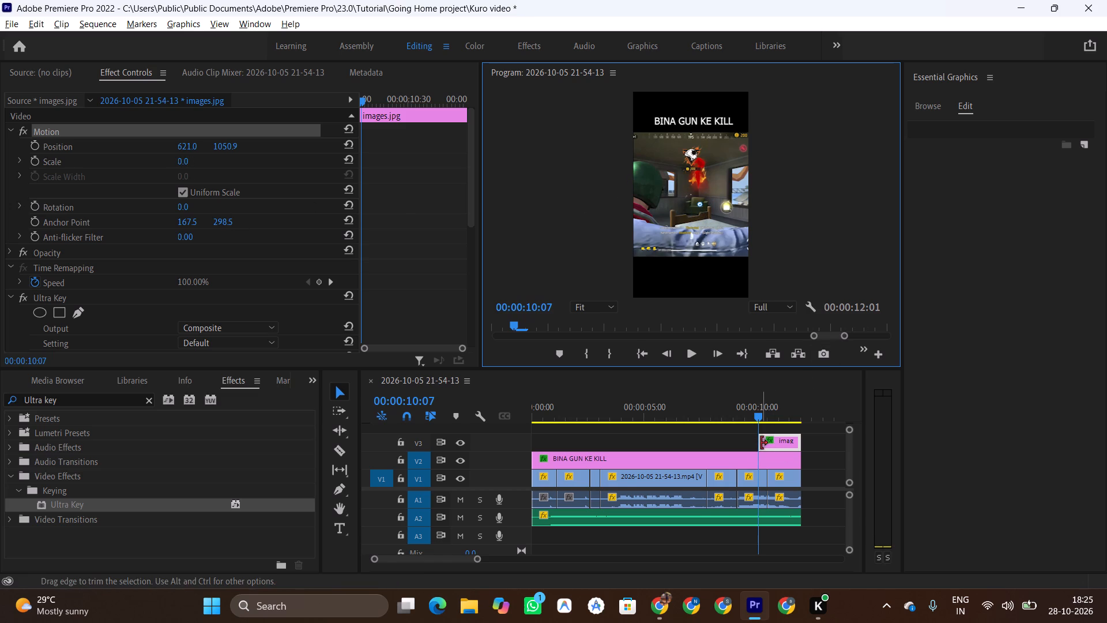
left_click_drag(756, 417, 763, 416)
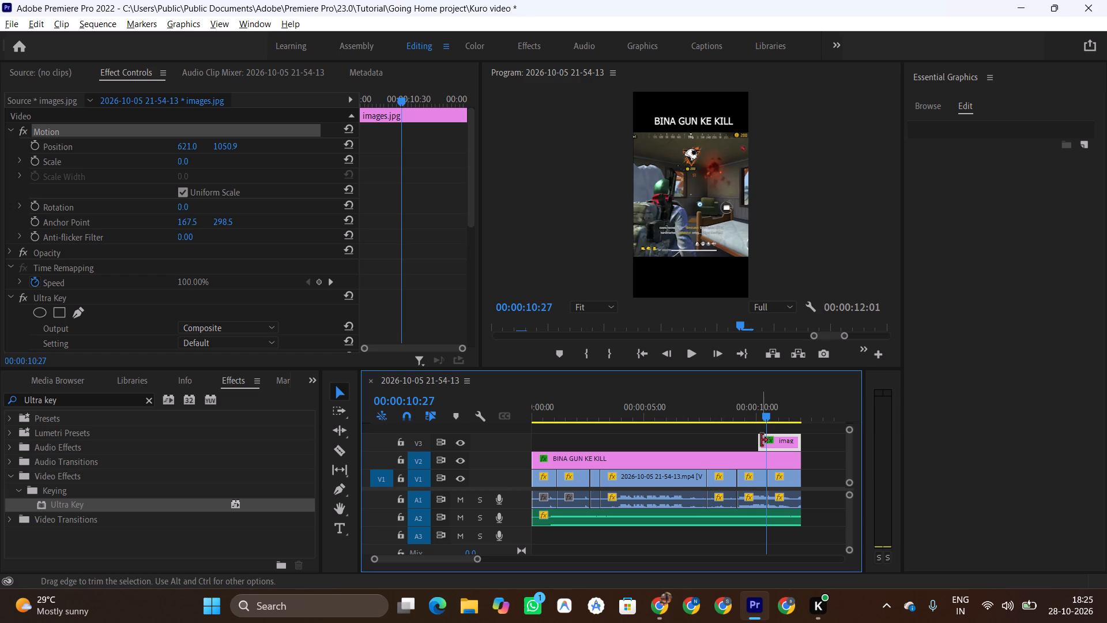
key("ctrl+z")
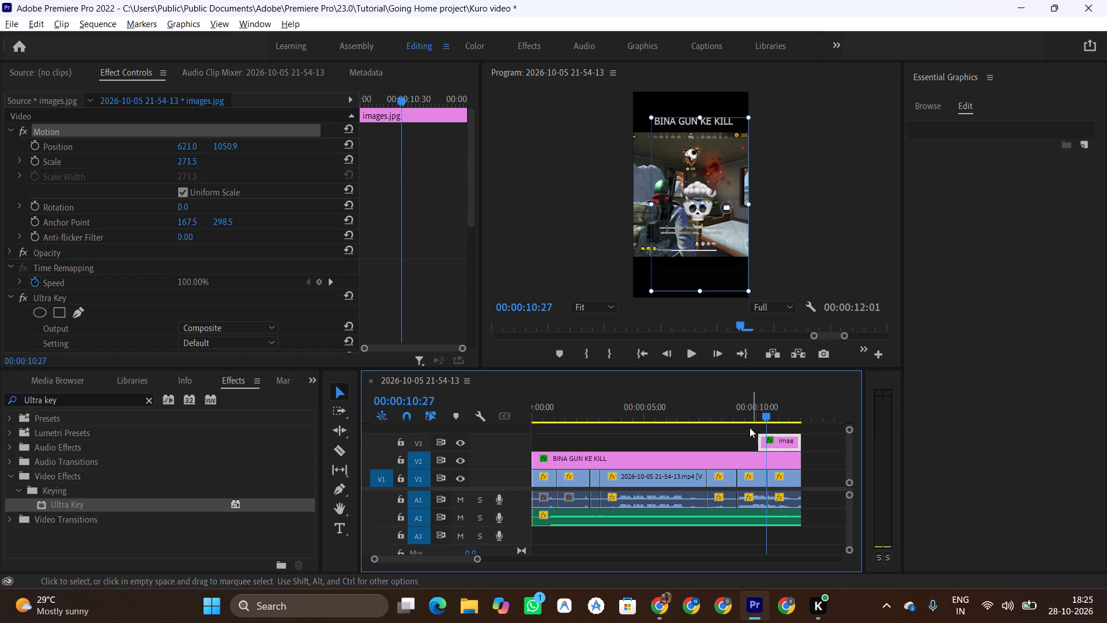
Play the stretch from about 00:00:09:21 to examine the moment just before the skull graphic appears.
left_click(743, 415)
key("space")
key("space")
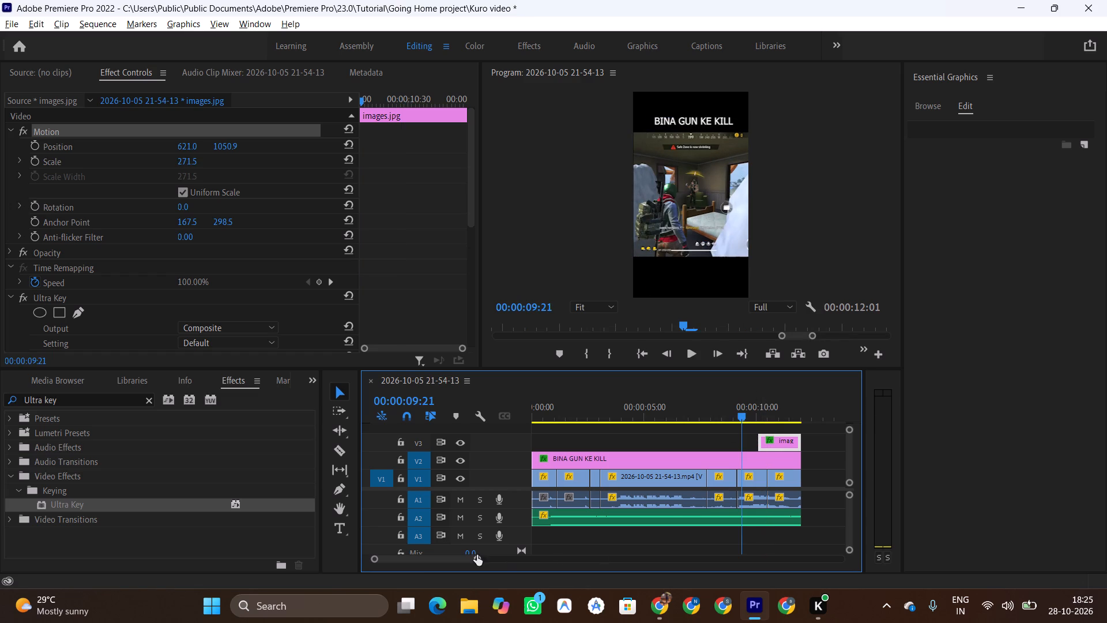
left_click_drag(477, 557, 470, 563)
scroll(560, 524, "up", 2)
scroll(560, 524, "down", 3)
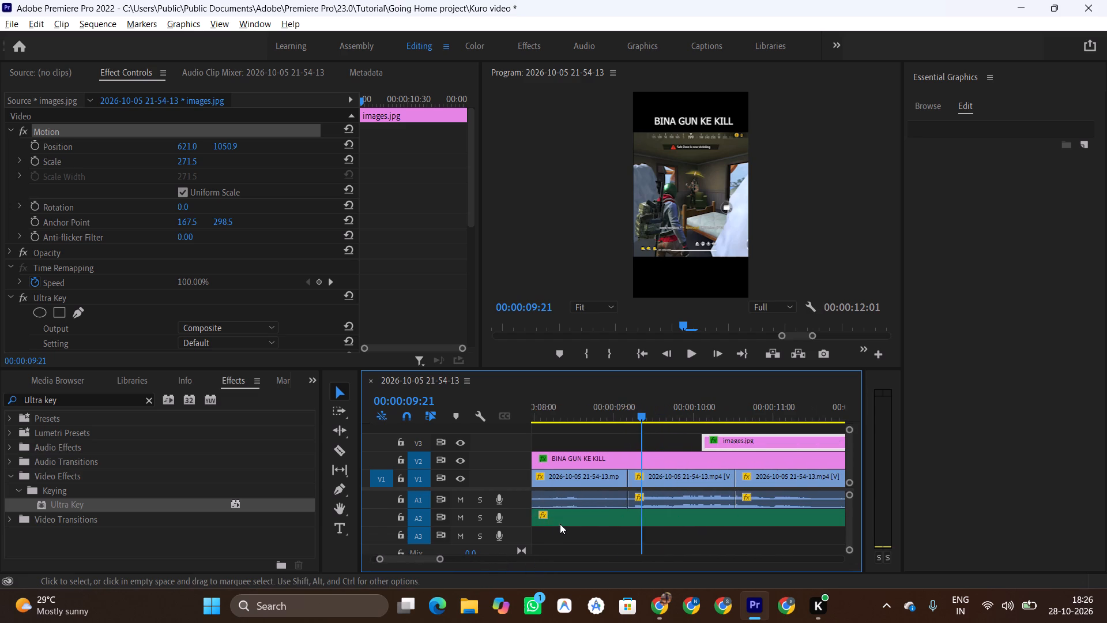
scroll(560, 524, "down", 3)
key("space")
key("space")
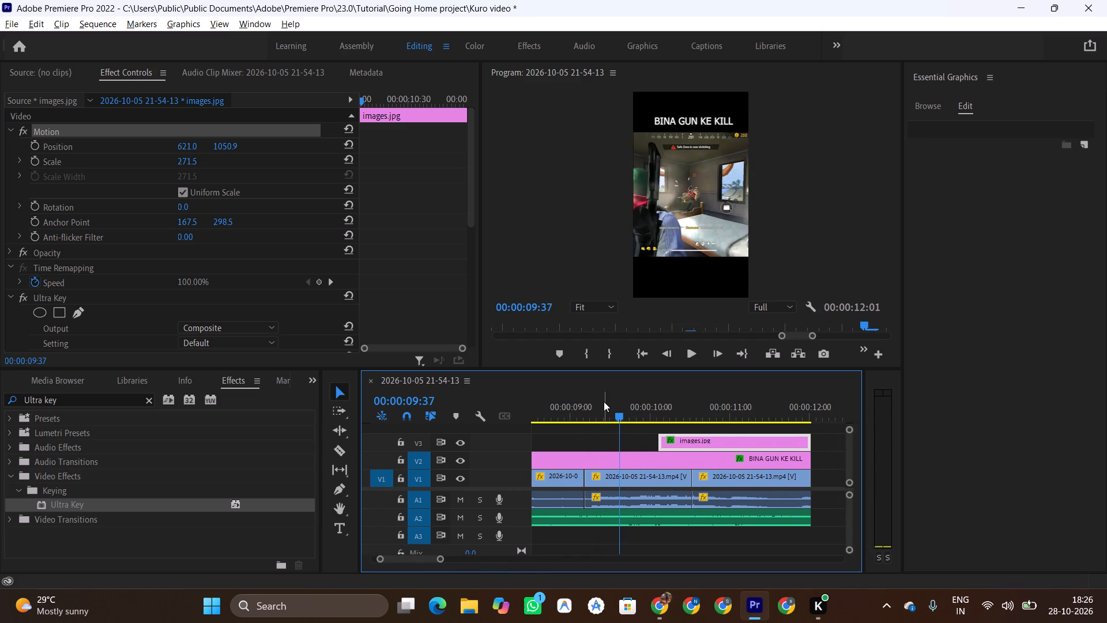
key("space")
key("space")
Replay from about 00:00:08:50, extend the start of images.jpg back to 00:00:09:55 to match the kill, and play it back.
left_click(558, 407)
key("space")
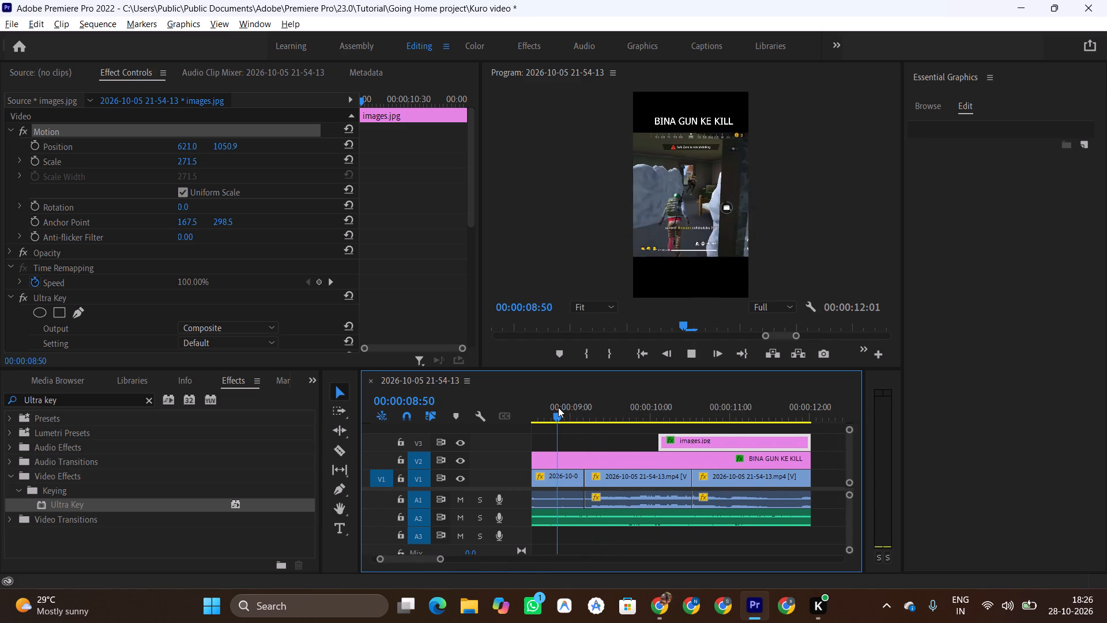
key("space")
key("space")
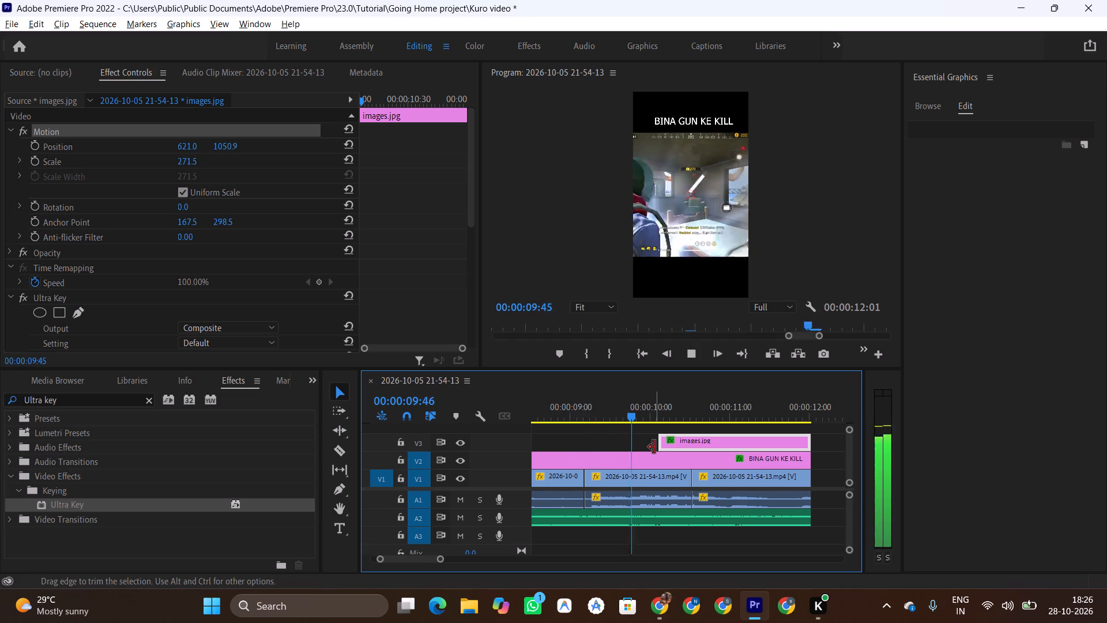
key("space")
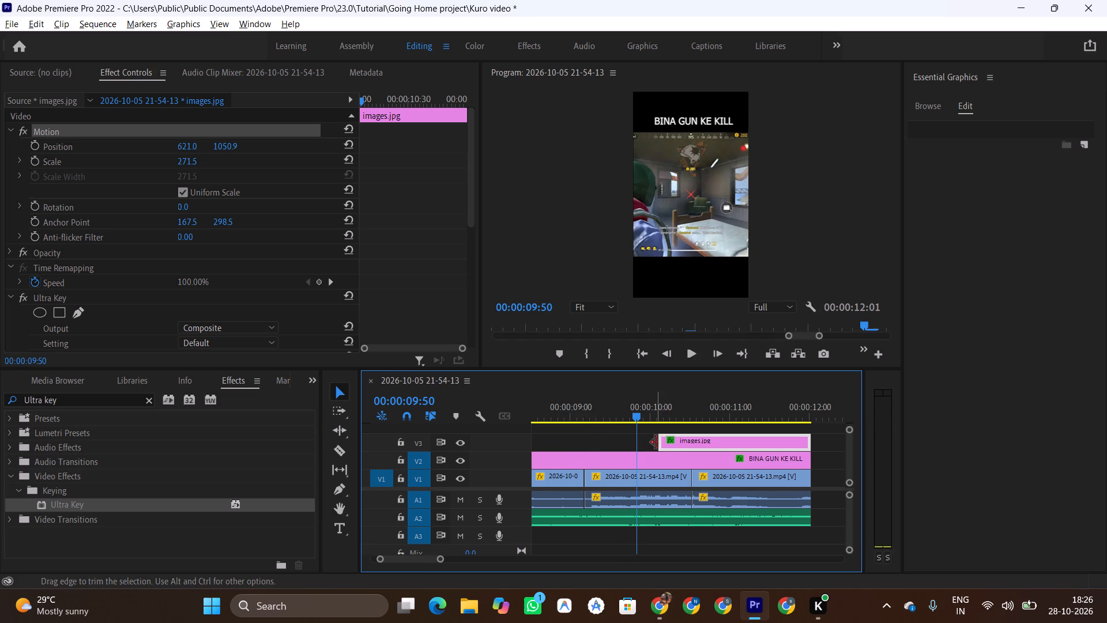
left_click_drag(659, 442, 641, 445)
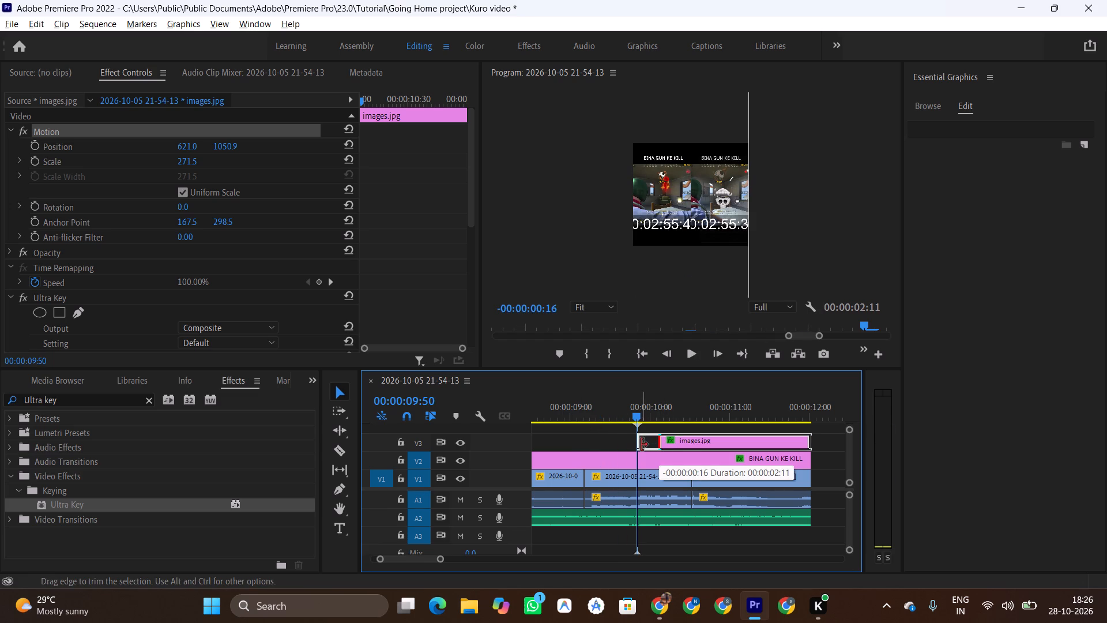
left_click_drag(641, 445, 646, 445)
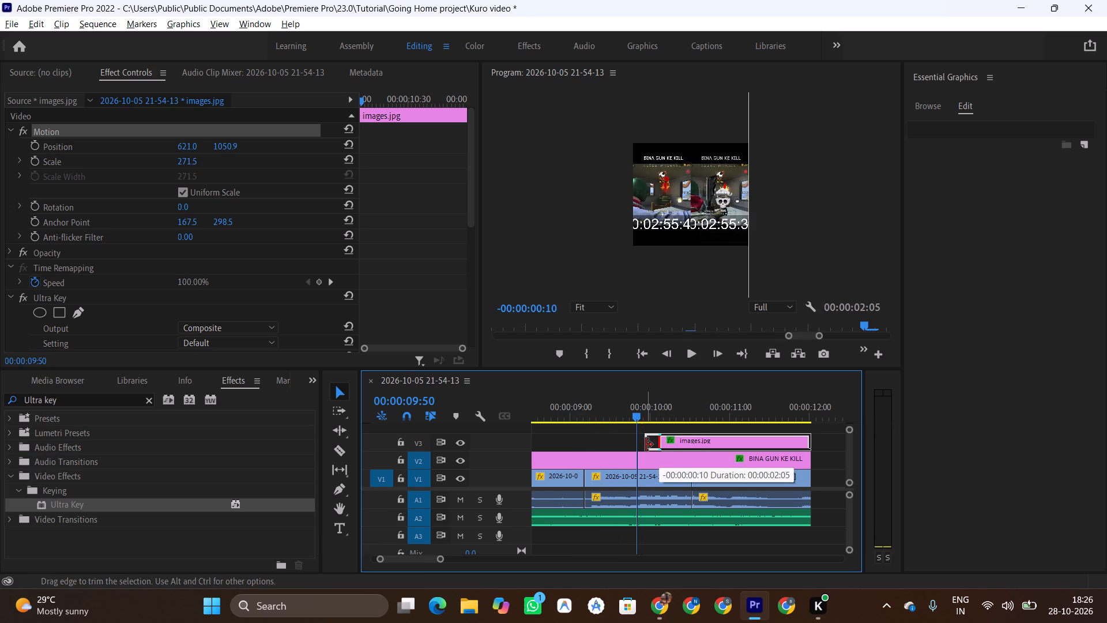
left_click_drag(646, 445, 644, 445)
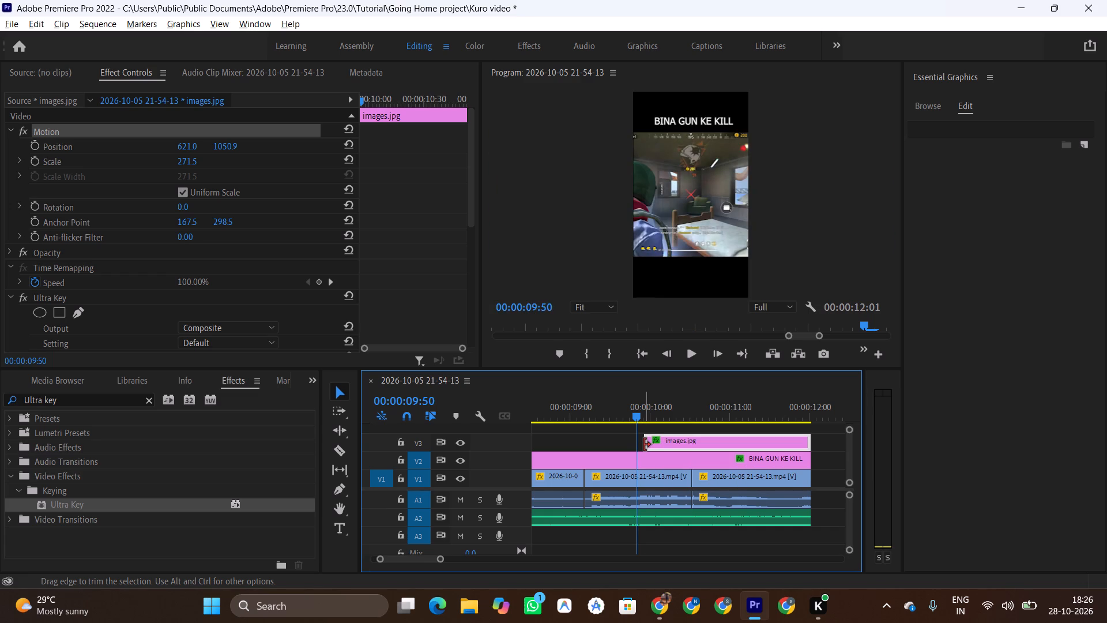
key("space")
key("space")
key("space")
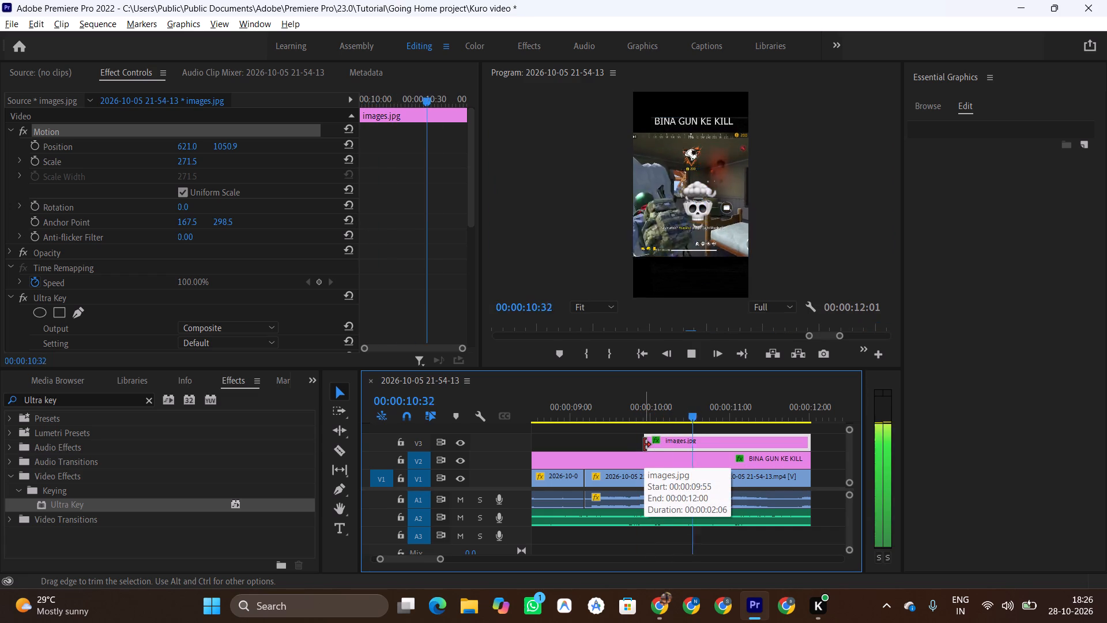
key("space")
Trim the end of images.jpg back to about 00:00:10:47 and play the skull moment from just before it appears.
left_click_drag(808, 442, 740, 440)
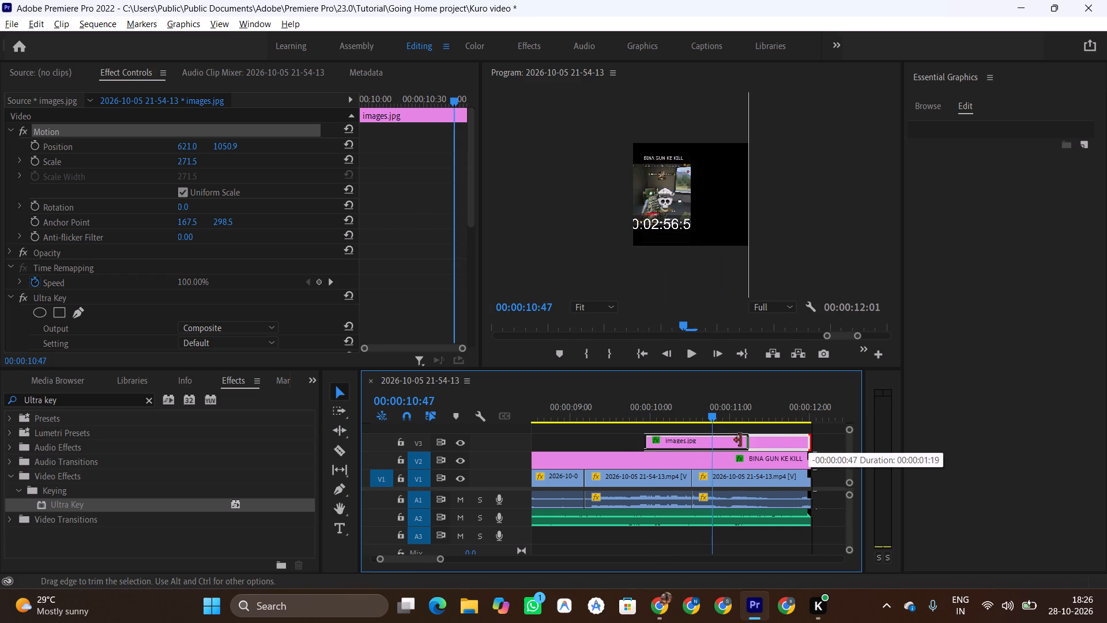
left_click_drag(740, 440, 710, 437)
left_click(632, 407)
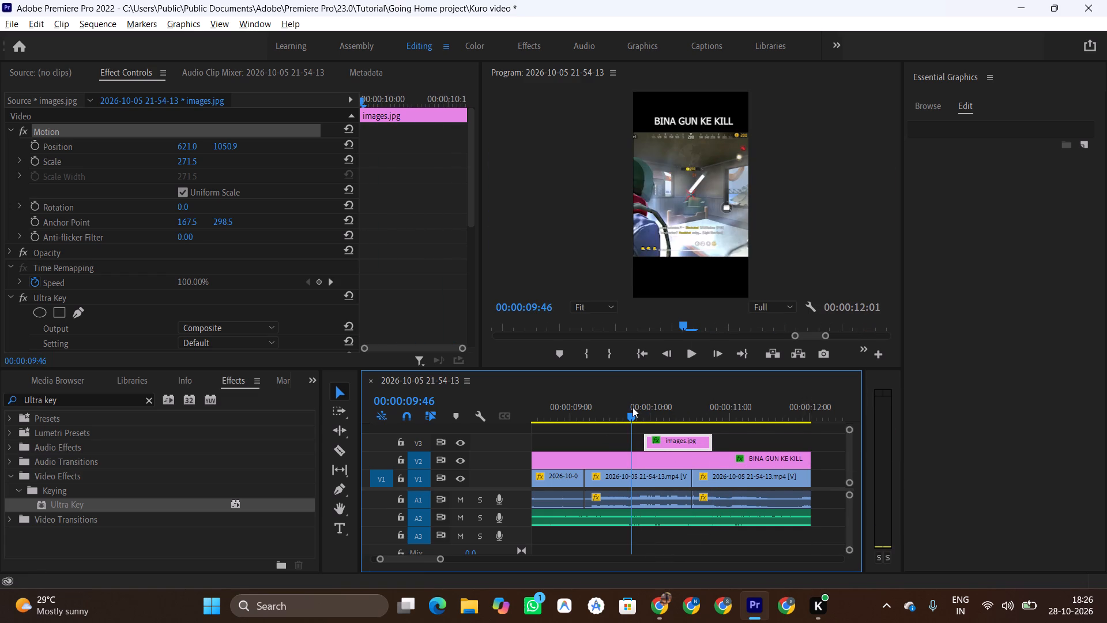
key("space")
key("space")
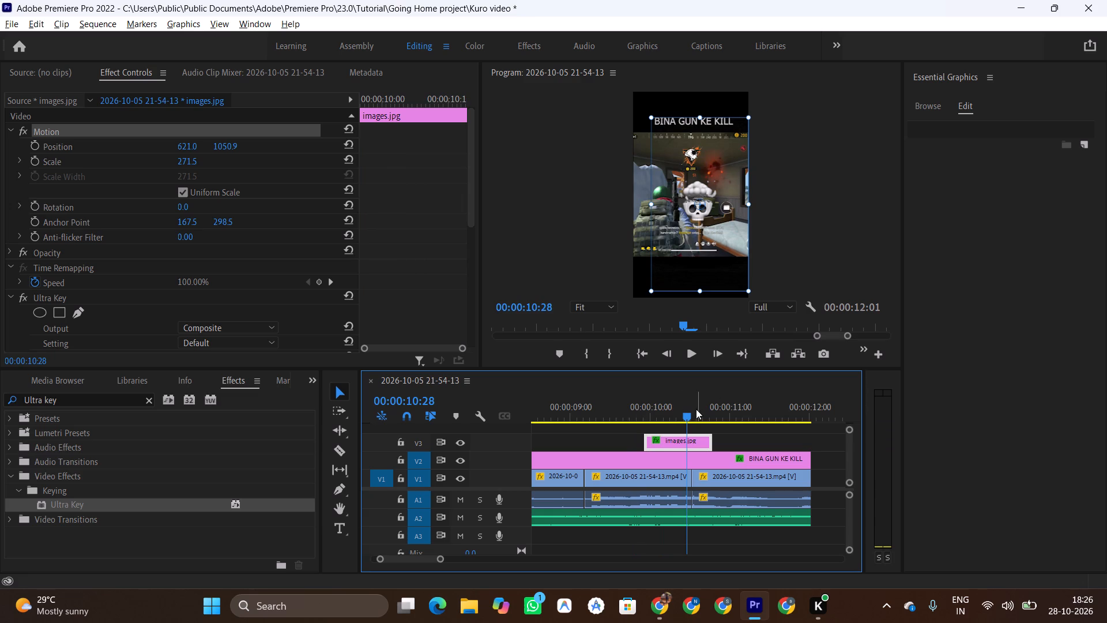
left_click(593, 396)
key("space")
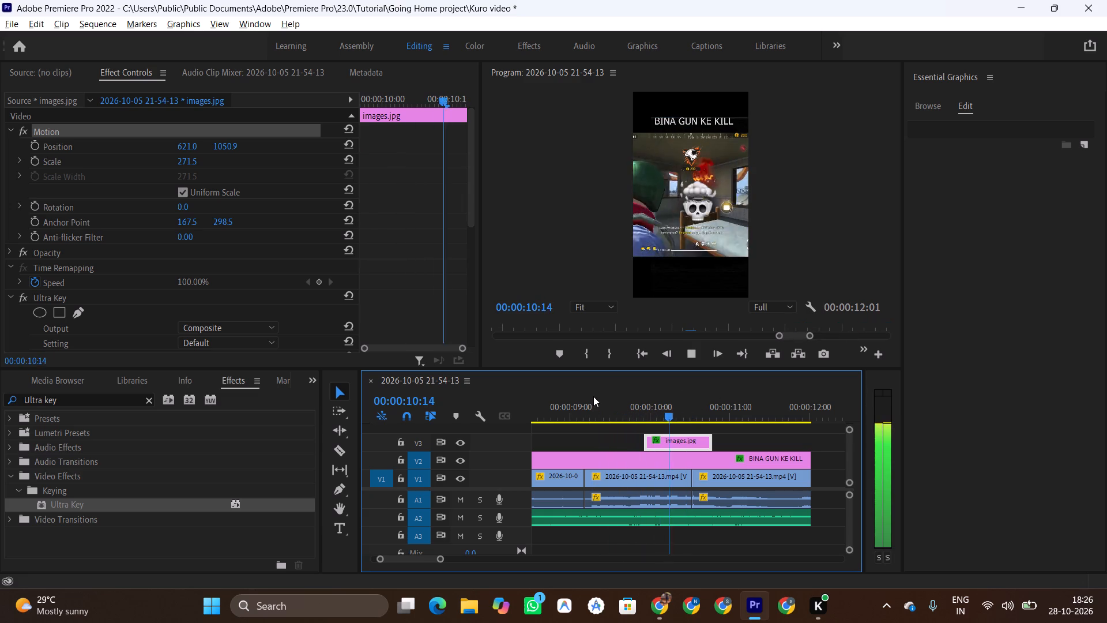
key("space")
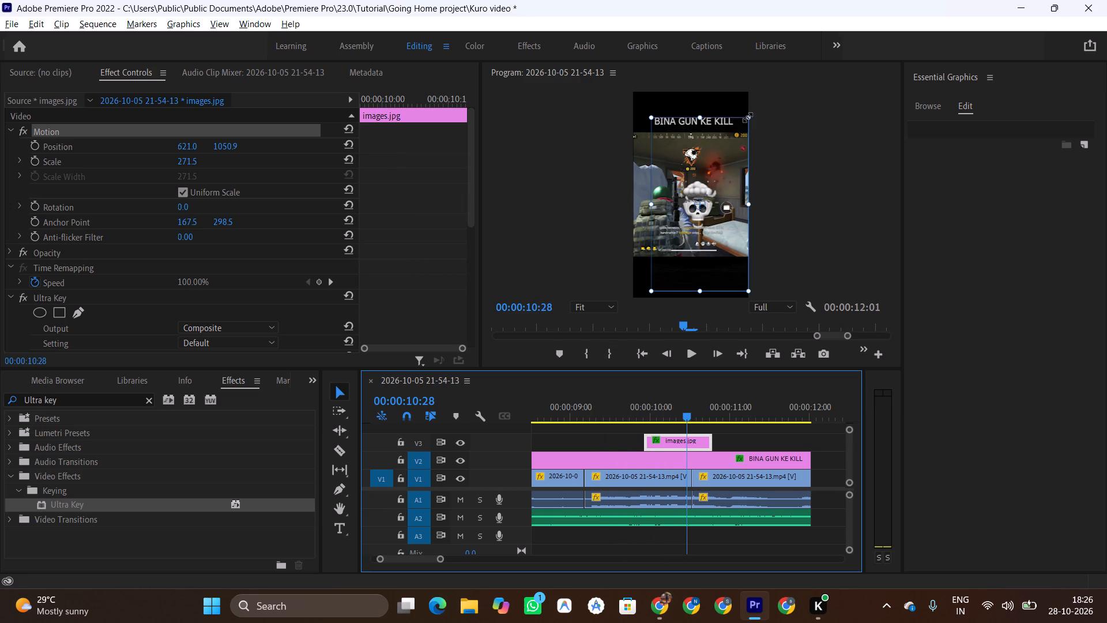
Scale the skull graphic down to 160.9, place it at position 546.8, 646.7 below the title text, and play it back.
left_click_drag(748, 118, 726, 153)
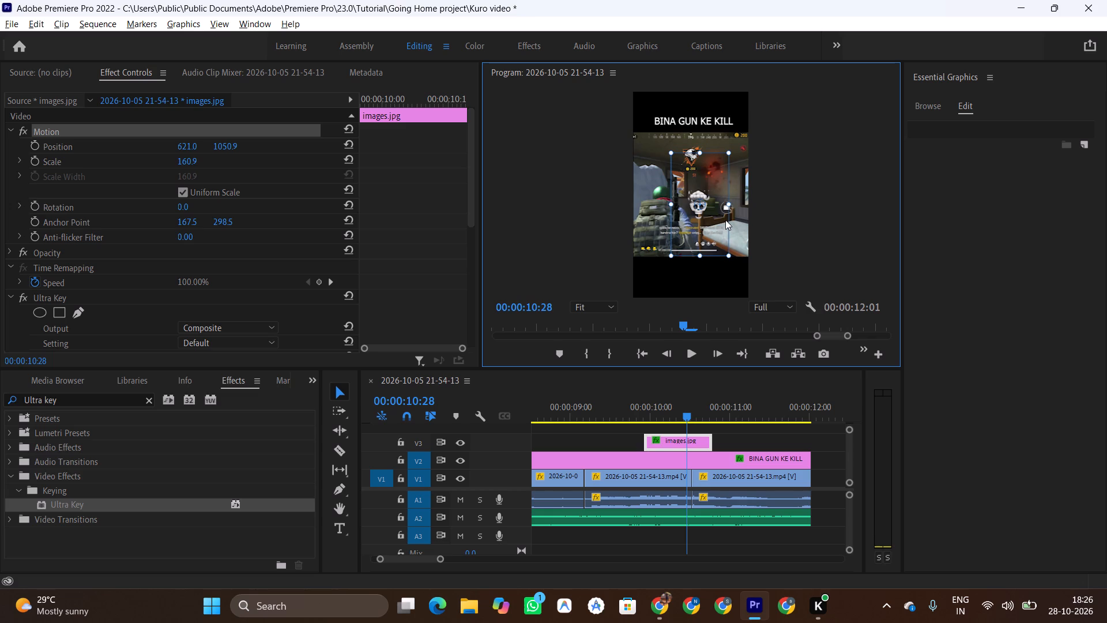
left_click_drag(712, 207, 688, 179)
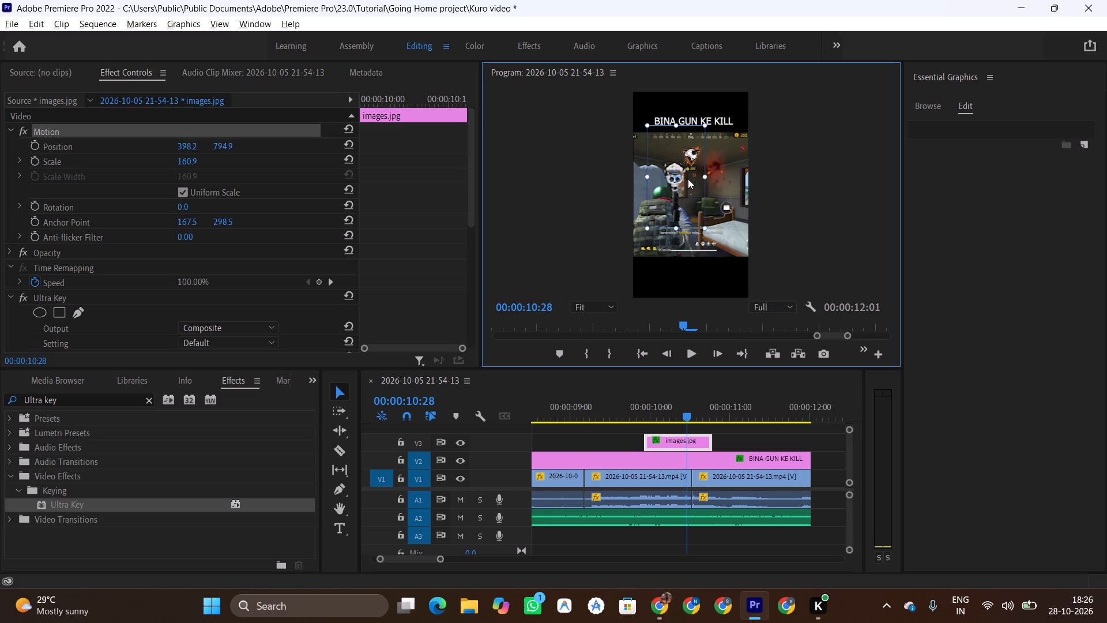
left_click_drag(688, 179, 705, 158)
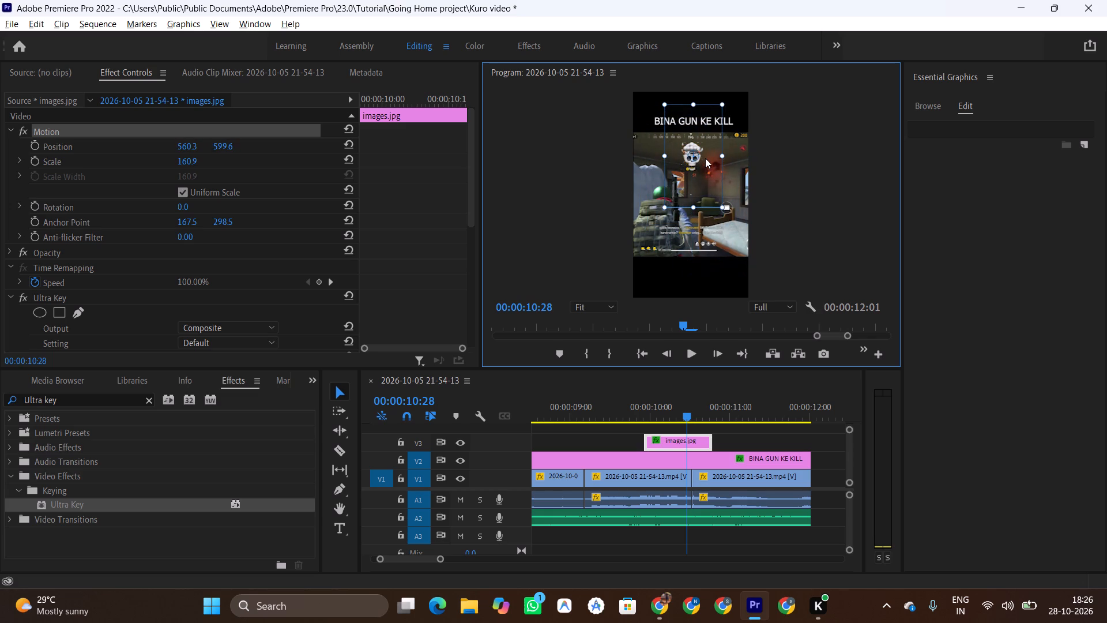
left_click_drag(705, 158, 704, 162)
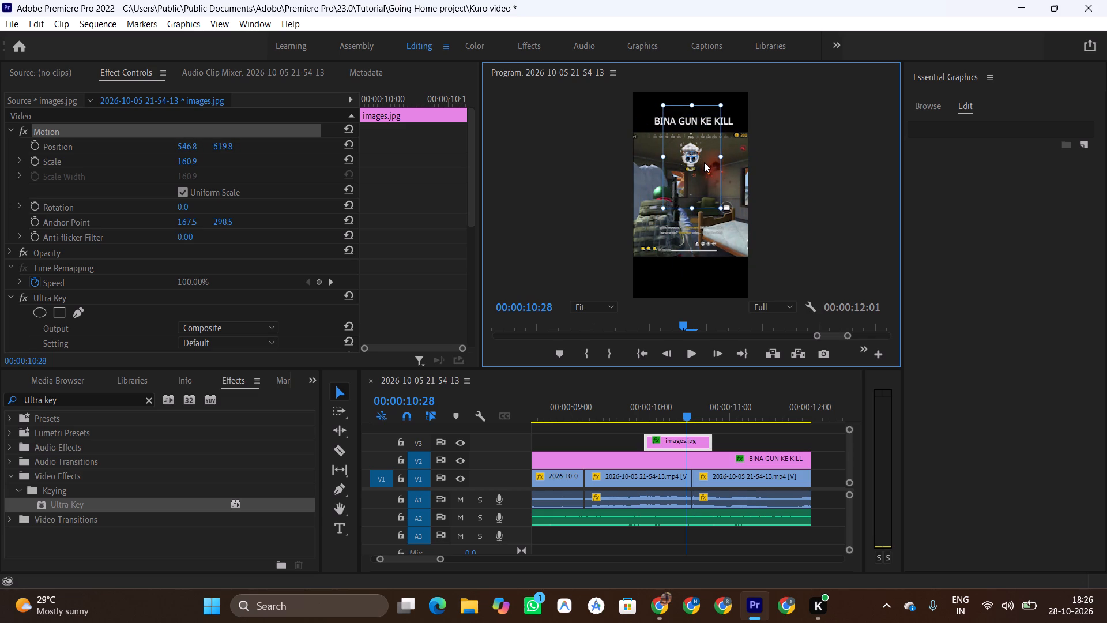
left_click_drag(704, 162, 704, 163)
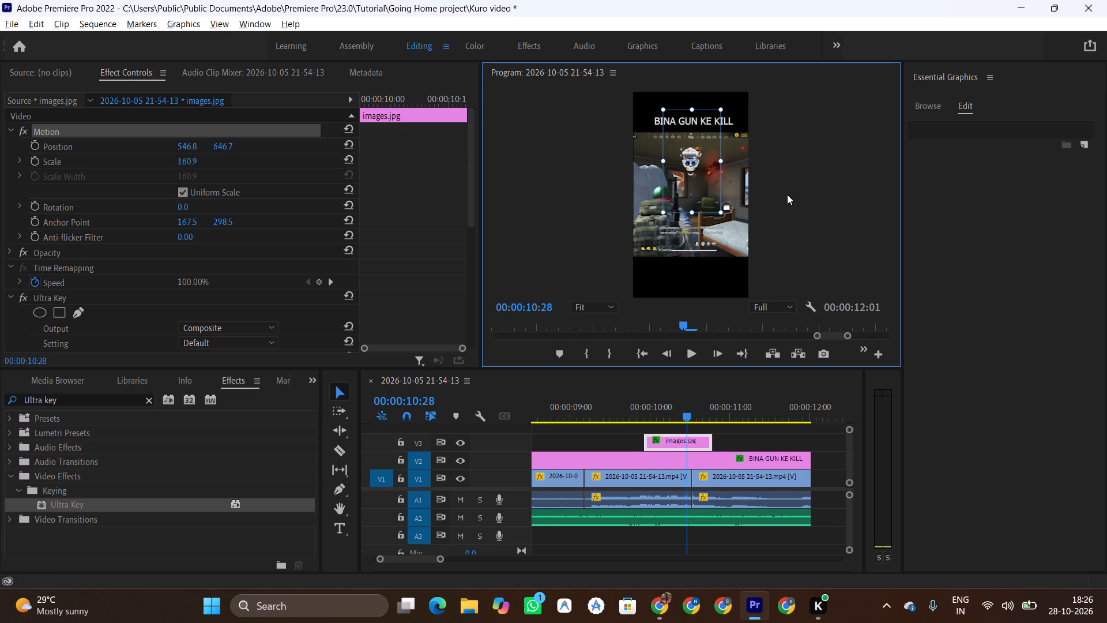
left_click(603, 414)
key("space")
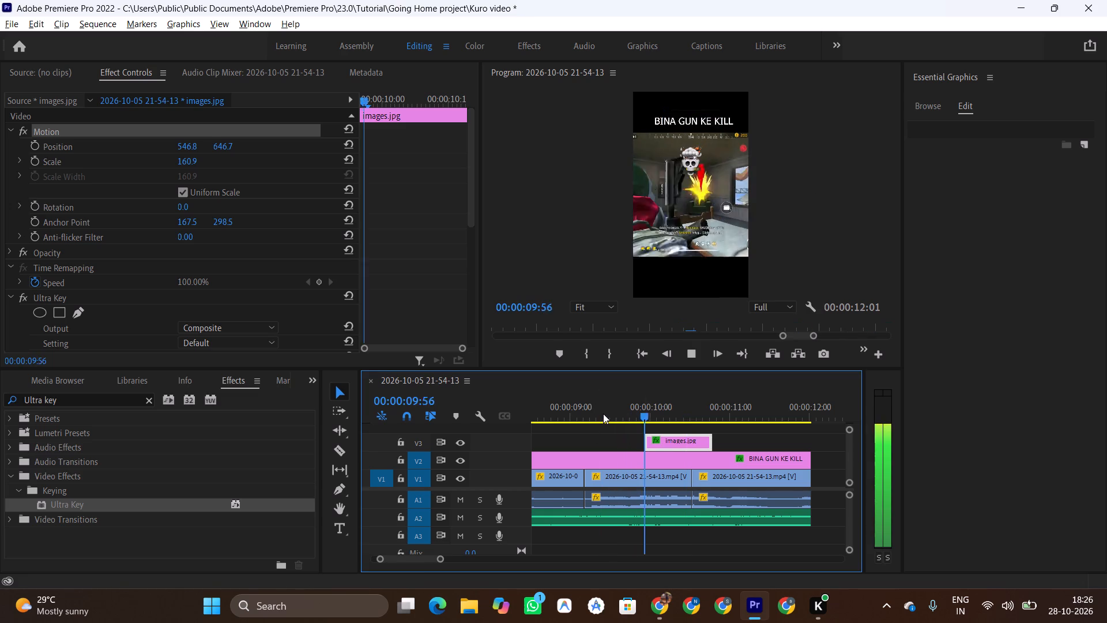
key("space")
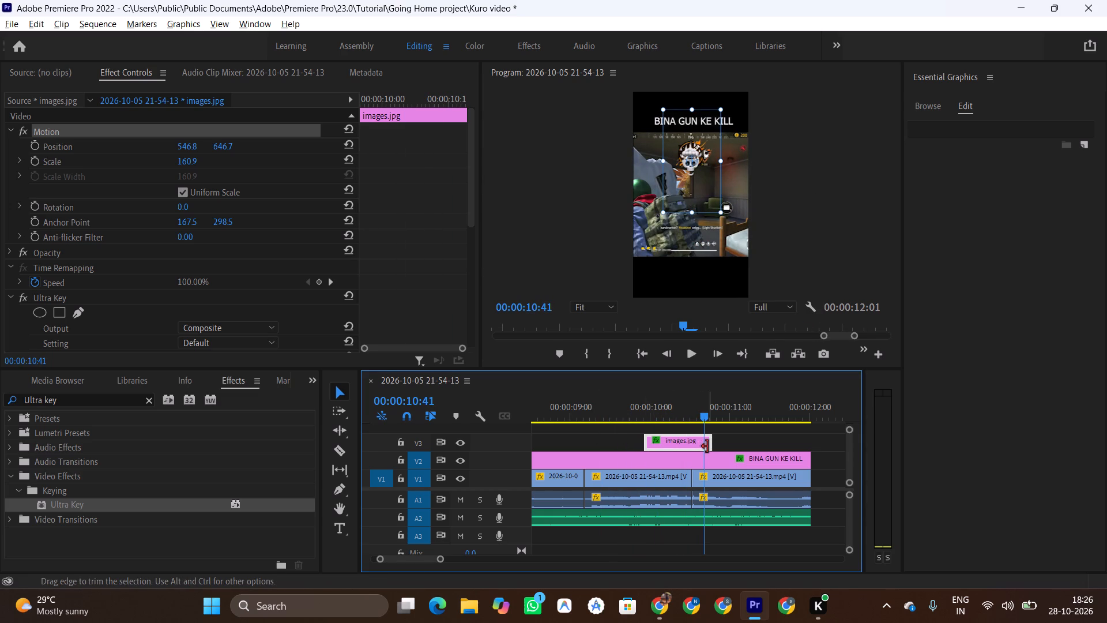
Trim the end of images.jpg back to 00:00:10:41 and play it from about 00:00:09:53.
left_click_drag(710, 442, 700, 442)
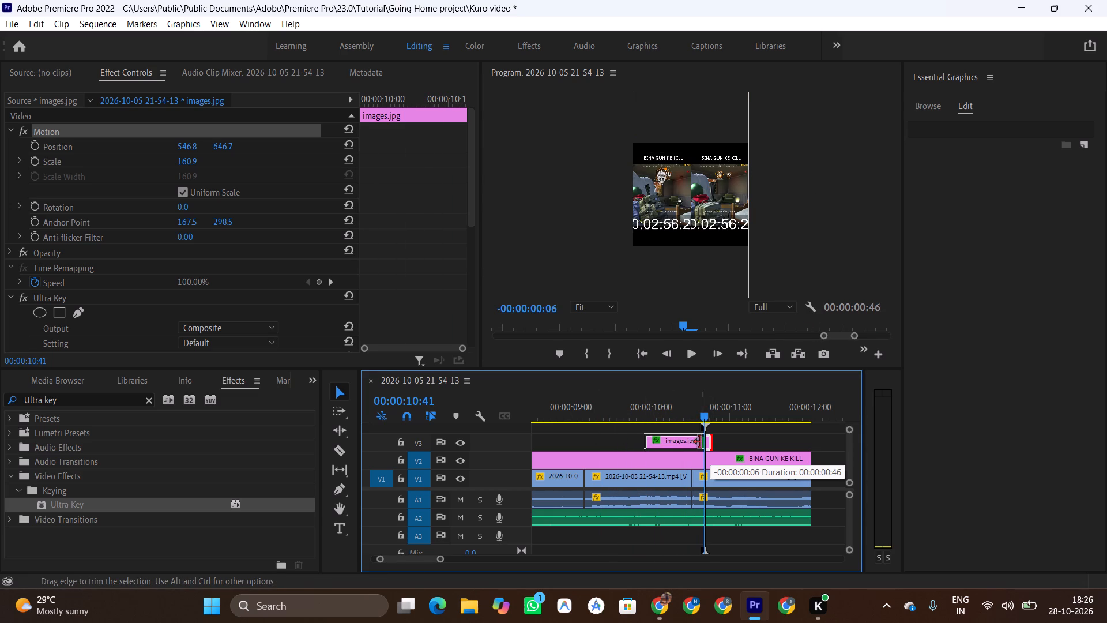
left_click_drag(700, 442, 697, 442)
left_click_drag(697, 442, 699, 442)
left_click(643, 414)
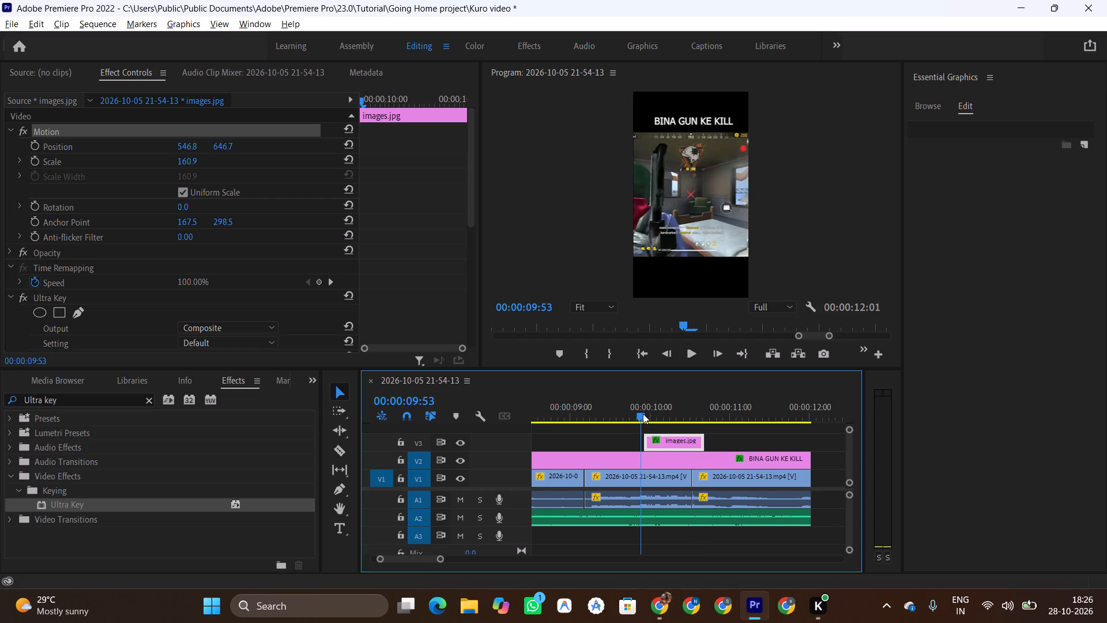
key("space")
key("space")
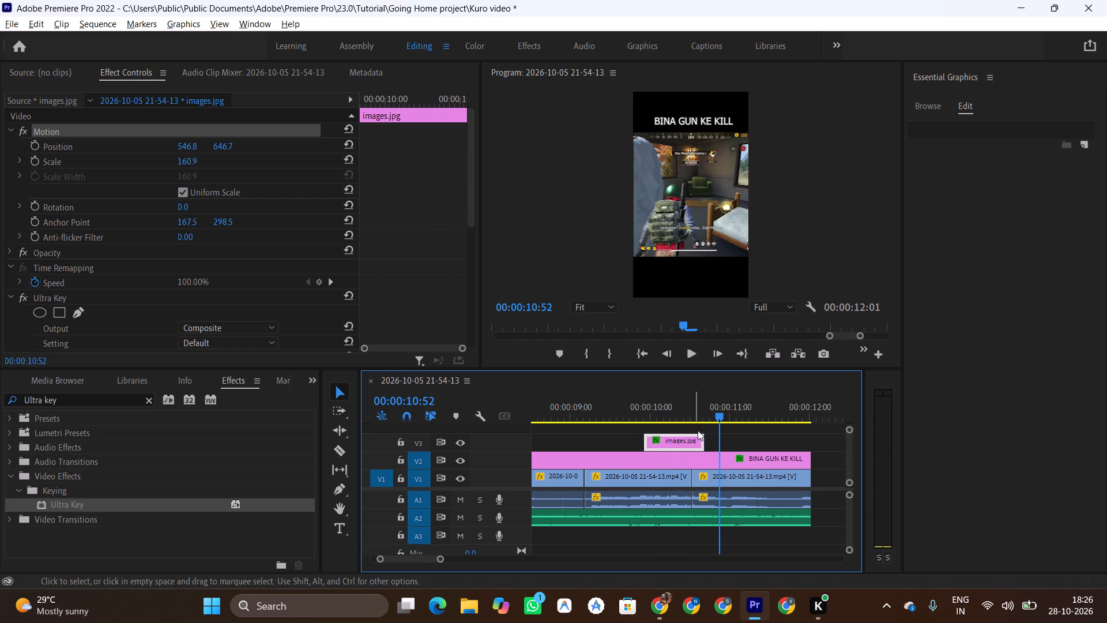
Trim the end of images.jpg slightly further back to about 00:00:10:40 and replay the kill moment.
left_click(702, 442)
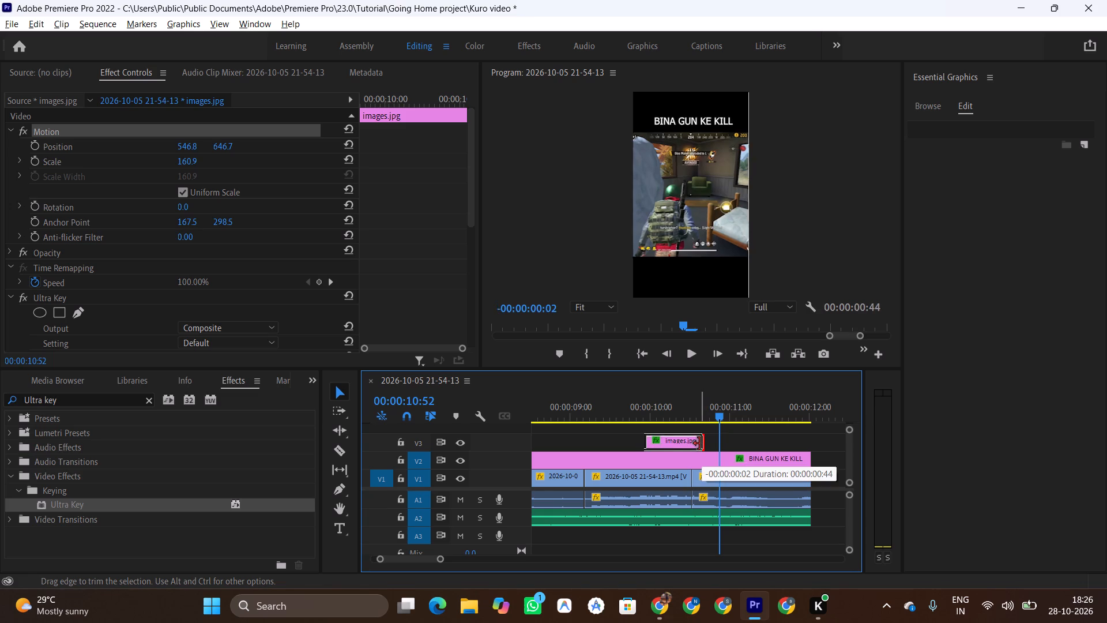
left_click(637, 416)
key("space")
key("space")
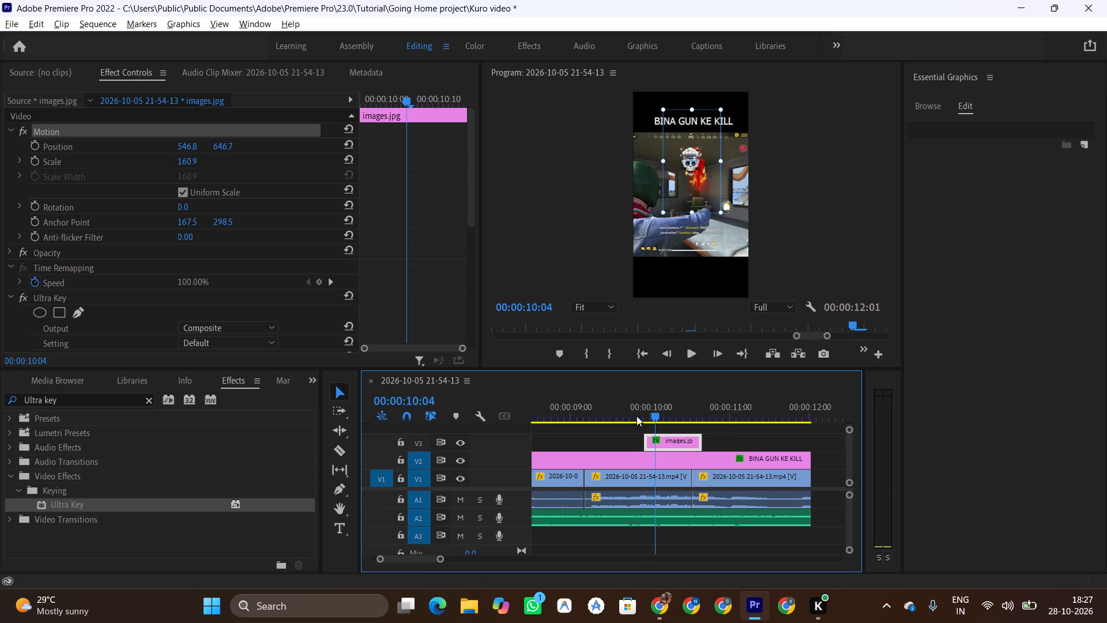
key("space")
key("space")
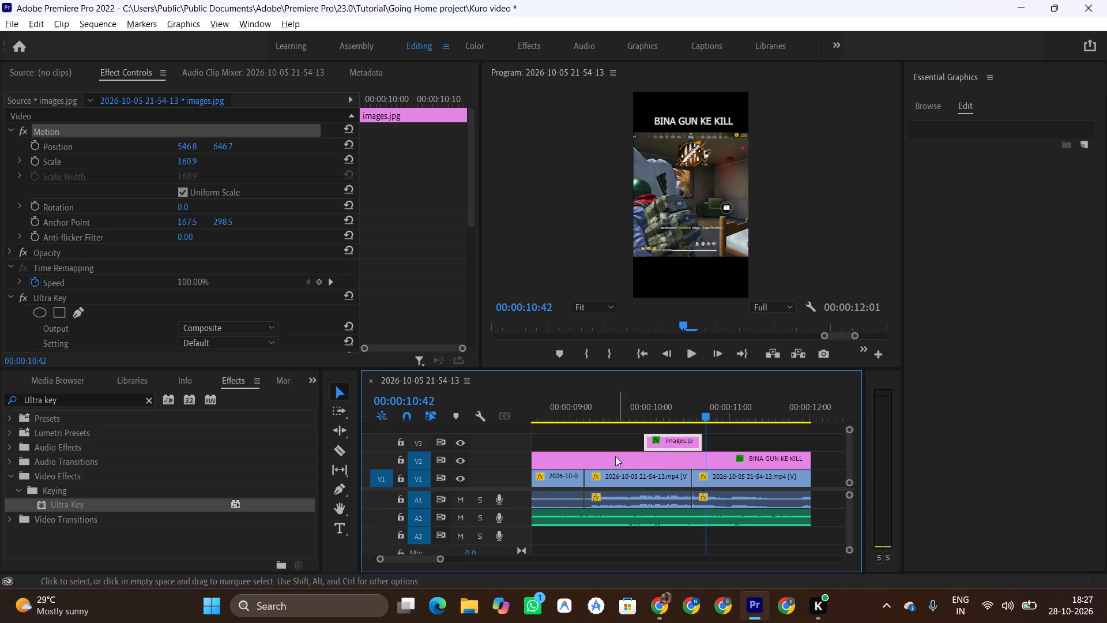
left_click(603, 406)
key("space")
key("space")
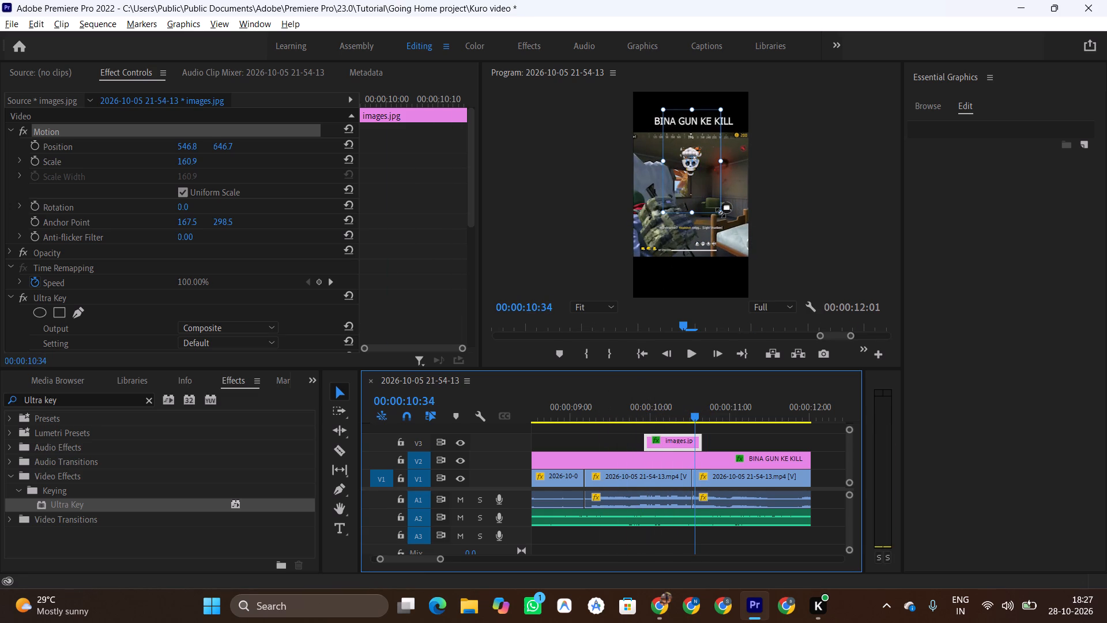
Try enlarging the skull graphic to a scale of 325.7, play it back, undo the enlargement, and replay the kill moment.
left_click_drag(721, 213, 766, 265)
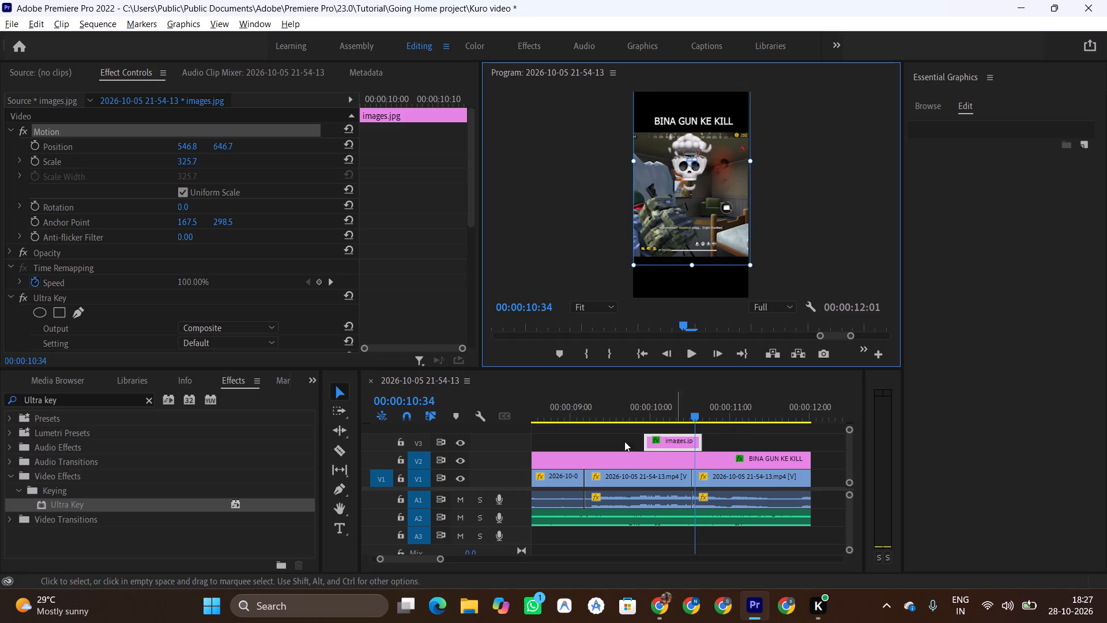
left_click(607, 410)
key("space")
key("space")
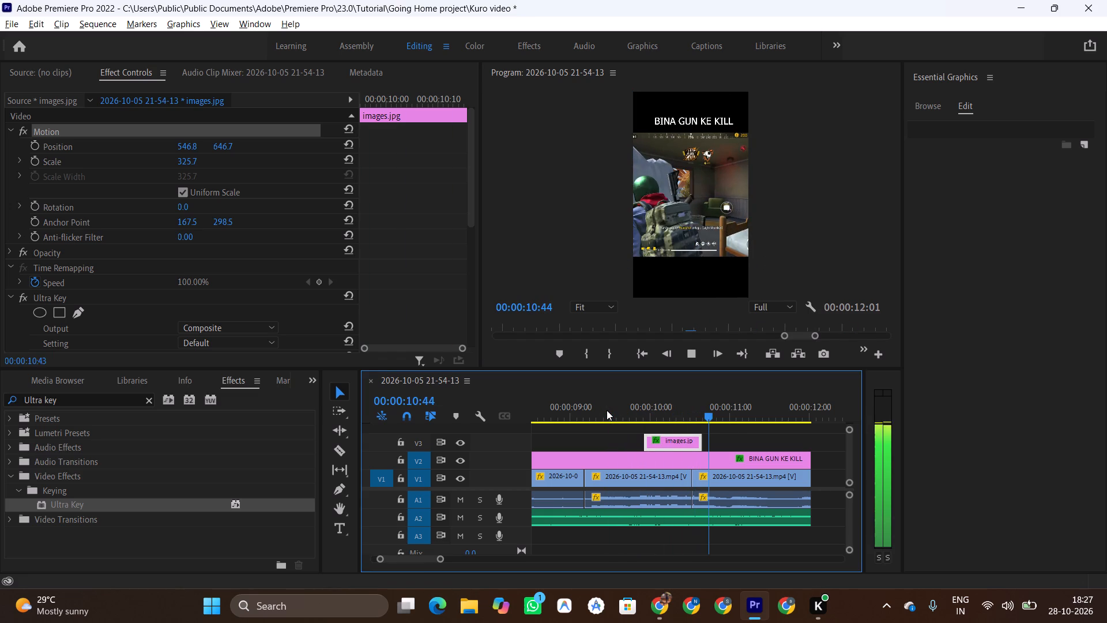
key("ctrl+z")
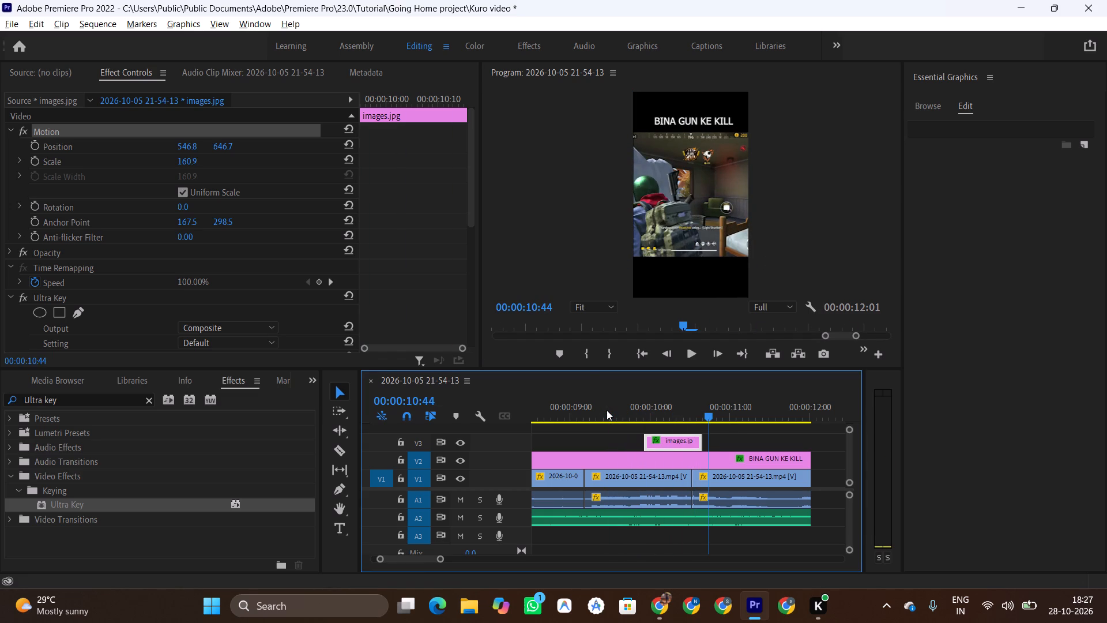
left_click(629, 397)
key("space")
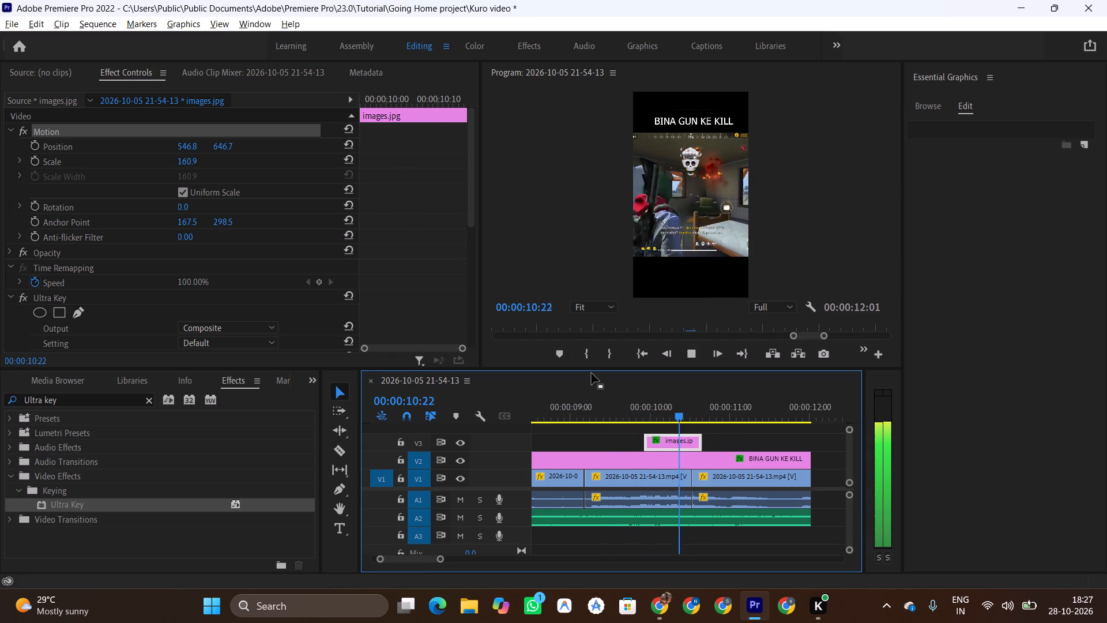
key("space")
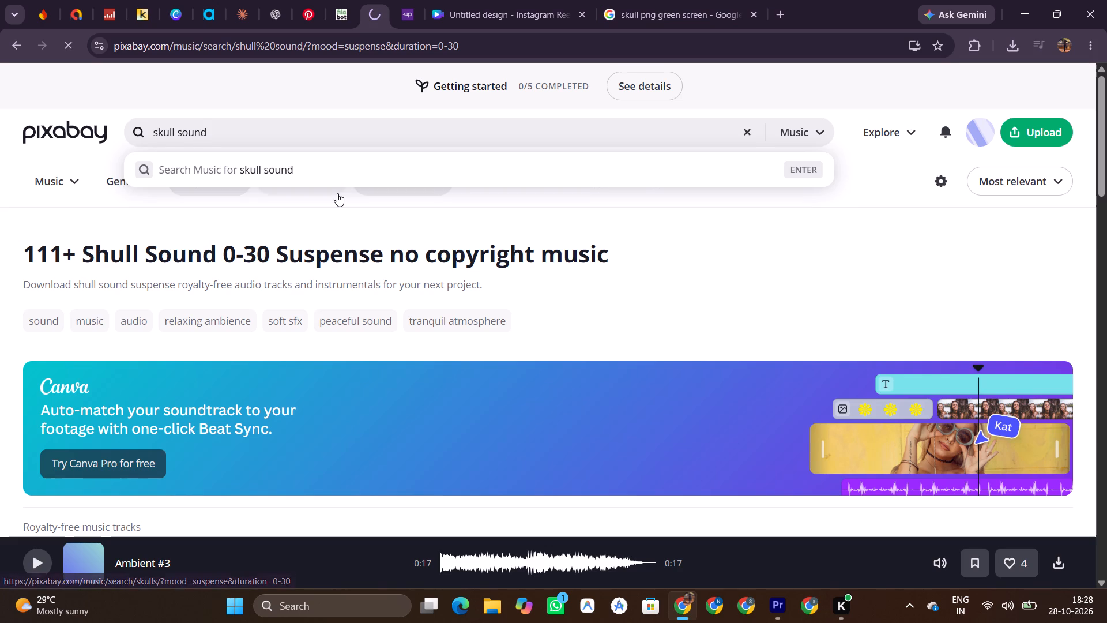
Preview the first tracks in the "skull sound" results, from Danger through Ethereal Nightmares to Briefing - Ambience.
scroll(319, 244, "down", 4)
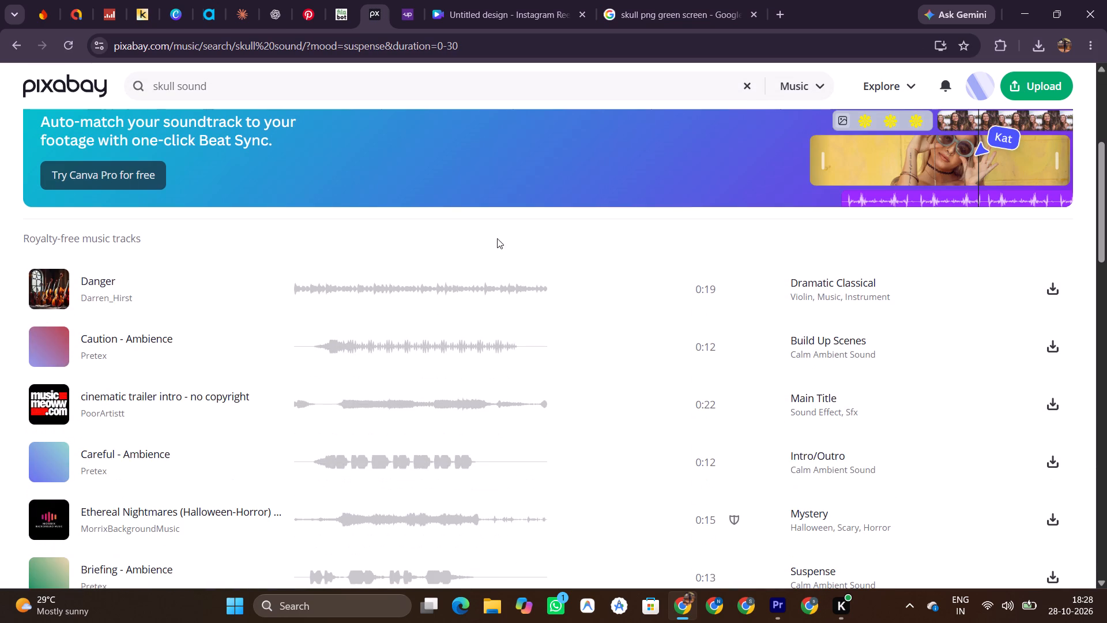
left_click(296, 280)
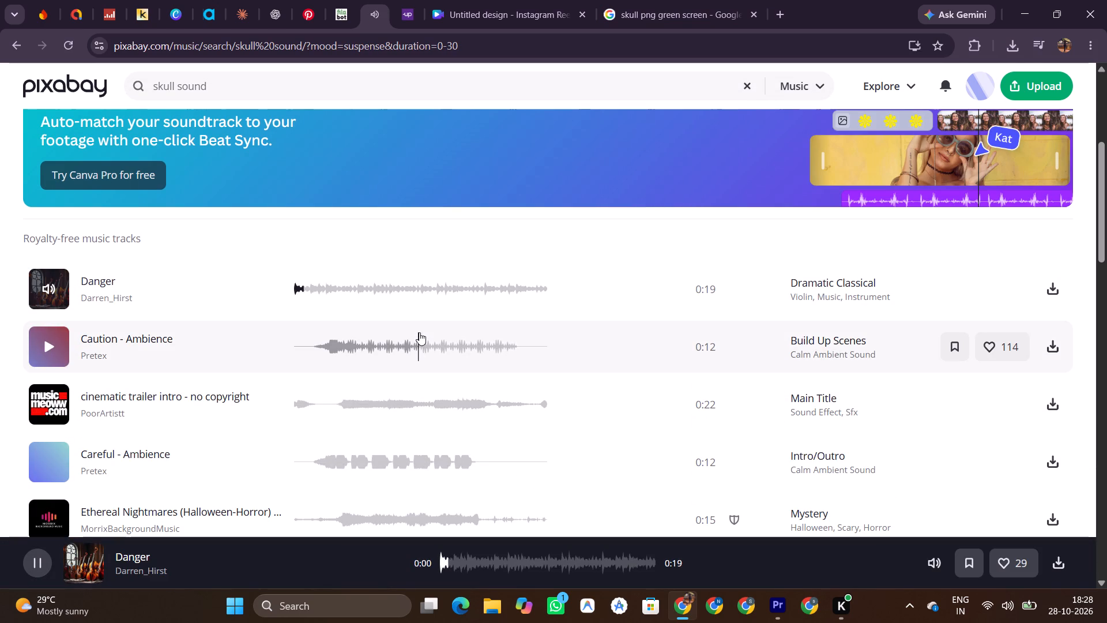
left_click(340, 339)
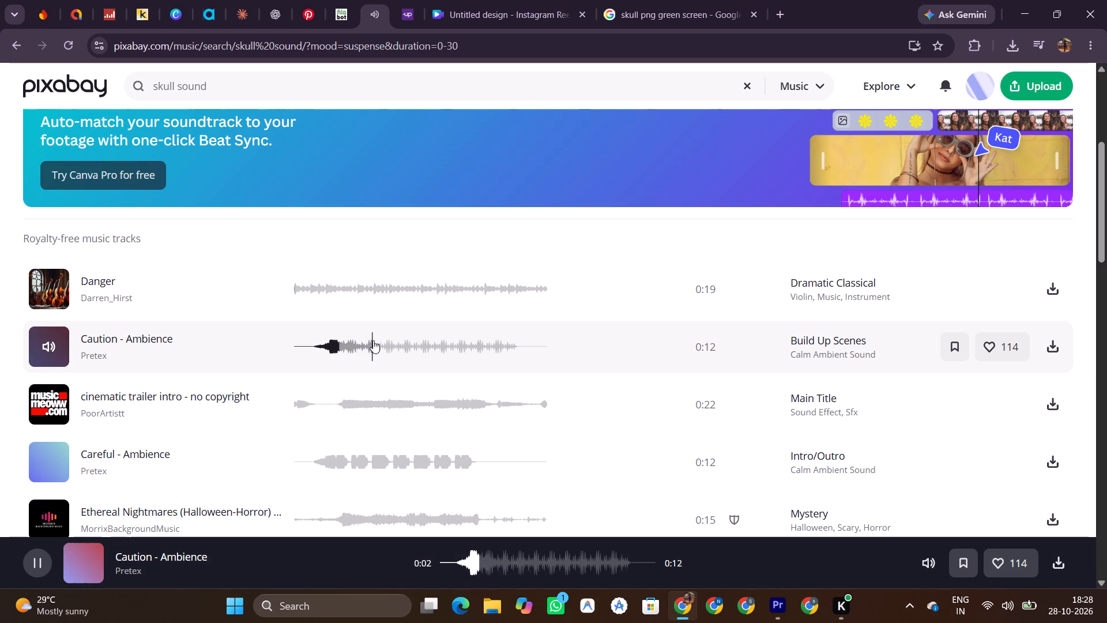
scroll(375, 340, "down", 1)
left_click(330, 268)
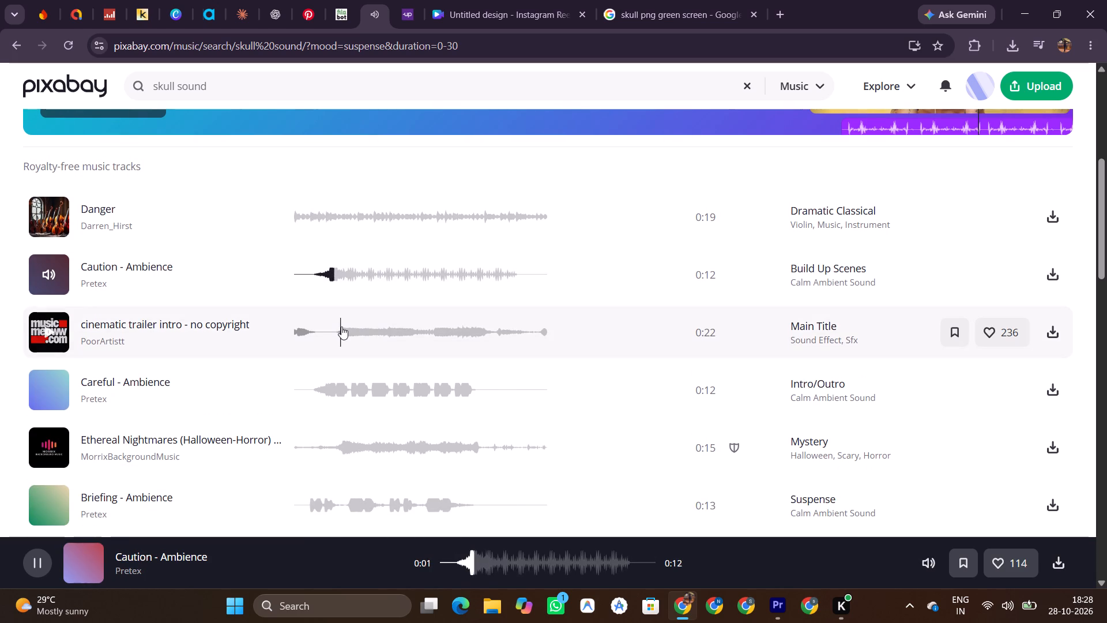
left_click(318, 276)
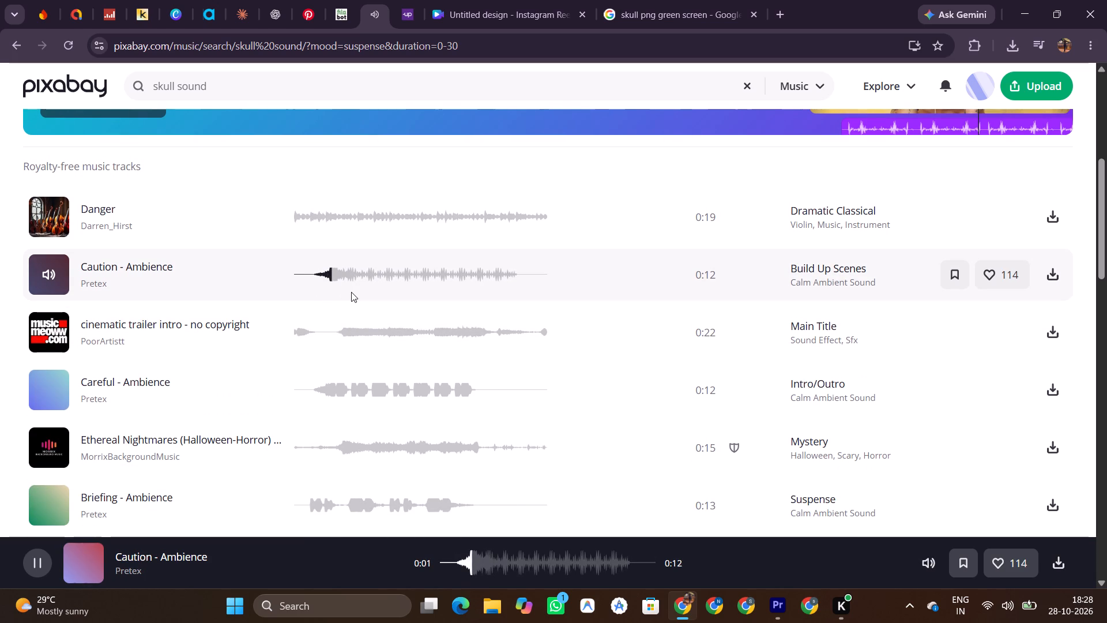
left_click(337, 327)
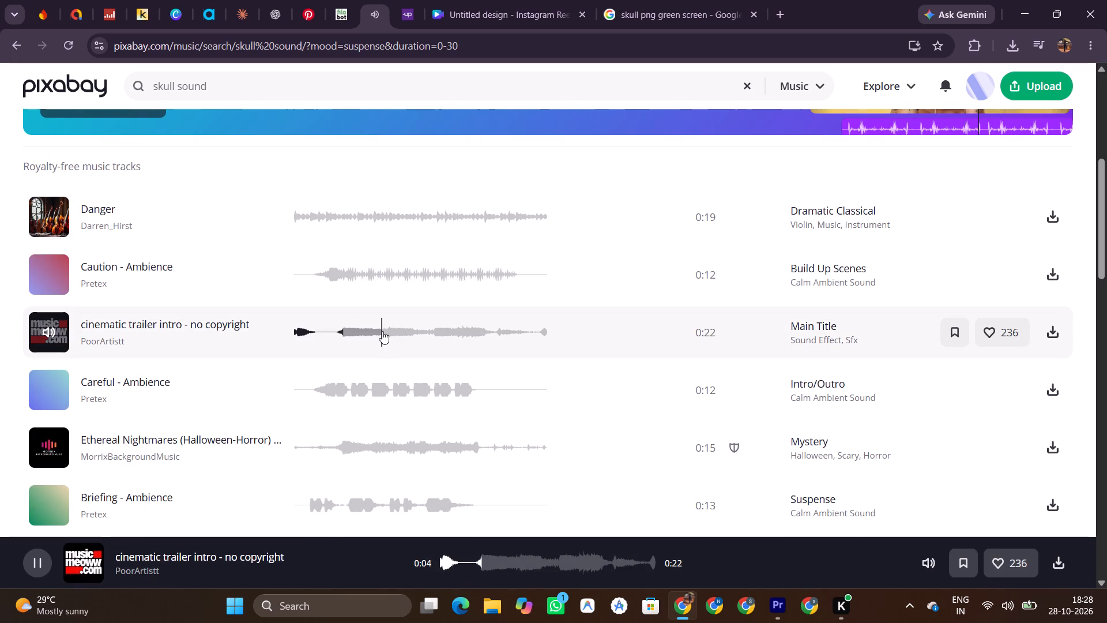
scroll(376, 339, "down", 1)
left_click(314, 319)
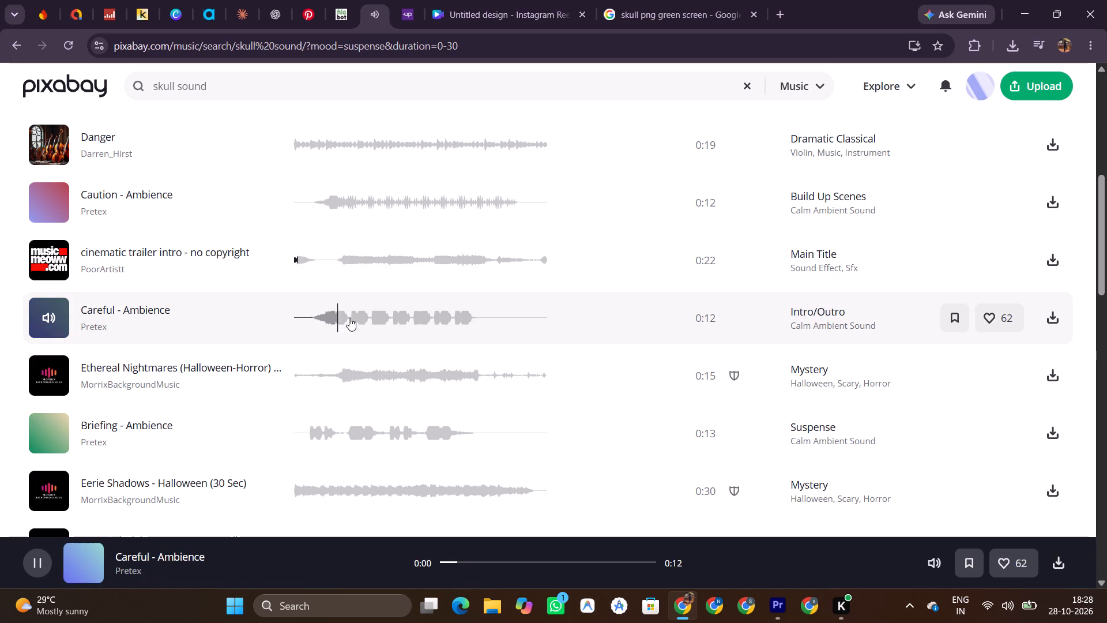
left_click(327, 367)
scroll(342, 361, "down", 2)
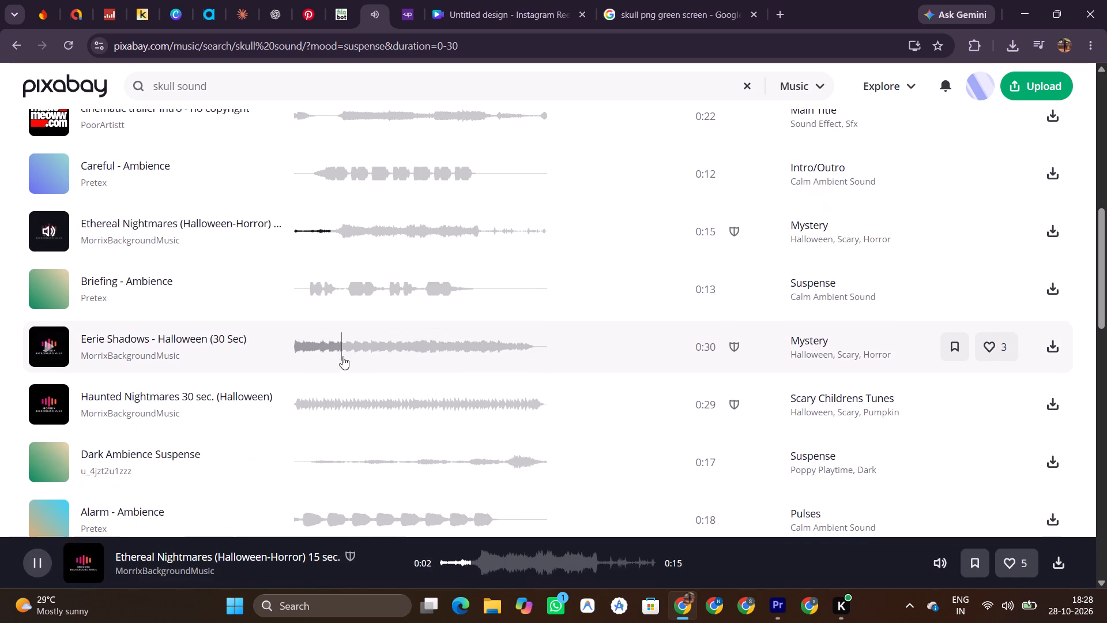
left_click(312, 291)
Preview more "skull sound" results, from Eerie Shadows - Halloween (30 Sec) through Dark Ambience Suspense to Ambient #5.
scroll(354, 296, "down", 2)
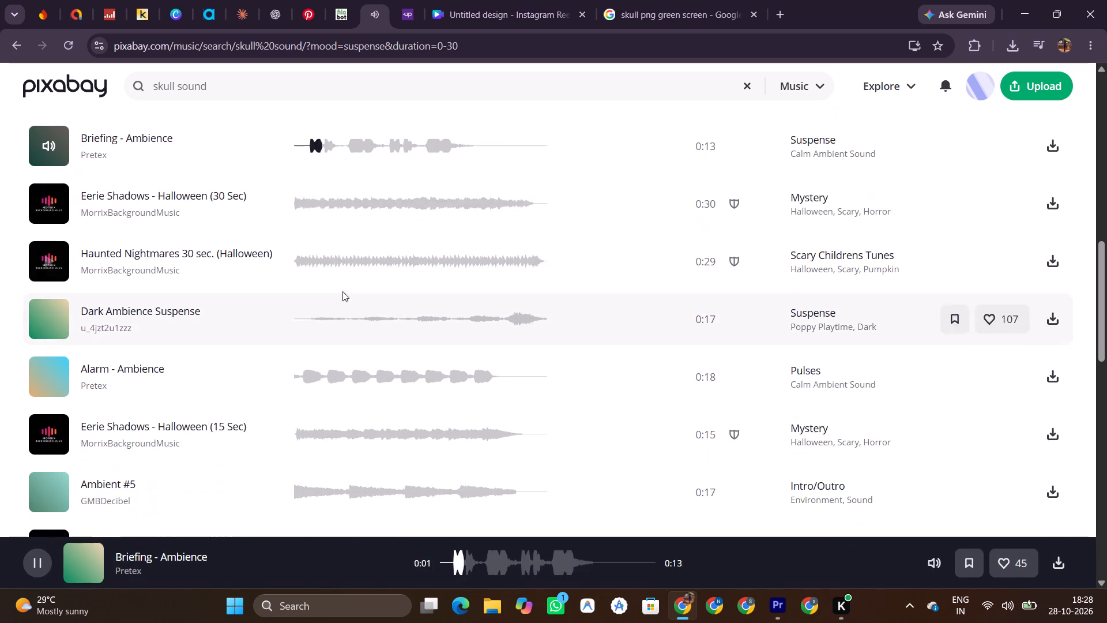
left_click(335, 195)
left_click(325, 258)
scroll(367, 282, "down", 1)
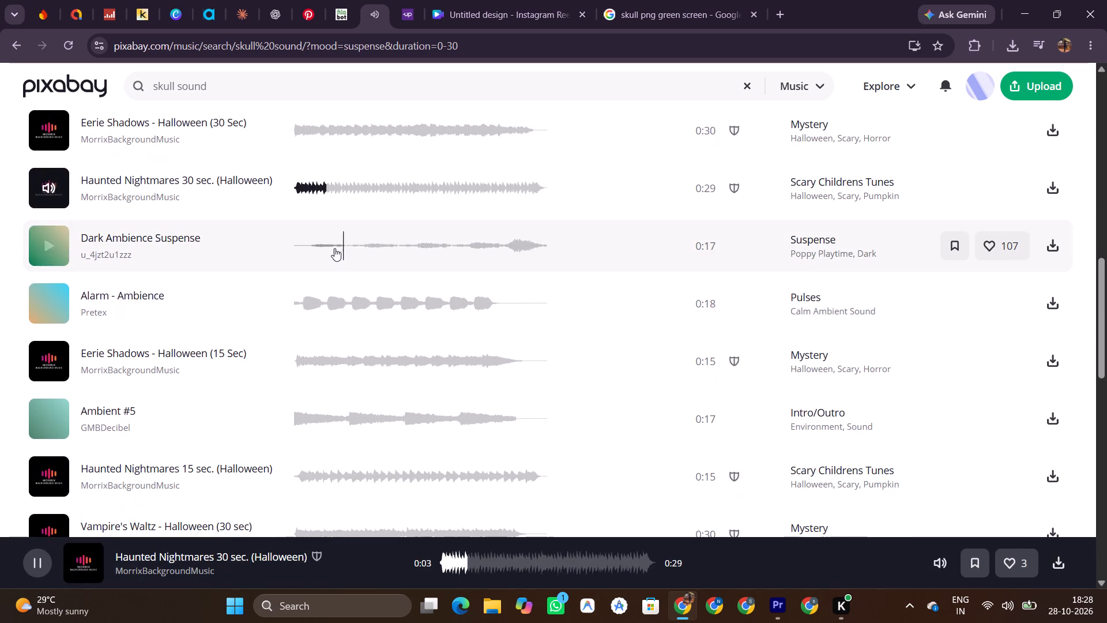
left_click(331, 237)
scroll(366, 245, "down", 2)
scroll(329, 209, "up", 2)
left_click(329, 310)
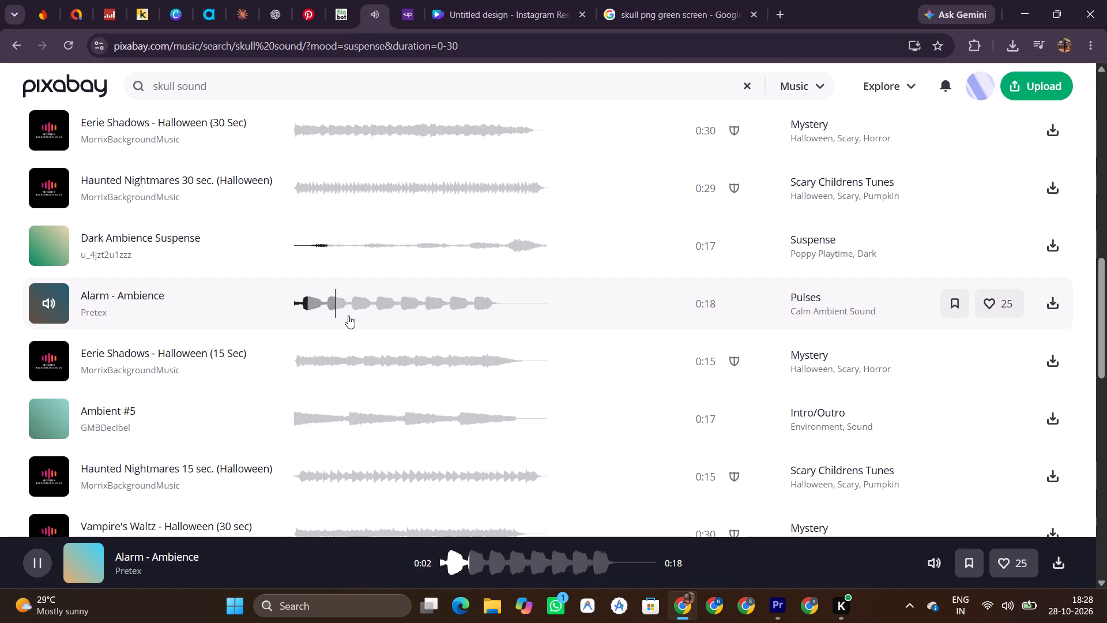
scroll(353, 316, "down", 1)
left_click(330, 282)
scroll(361, 283, "down", 1)
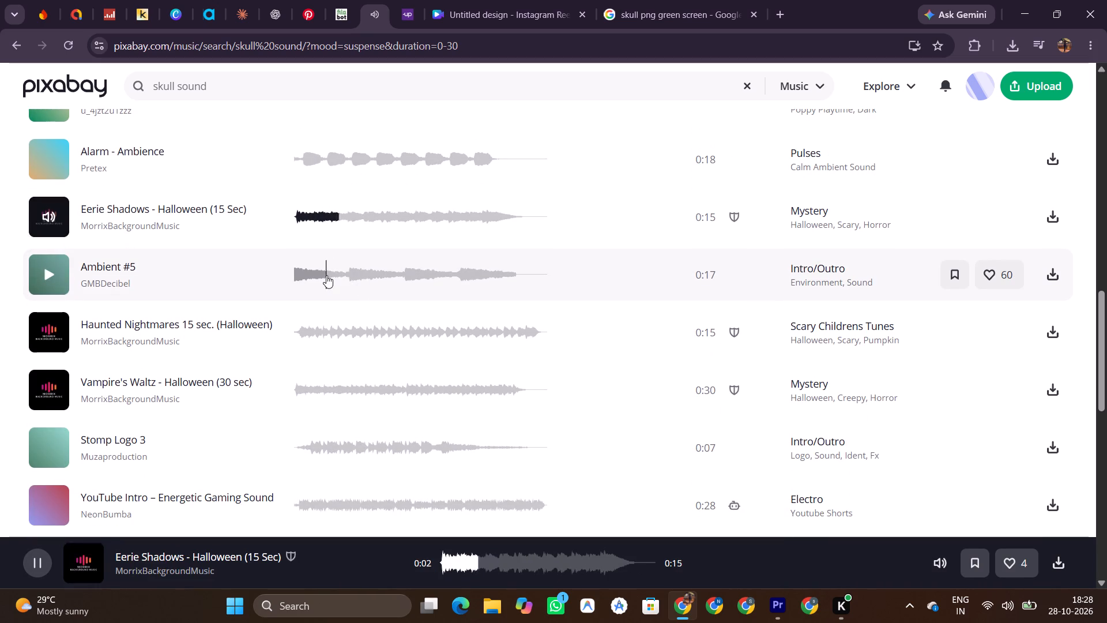
left_click(326, 275)
Preview the last tracks on the results page, from Haunted Nightmares 15 sec. through Stomp Logo 3 to Scary Spooky 11.
scroll(355, 318, "down", 1)
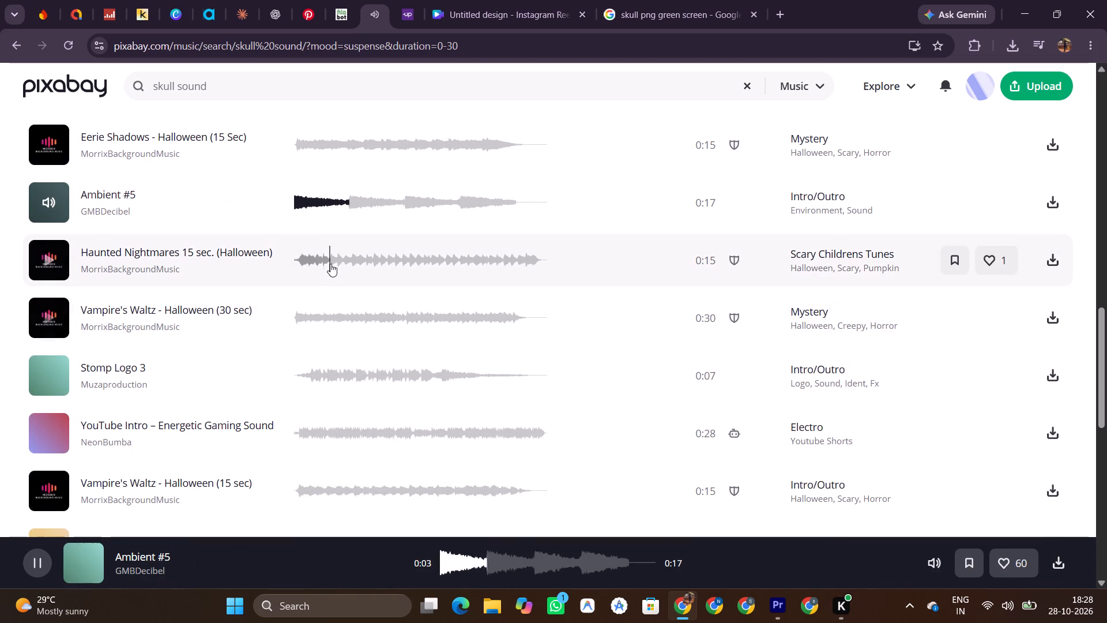
left_click(330, 261)
left_click(342, 314)
scroll(353, 320, "down", 1)
left_click(334, 313)
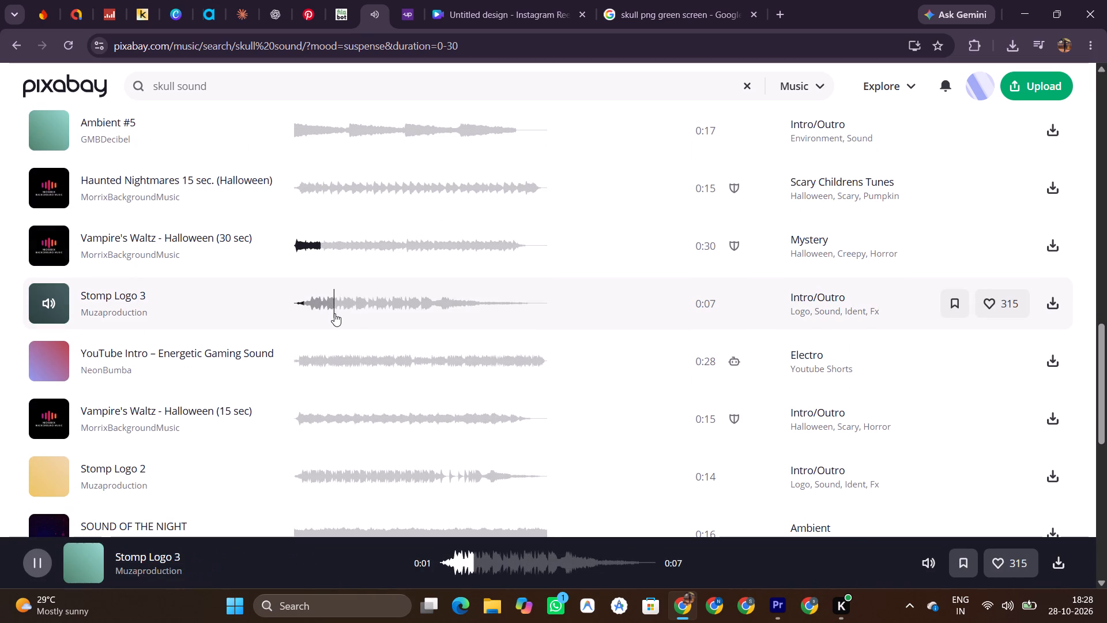
left_click(347, 356)
scroll(347, 357, "down", 1)
left_click(329, 346)
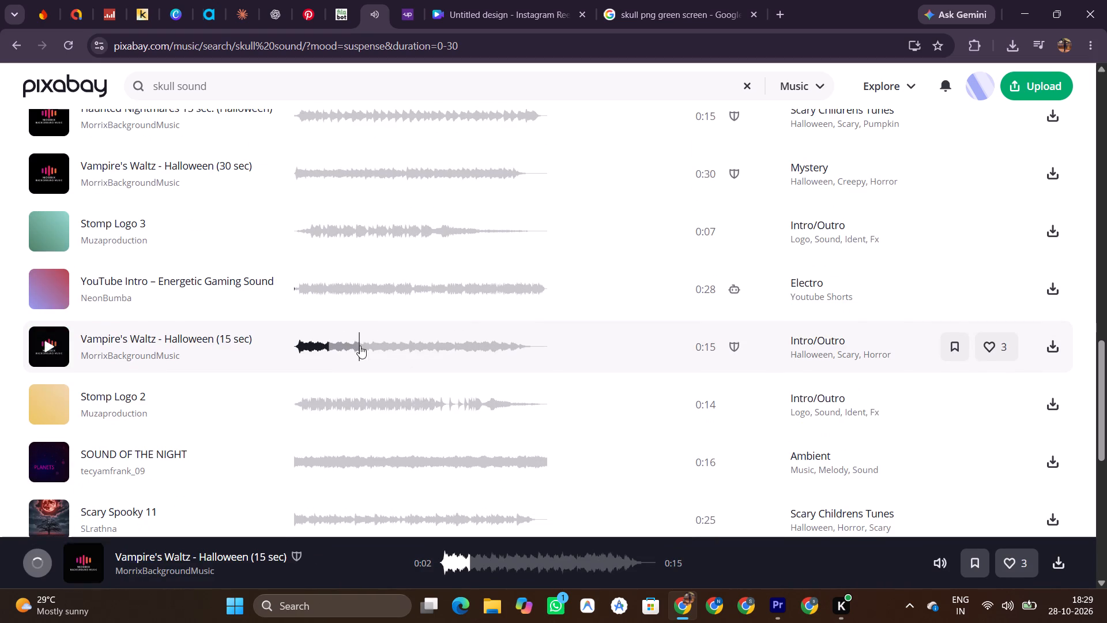
scroll(360, 346, "down", 1)
left_click(319, 328)
left_click(330, 385)
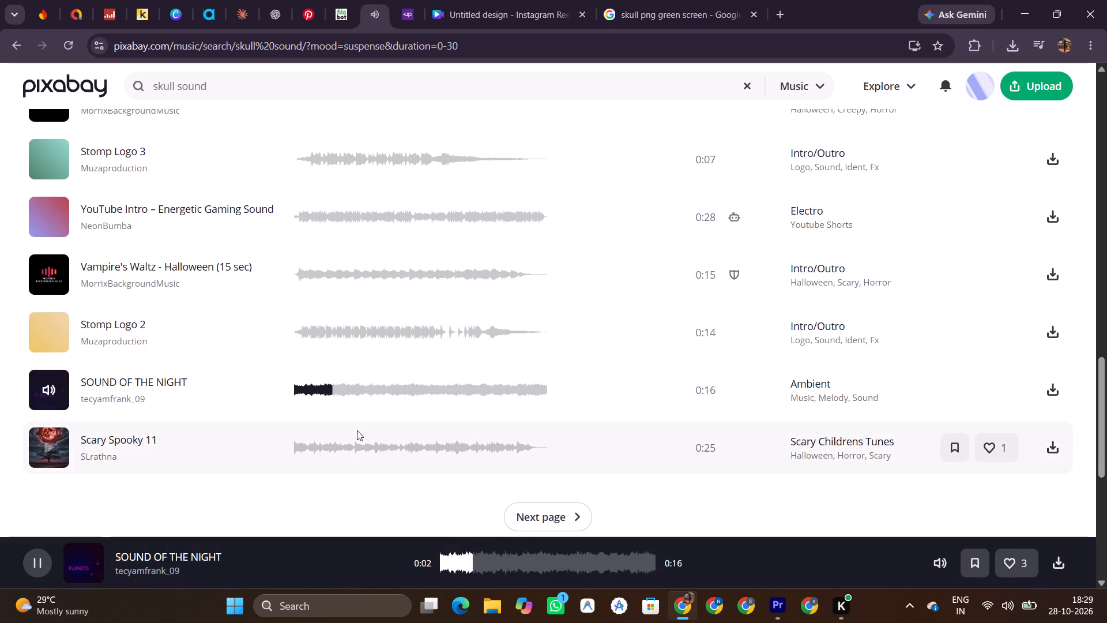
left_click(360, 440)
Replace the music search term with "headshots sound" and run the search.
scroll(487, 354, "up", 16)
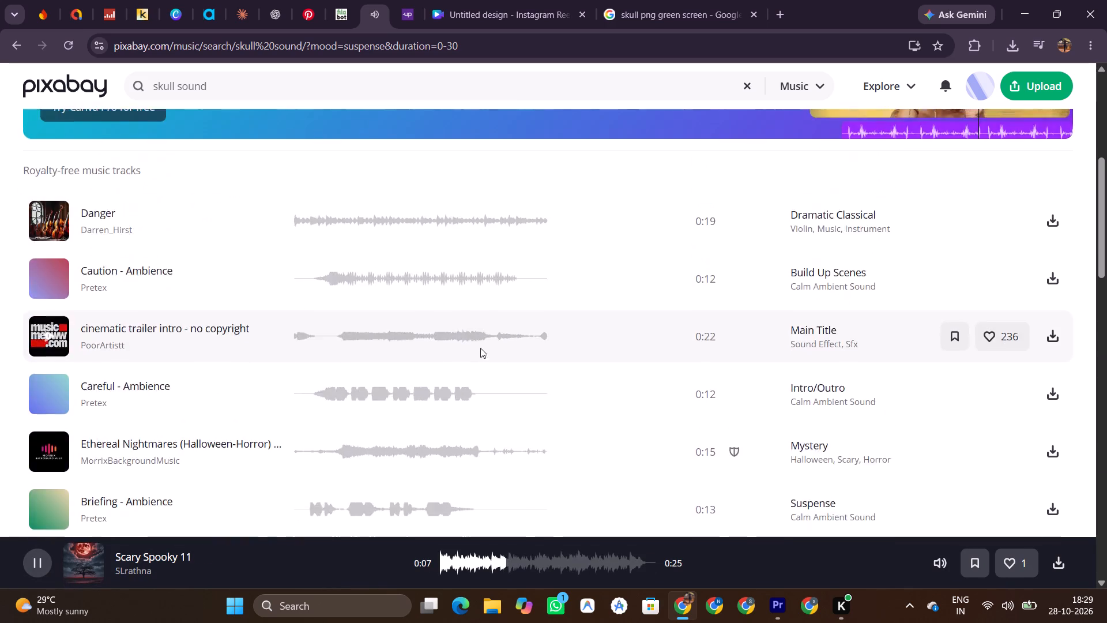
scroll(480, 348, "up", 2)
left_click(309, 146)
left_click_drag(254, 132, 242, 132)
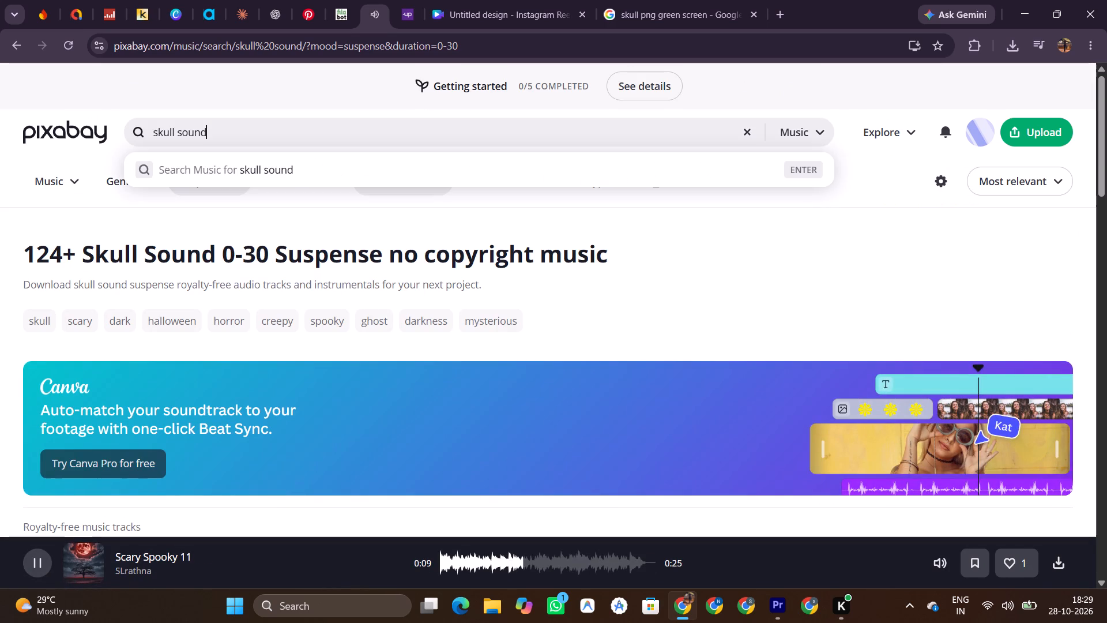
left_click_drag(242, 132, 151, 127)
type("headsho")
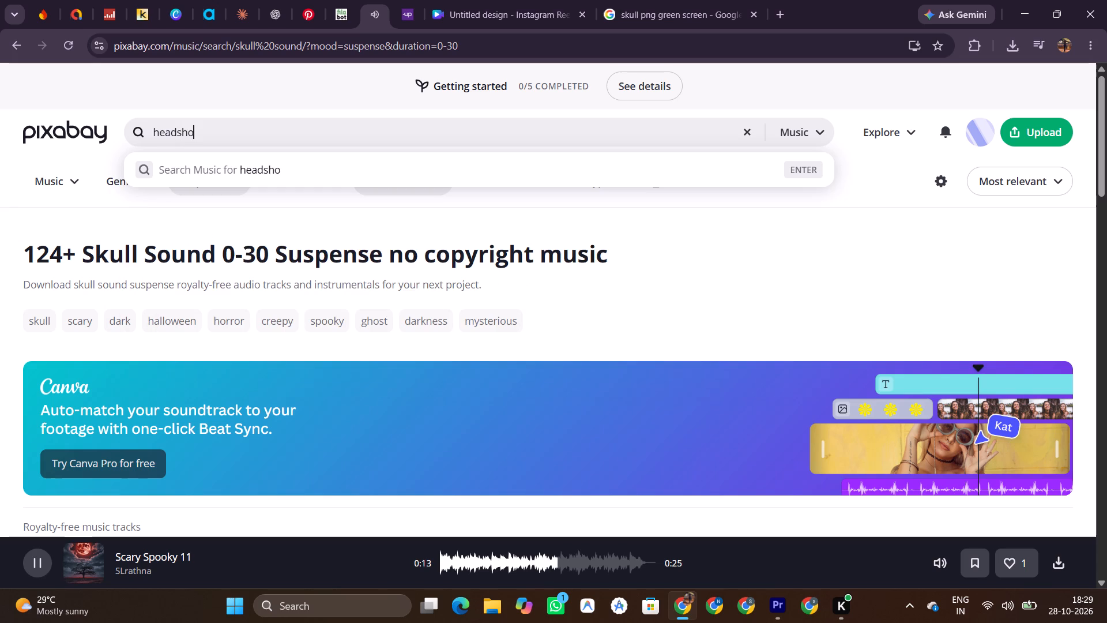
type("ts sound")
key("Return")
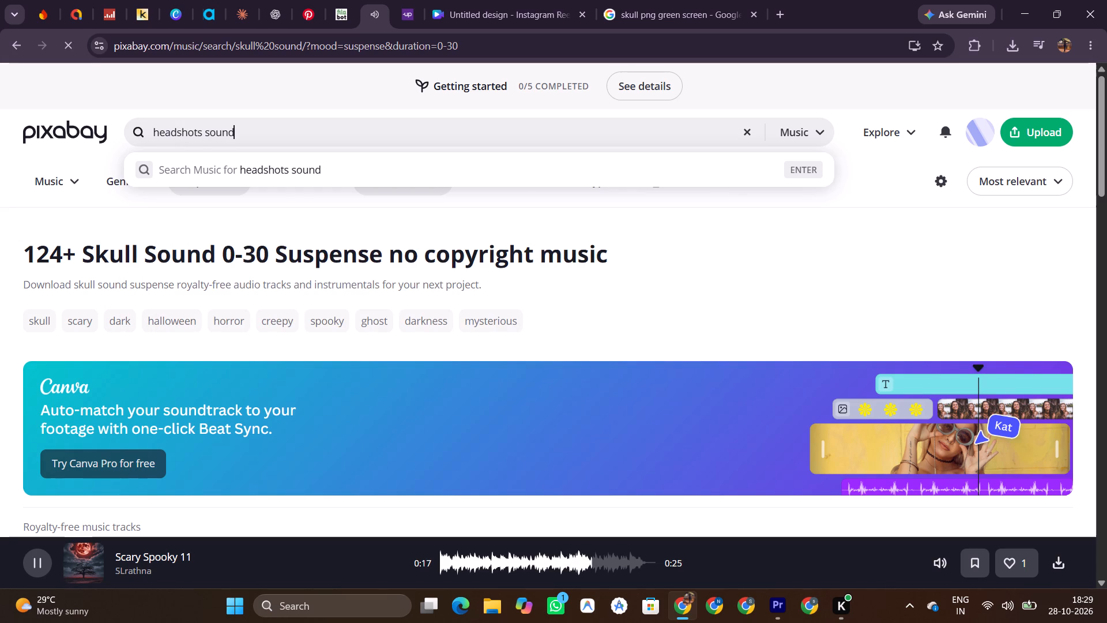
Preview the first "headshots sound" tracks, from cinematic trailer intro through the Pretex Ambience tracks to Ambient #5, and pause playback.
scroll(266, 318, "down", 4)
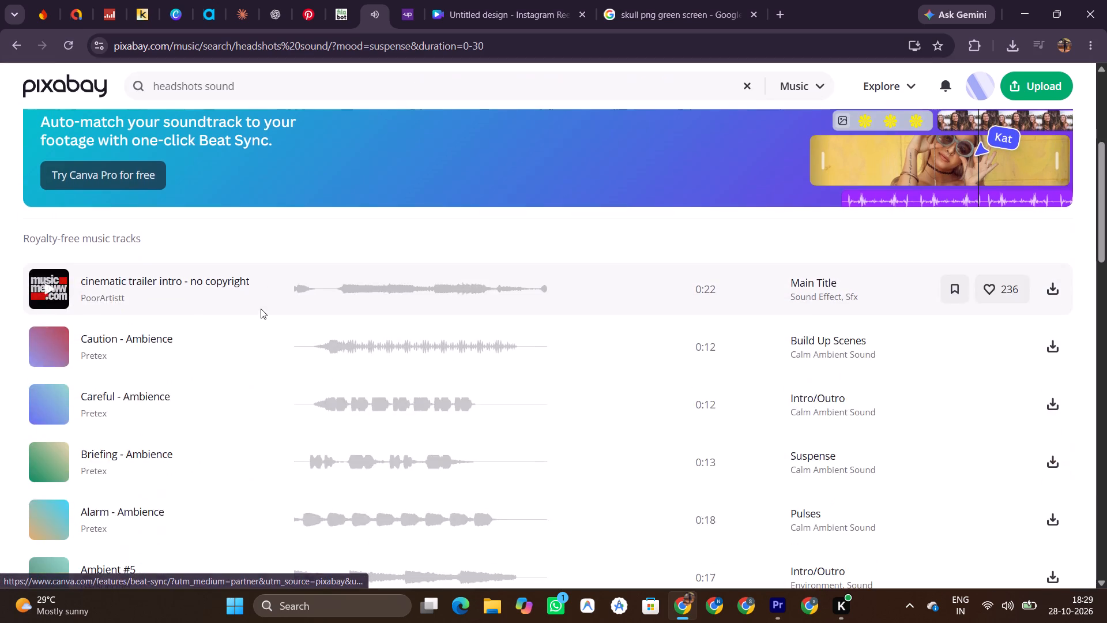
left_click(342, 297)
left_click(379, 335)
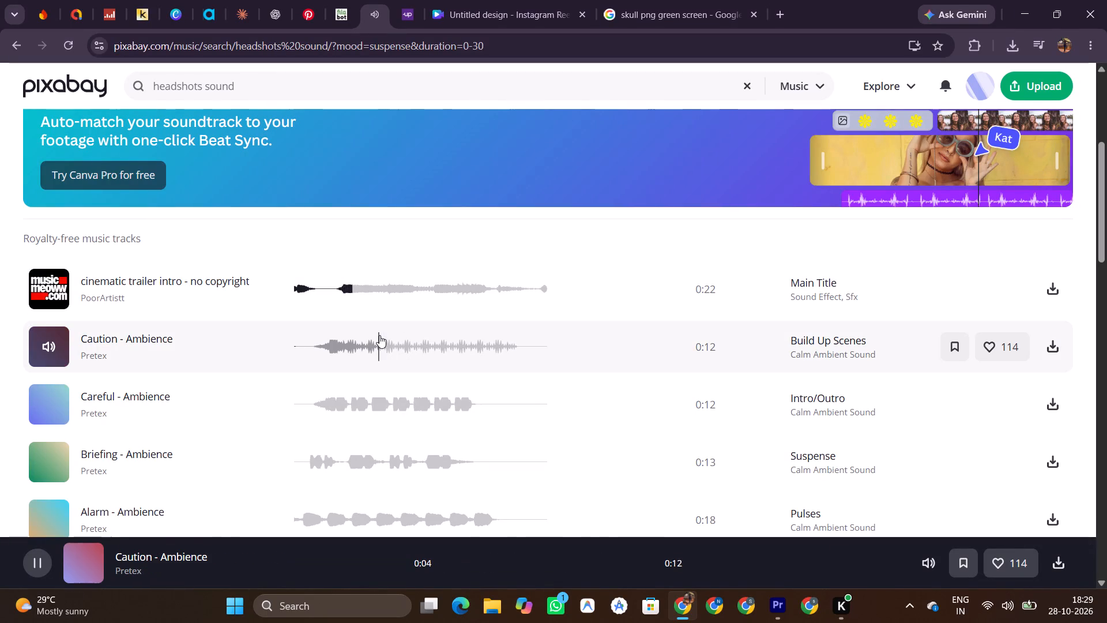
left_click(359, 389)
scroll(402, 384, "down", 2)
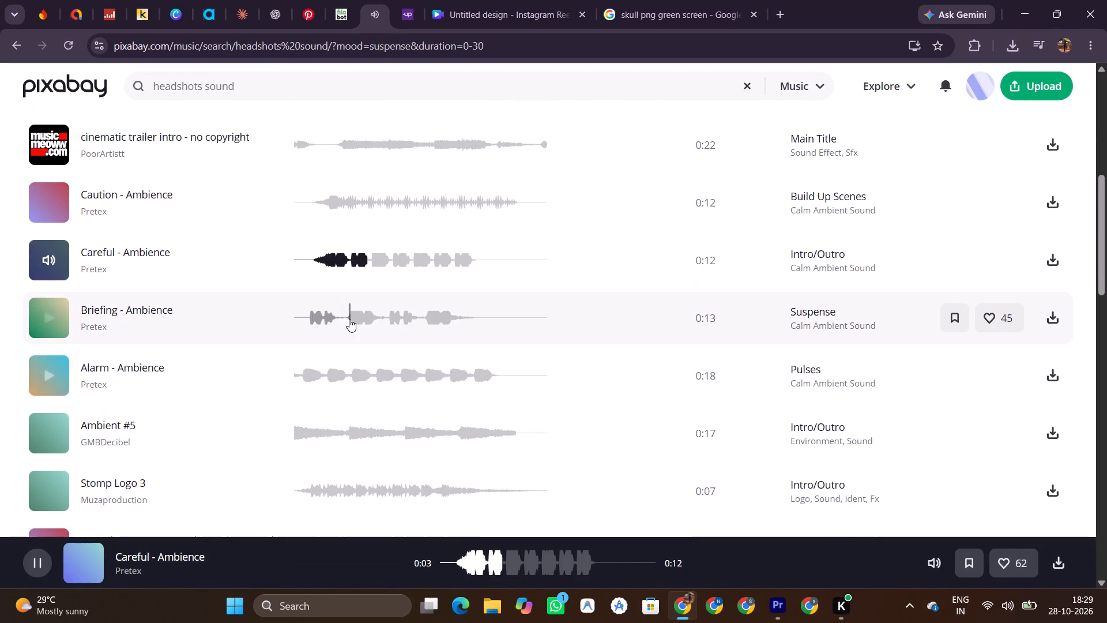
left_click(349, 313)
scroll(518, 330, "down", 1)
left_click(356, 309)
scroll(412, 317, "down", 1)
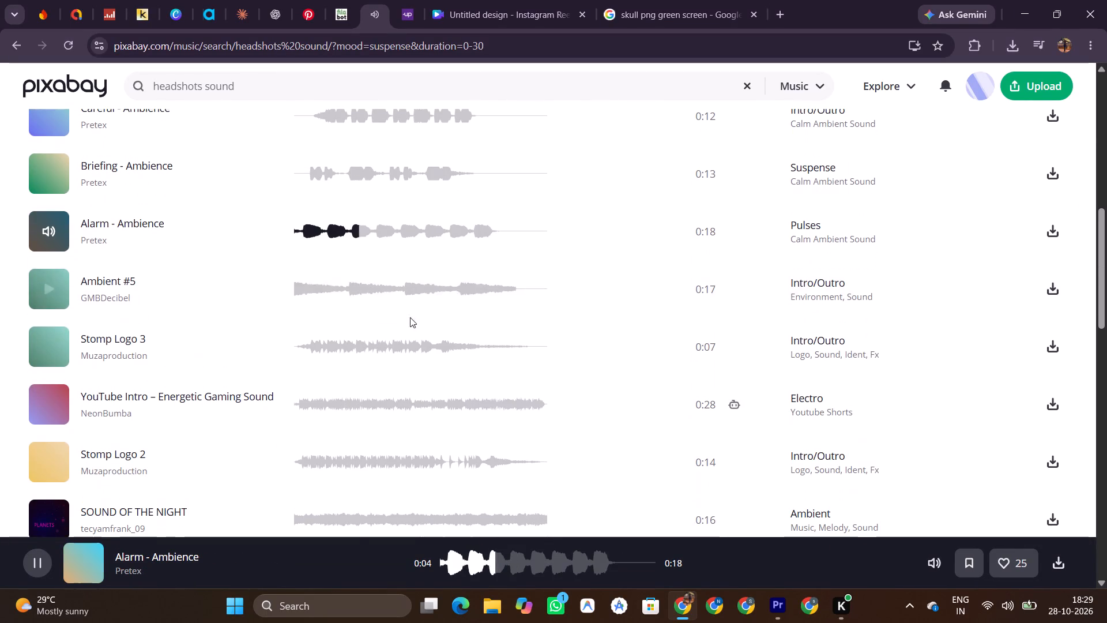
left_click(369, 295)
left_click(382, 375)
scroll(406, 354, "up", 11)
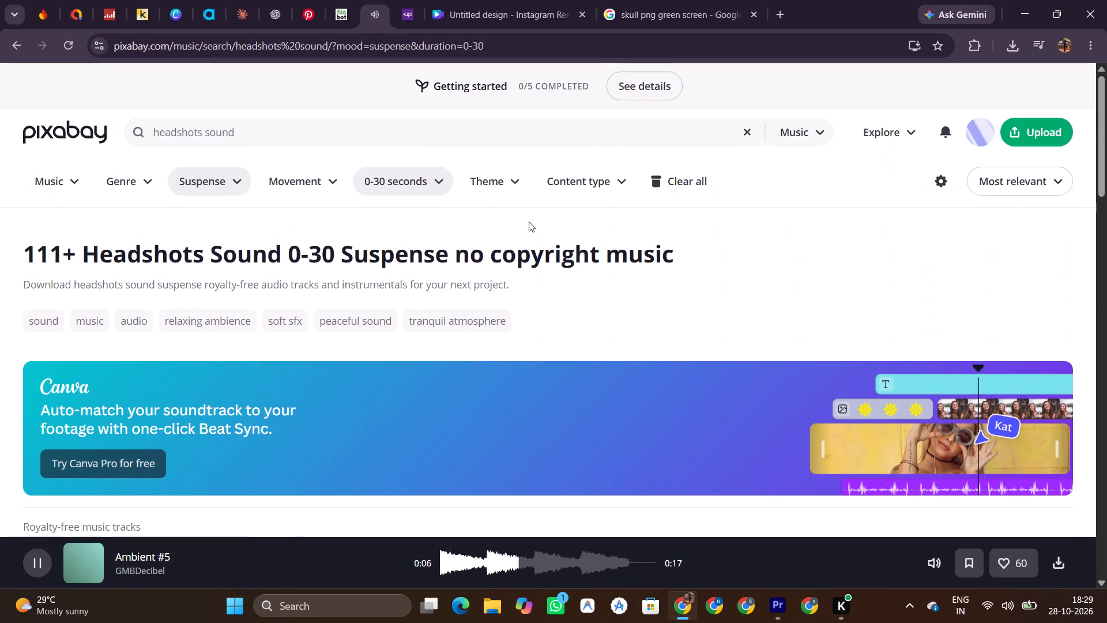
left_click(39, 552)
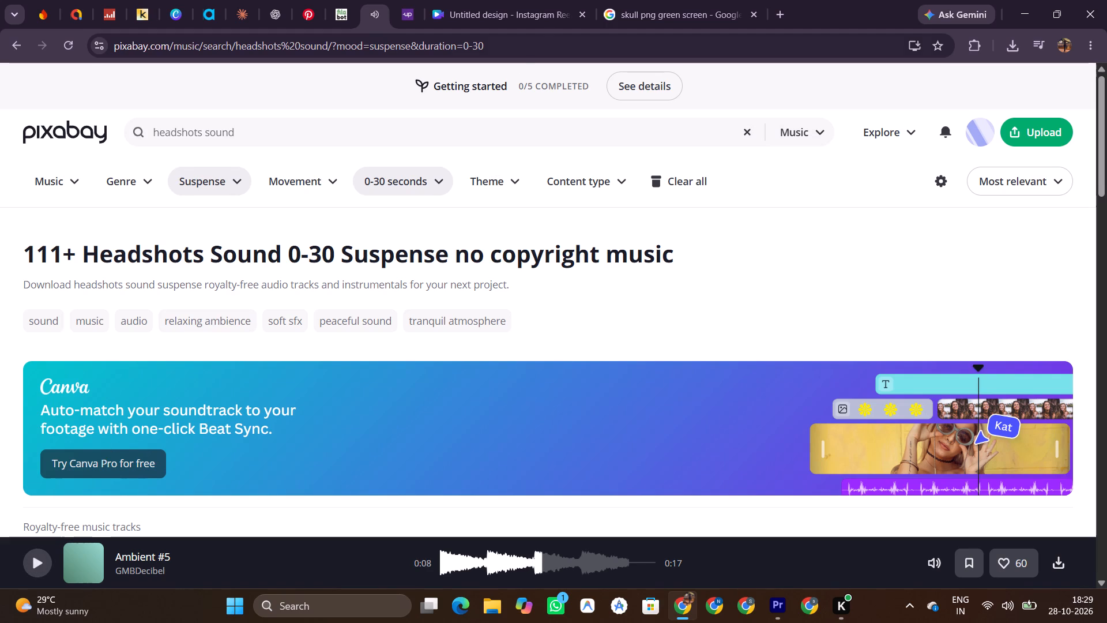
Switch to Premiere Pro and play the sequence from just before the skull image to shortly after it.
left_click(761, 601)
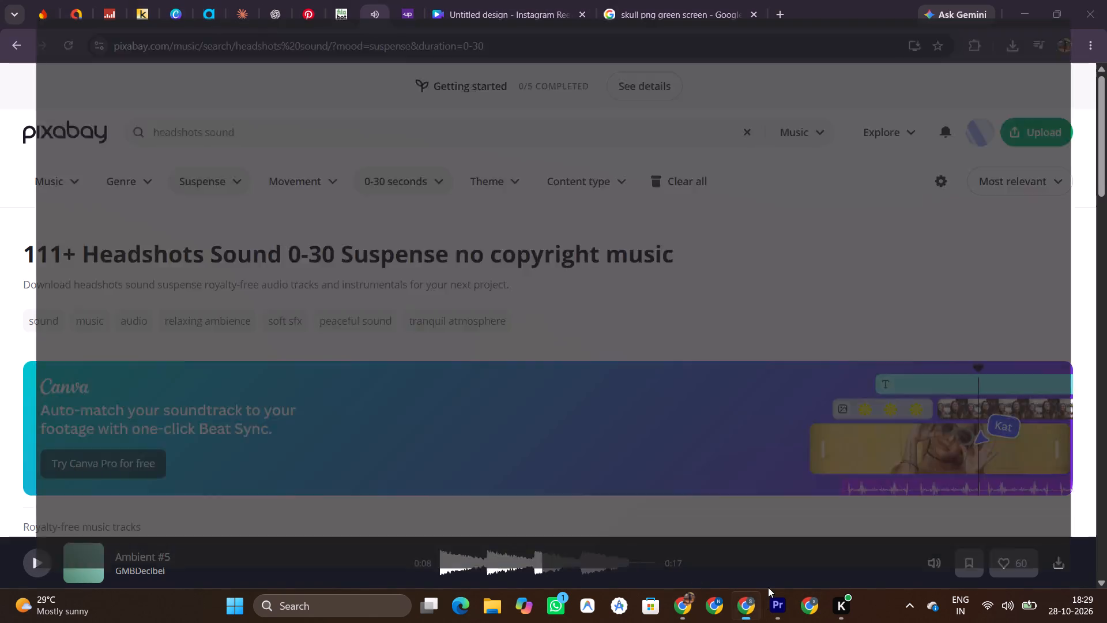
left_click(790, 601)
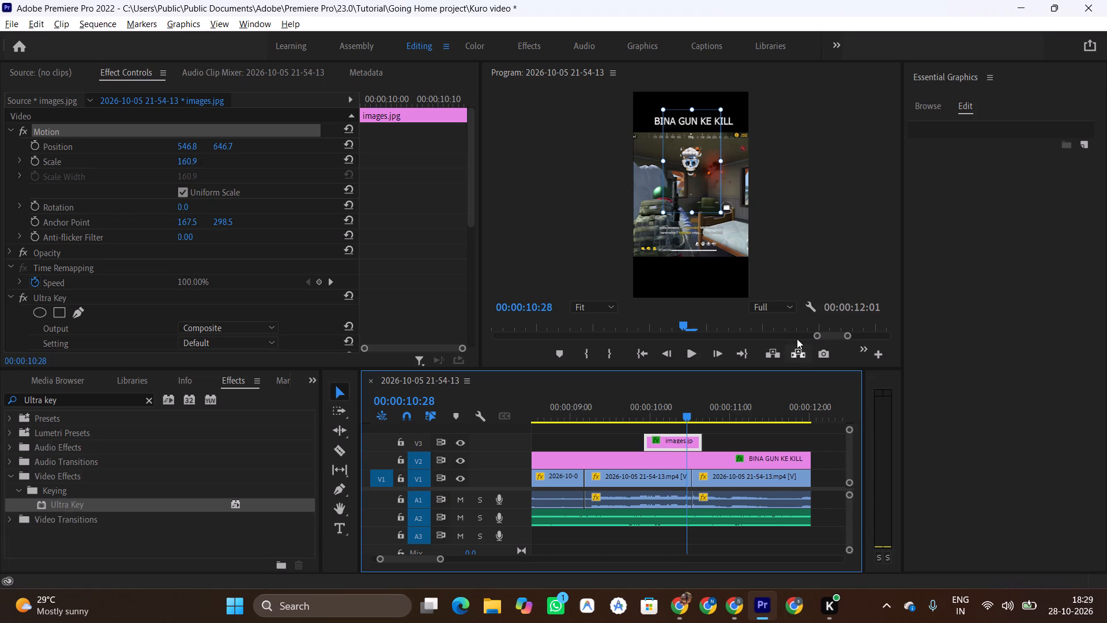
left_click(787, 482)
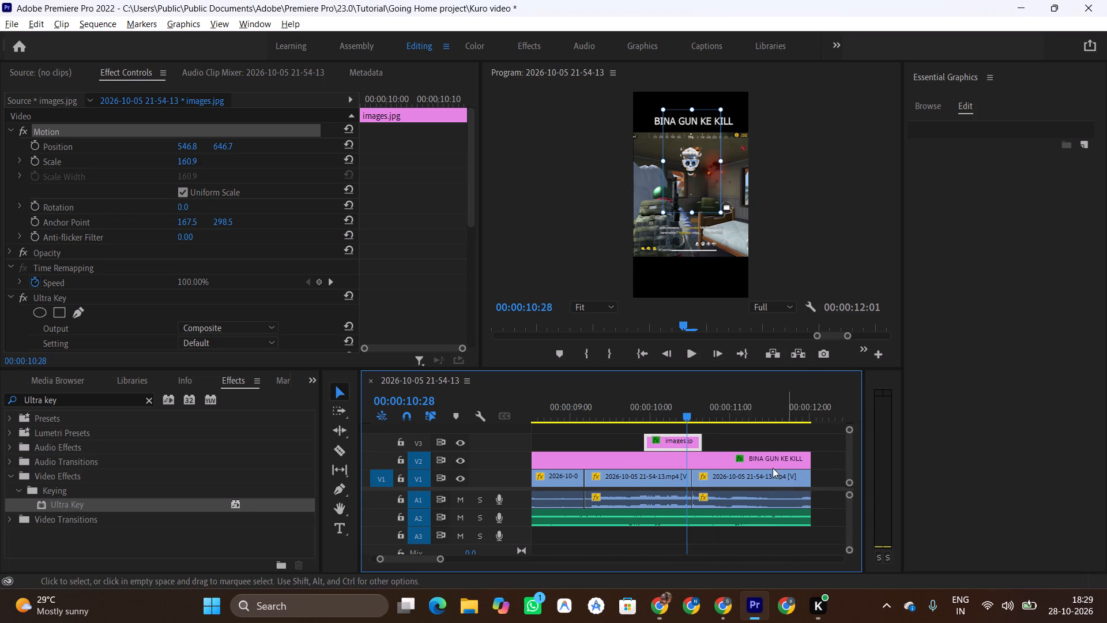
left_click(620, 414)
key("space")
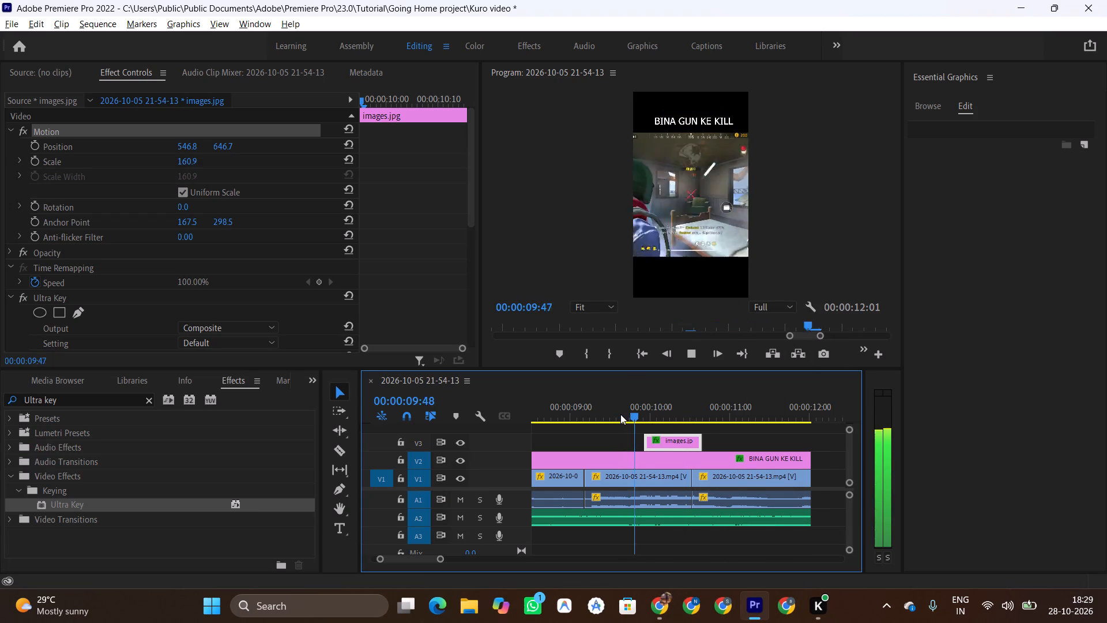
key("space")
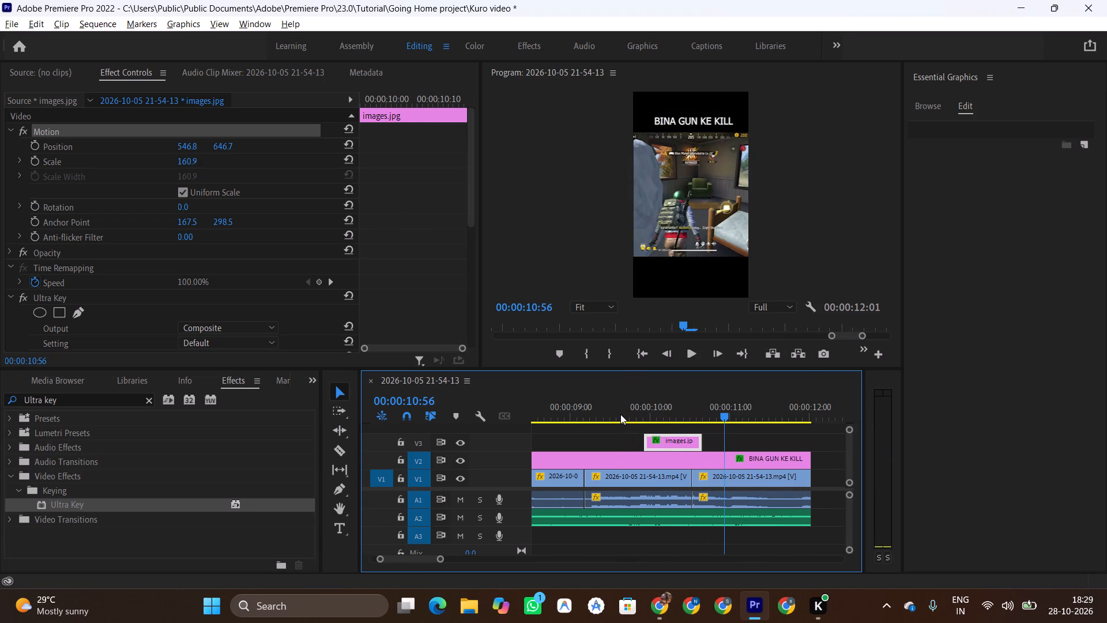
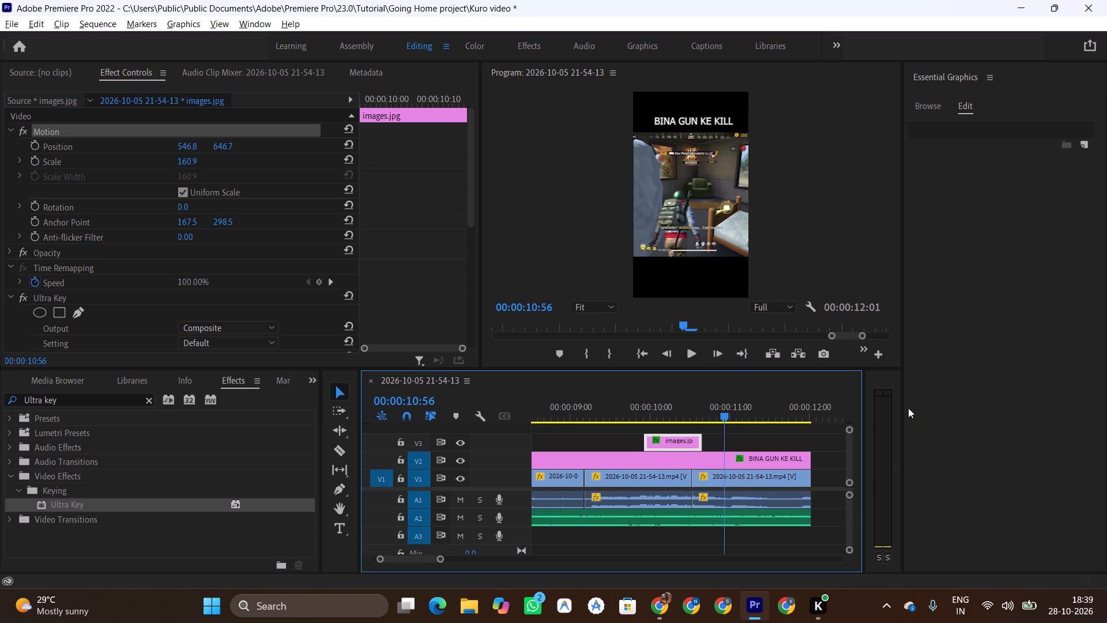
Play the sequence from before the skull image through the end of the gameplay to review the kill moment.
left_click(617, 419)
key("space")
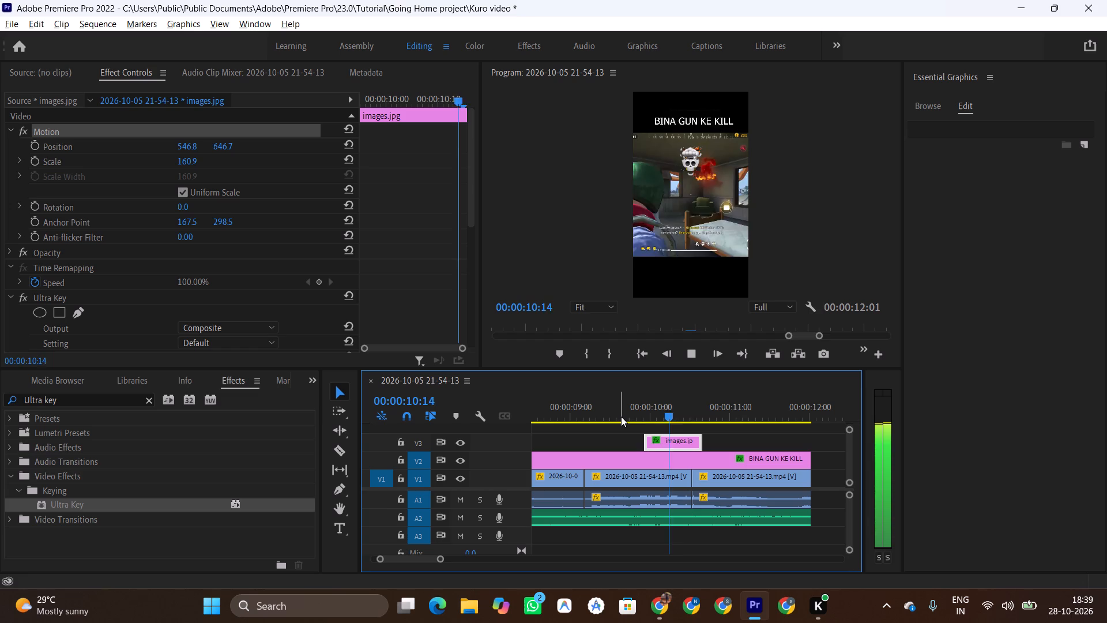
key("space")
key("space")
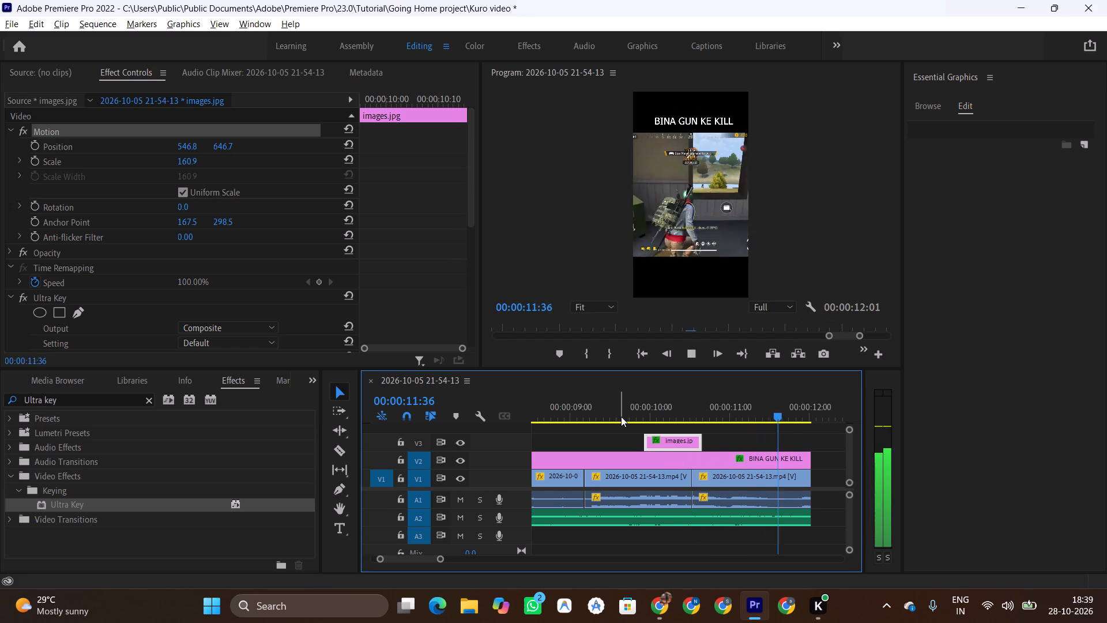
key("space")
left_click(647, 388)
key("space")
key("space")
left_click(624, 402)
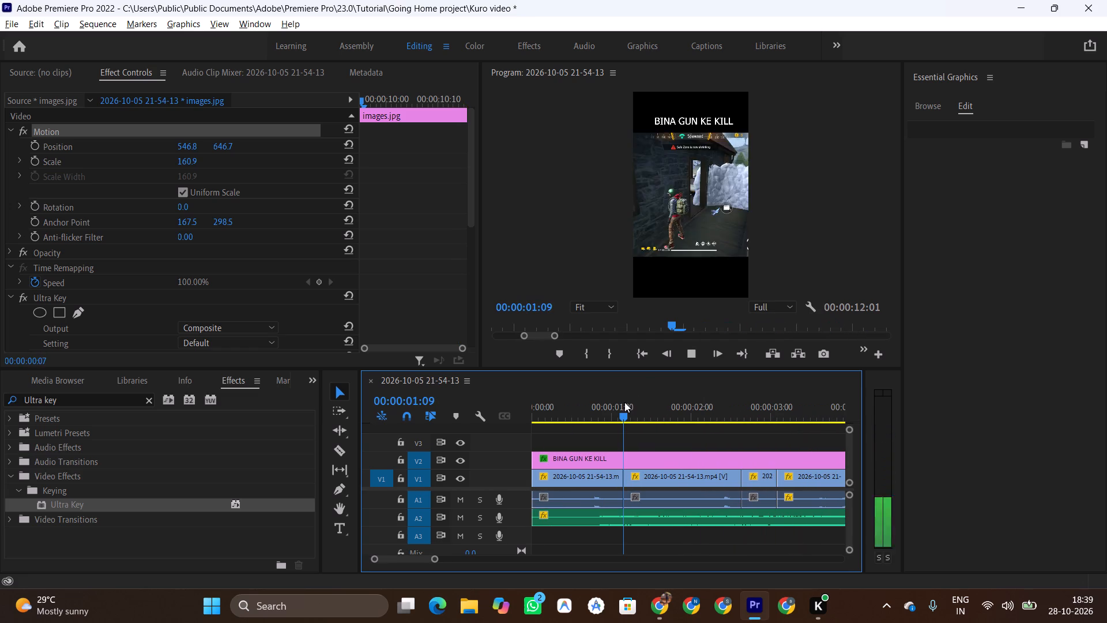
Return to the skull clip in the timeline and play the section leading into it.
scroll(706, 448, "up", 3)
scroll(706, 448, "down", 16)
scroll(701, 443, "down", 11)
left_click(637, 381)
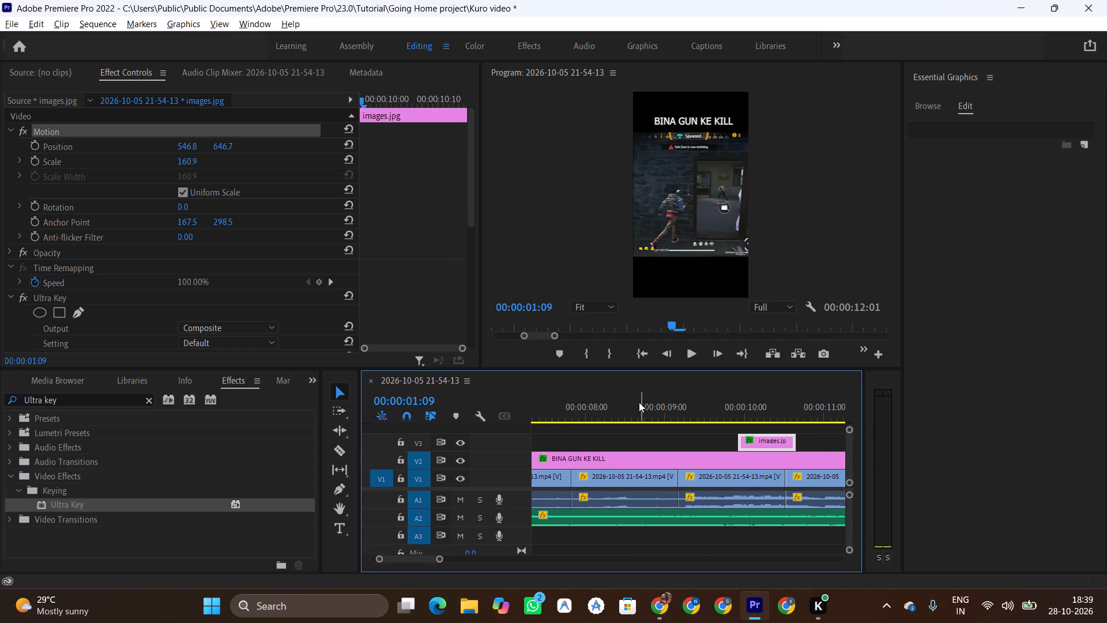
left_click(638, 403)
key("space")
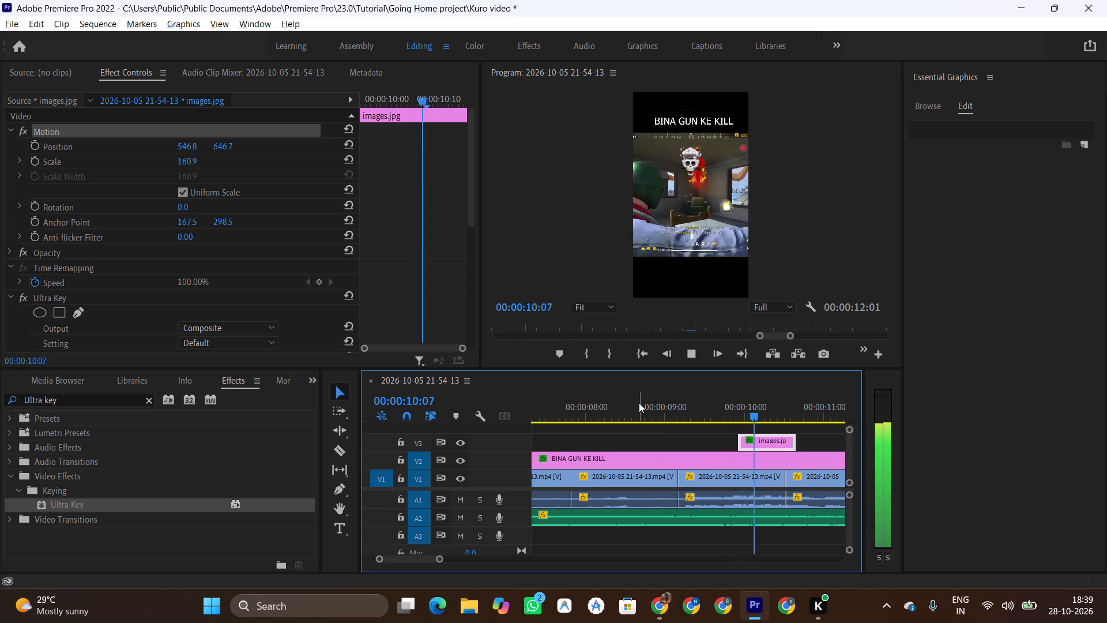
key("space")
Replay the kill moment several times from just before the skull image, starting at about 00:00:09:29 and 00:00:09:40.
left_click(705, 411)
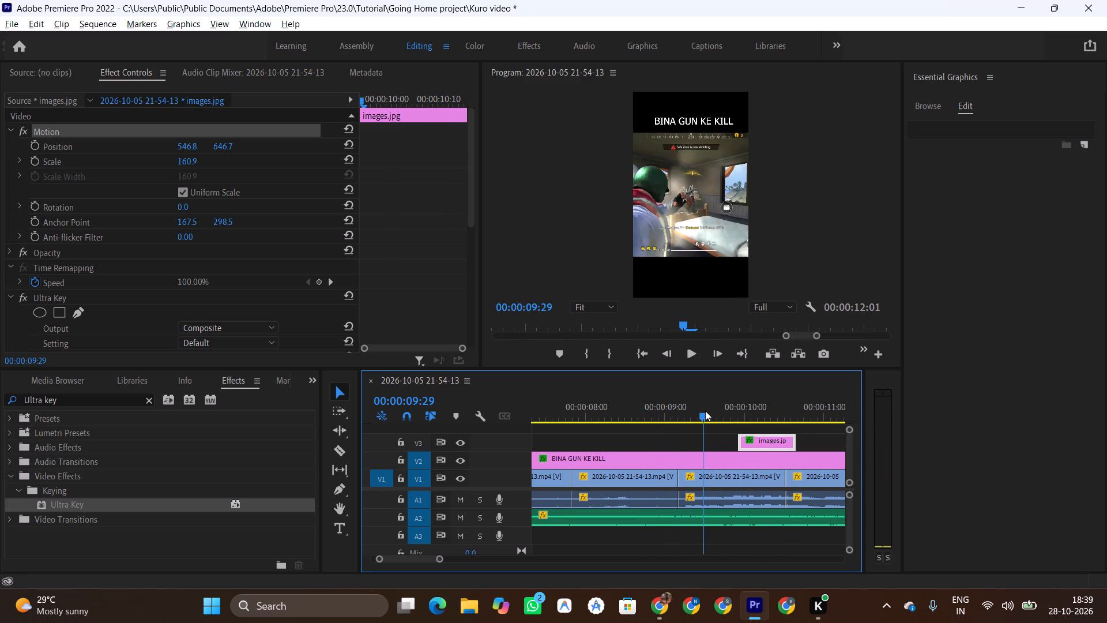
key("space")
key("space")
key("space")
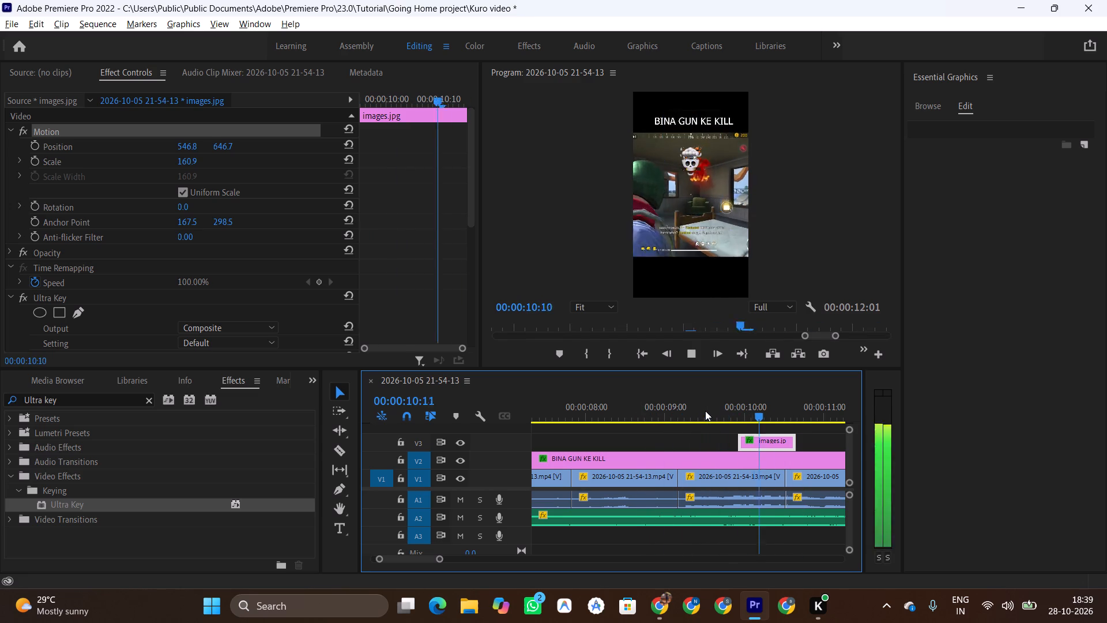
key("space")
key("space")
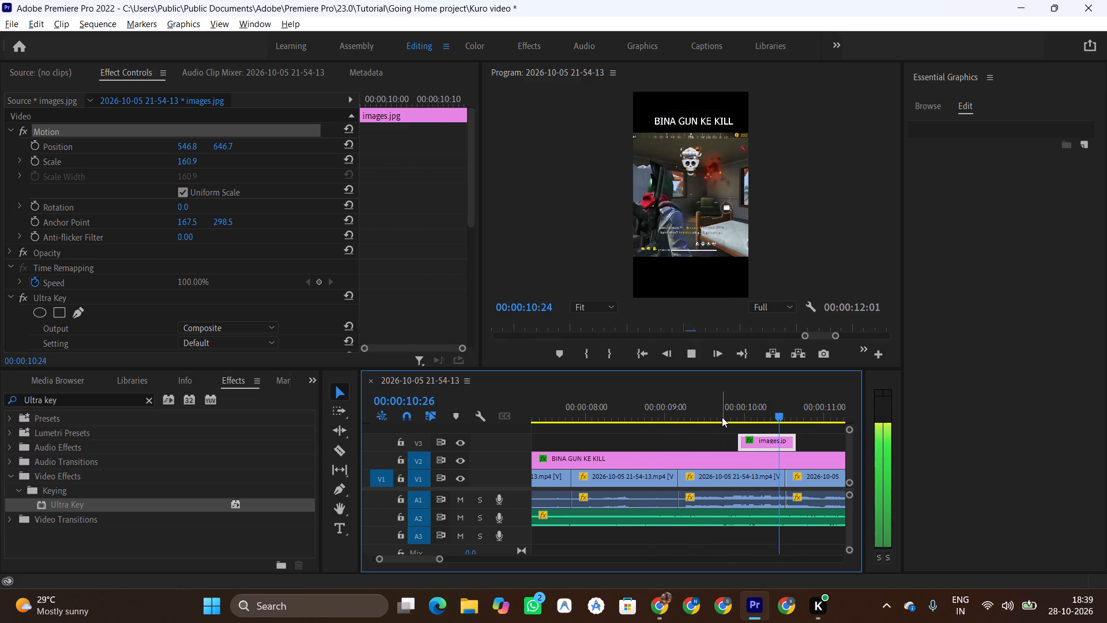
key("space")
left_click(720, 411)
key("space")
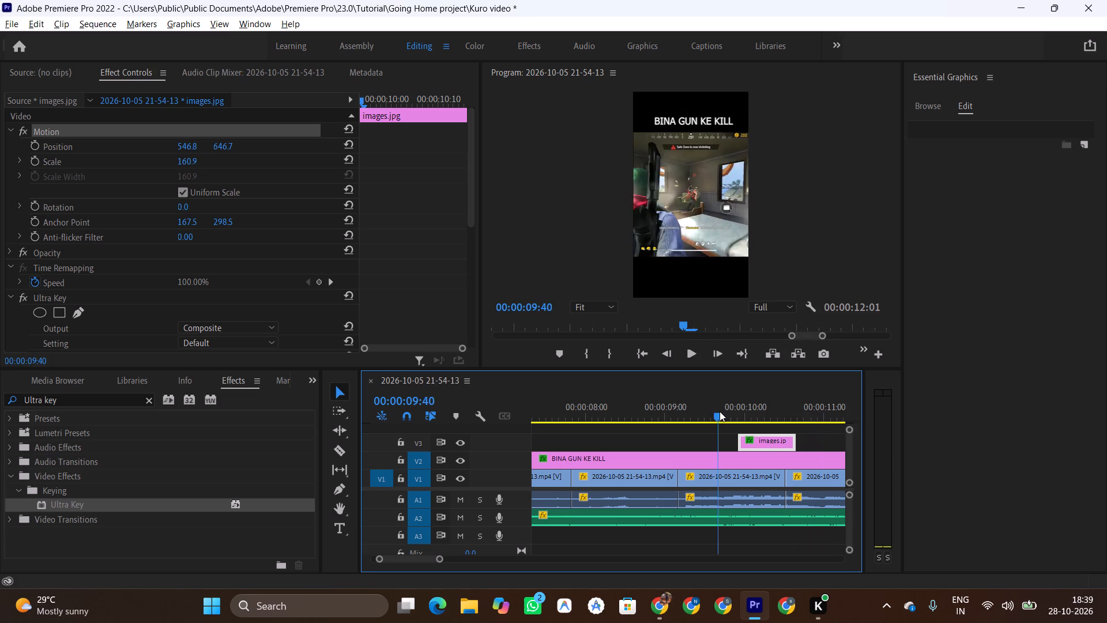
key("space")
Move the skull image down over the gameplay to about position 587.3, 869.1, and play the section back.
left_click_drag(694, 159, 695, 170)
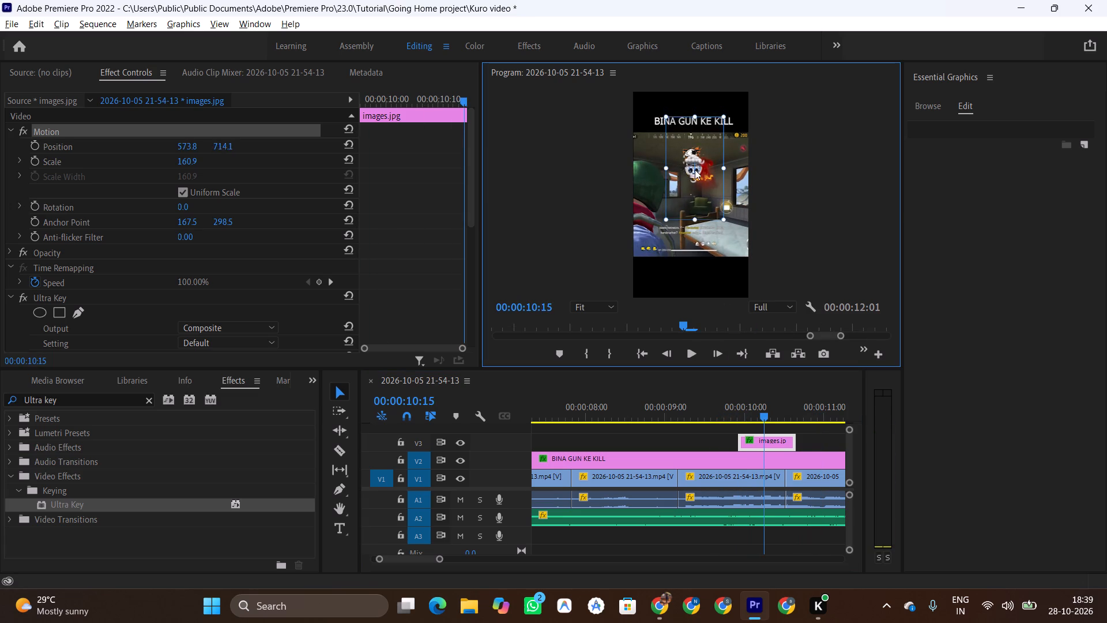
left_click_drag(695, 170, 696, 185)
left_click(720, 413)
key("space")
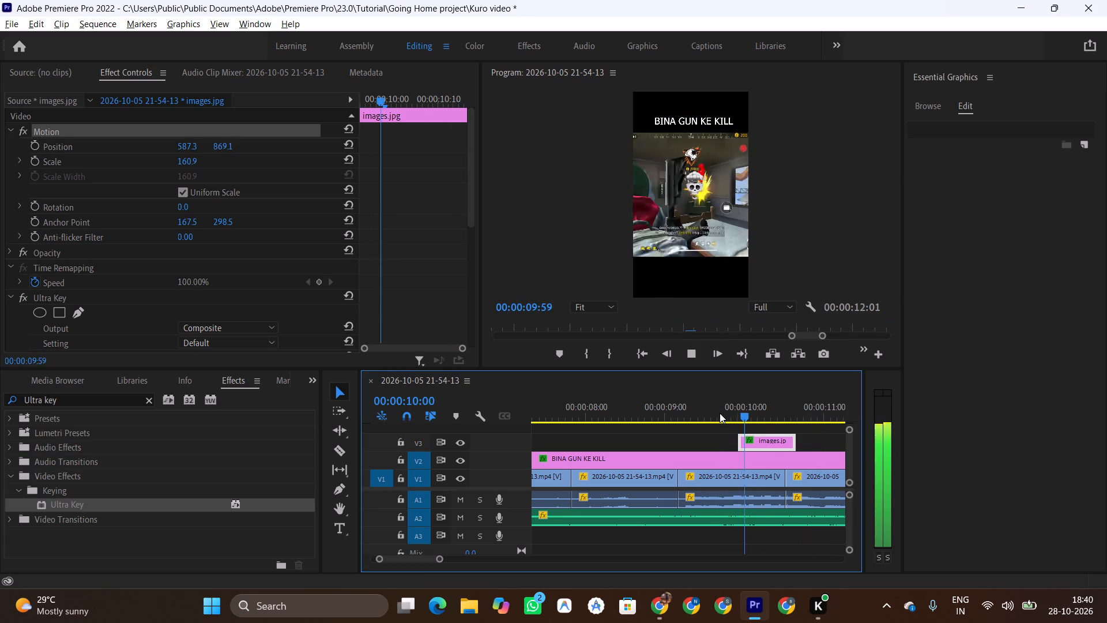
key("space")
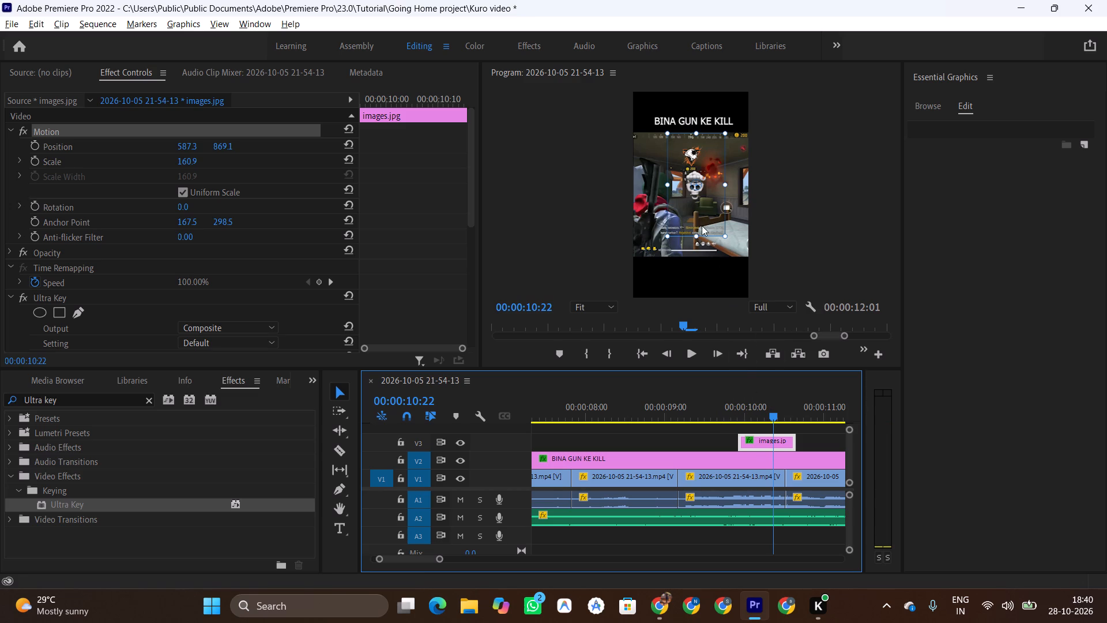
Move the skull image up below the BINA GUN KE KILL title, to about position 546.8, 599.6, and replay the section.
left_click_drag(694, 185, 692, 156)
left_click(710, 403)
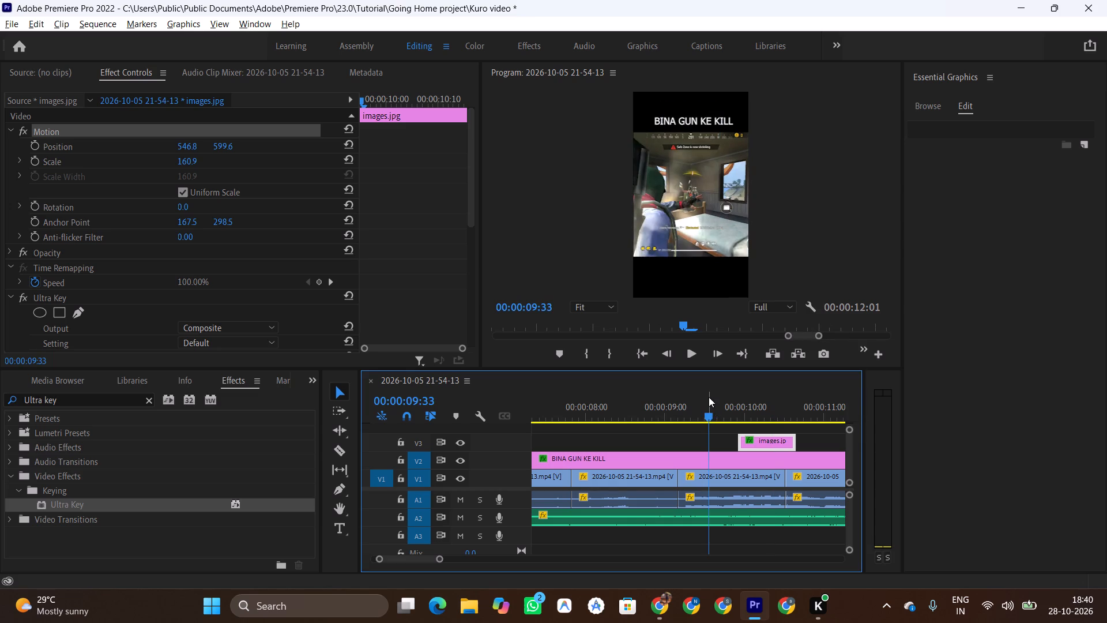
key("space")
key("space")
key("space")
key("space")
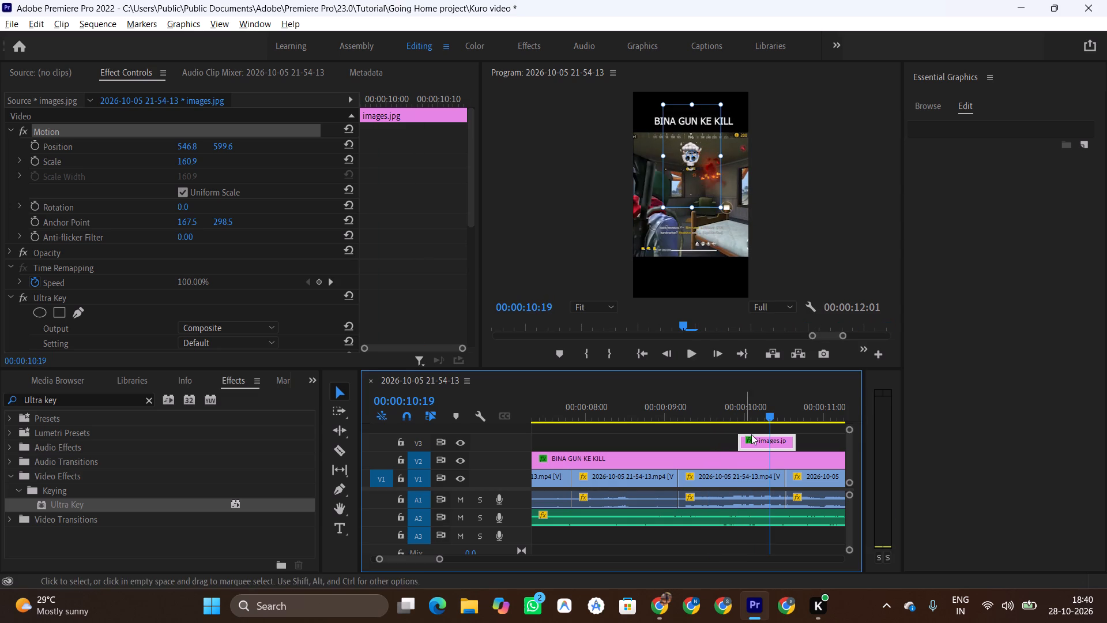
left_click(701, 408)
key("space")
key("space")
key("space")
key("space")
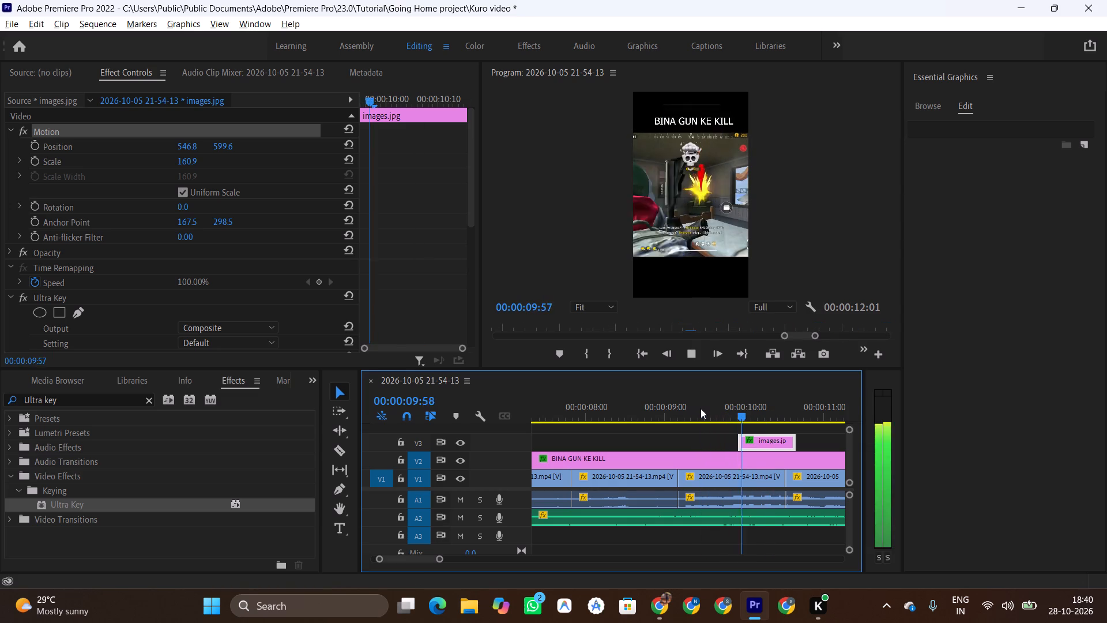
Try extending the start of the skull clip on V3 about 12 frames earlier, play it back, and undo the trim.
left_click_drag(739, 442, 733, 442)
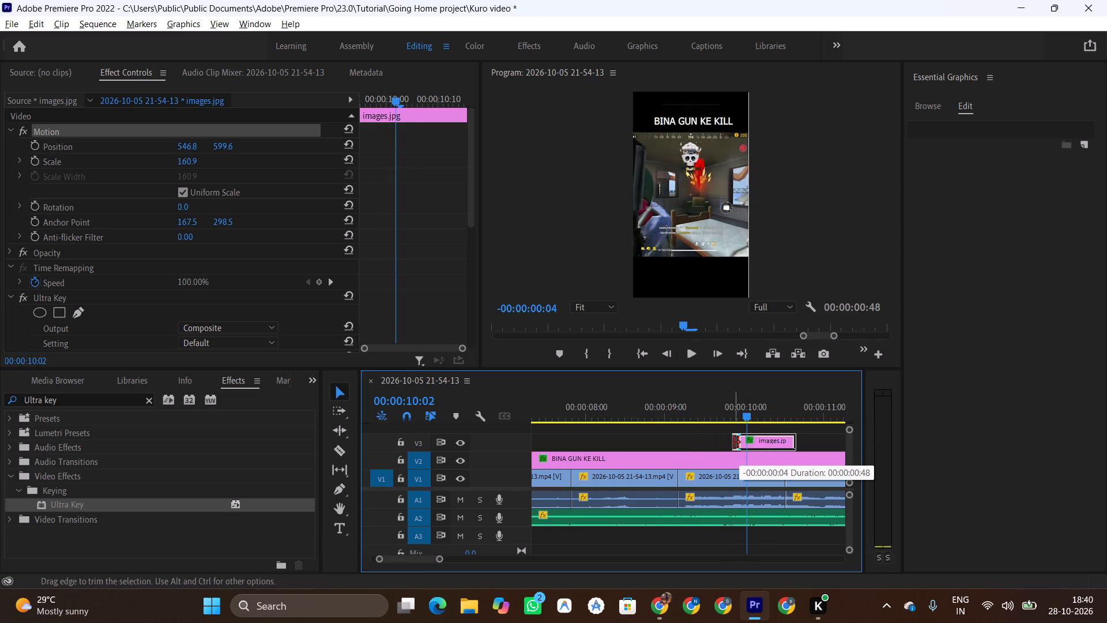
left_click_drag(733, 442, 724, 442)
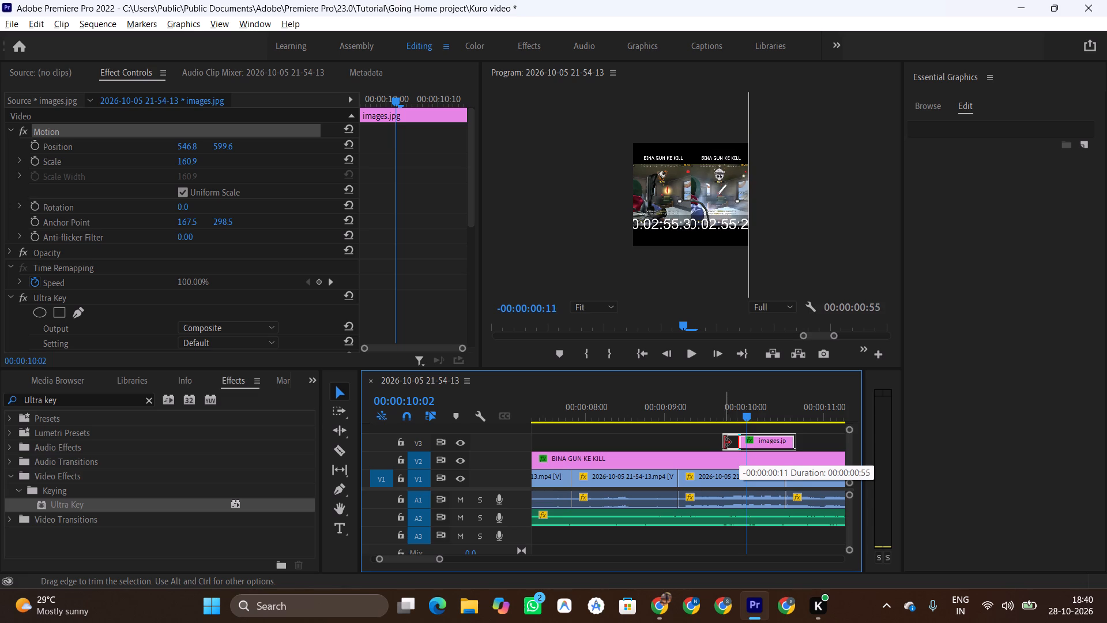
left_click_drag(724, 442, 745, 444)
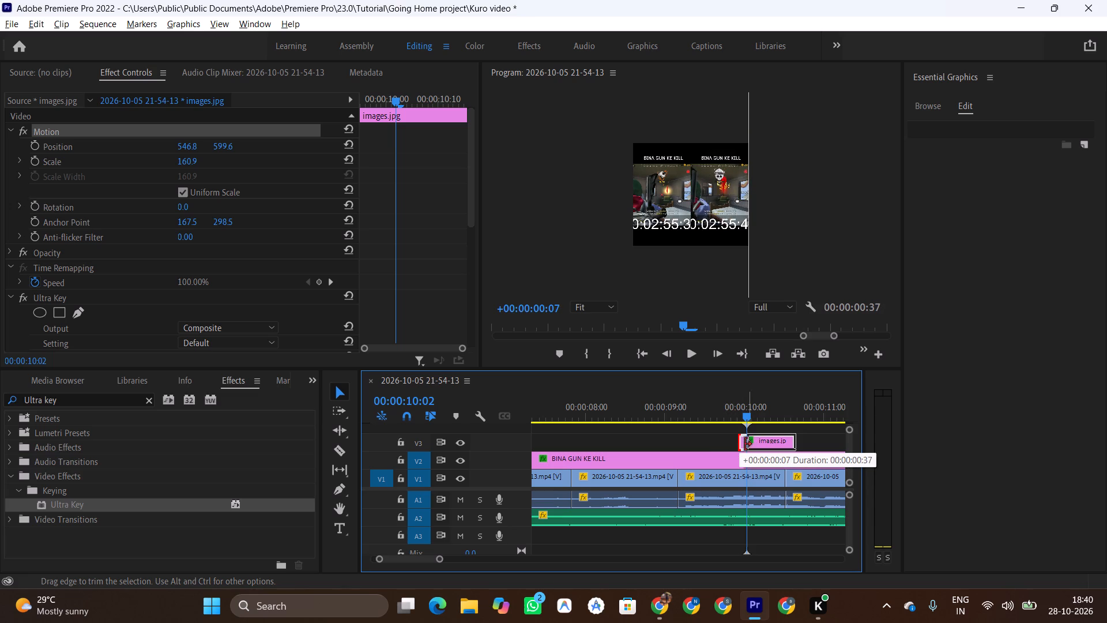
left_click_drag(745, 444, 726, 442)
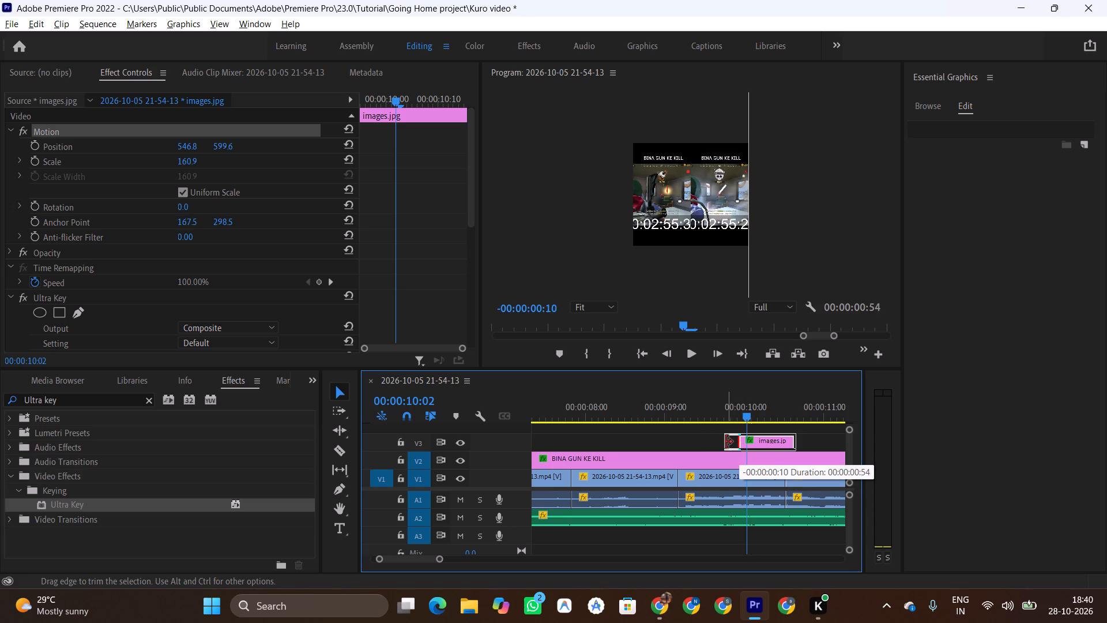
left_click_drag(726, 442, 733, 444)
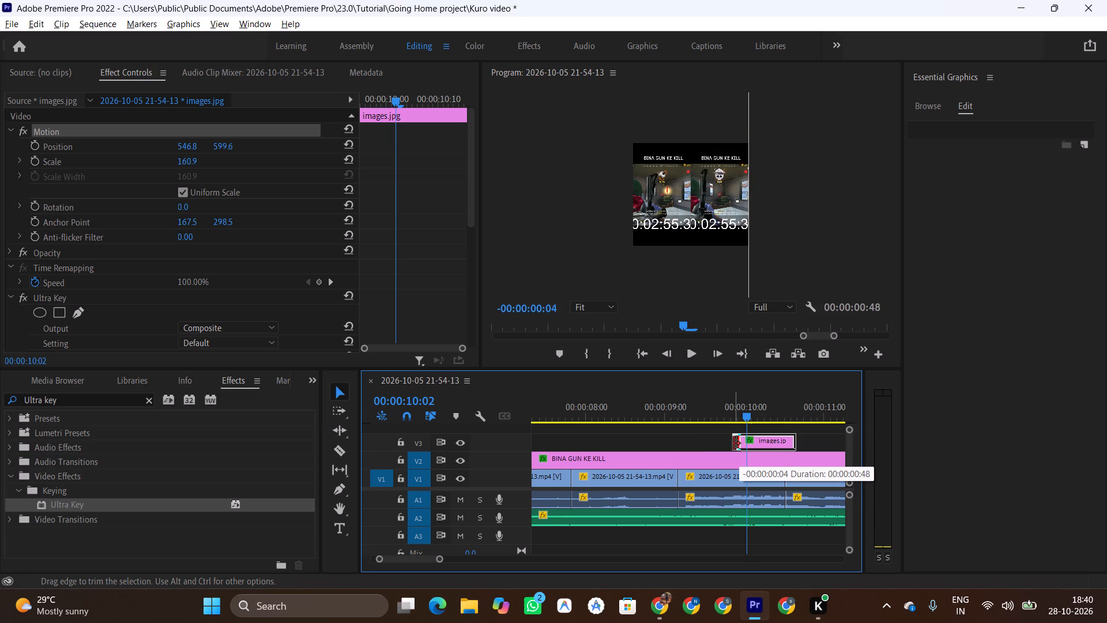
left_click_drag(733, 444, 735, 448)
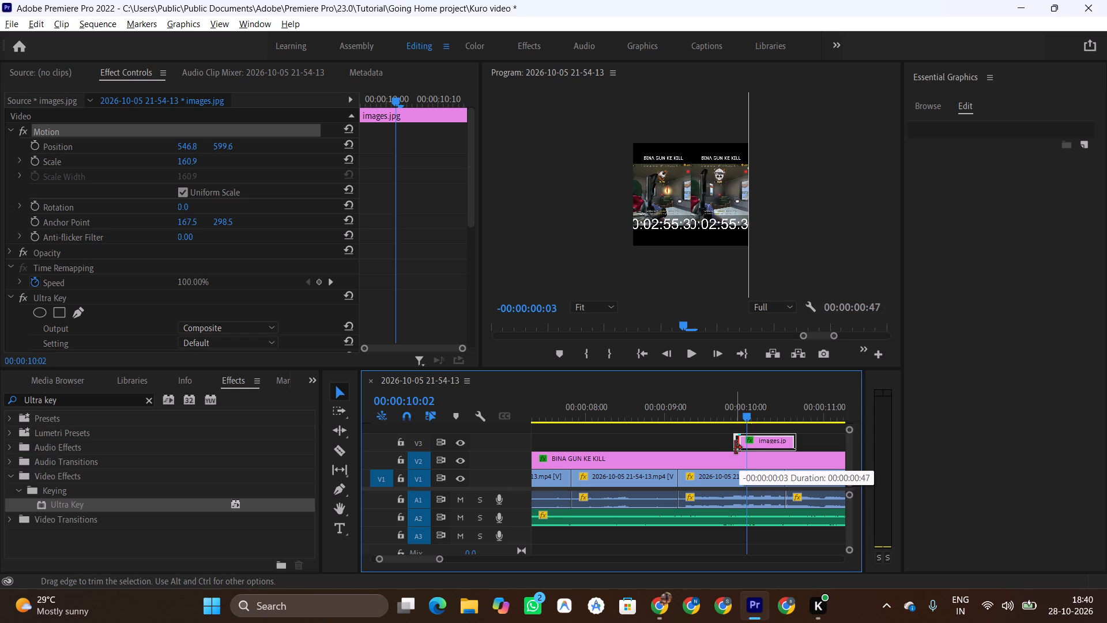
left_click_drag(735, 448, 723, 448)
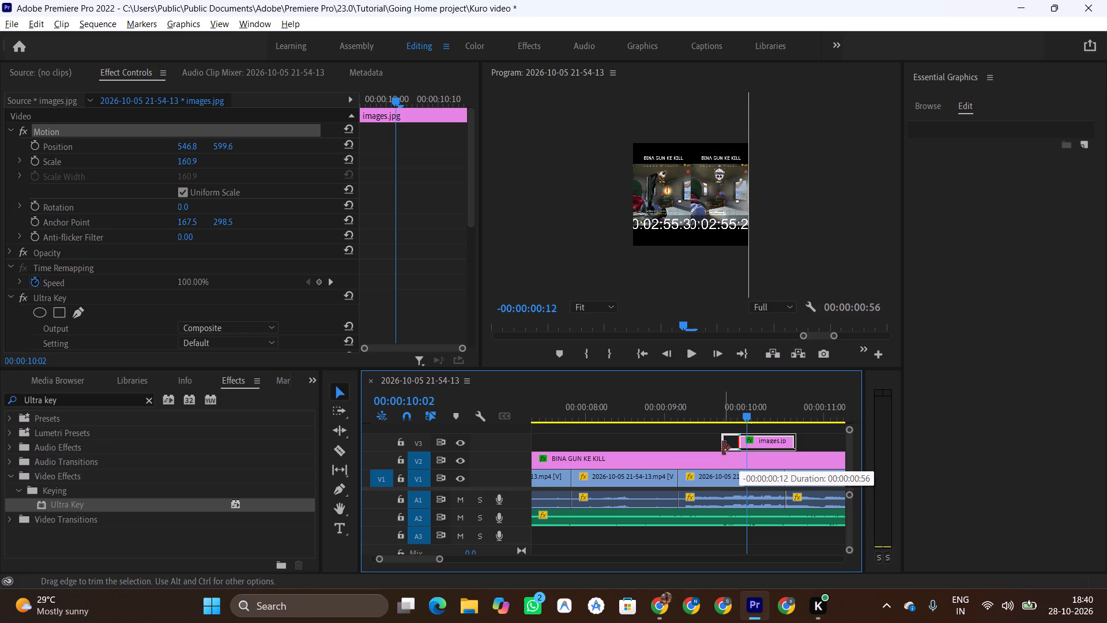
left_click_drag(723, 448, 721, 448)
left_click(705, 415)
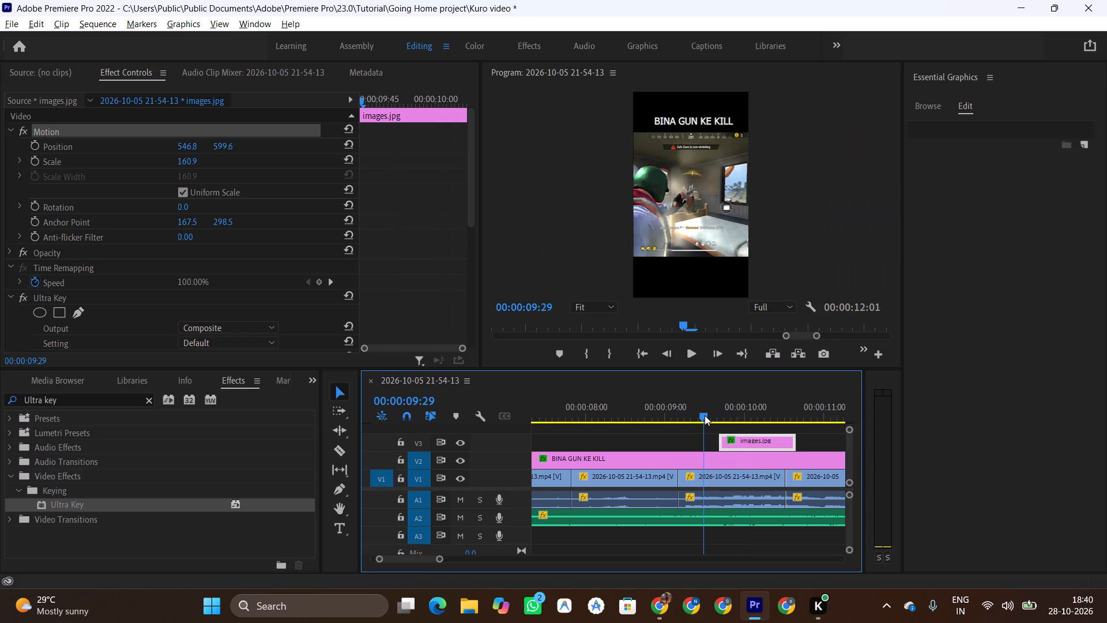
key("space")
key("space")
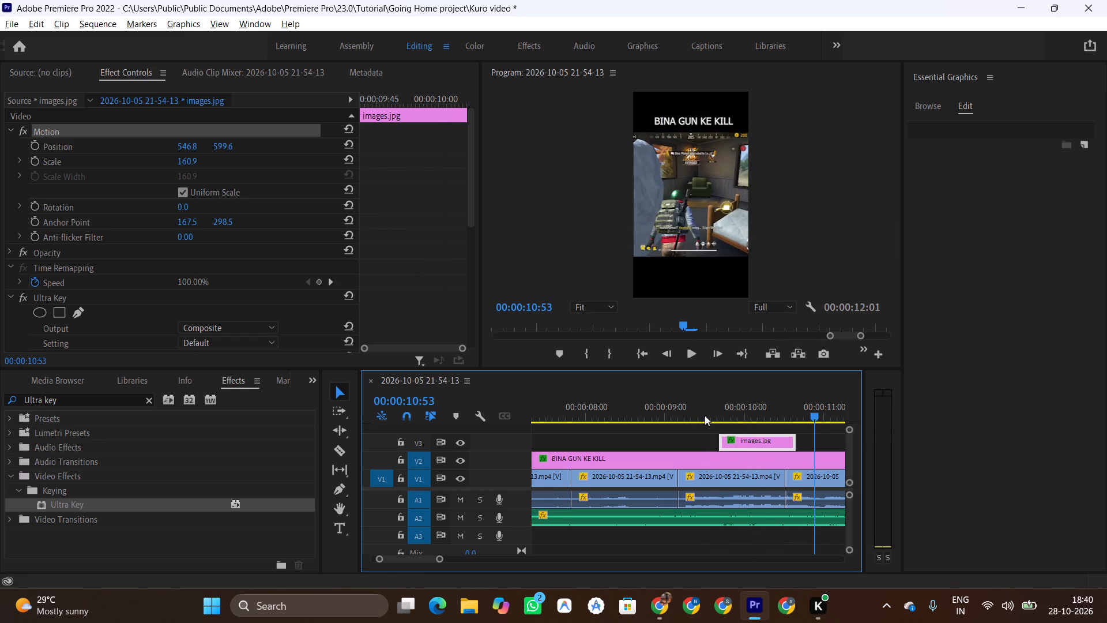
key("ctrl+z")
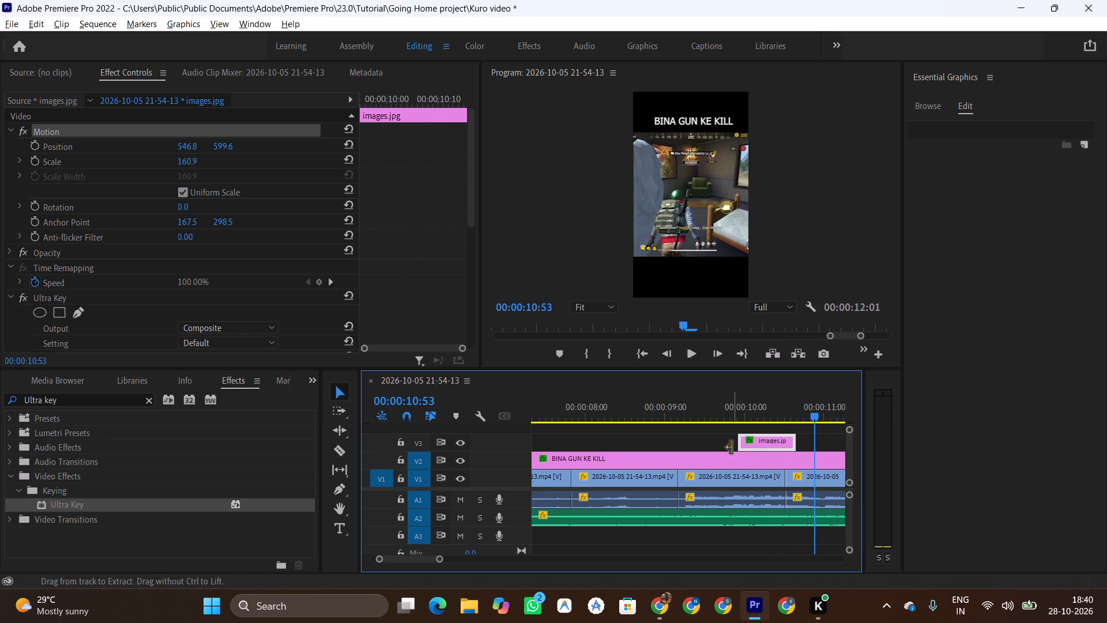
Play the kill moment again from just before the skull clip to check when the skull appears.
left_click(724, 418)
key("space")
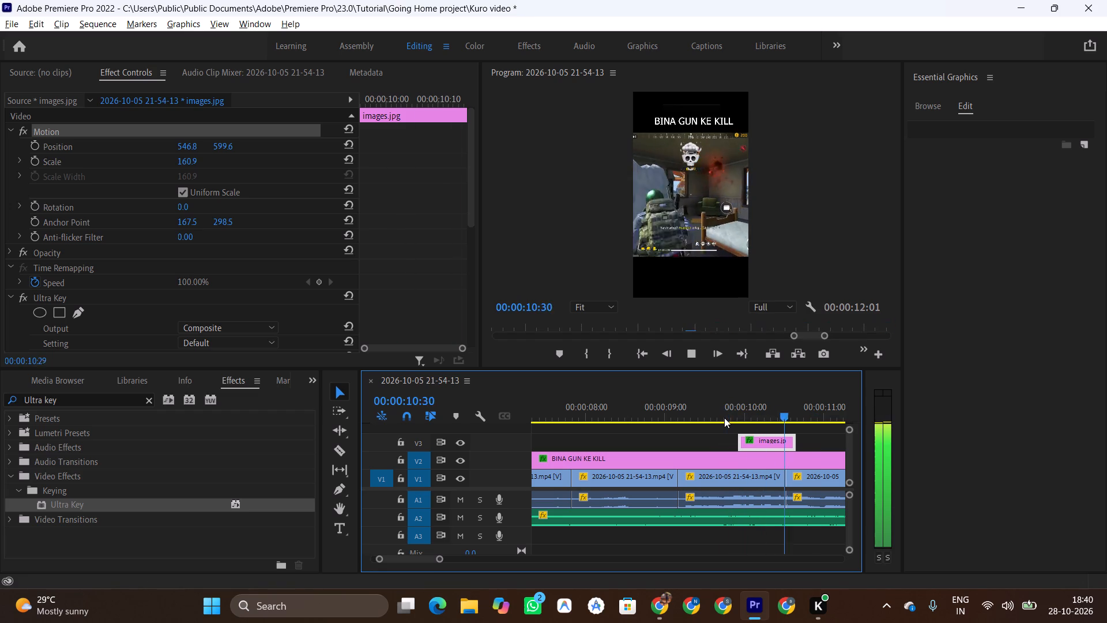
key("space")
left_click(707, 407)
key("space")
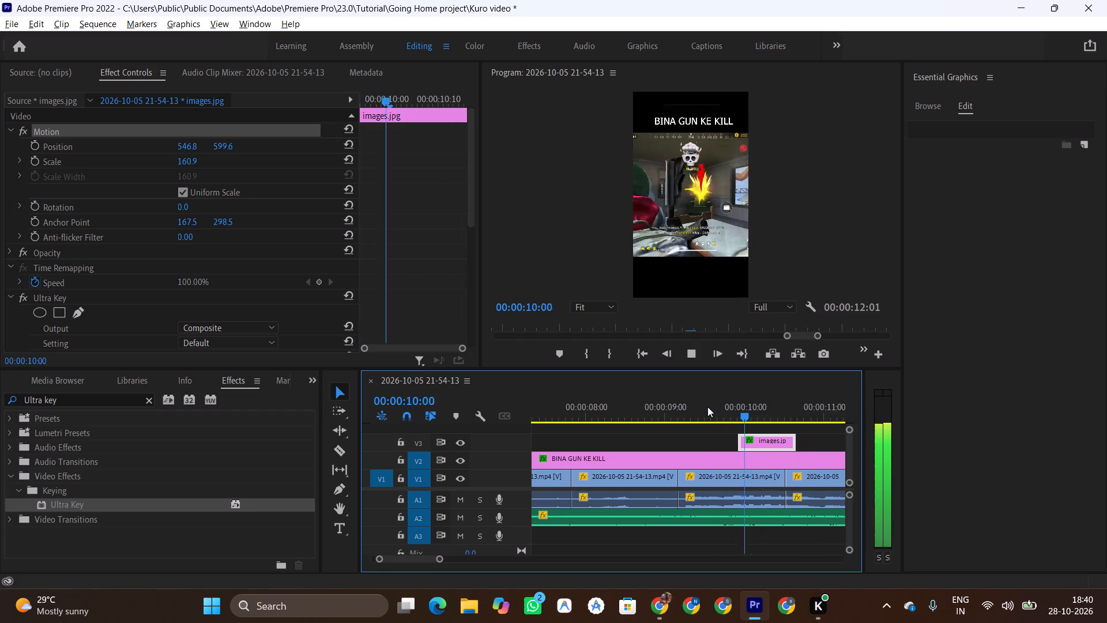
key("space")
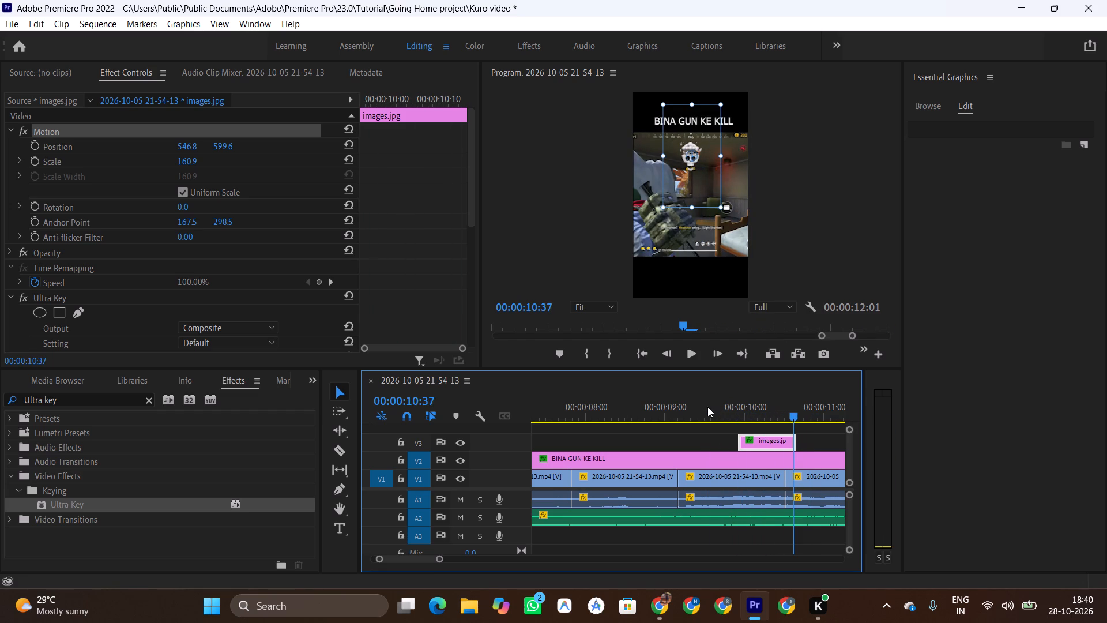
At the first frame of the skull clip, 00:00:09:55, reduce the skull image's Scale to 18.9.
left_click(737, 415)
left_click(764, 444)
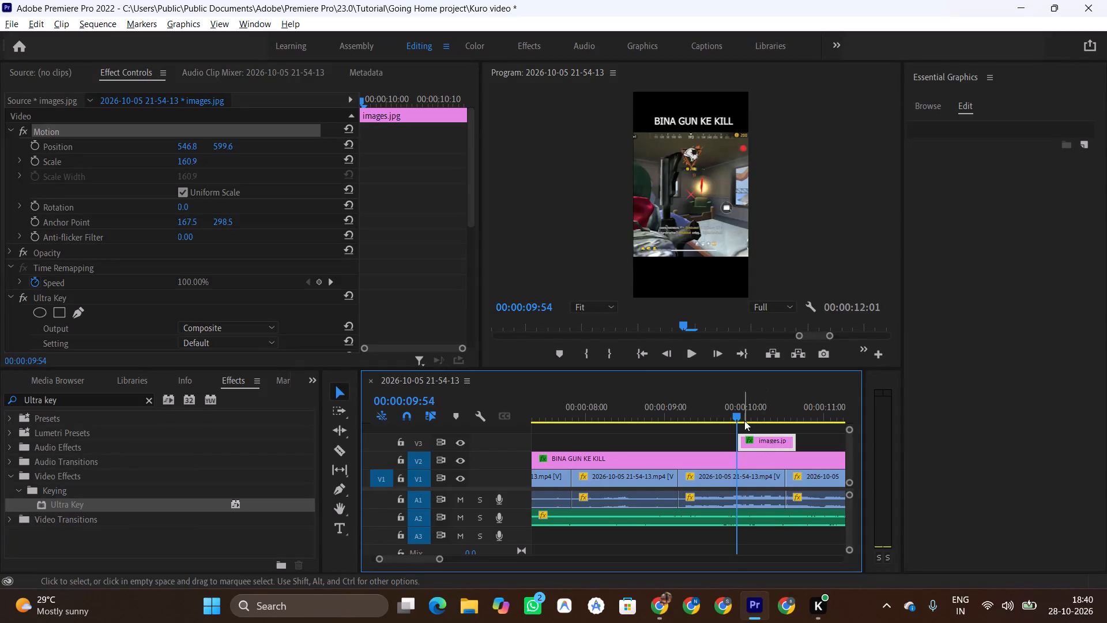
left_click(735, 415)
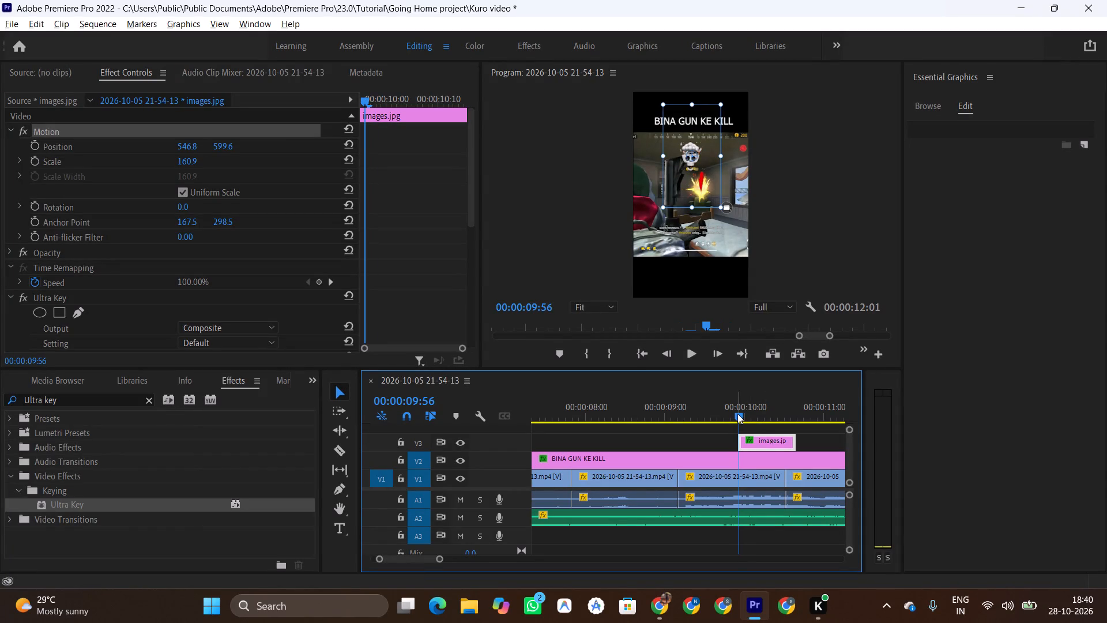
left_click_drag(364, 102, 344, 103)
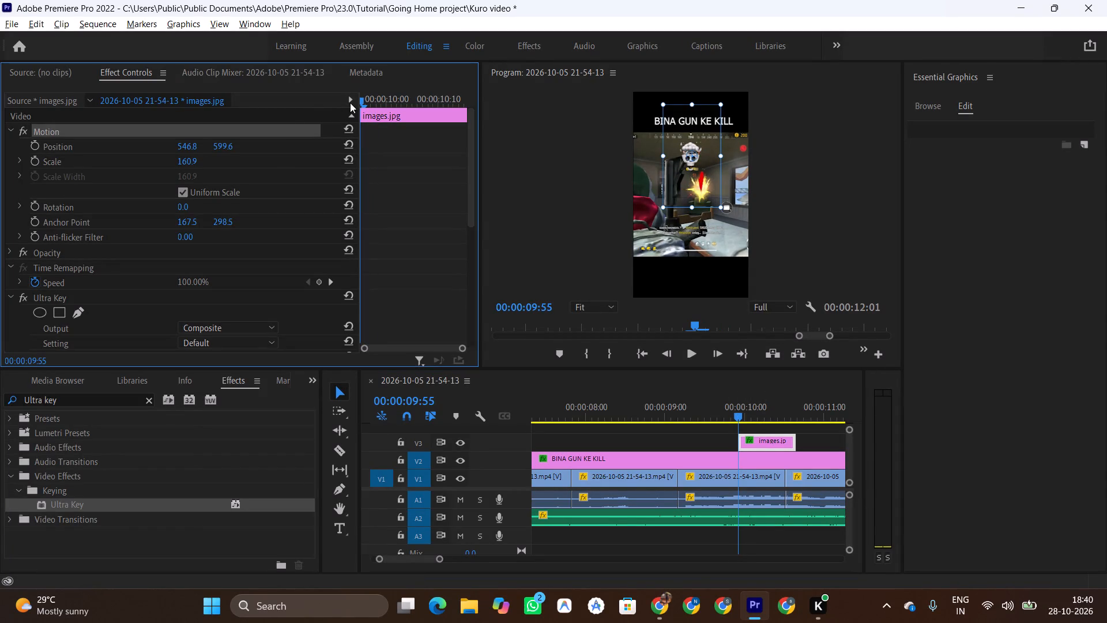
left_click_drag(344, 103, 334, 103)
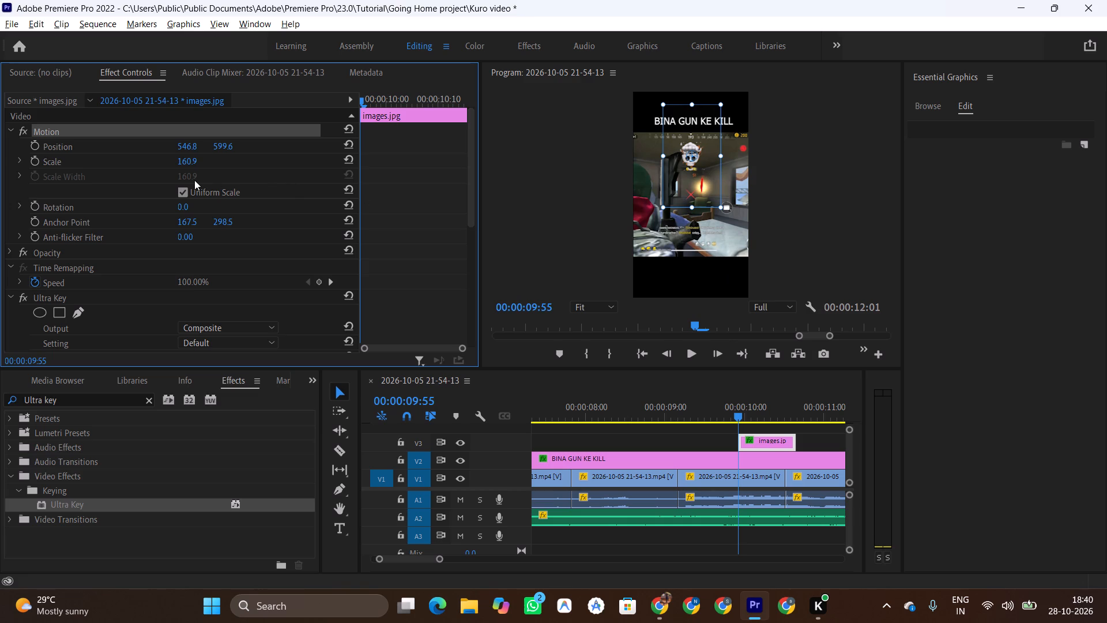
left_click_drag(186, 159, 145, 159)
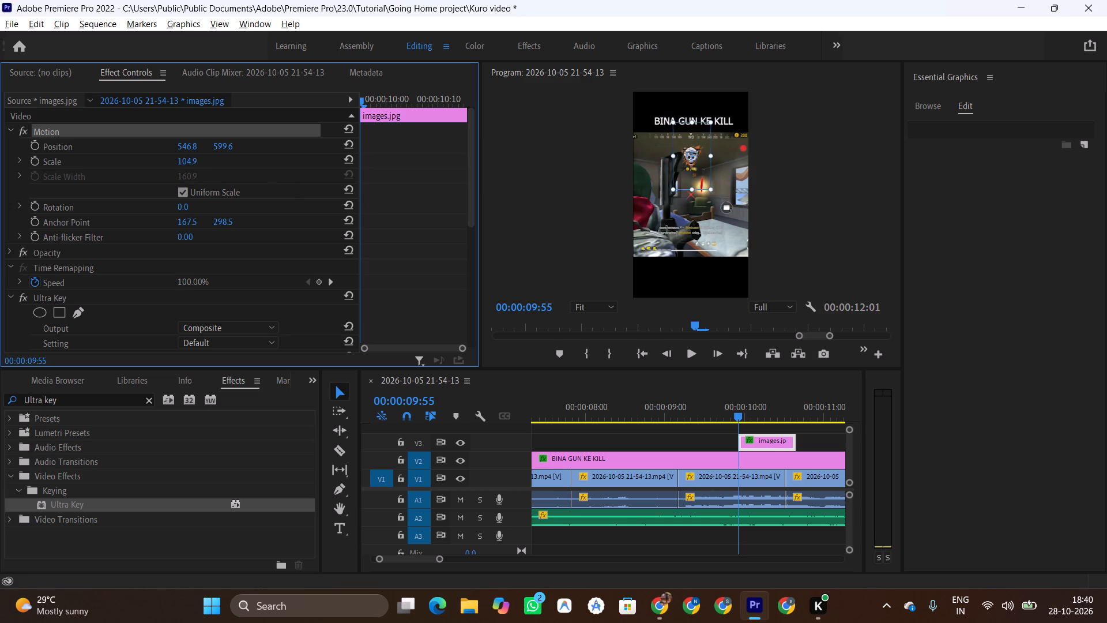
left_click_drag(145, 159, 85, 167)
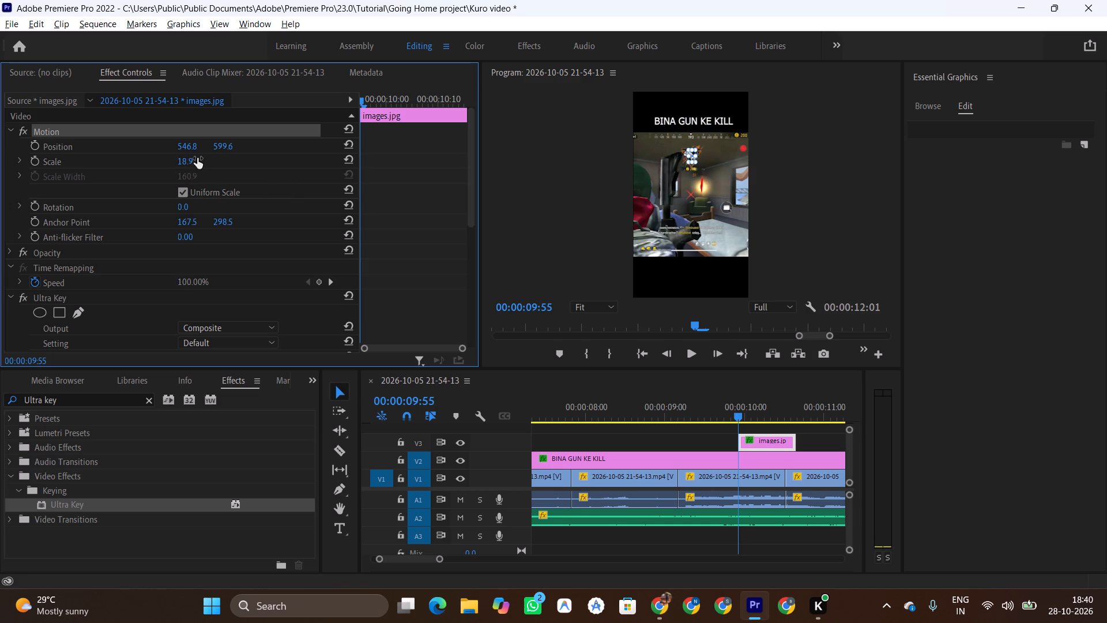
left_click_drag(357, 99, 358, 99)
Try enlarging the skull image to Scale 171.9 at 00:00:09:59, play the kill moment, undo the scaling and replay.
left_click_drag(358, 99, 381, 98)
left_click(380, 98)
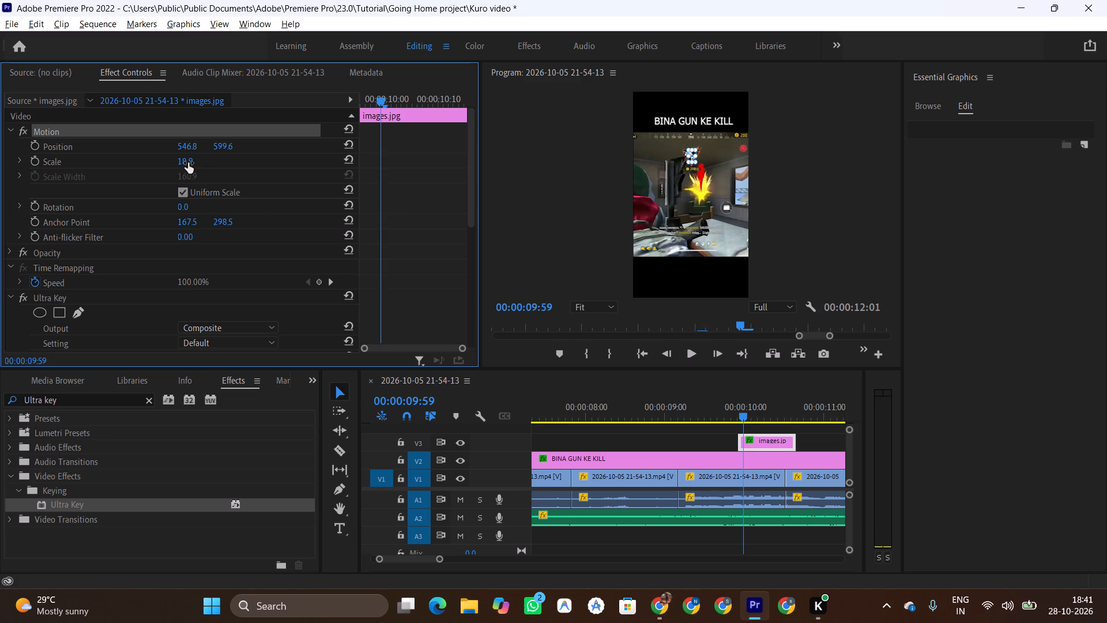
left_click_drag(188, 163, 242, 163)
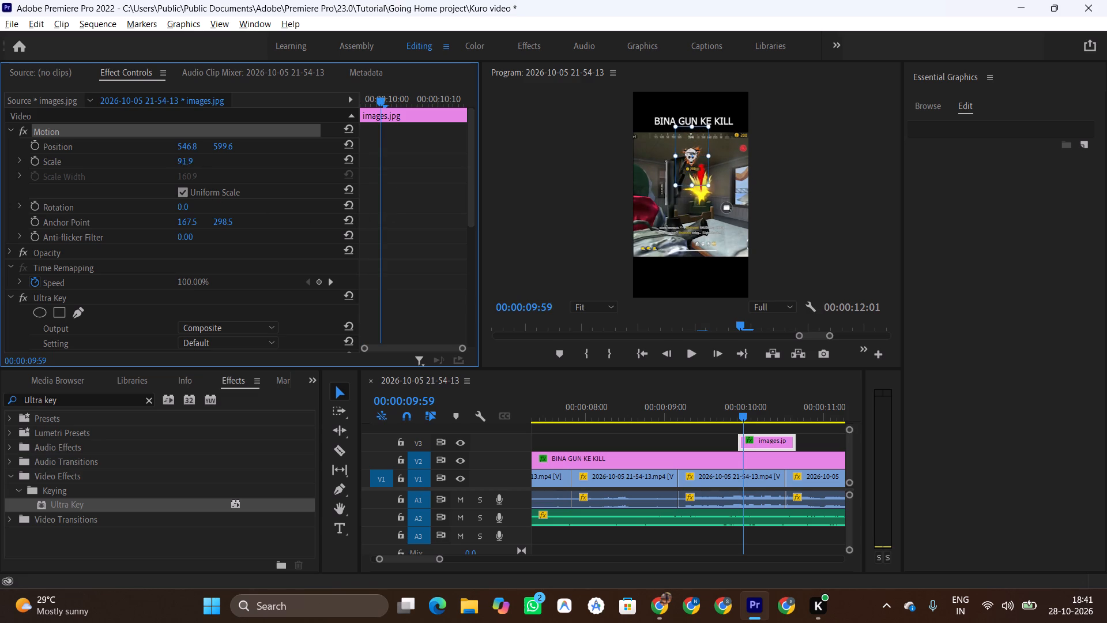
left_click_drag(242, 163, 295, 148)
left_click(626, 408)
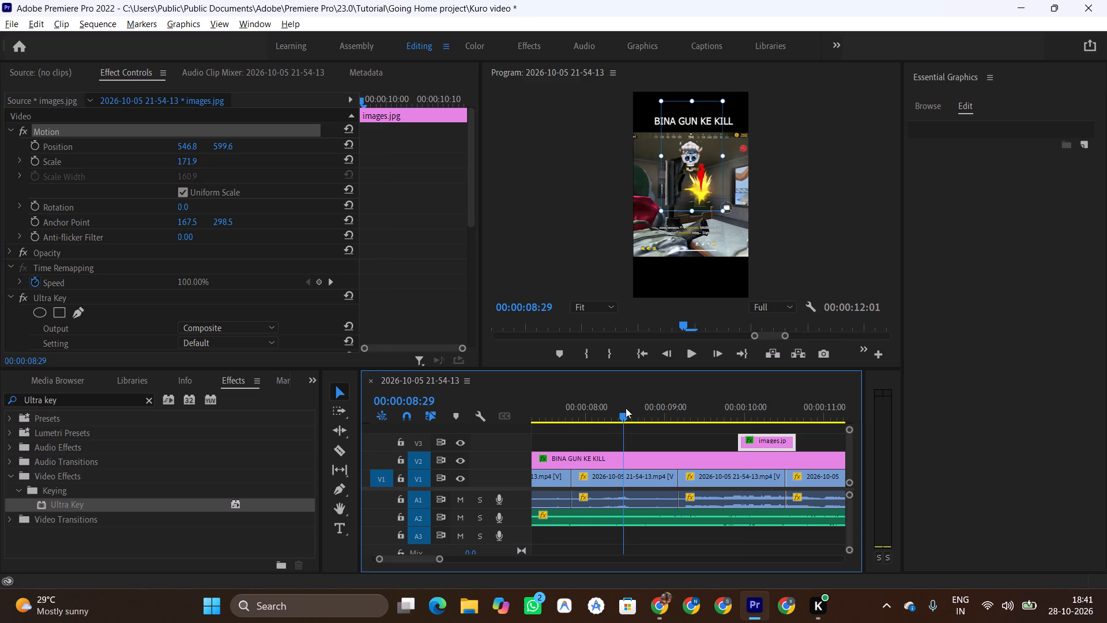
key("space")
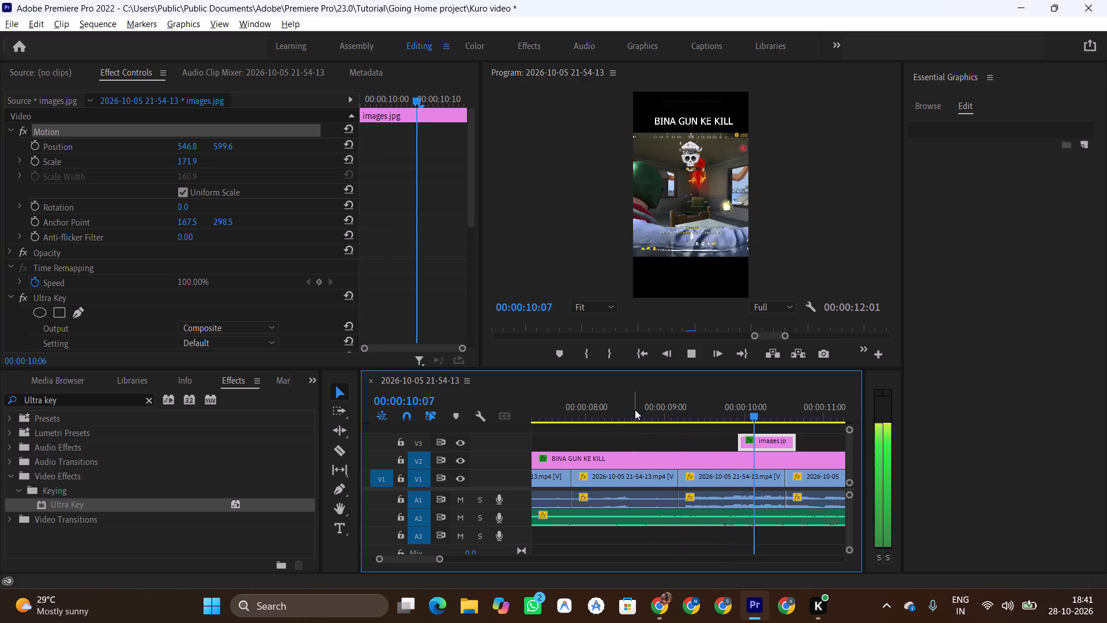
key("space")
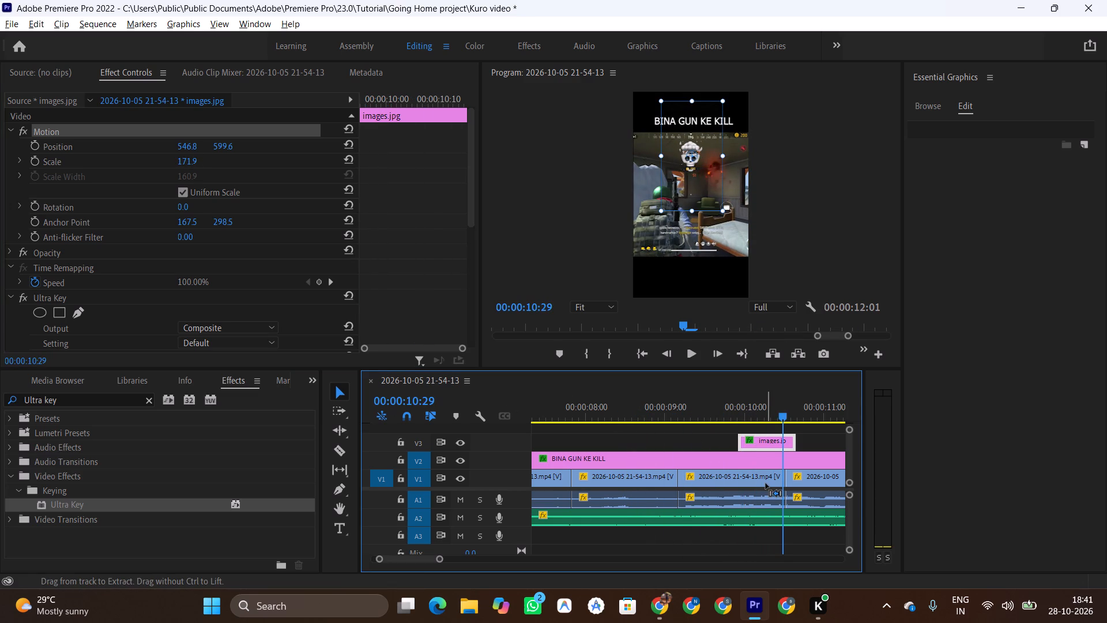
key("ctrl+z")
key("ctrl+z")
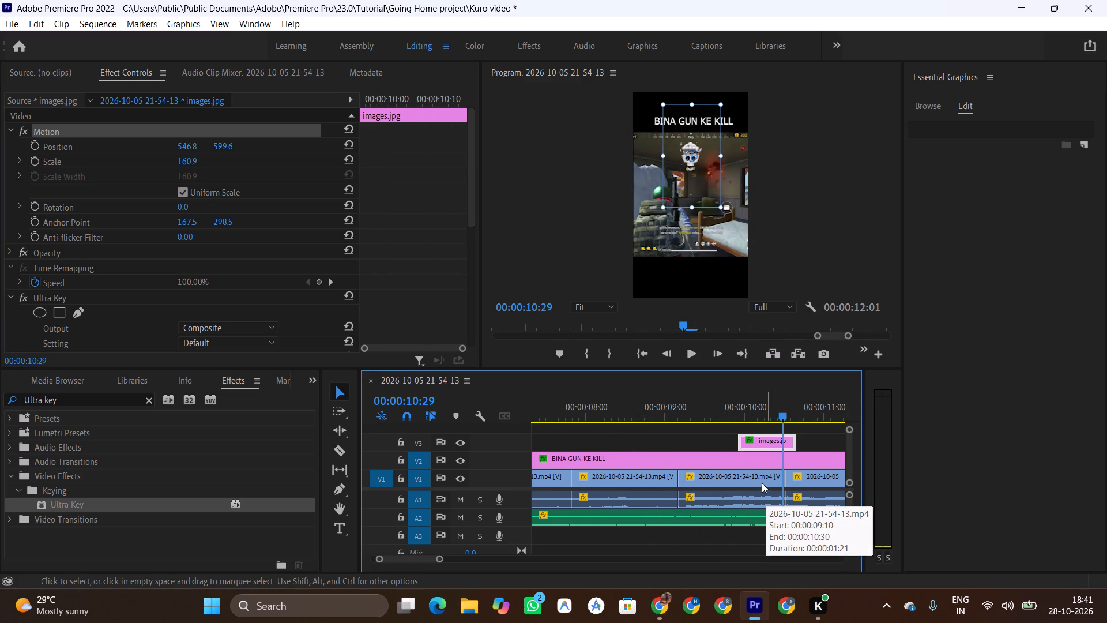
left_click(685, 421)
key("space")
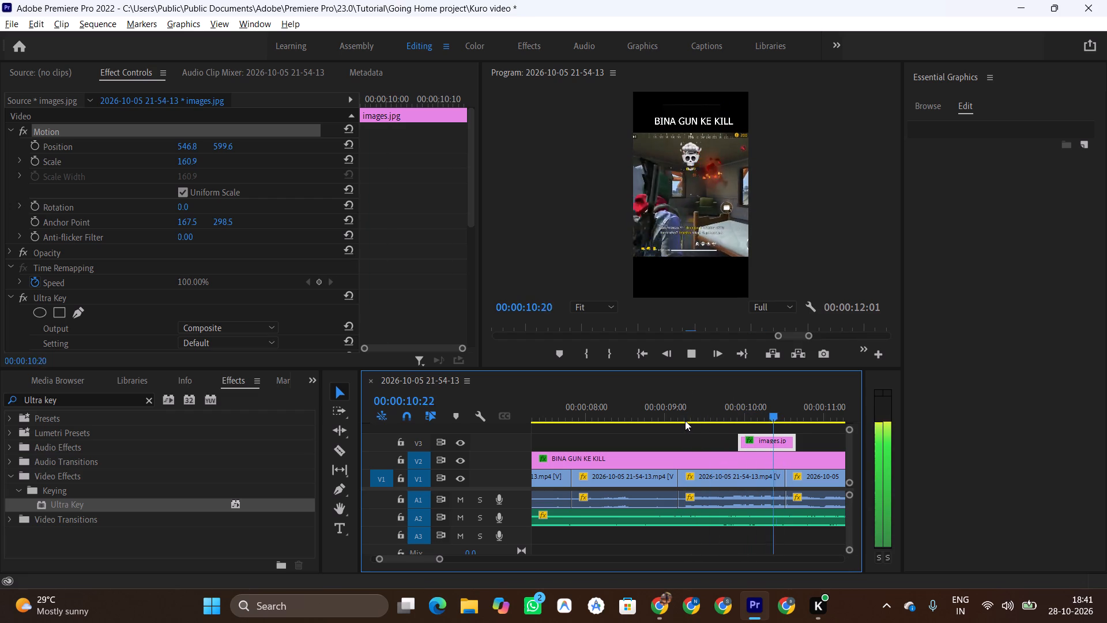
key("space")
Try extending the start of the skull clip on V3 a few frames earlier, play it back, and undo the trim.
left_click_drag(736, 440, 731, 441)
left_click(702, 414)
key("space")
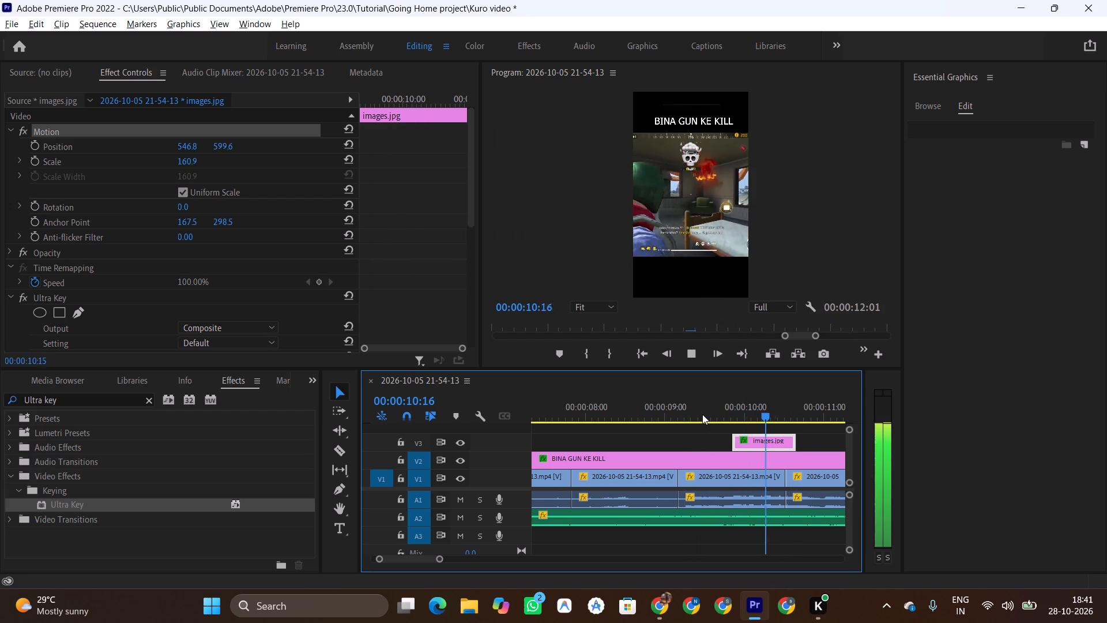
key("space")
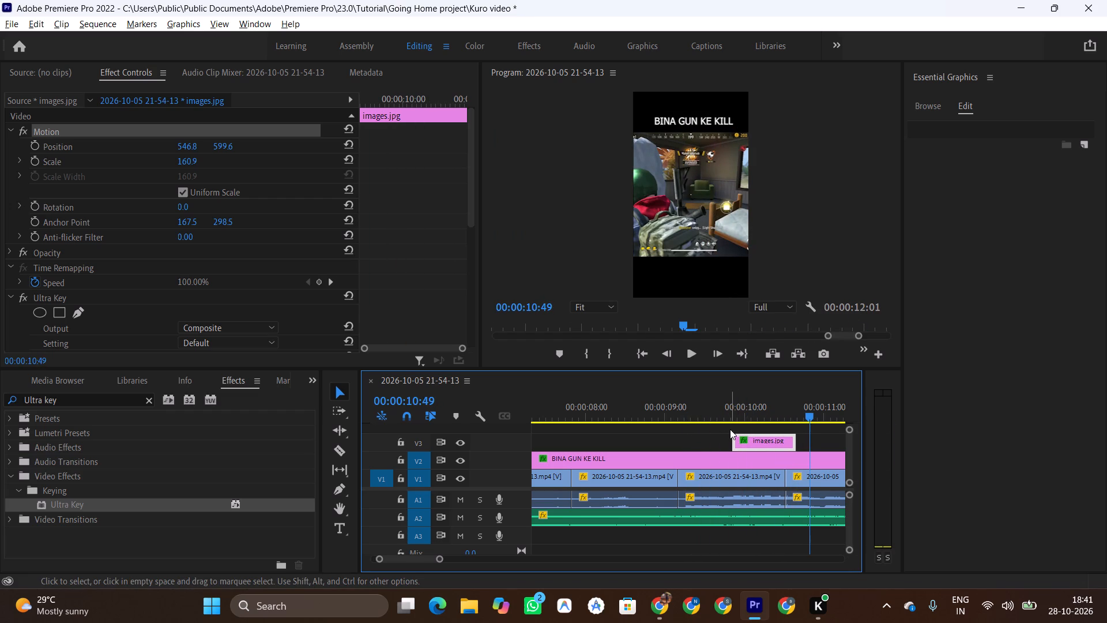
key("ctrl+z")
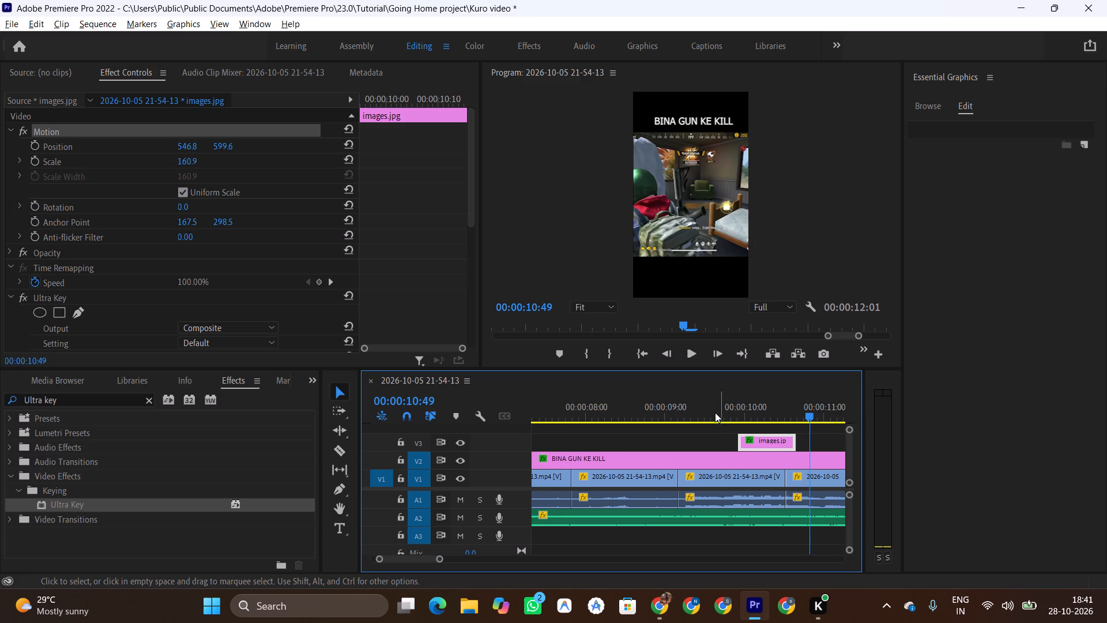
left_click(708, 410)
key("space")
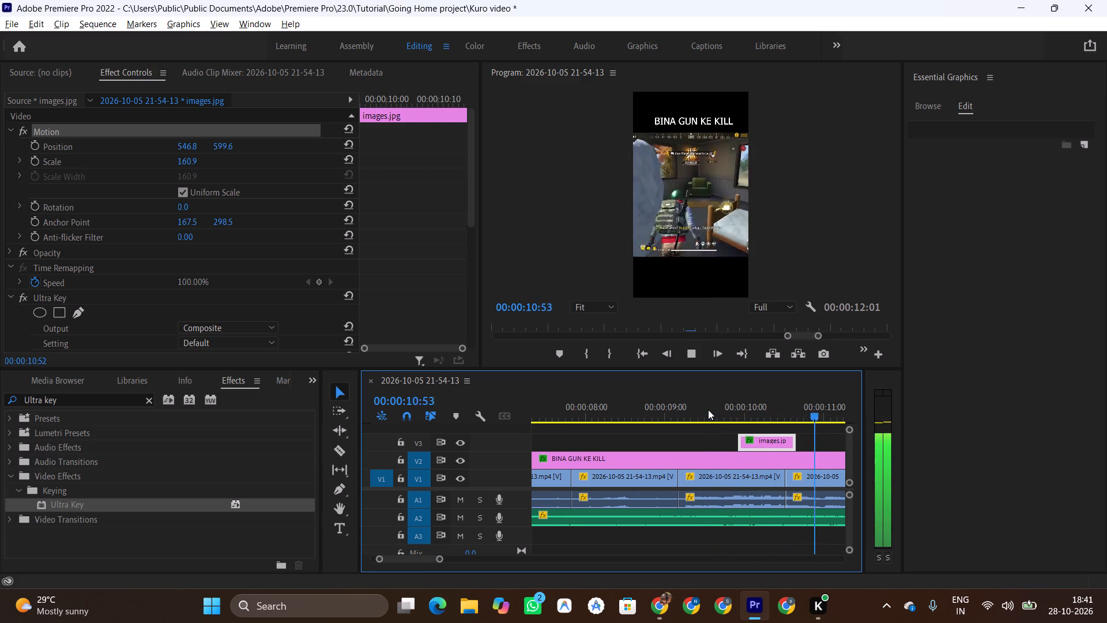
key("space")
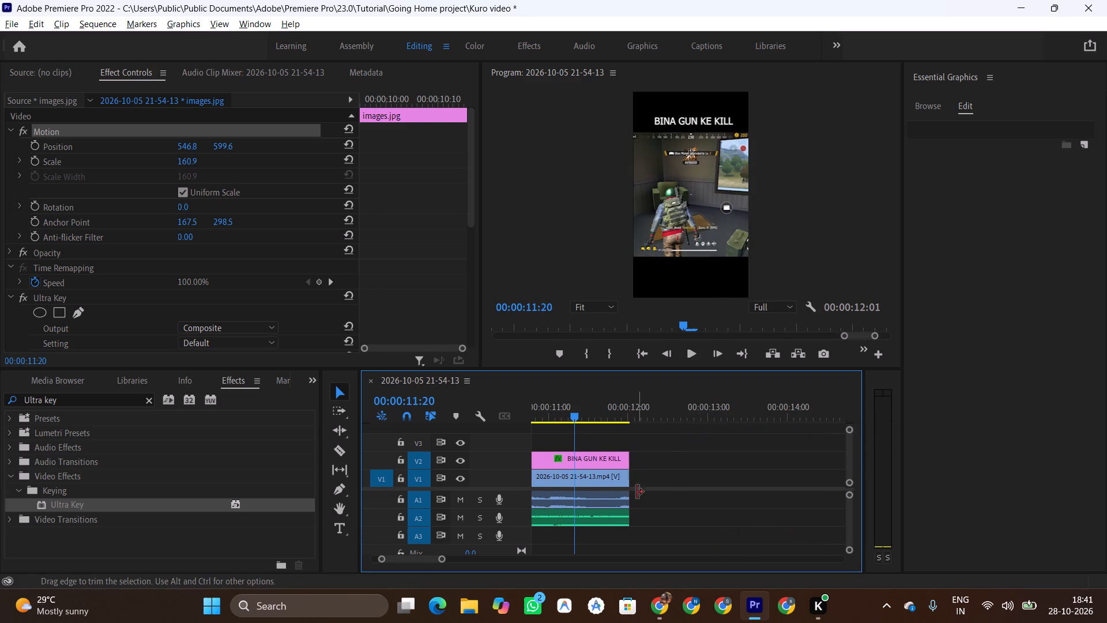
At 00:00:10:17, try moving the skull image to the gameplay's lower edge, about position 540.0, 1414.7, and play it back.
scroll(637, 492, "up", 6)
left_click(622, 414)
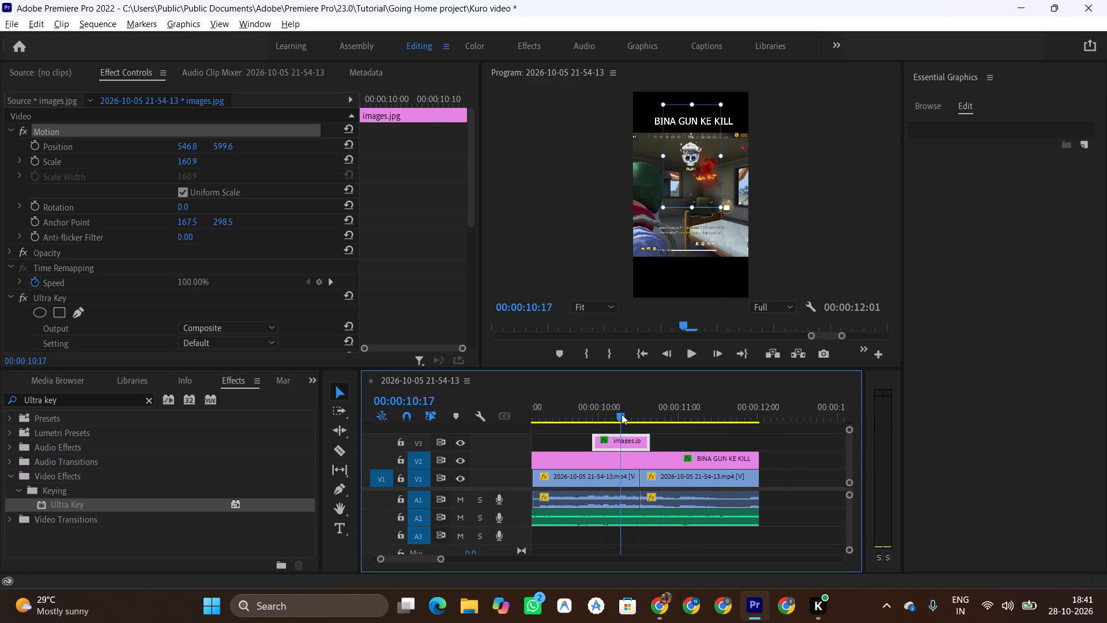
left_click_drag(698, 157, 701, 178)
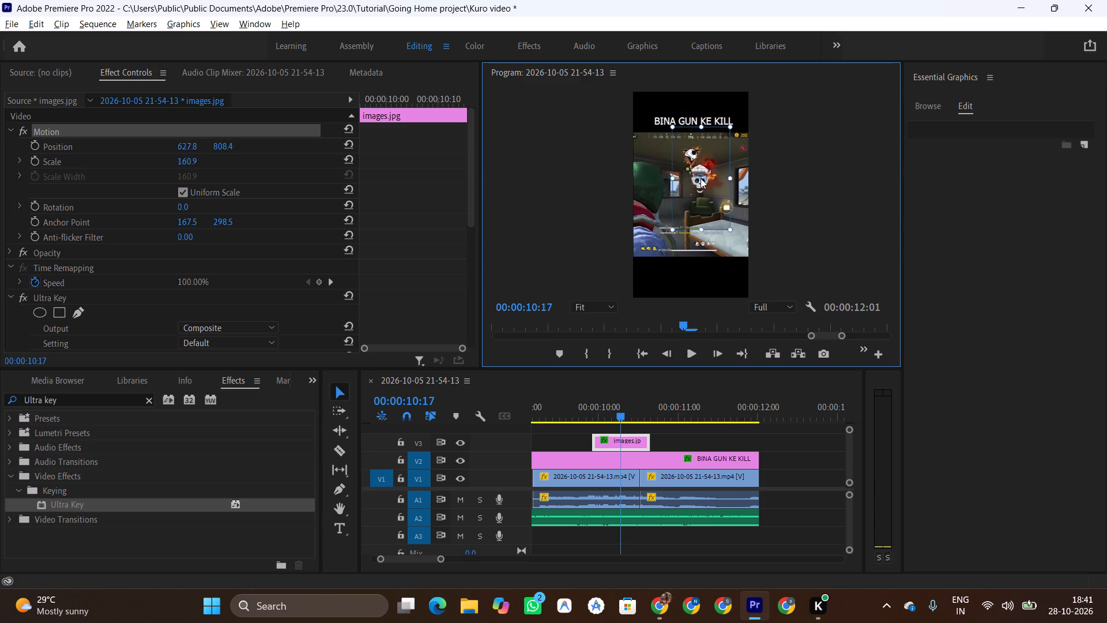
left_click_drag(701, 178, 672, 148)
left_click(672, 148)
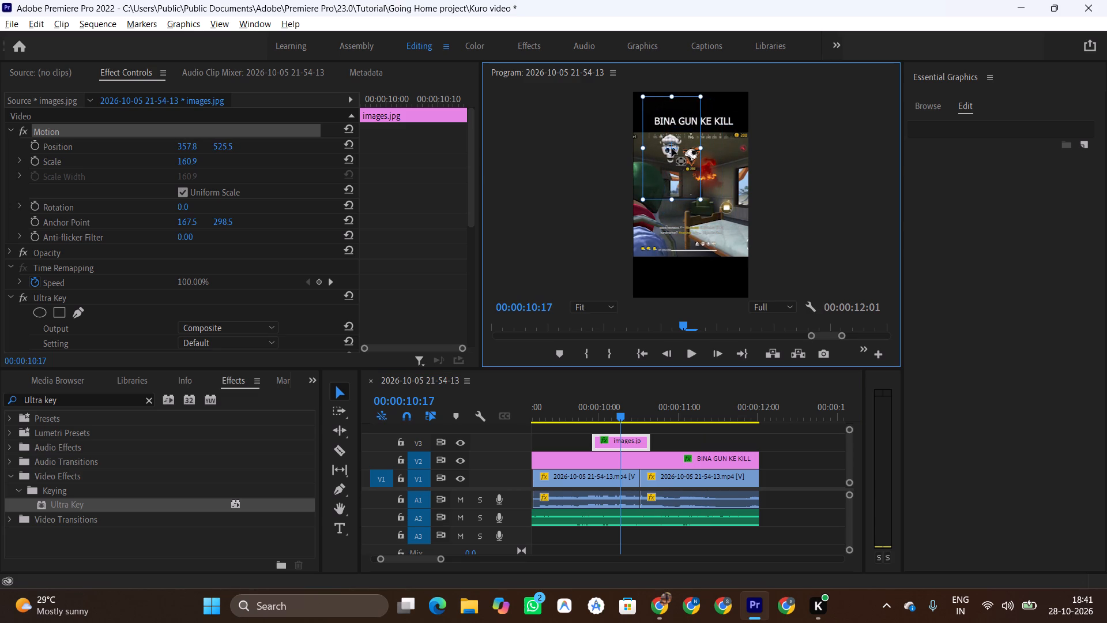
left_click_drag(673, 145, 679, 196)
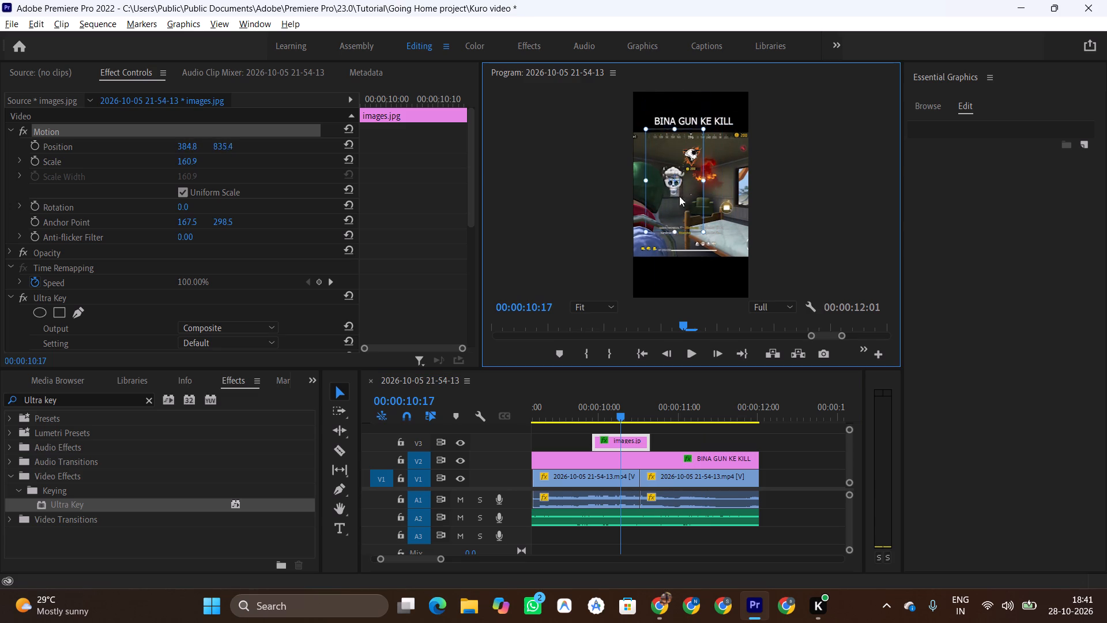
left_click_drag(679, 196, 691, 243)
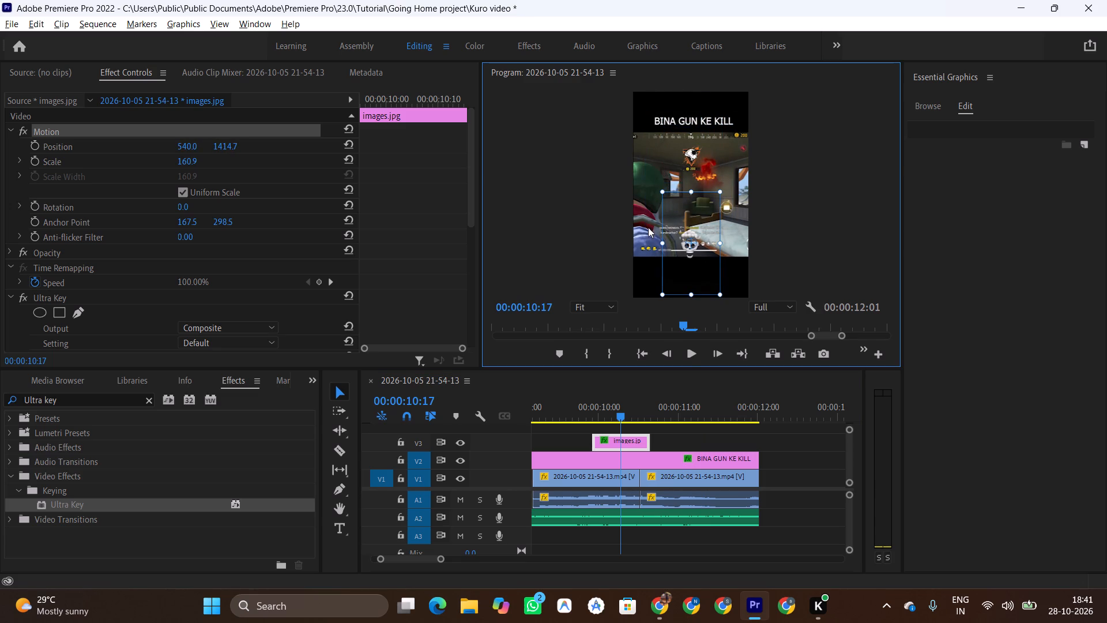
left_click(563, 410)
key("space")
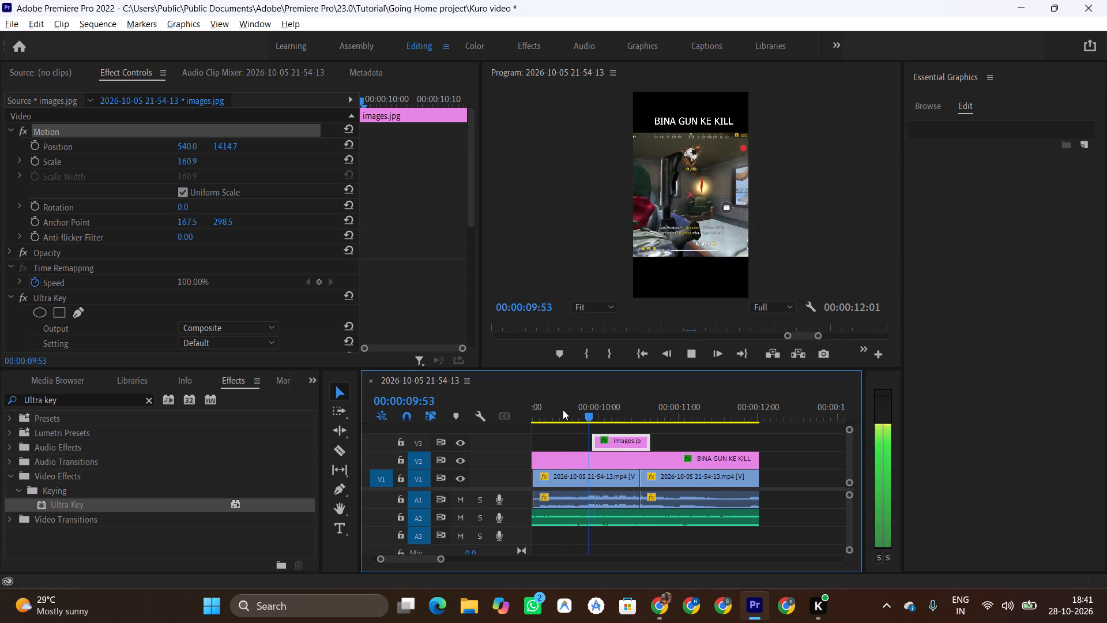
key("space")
Move the skull image back below the BINA GUN KE KILL title, about position 560.3, 626.5, and enlarge it to Scale 194.8.
left_click_drag(686, 239, 694, 196)
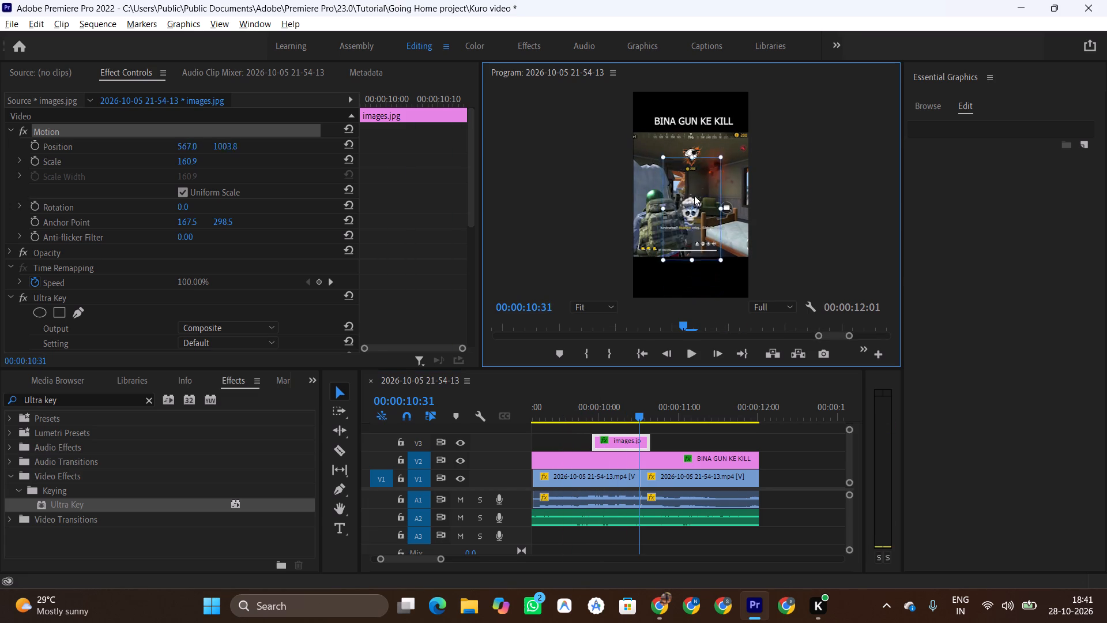
left_click_drag(694, 196, 691, 156)
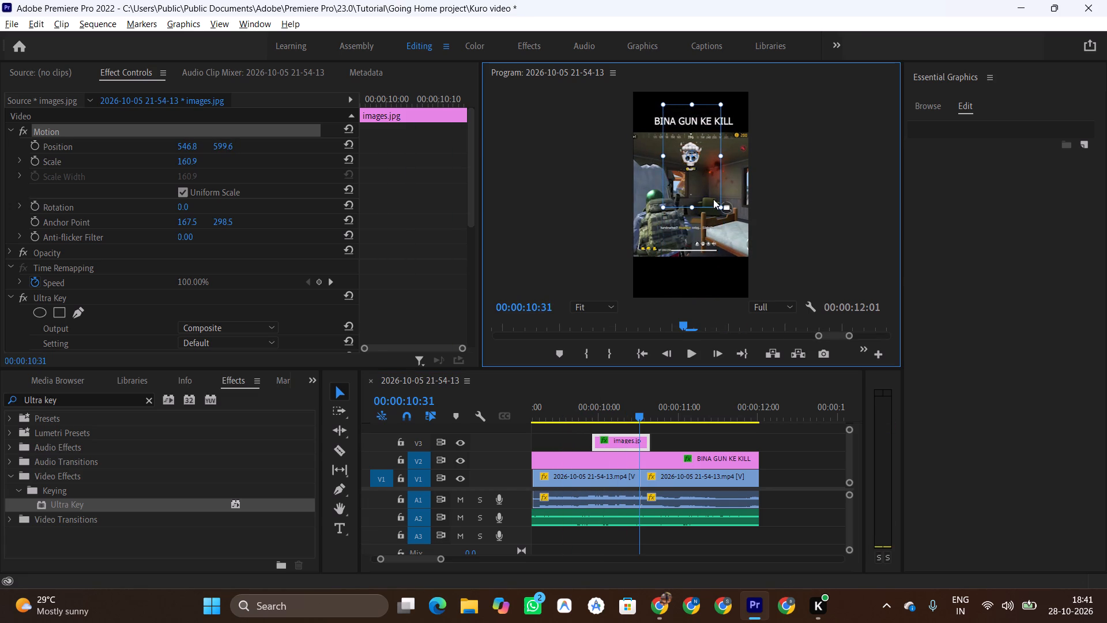
left_click_drag(721, 208, 735, 220)
left_click(717, 187)
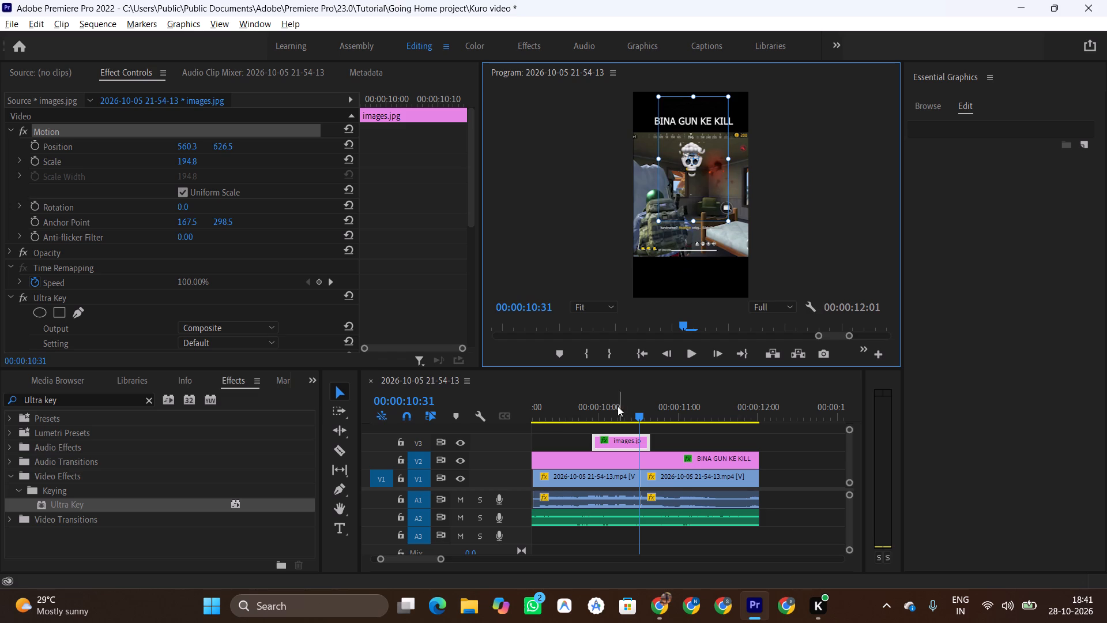
Play the kill moment in short bursts to check the enlarged skull's timing and placement.
left_click(565, 414)
key("space")
key("space")
key("space")
key("space")
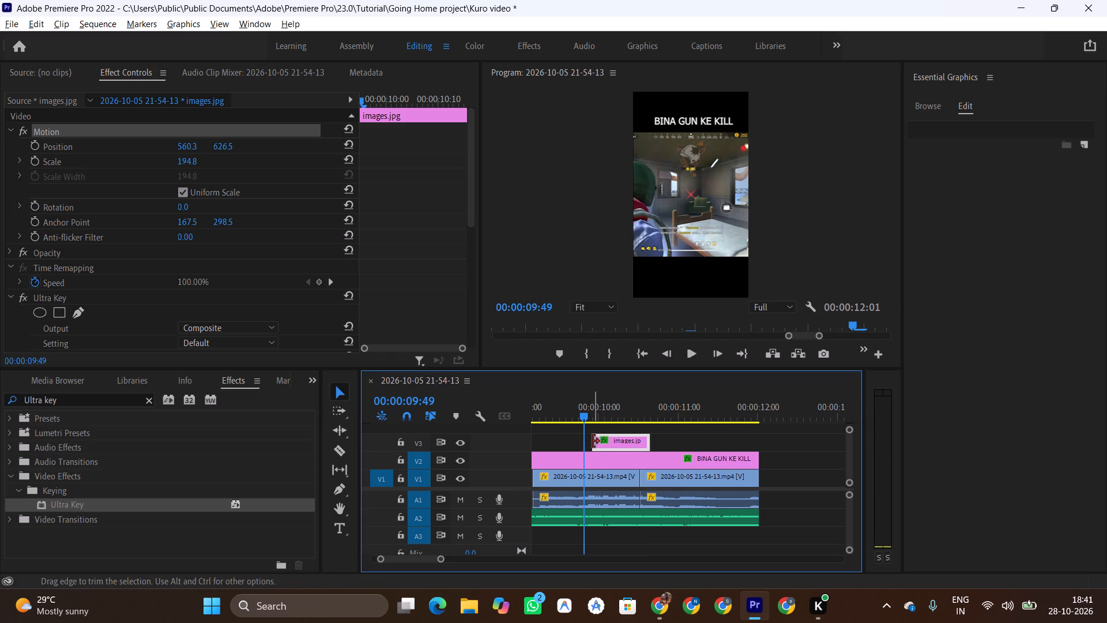
key("space")
key("space")
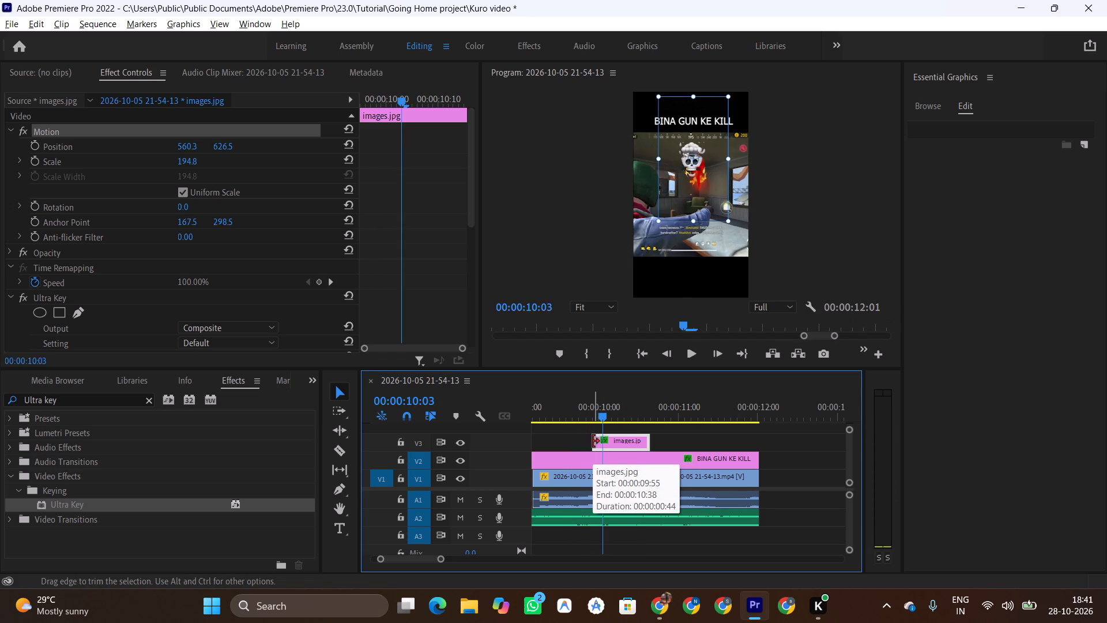
key("space")
key("space")
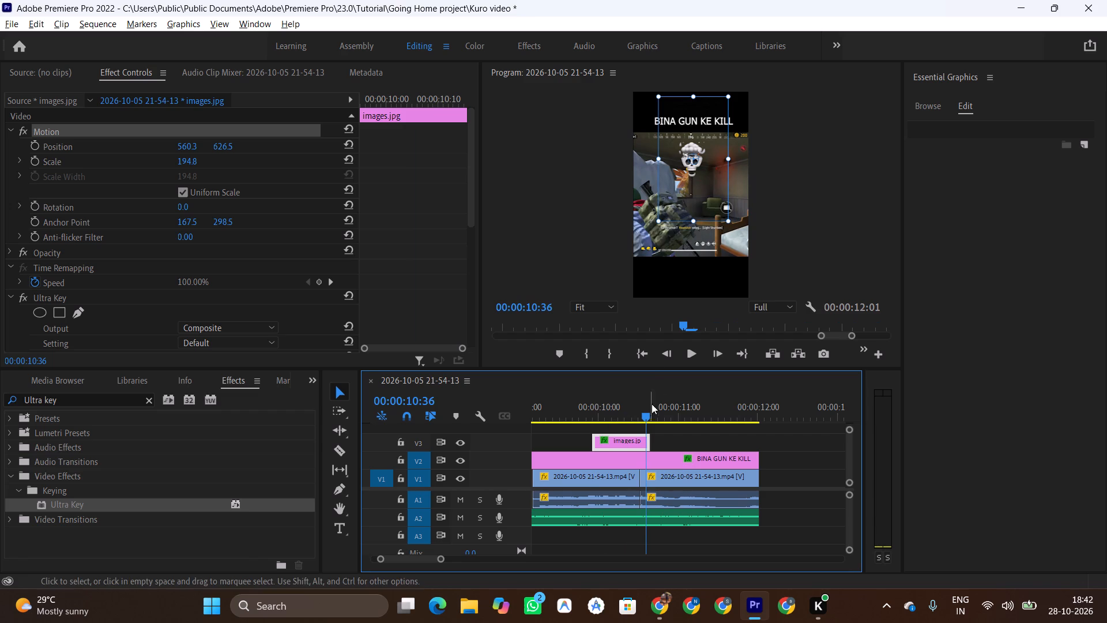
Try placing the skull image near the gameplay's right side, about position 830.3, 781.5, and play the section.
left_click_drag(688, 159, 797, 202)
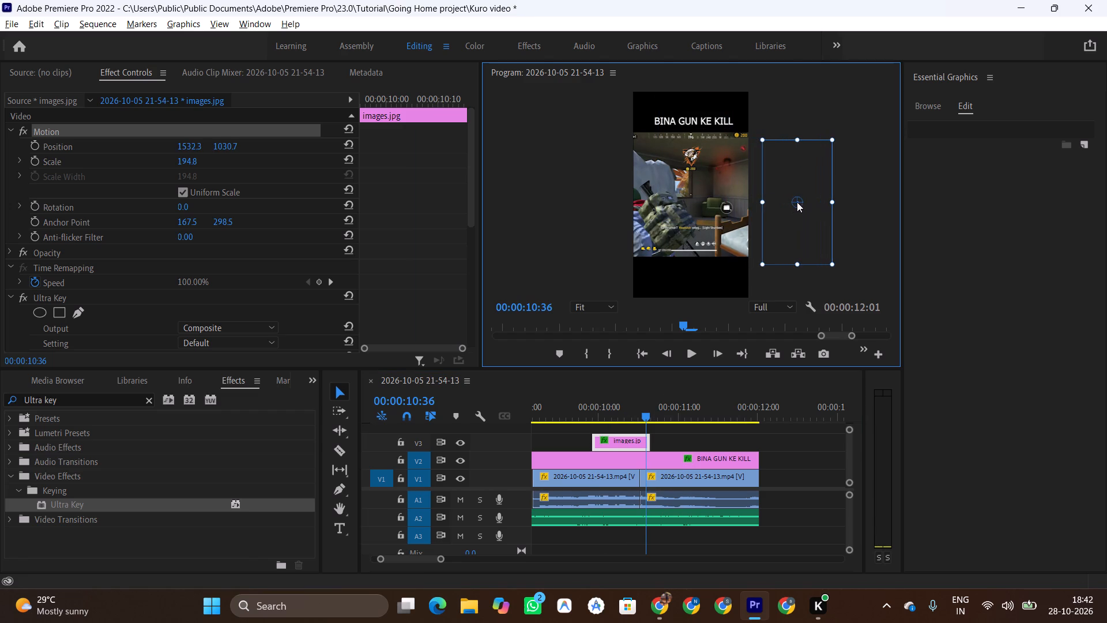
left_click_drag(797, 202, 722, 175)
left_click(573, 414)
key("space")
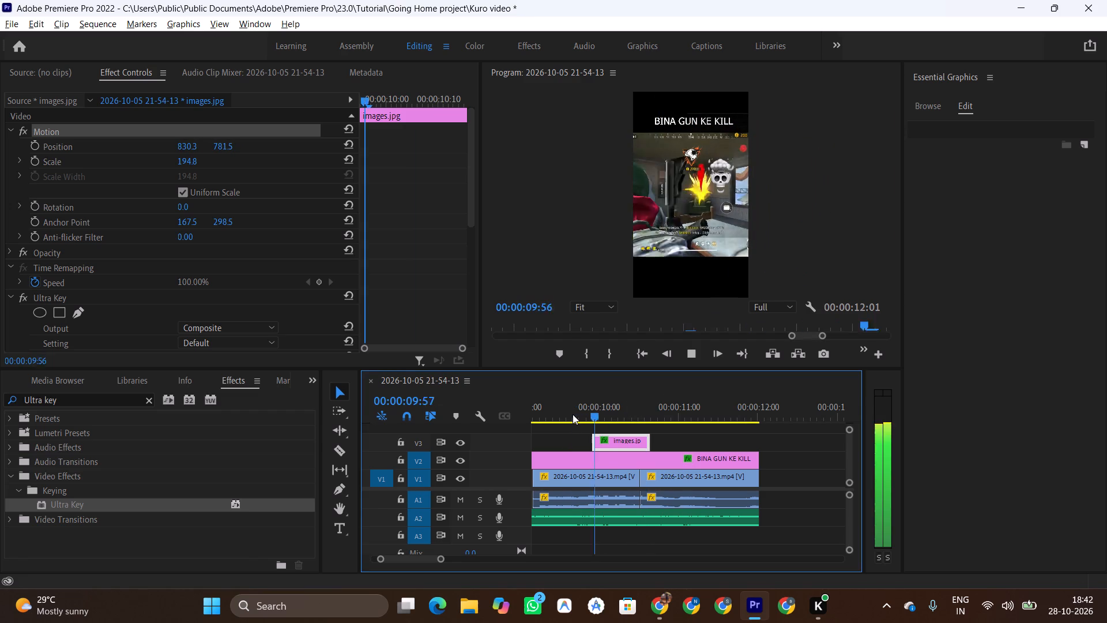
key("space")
Move the skull image to the horizontal centre of the gameplay, about position 546.8, 983.6, and replay the kill moment.
left_click_drag(710, 178, 702, 196)
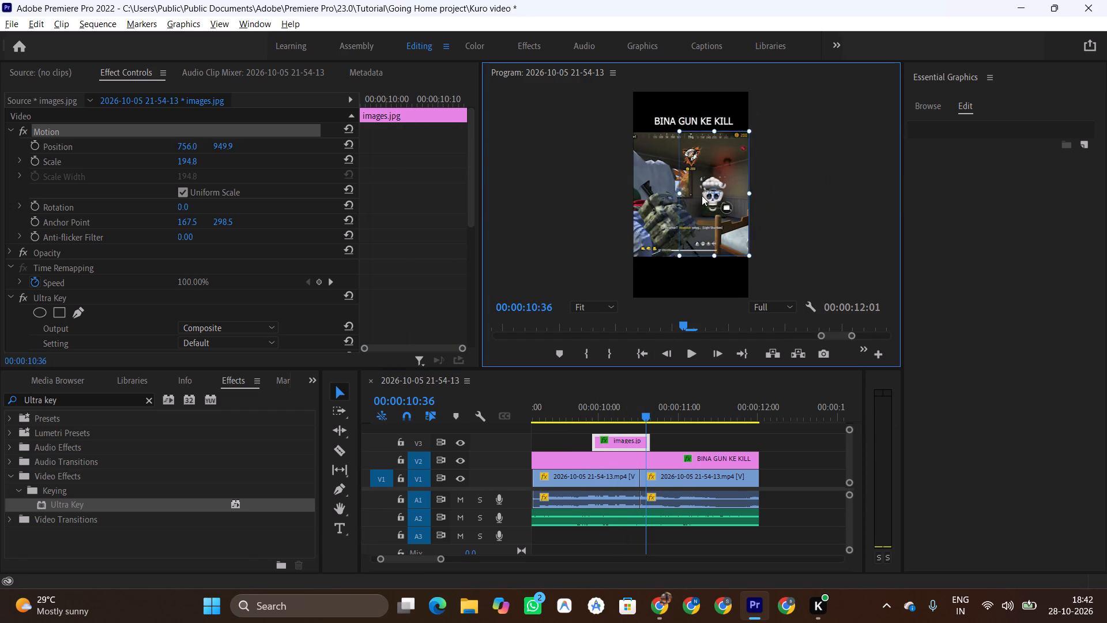
left_click_drag(702, 196, 679, 200)
left_click(567, 414)
key("space")
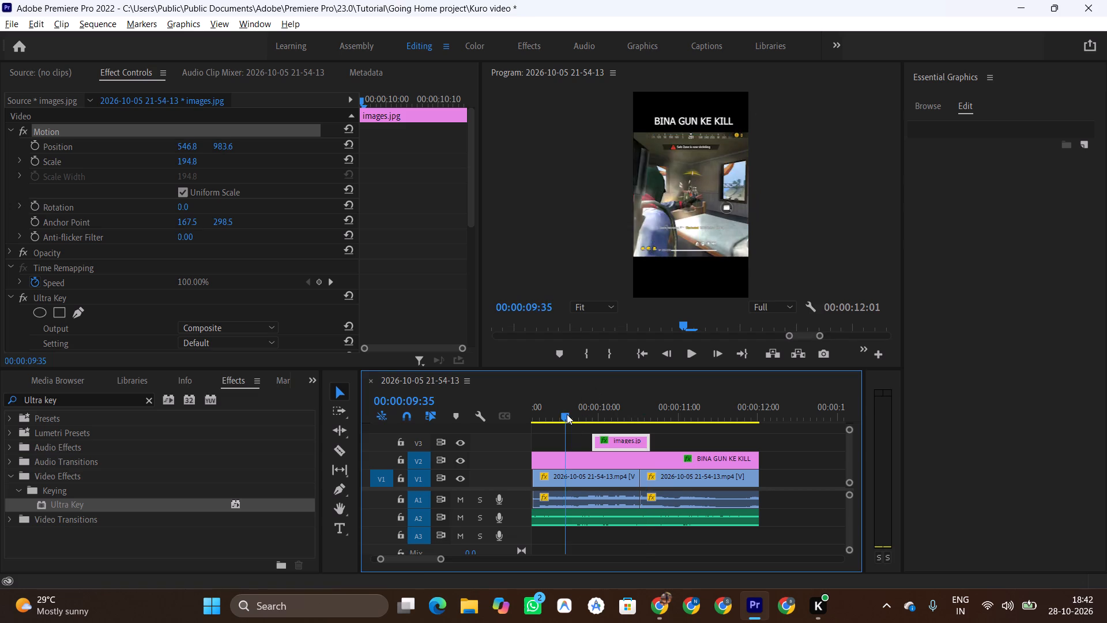
key("space")
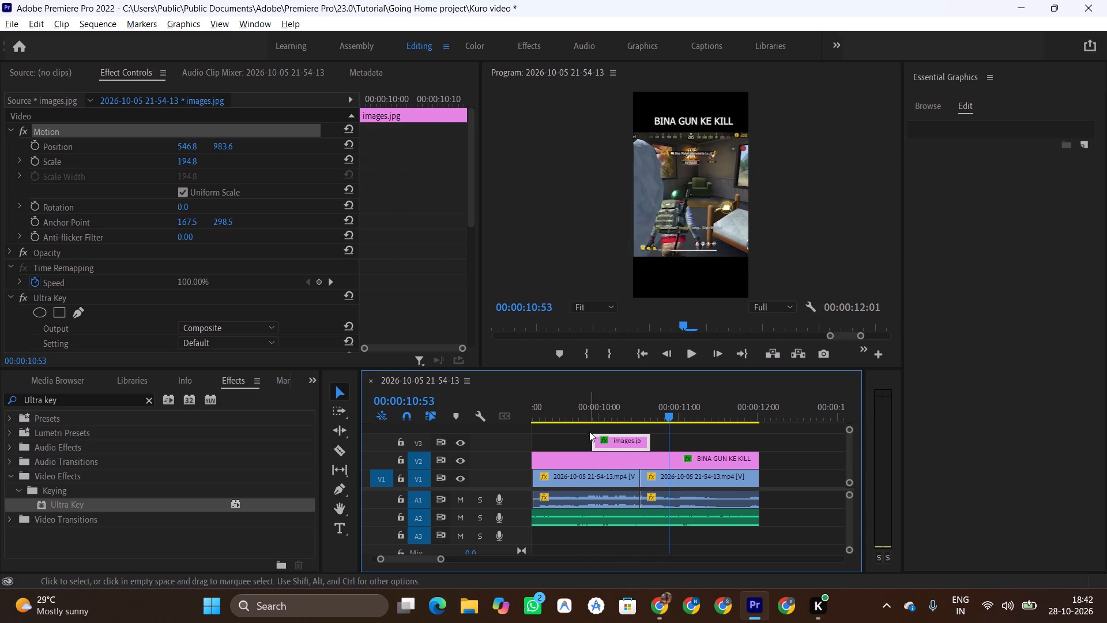
Extend the start of the skull clip on V3 about 9 frames earlier, to around 00:00:09:46.
left_click(572, 409)
key("space")
key("space")
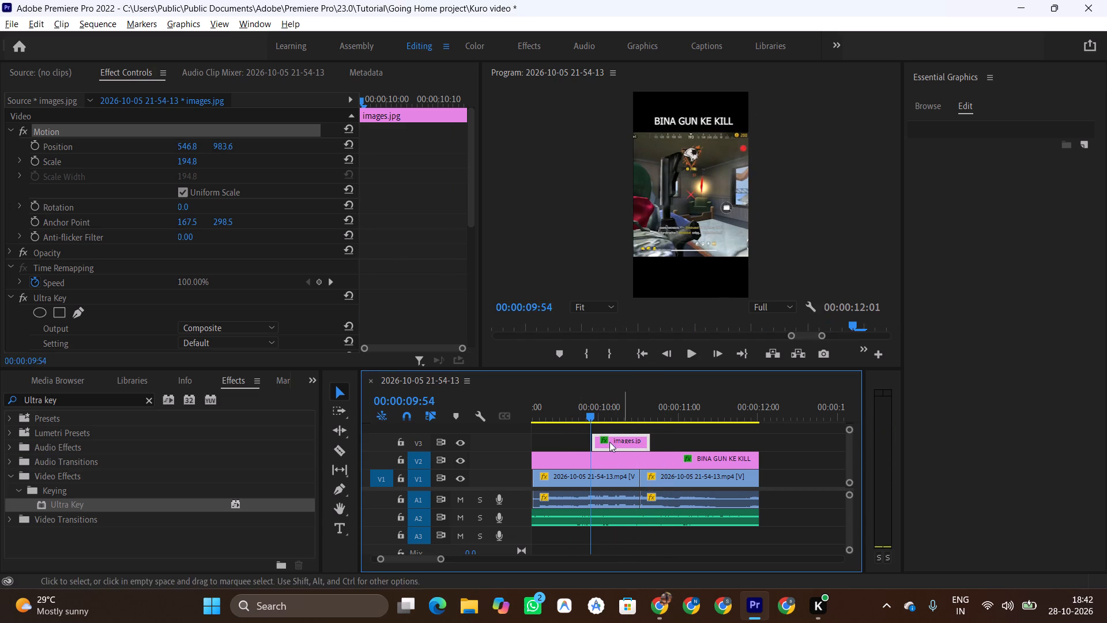
left_click_drag(592, 444, 585, 444)
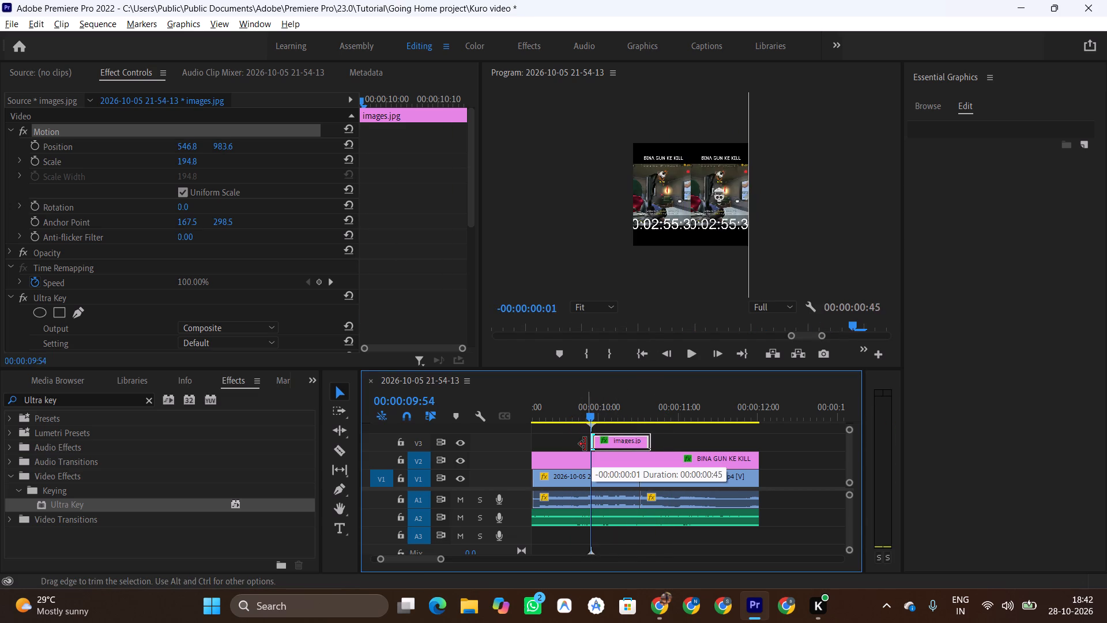
left_click_drag(585, 444, 579, 444)
Replay the kill moment several times from before the skull clip to check its earlier appearance against the shot.
left_click(563, 412)
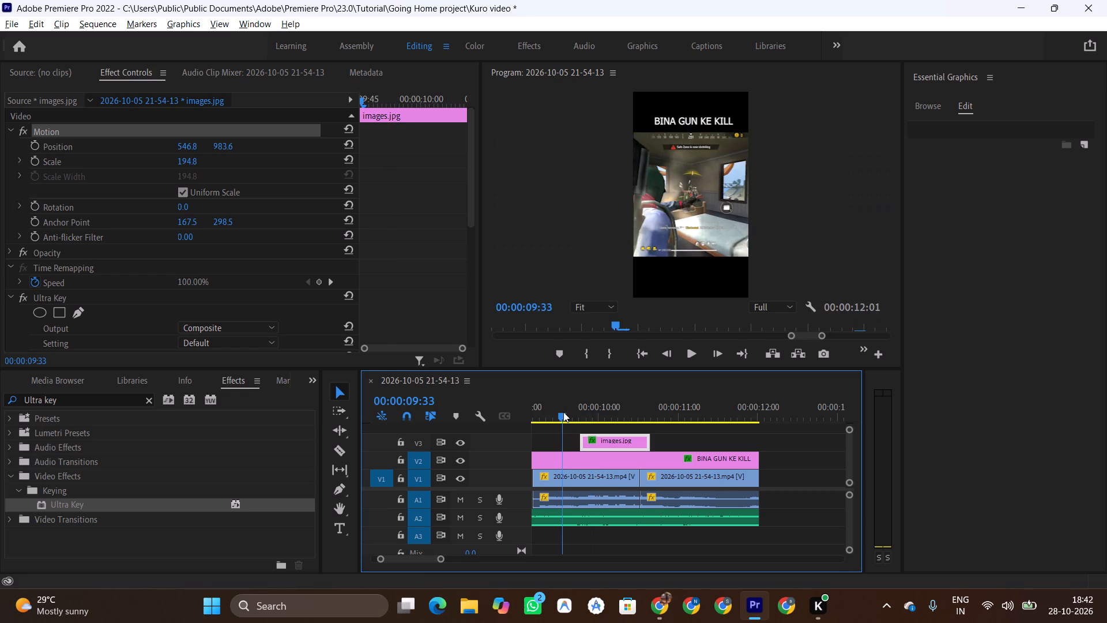
key("space")
key("space")
left_click(561, 412)
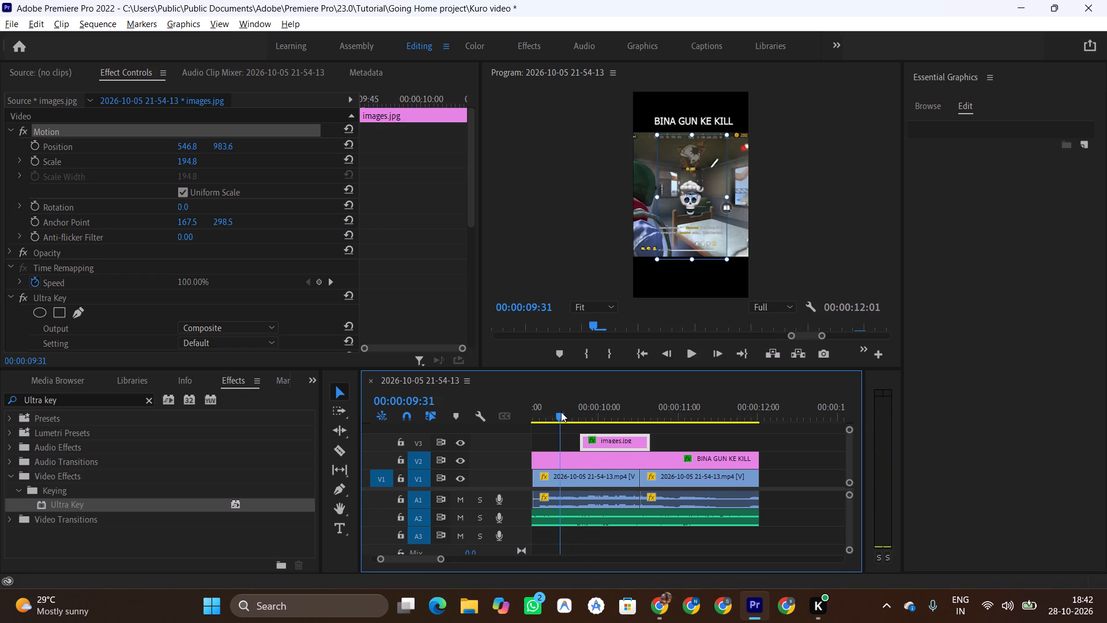
key("space")
key("space")
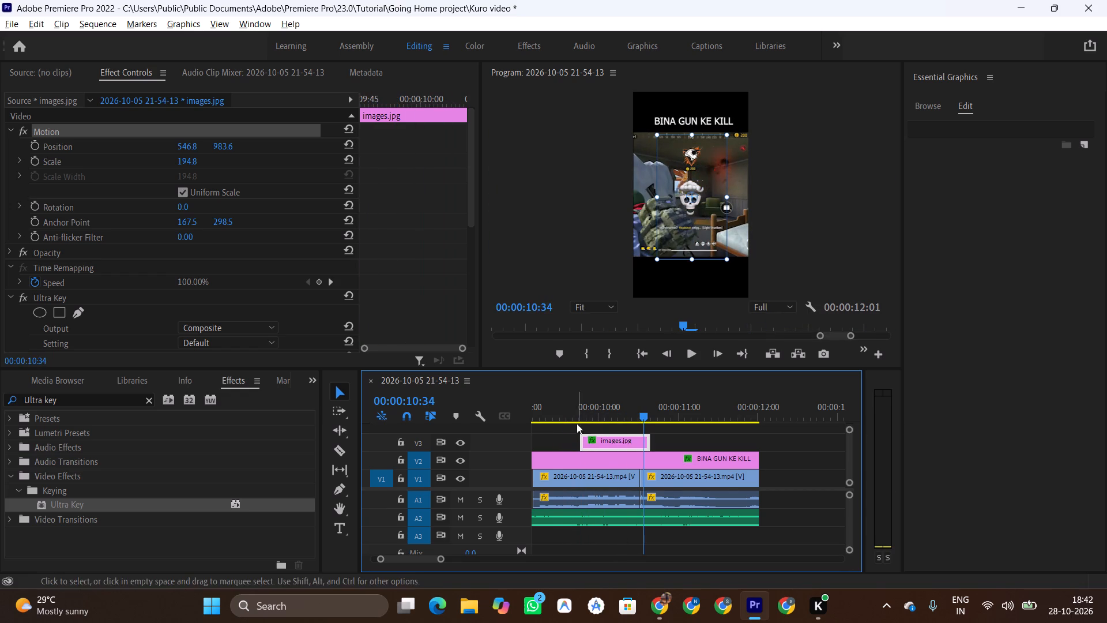
left_click(553, 416)
key("space")
key("space")
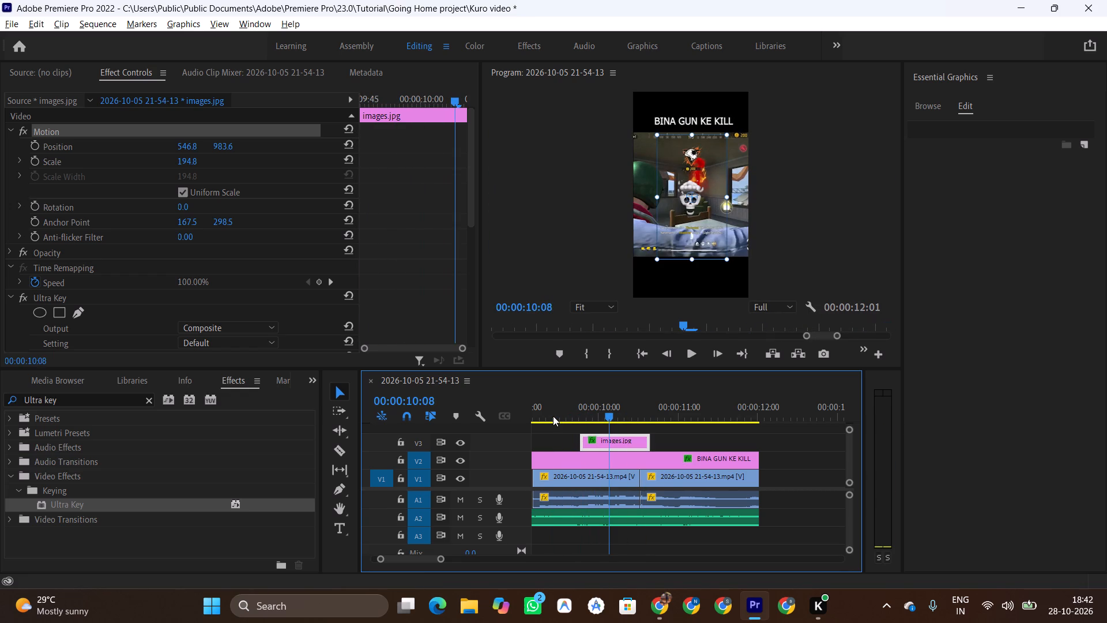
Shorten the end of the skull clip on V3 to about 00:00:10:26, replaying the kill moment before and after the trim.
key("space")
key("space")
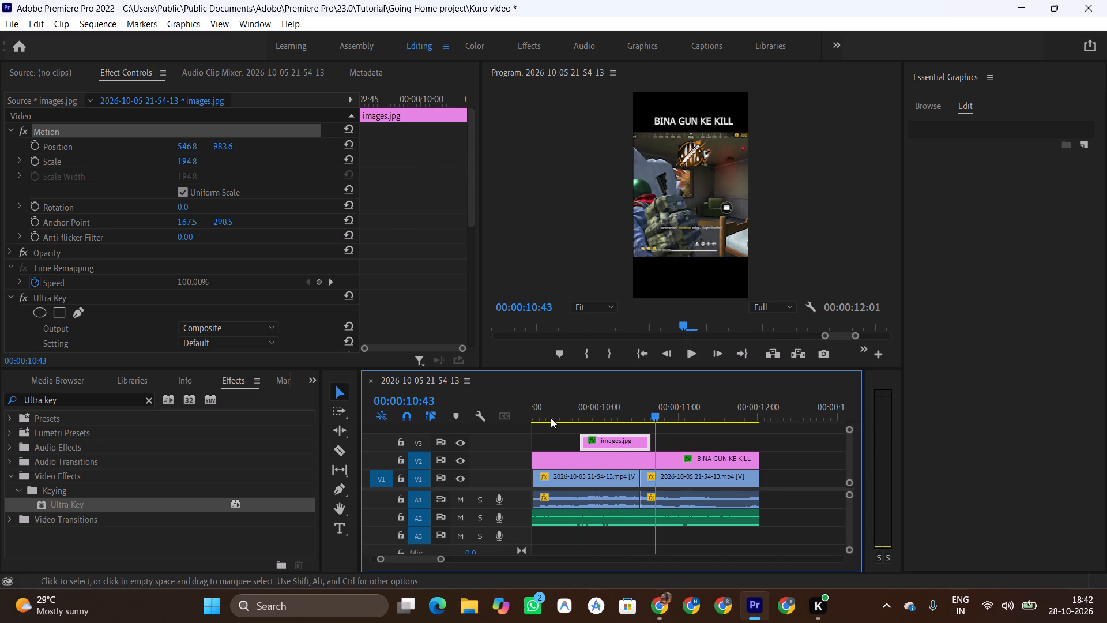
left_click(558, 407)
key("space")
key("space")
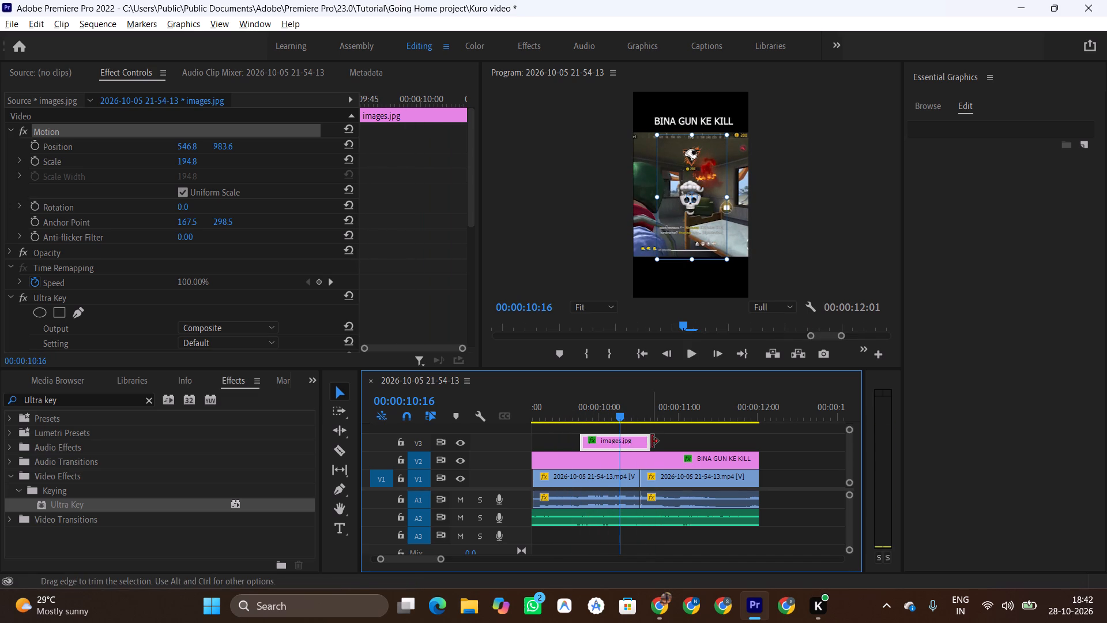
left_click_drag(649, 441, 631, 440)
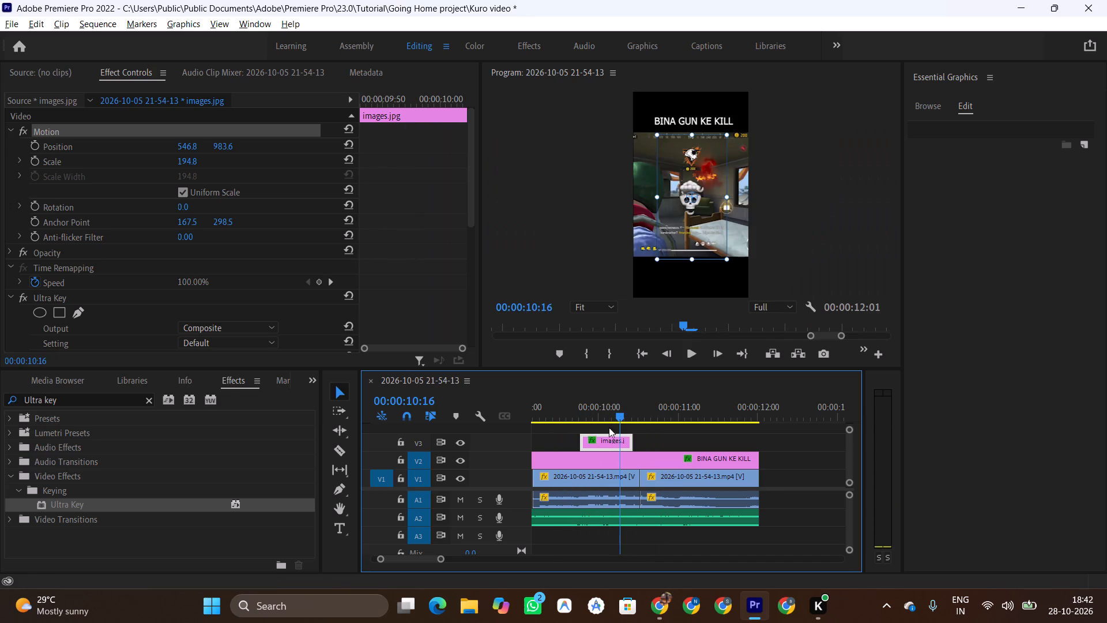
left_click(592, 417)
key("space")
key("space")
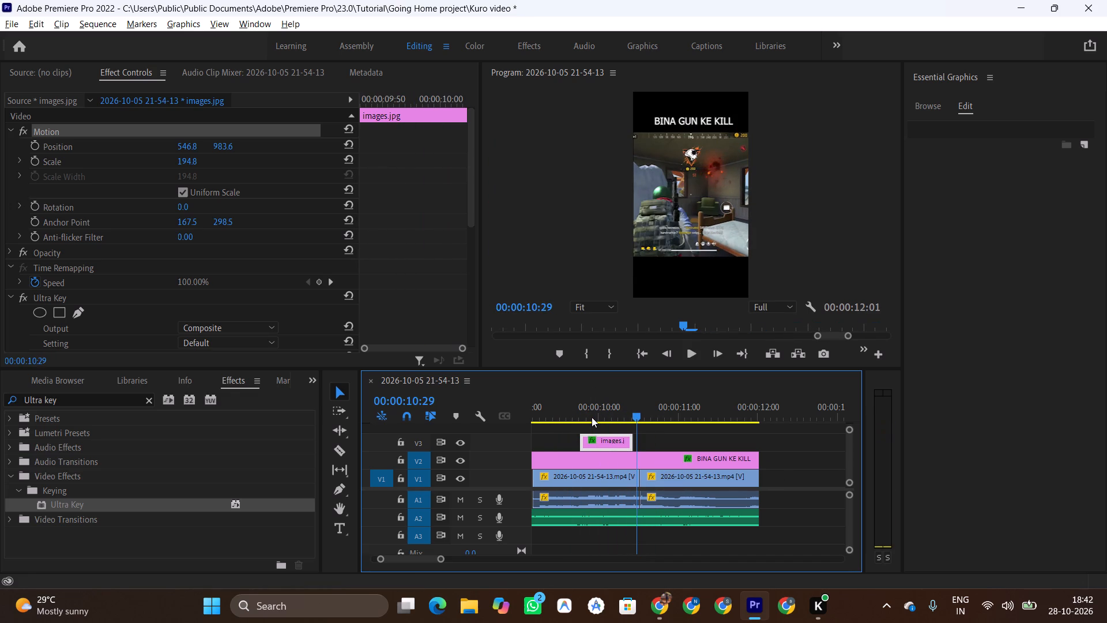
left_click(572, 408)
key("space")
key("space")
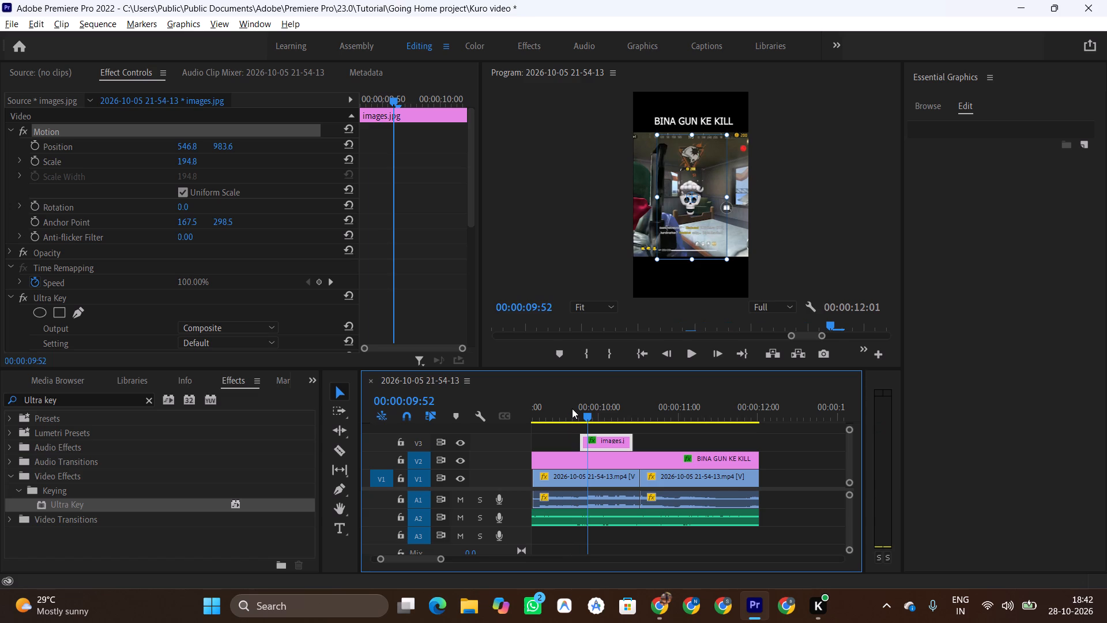
Shrink the skull image to a Scale of 27.8 at 00:00:09:48 and start Scale keyframing there.
left_click(588, 440)
left_click_drag(394, 99, 370, 104)
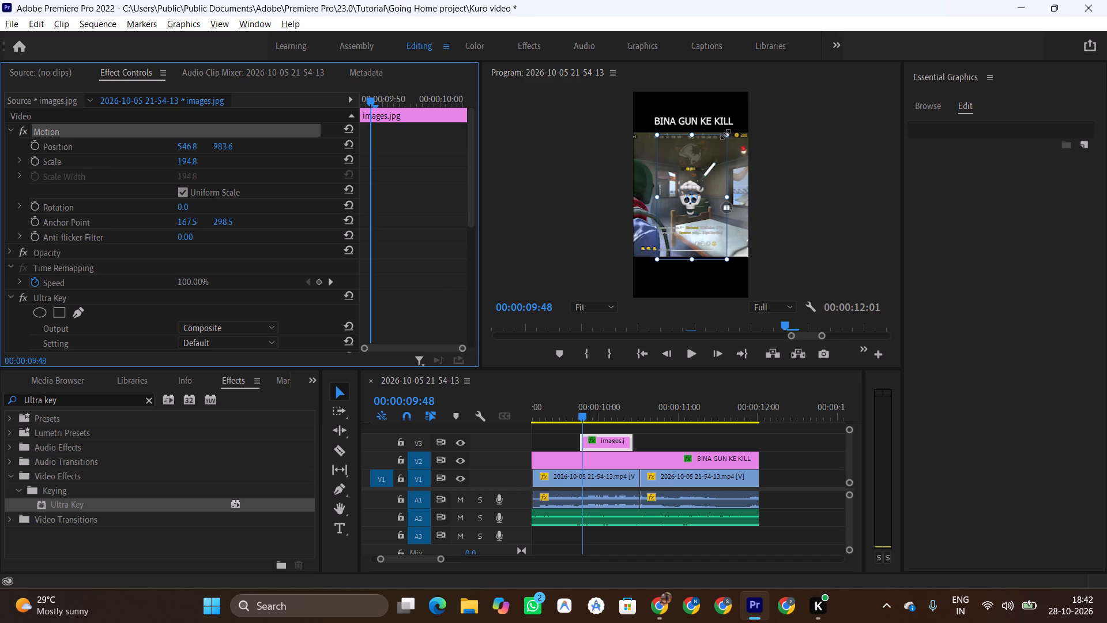
left_click_drag(725, 134, 698, 188)
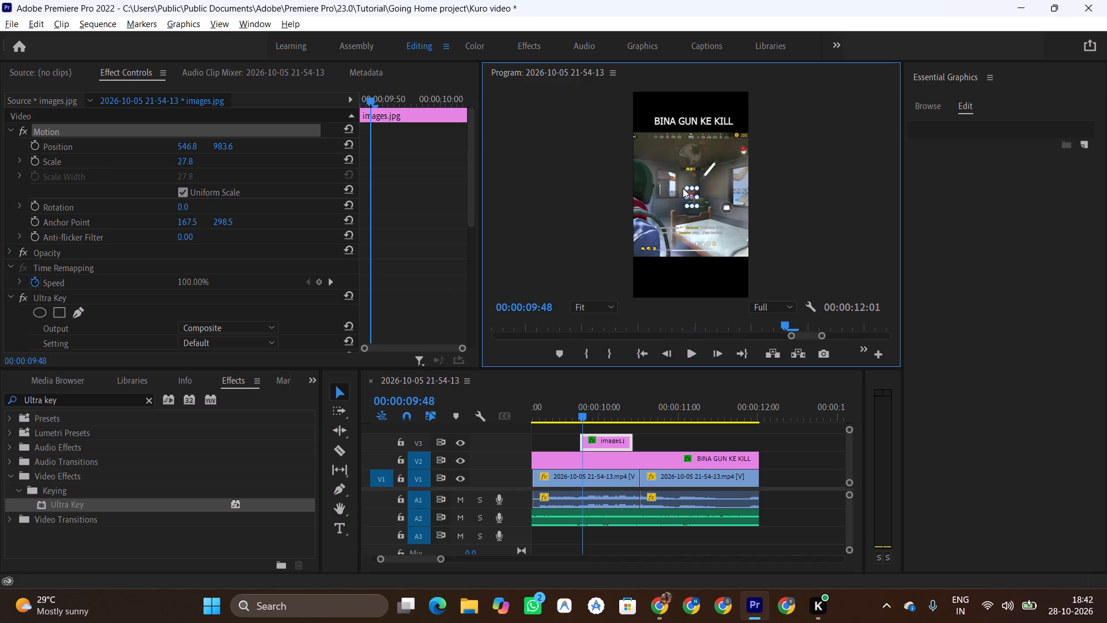
left_click(33, 161)
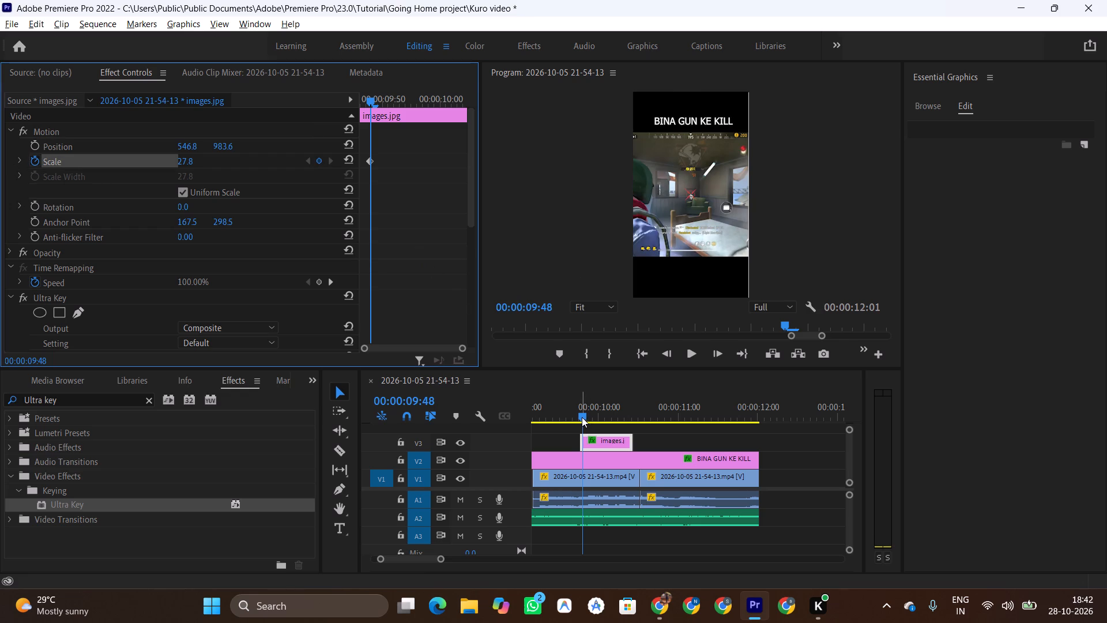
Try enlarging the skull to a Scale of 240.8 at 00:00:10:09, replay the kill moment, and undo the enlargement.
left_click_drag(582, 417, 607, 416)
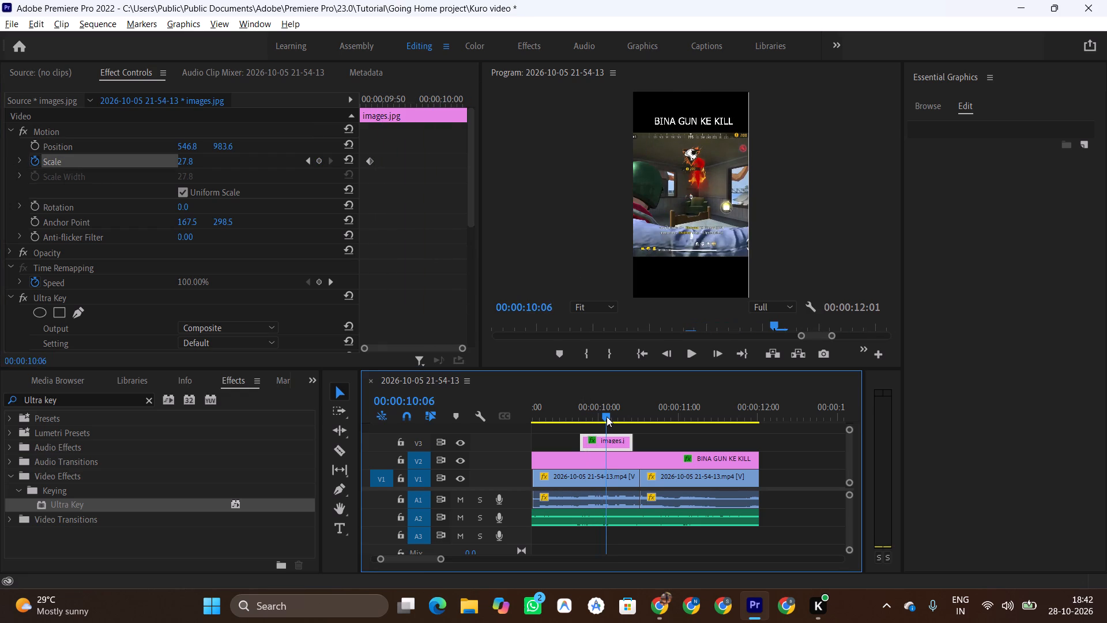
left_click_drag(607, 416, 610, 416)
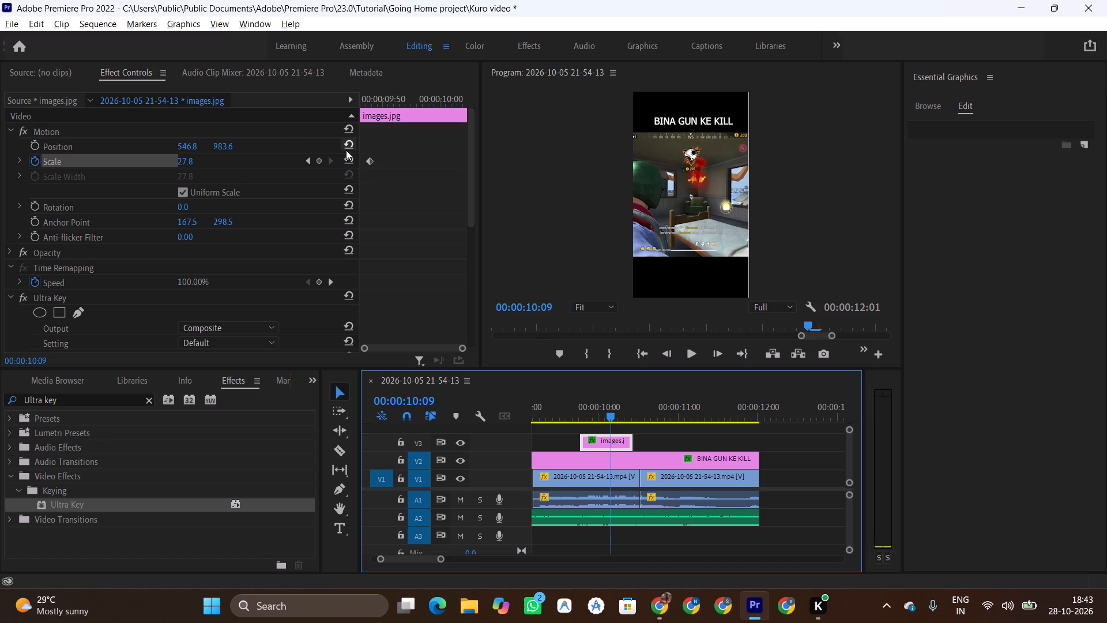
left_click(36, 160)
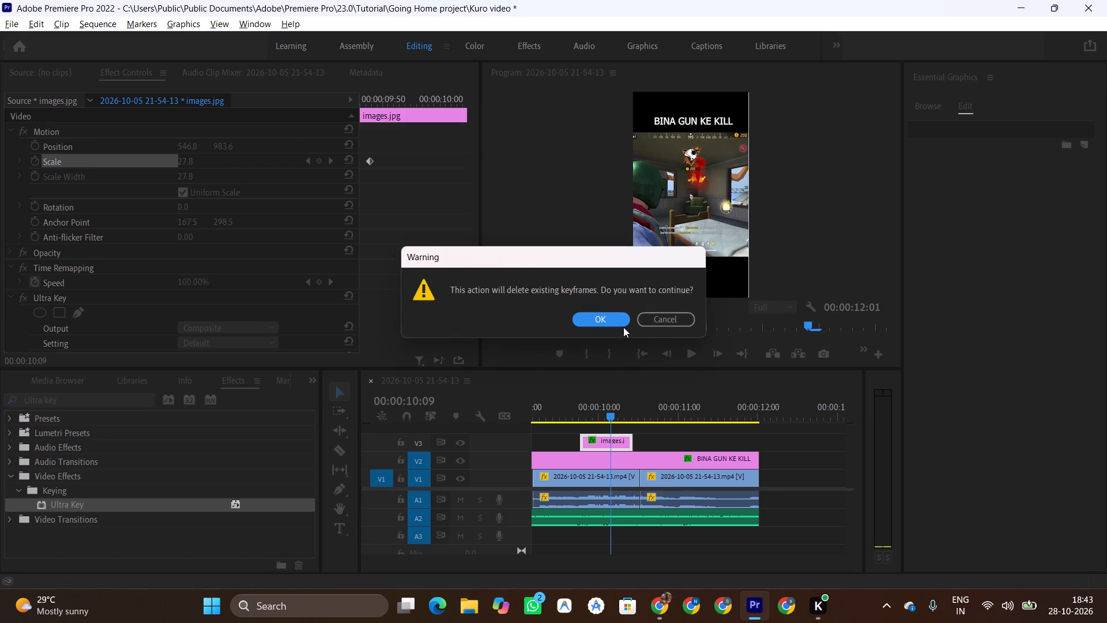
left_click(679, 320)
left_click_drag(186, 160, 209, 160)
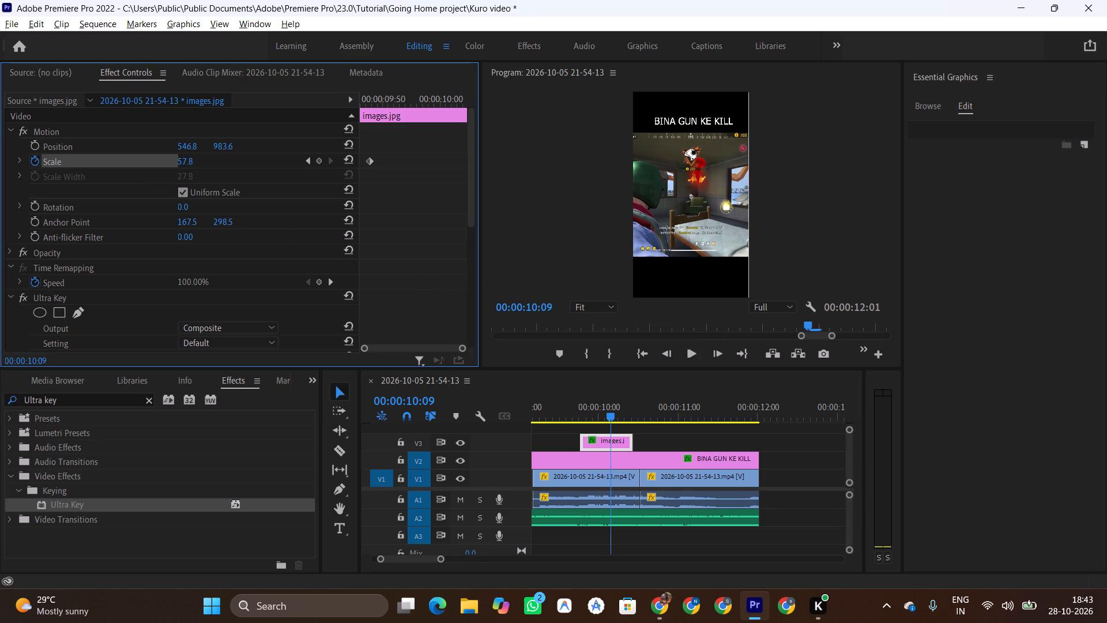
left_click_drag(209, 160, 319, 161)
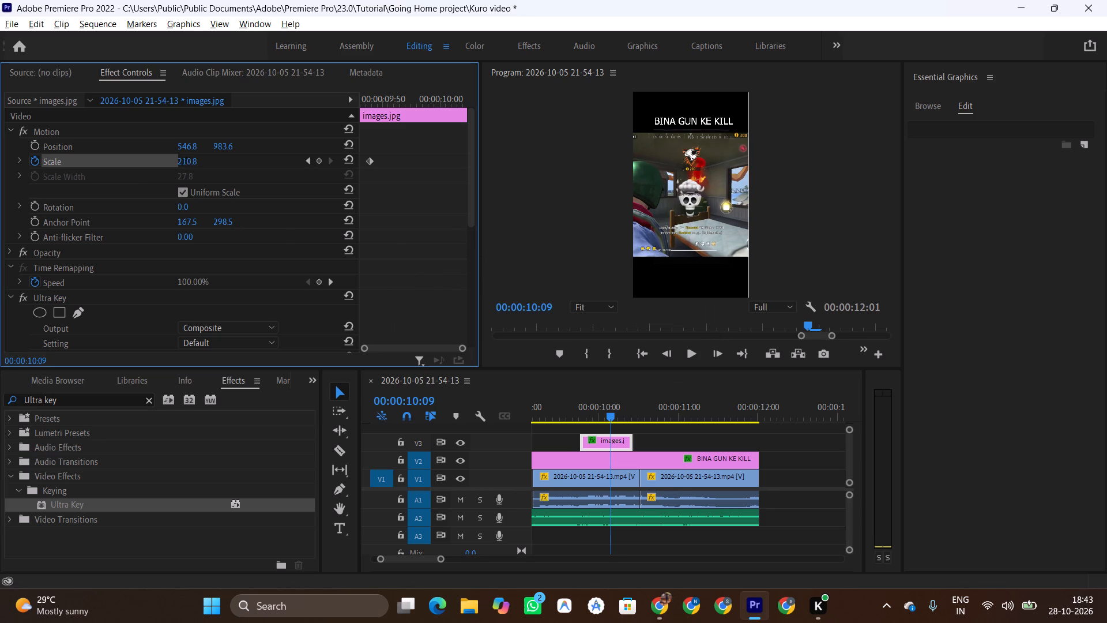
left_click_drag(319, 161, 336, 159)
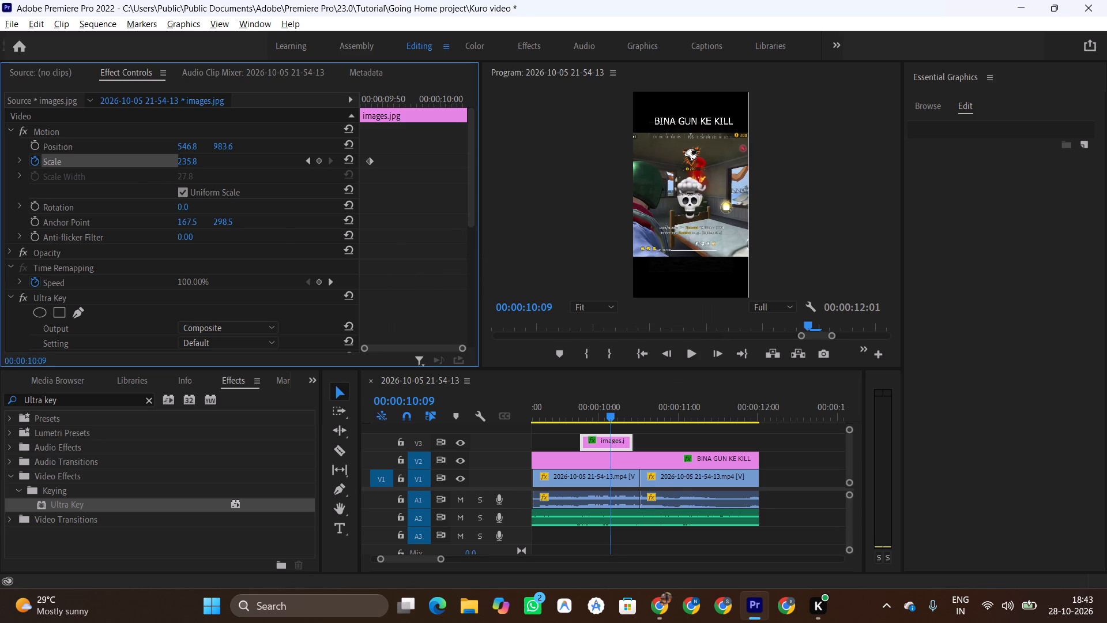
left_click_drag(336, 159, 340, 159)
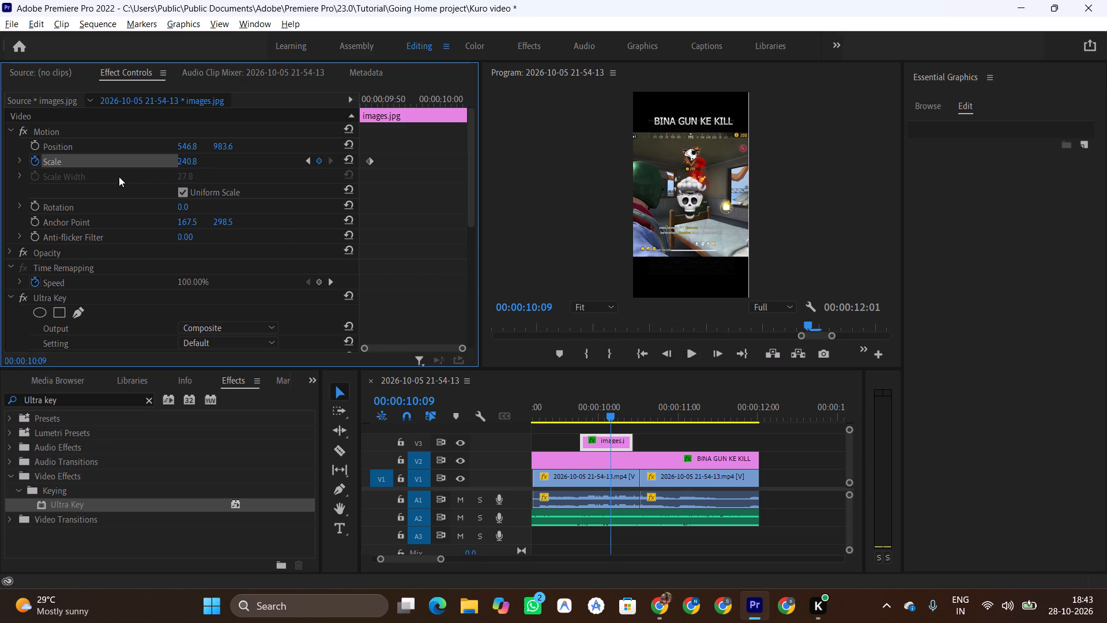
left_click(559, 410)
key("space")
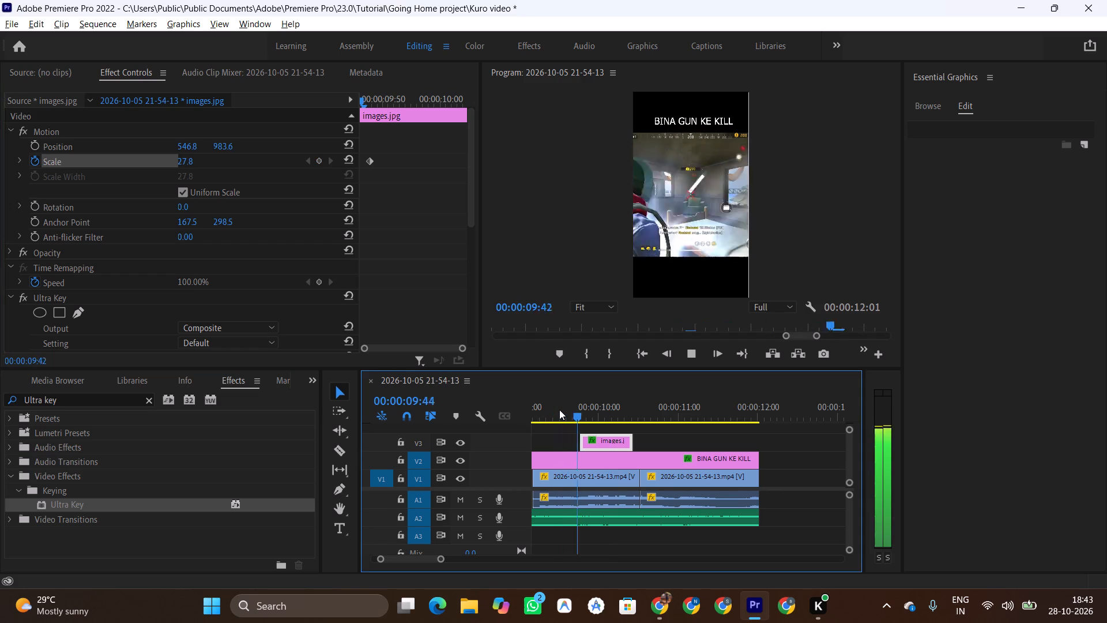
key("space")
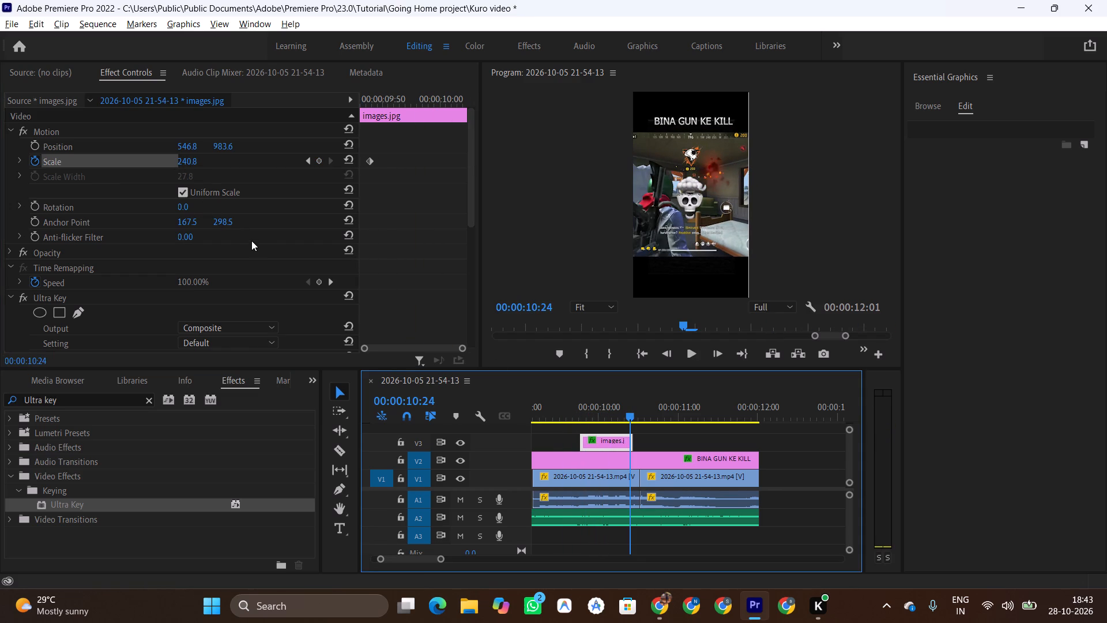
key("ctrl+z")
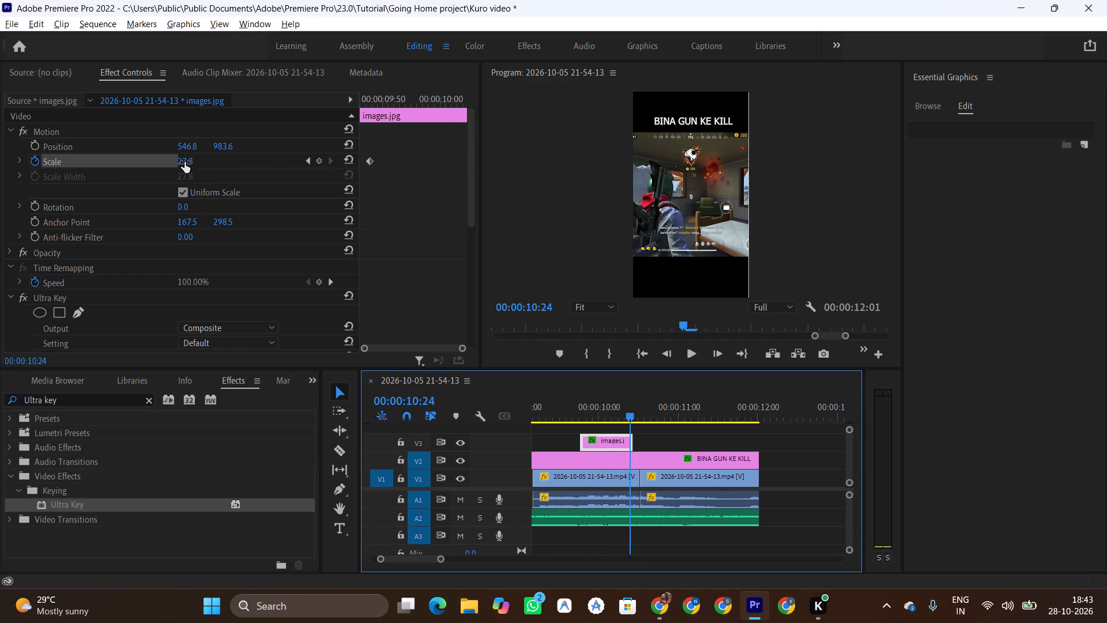
Replay the kill moment in short bursts to examine where the skull should reach full size, stopping at 00:00:09:58.
left_click_drag(630, 416, 555, 414)
key("space")
key("space")
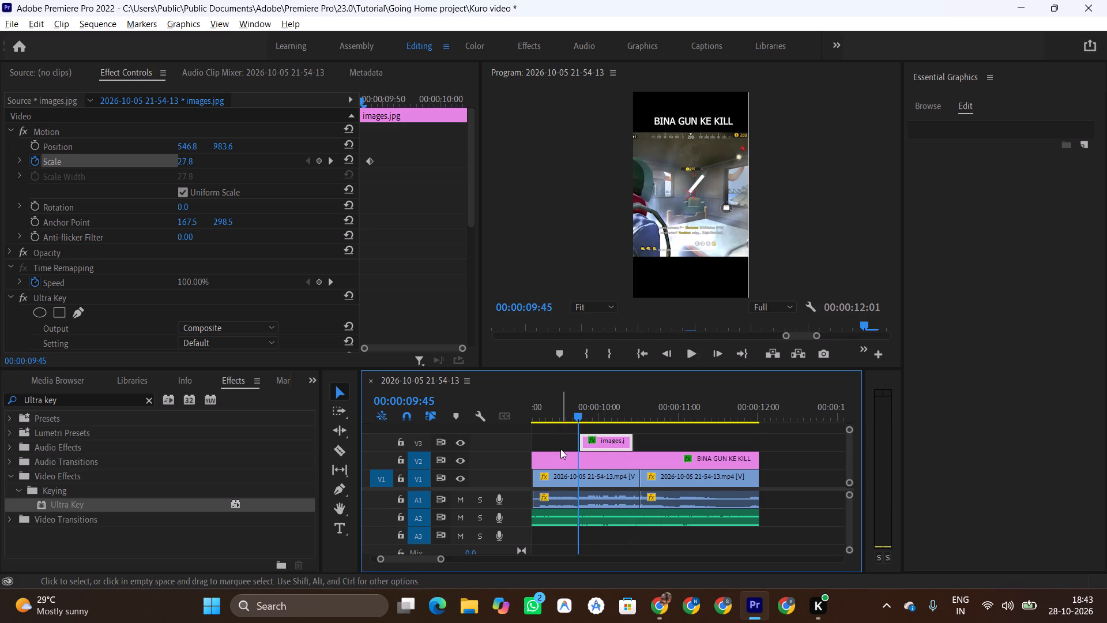
key("space")
key("space")
key("space")
key("space")
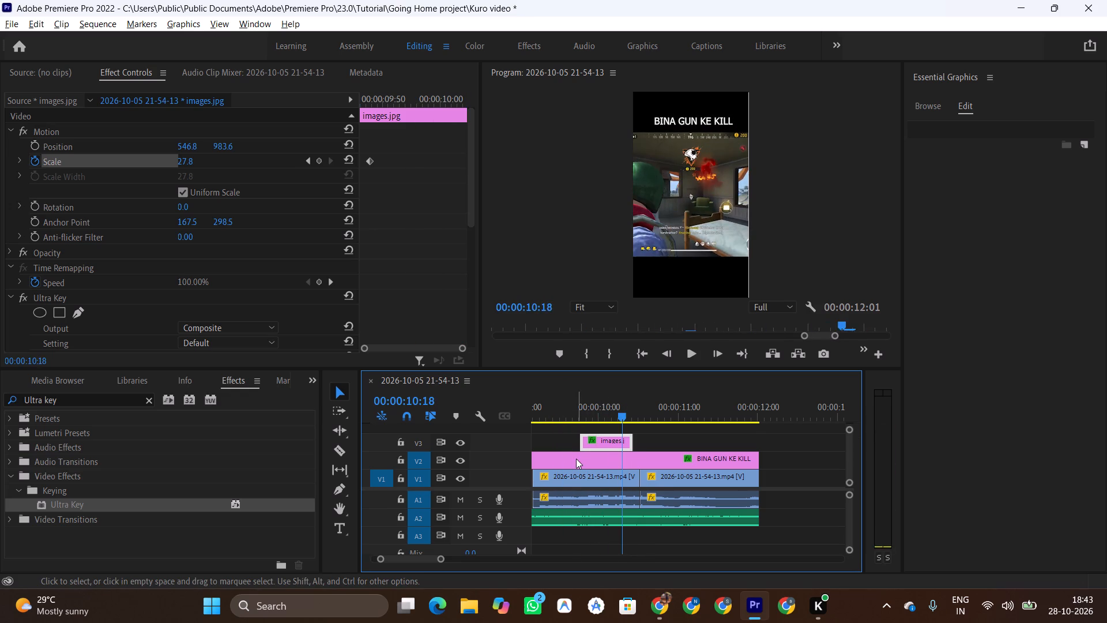
key("space")
key("space")
left_click(556, 406)
key("space")
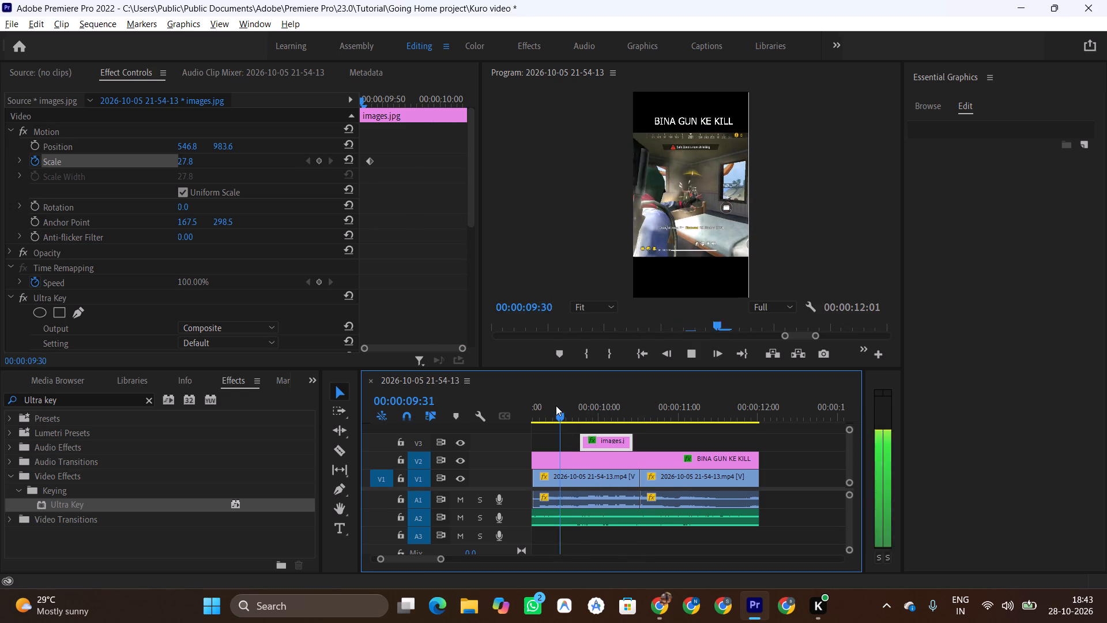
key("space")
key("space")
key("space")
key("space")
key("space")
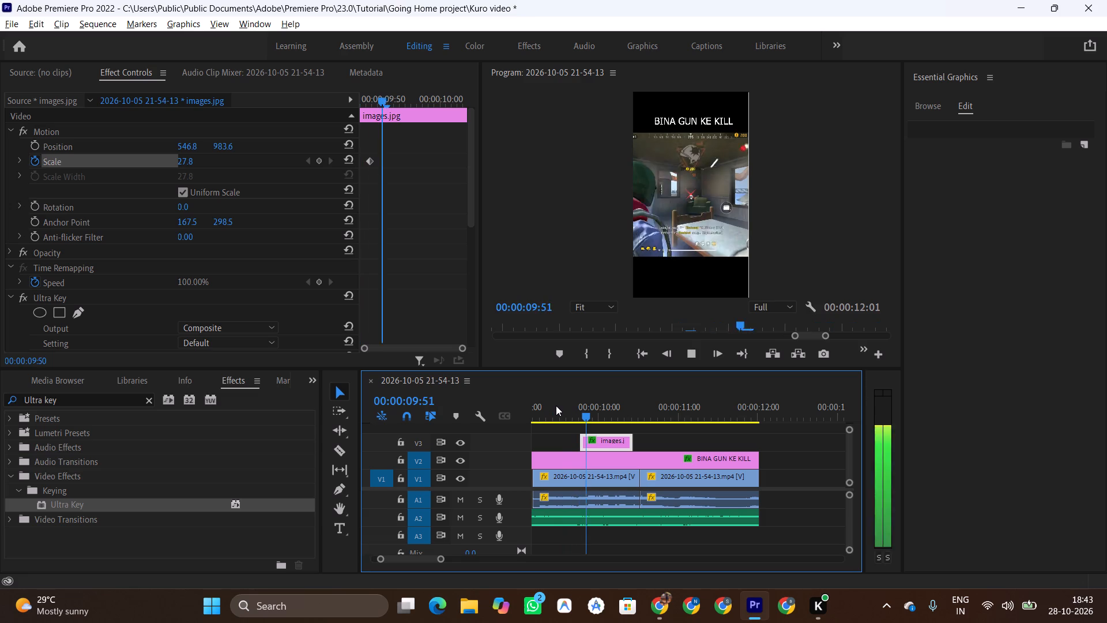
Add a second Scale keyframe of 520.8 to the skull image at 00:00:09:58.
left_click(592, 414)
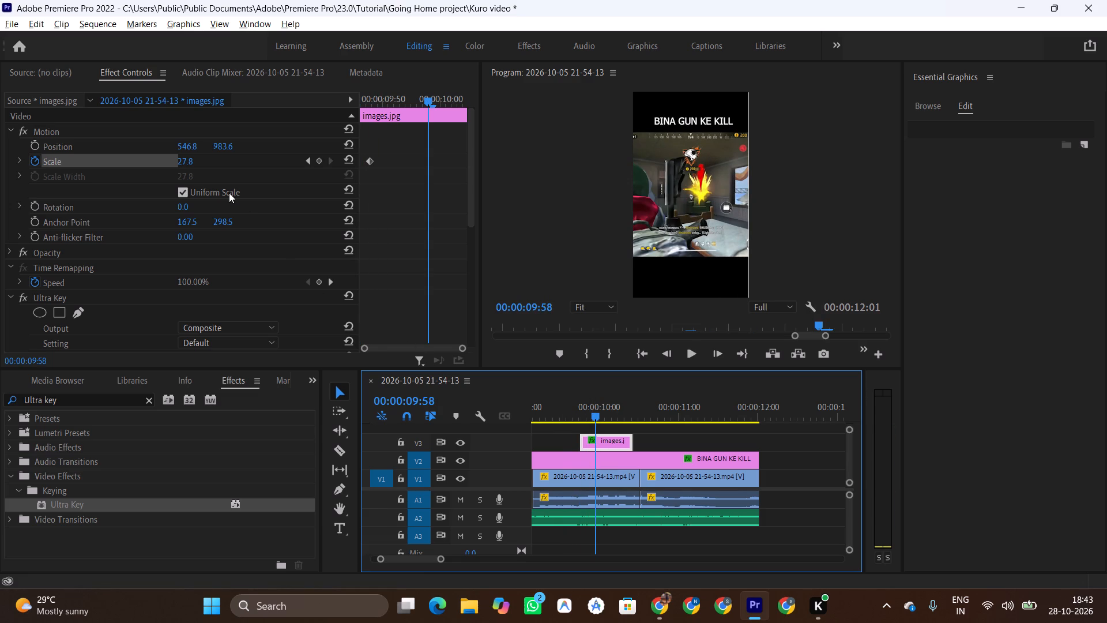
left_click_drag(189, 160, 254, 161)
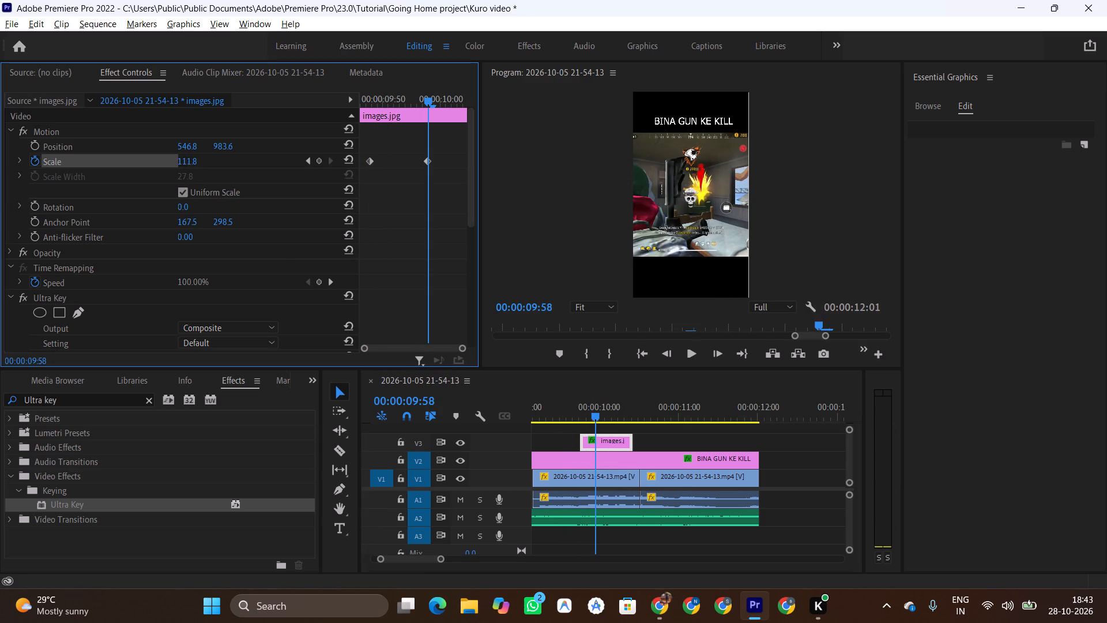
left_click_drag(254, 161, 545, 132)
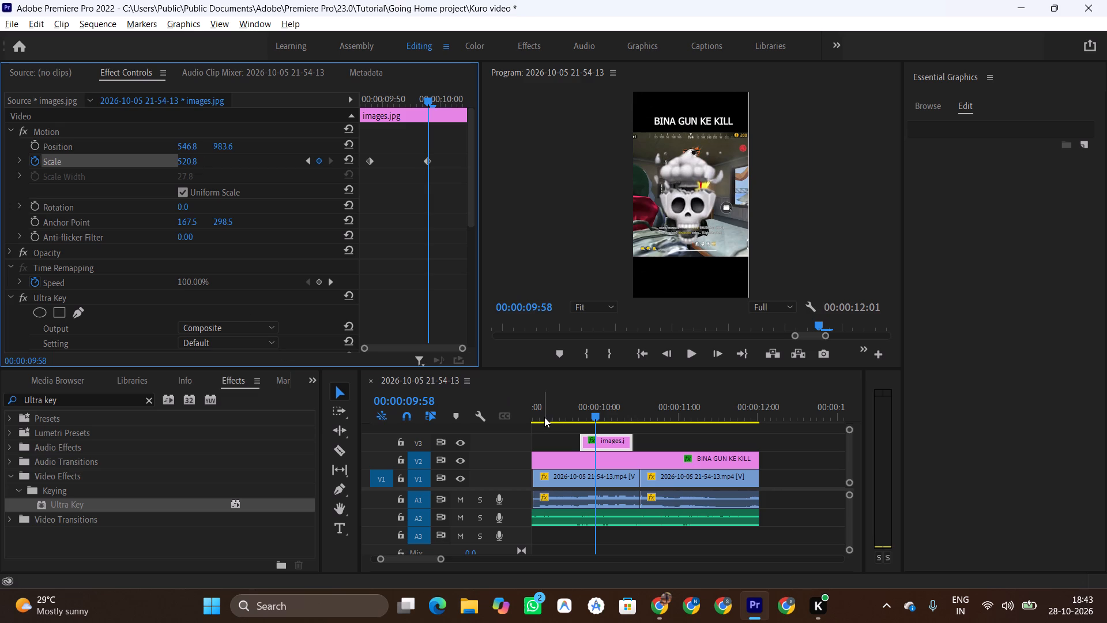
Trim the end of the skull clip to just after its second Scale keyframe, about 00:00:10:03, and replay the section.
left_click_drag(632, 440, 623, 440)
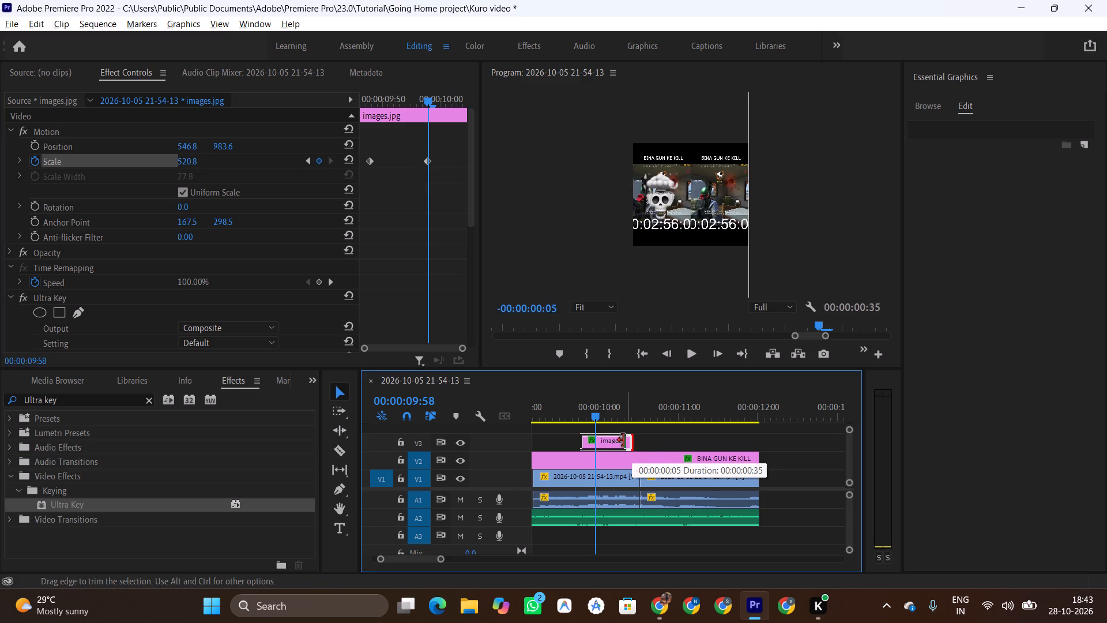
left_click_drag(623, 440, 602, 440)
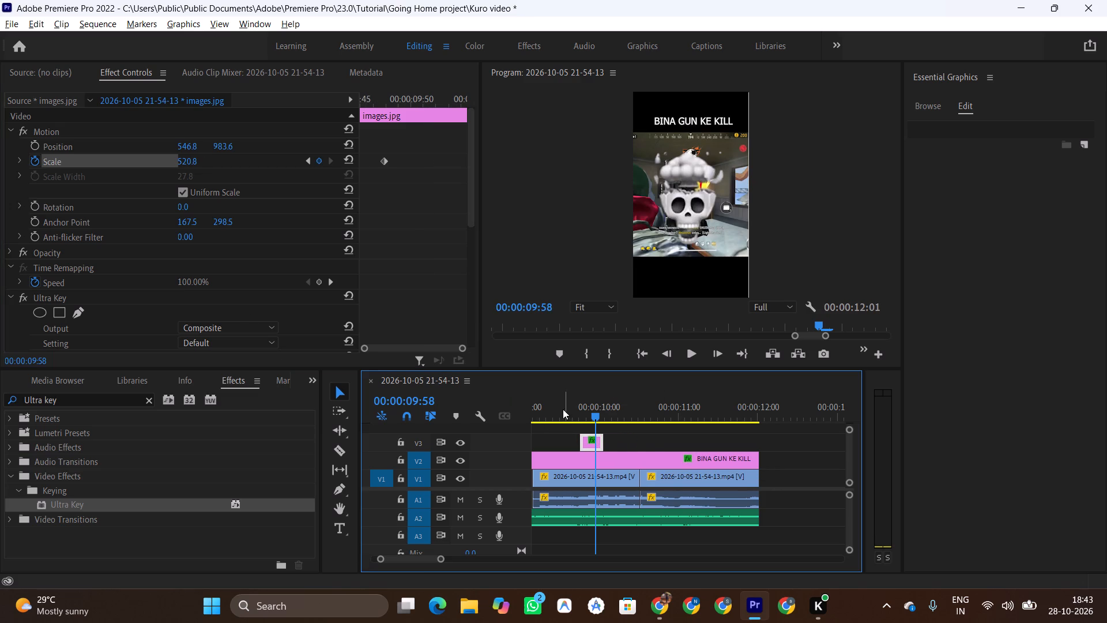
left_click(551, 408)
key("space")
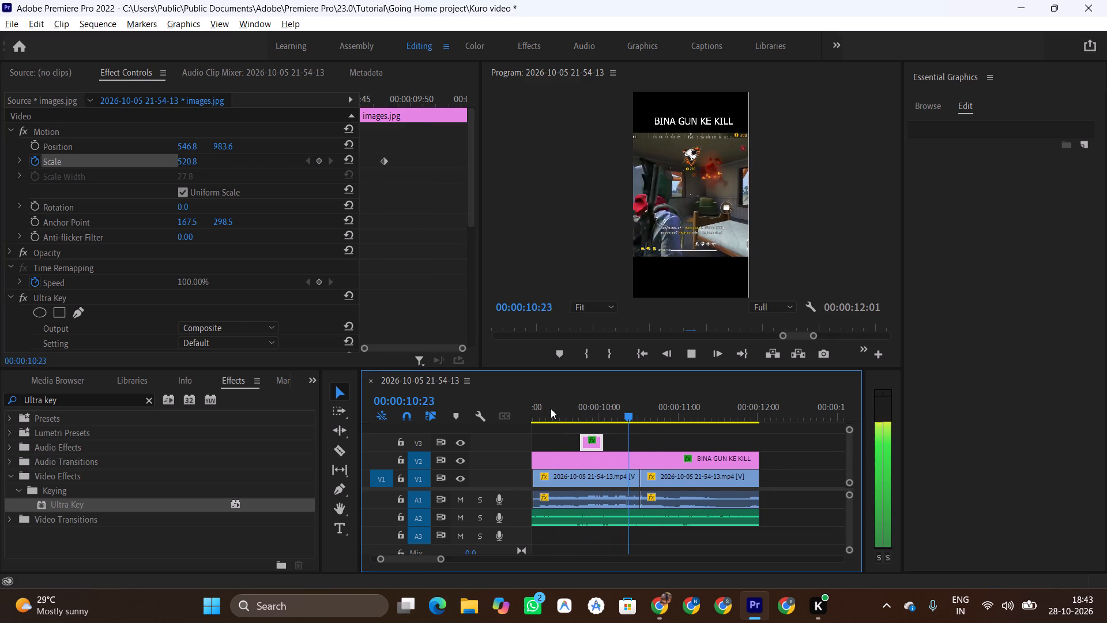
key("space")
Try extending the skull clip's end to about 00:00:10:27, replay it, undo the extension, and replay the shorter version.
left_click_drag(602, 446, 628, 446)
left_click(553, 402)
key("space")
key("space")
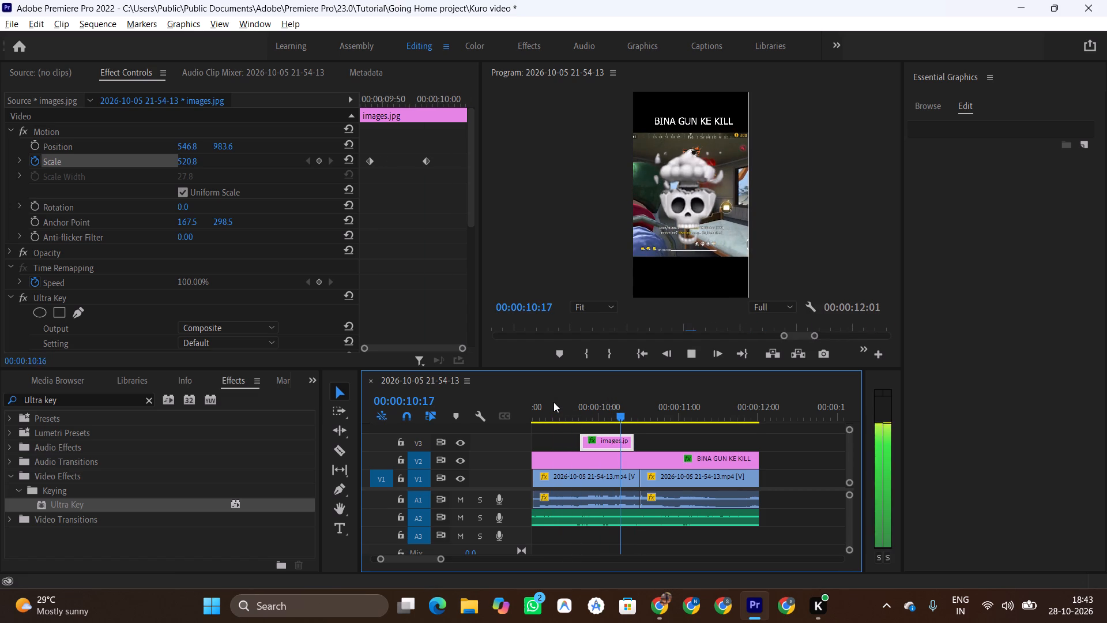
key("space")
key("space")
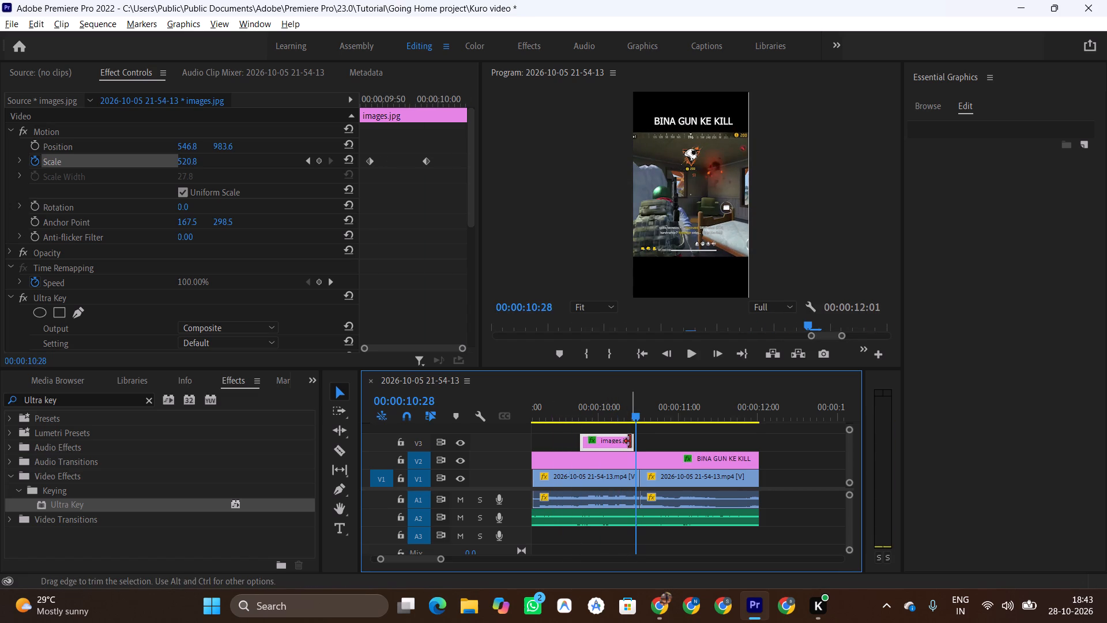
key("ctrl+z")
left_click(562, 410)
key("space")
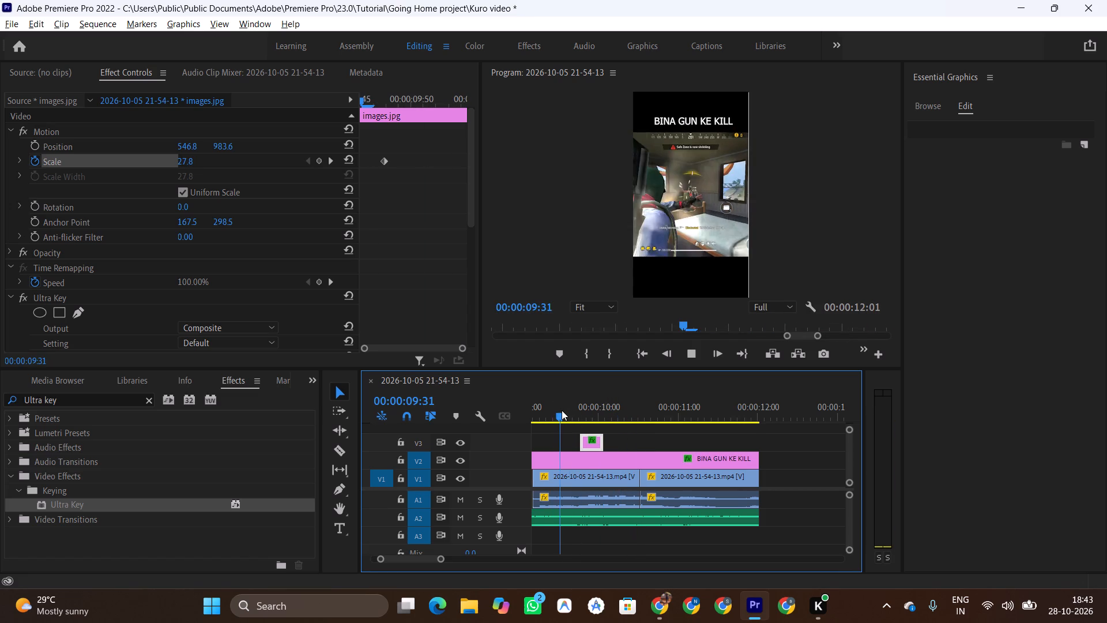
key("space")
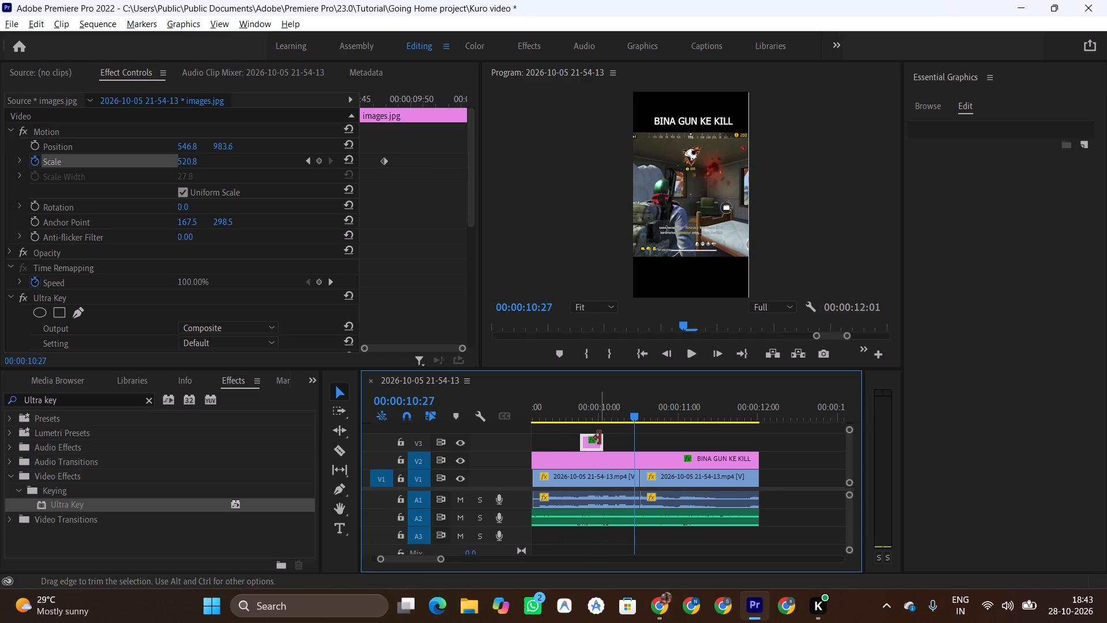
Extend the end of the skull clip to about 00:00:10:18 and replay the kill moment.
left_click_drag(600, 438, 618, 444)
left_click(566, 414)
key("space")
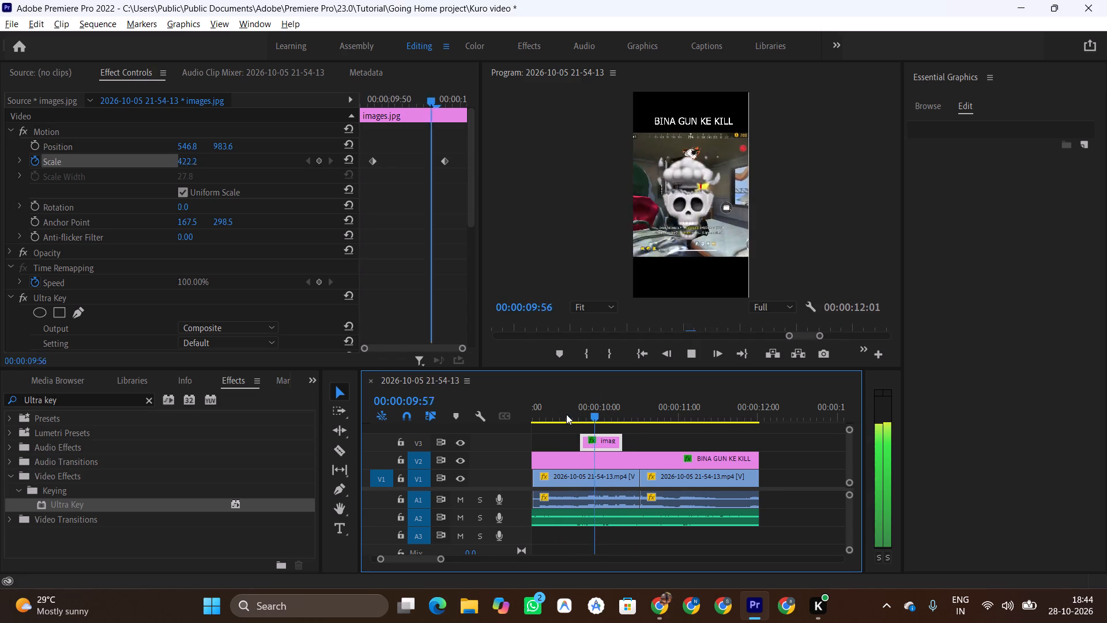
key("space")
left_click(566, 414)
key("space")
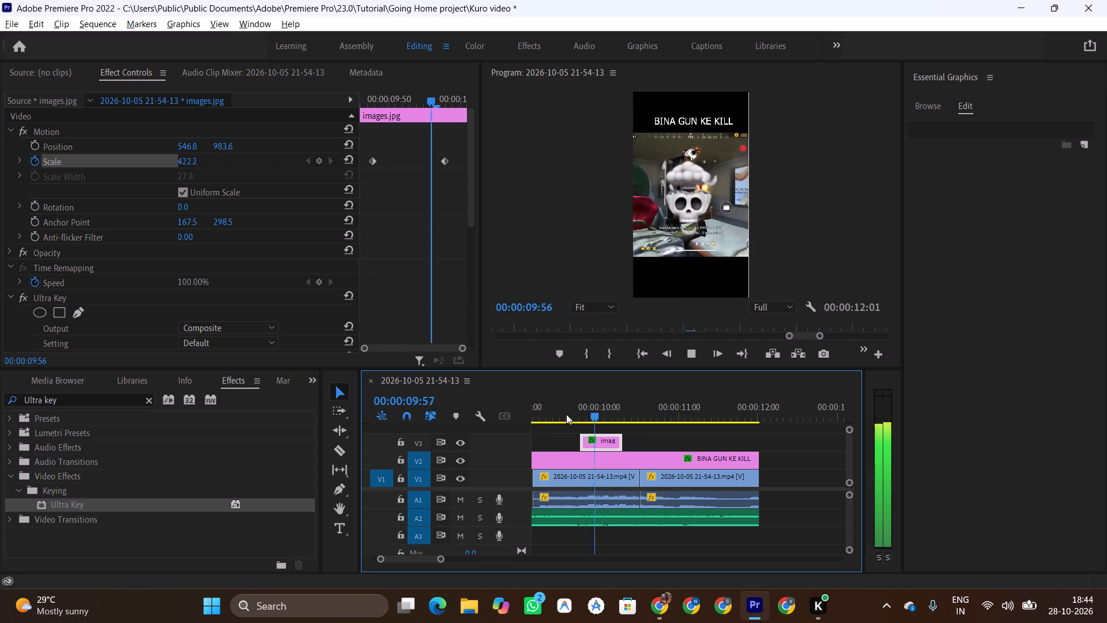
Replay the kill moment several times to judge the skull's scale-up animation and clip length.
key("space")
key("space")
key("space")
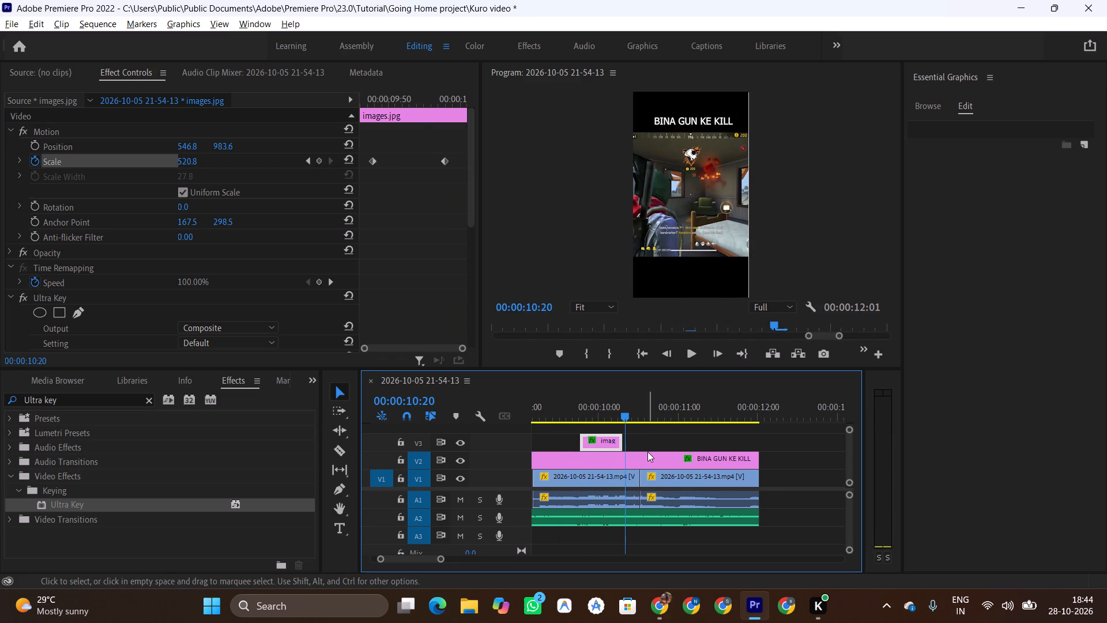
left_click(574, 410)
key("space")
key("space")
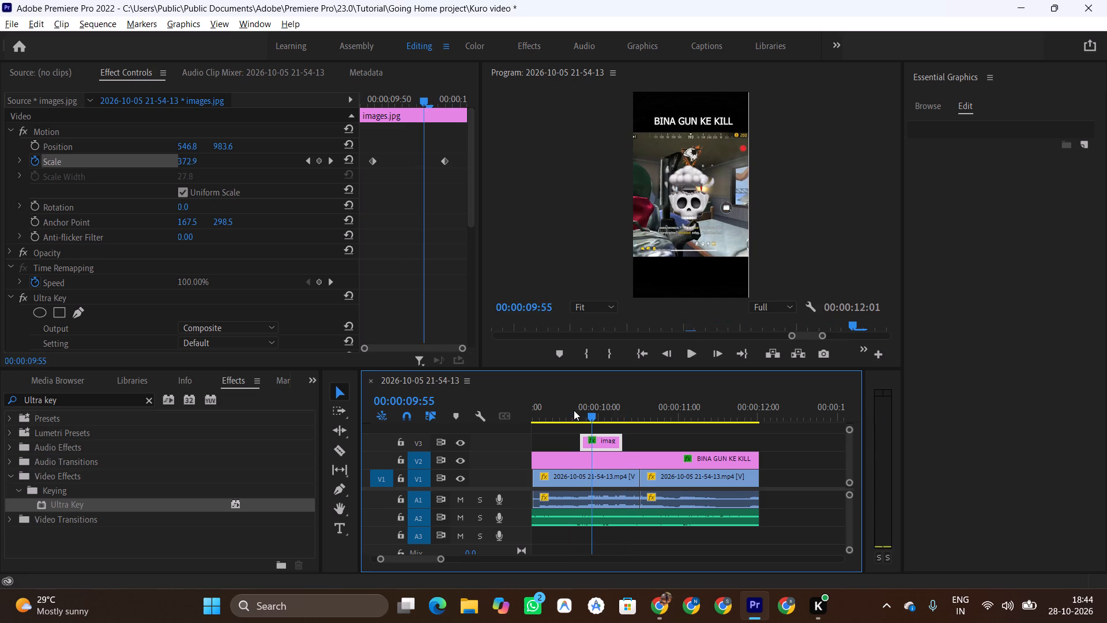
key("space")
key("space")
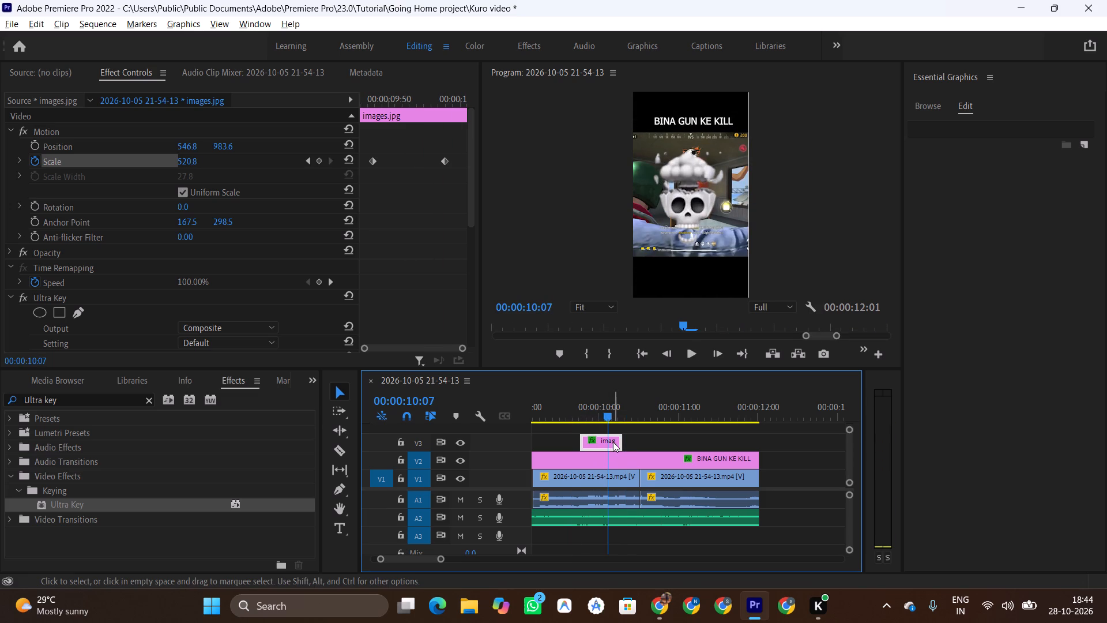
Undo the skull clip's Scale keyframes, trims and timing changes, back to a static 194.8 scale starting at 00:00:09:55.
key("ctrl+z")
key("ctrl+z")
key("ctrl+z")
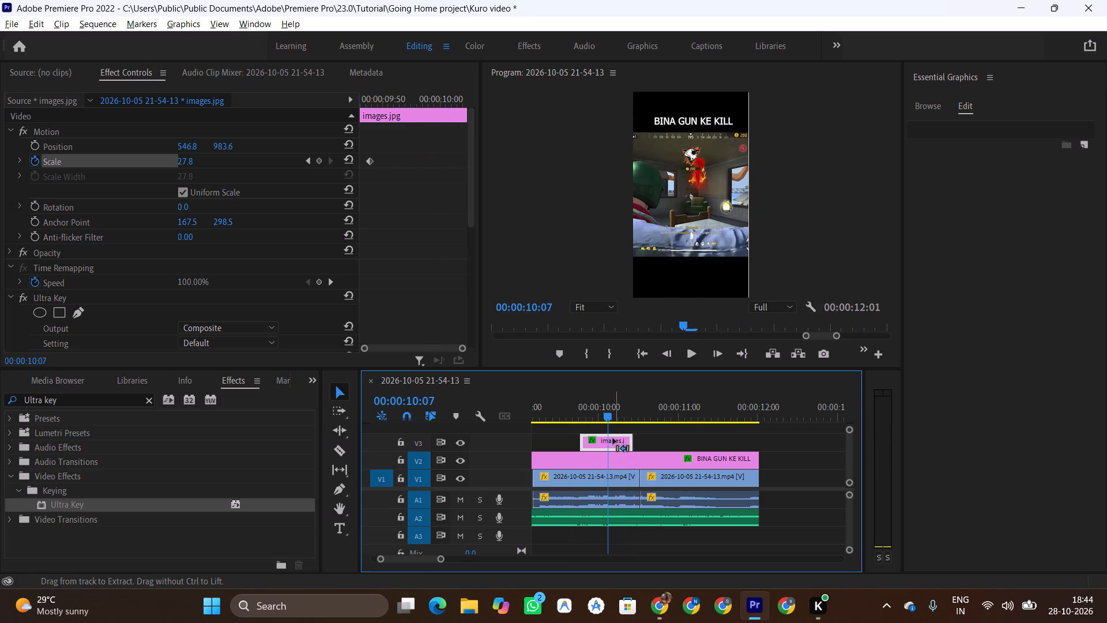
left_click(567, 410)
key("space")
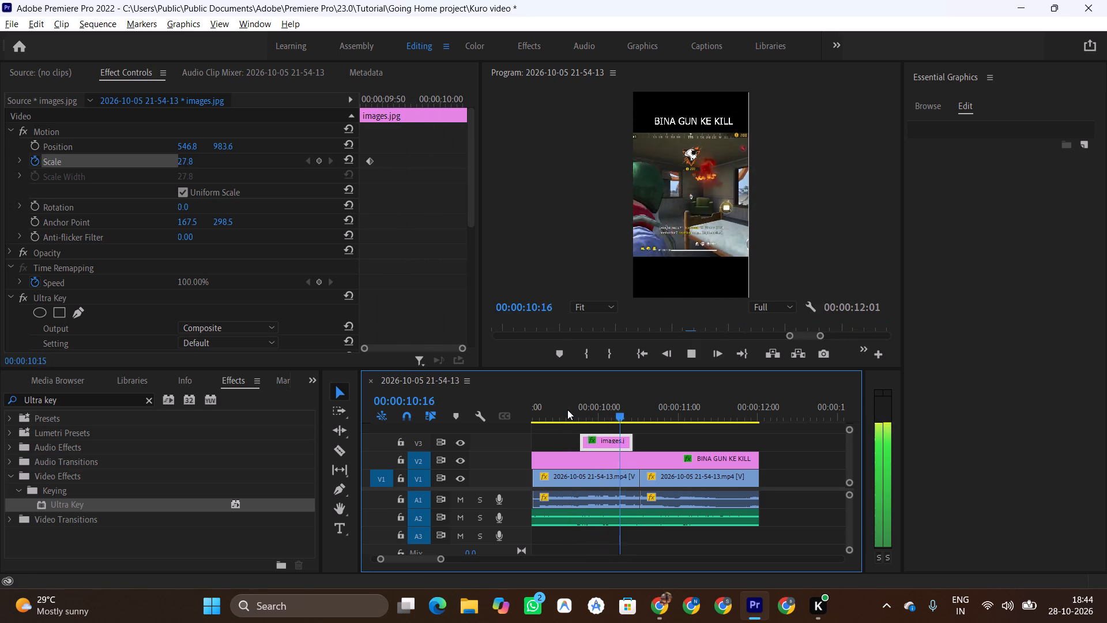
key("space")
key("ctrl+z")
key("ctrl+z")
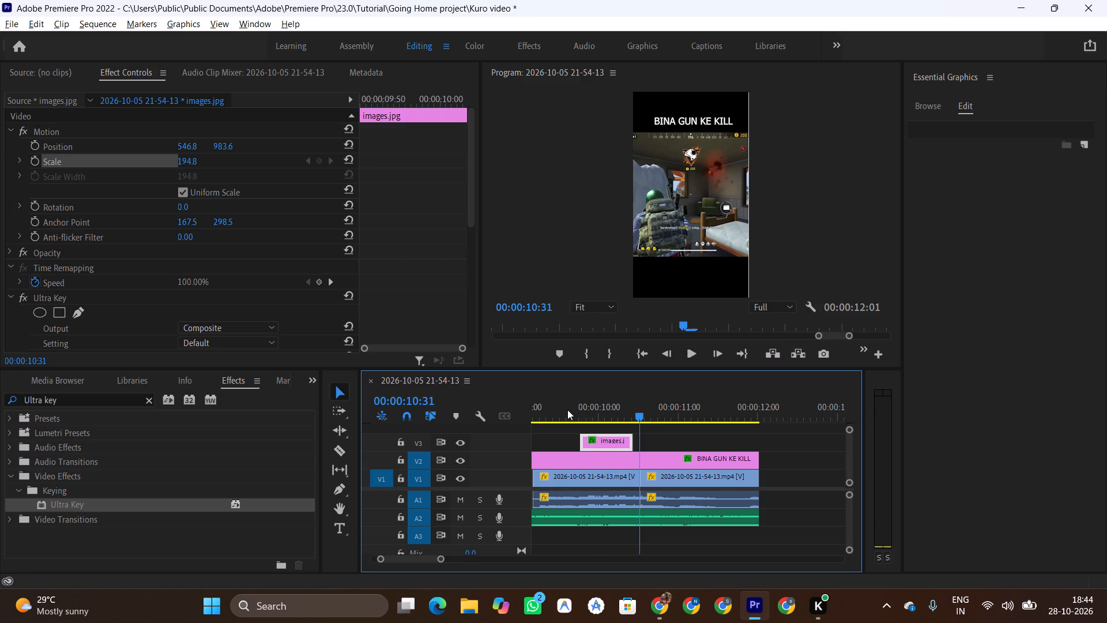
key("ctrl+z")
key("ctrl+z")
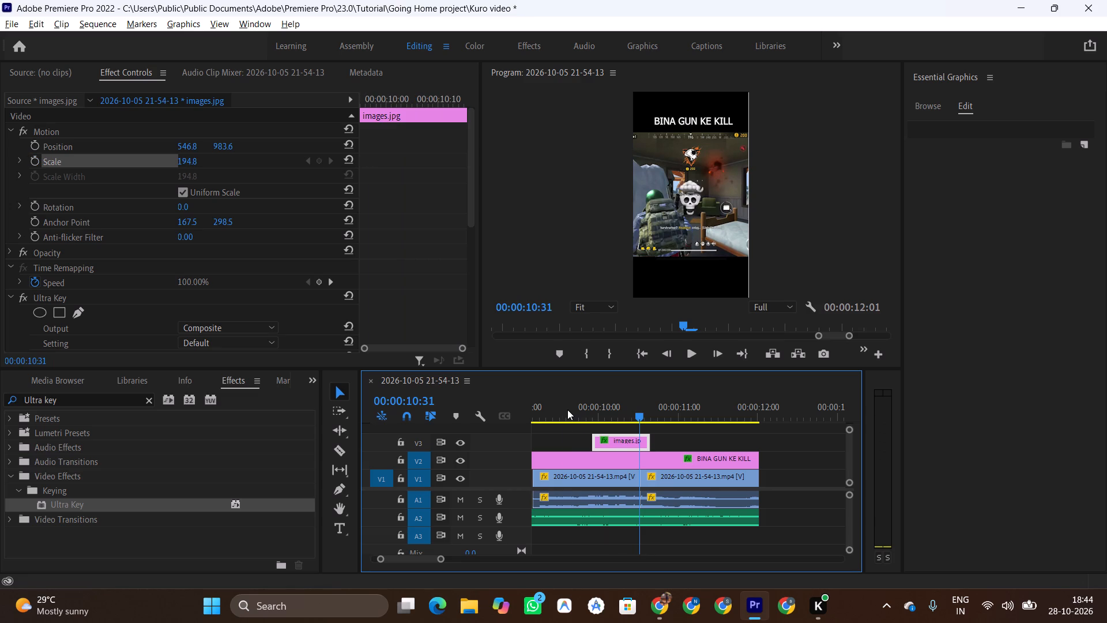
Replay the kill moment through the end of the video to review the skull without its scale animation.
left_click(567, 410)
key("space")
key("space")
key("space")
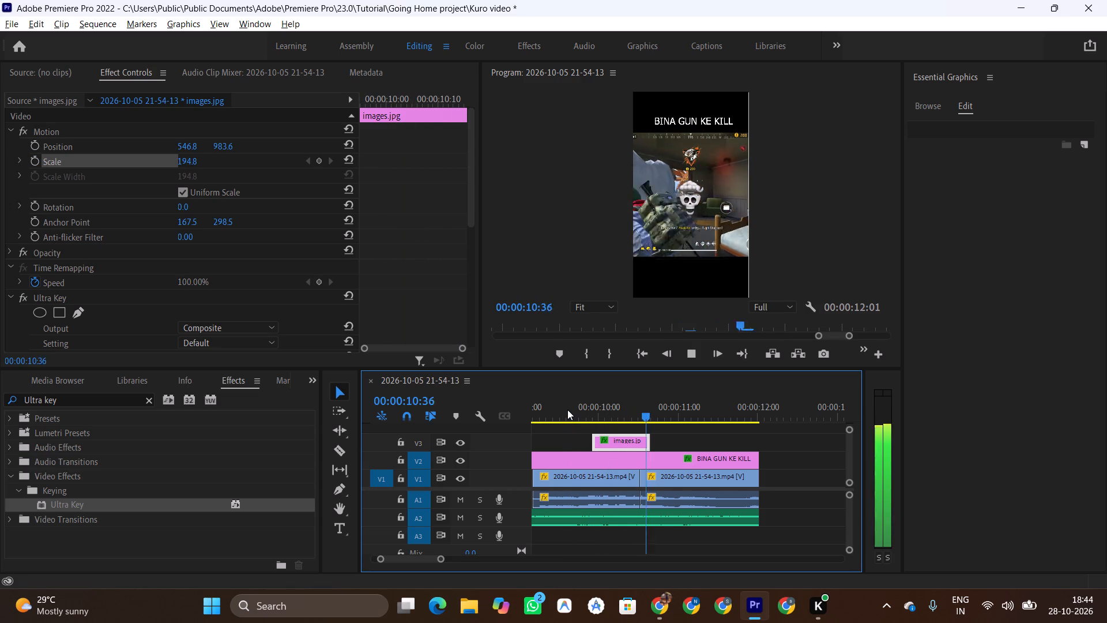
key("space")
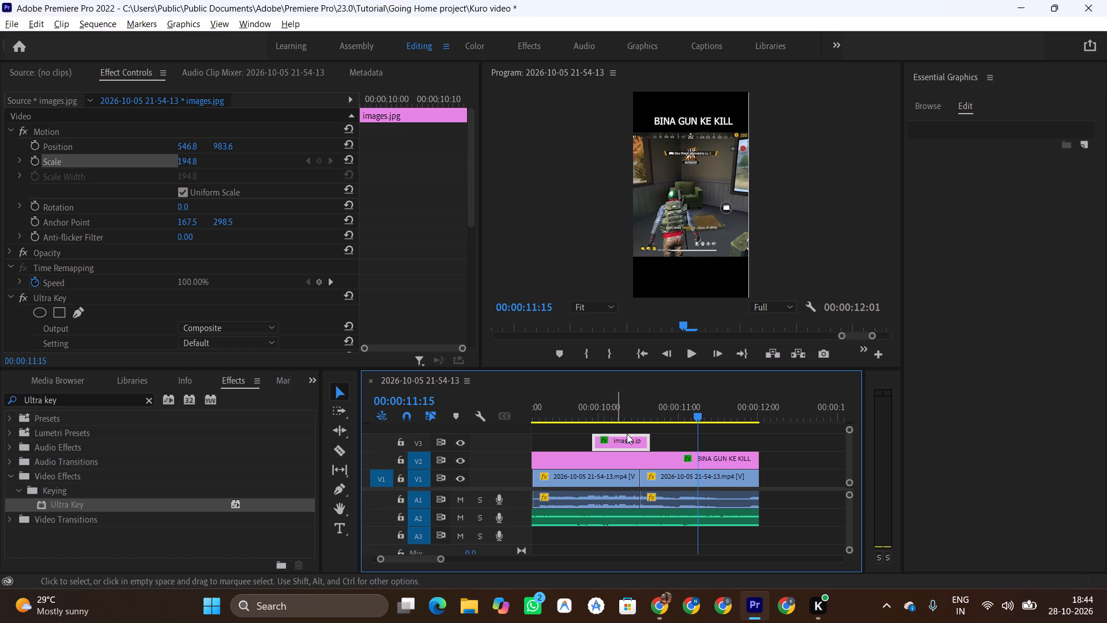
key("space")
key("space")
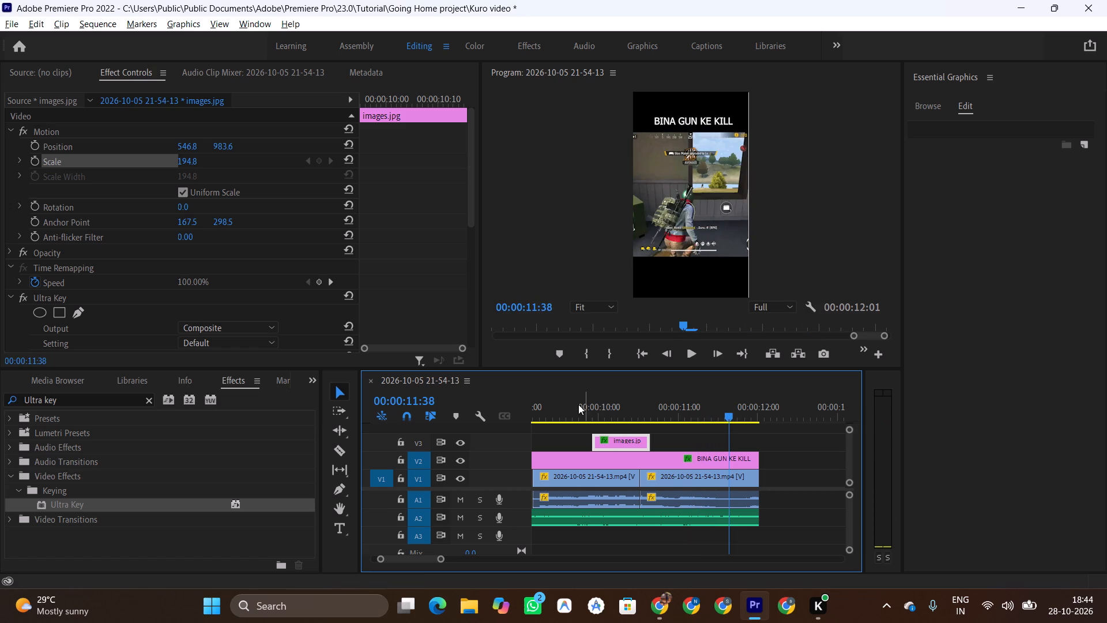
left_click(620, 441)
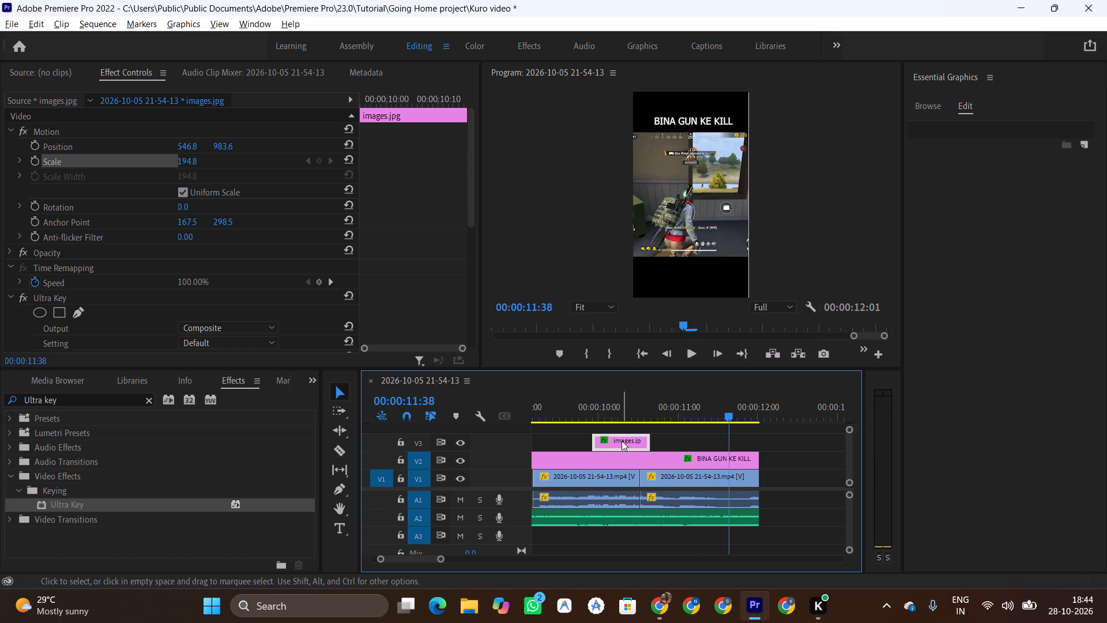
left_click(564, 404)
key("space")
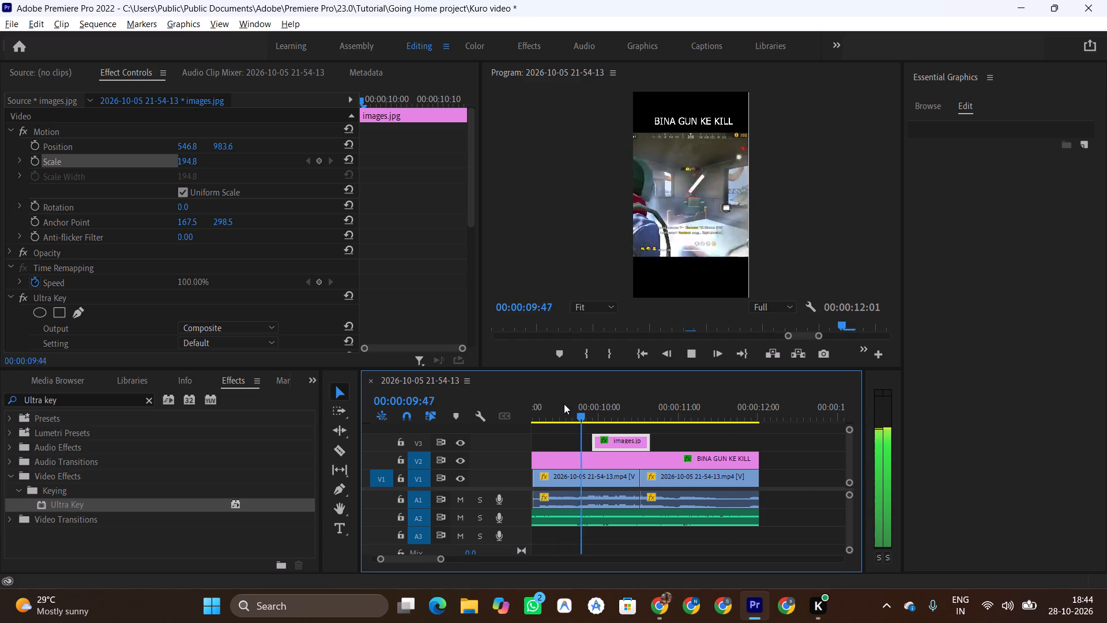
key("space")
key("space")
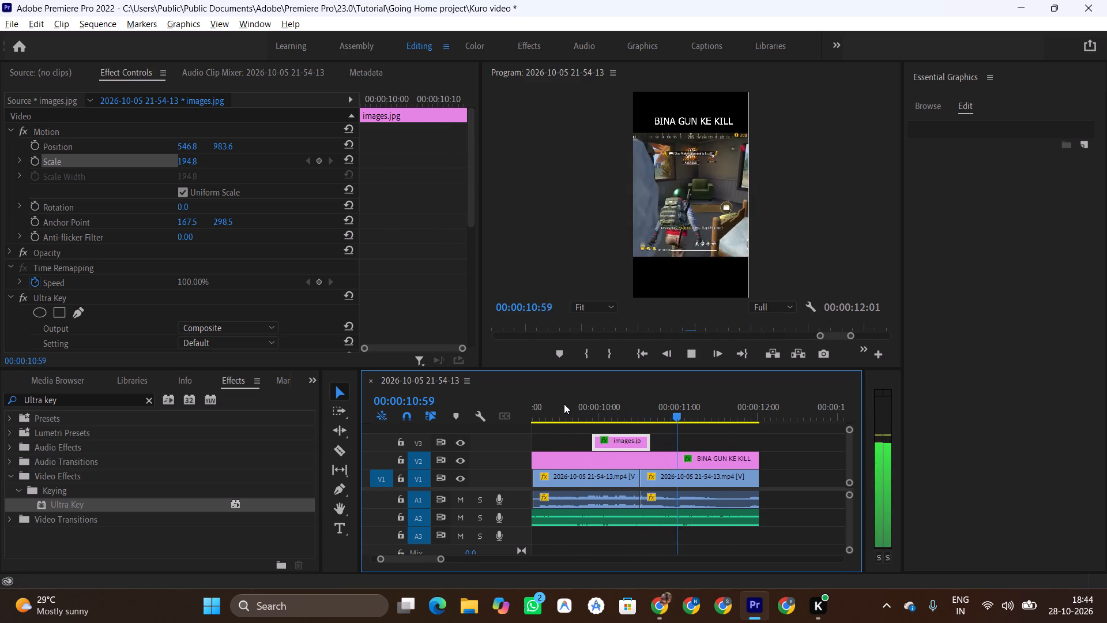
key("space")
key("space")
key("space")
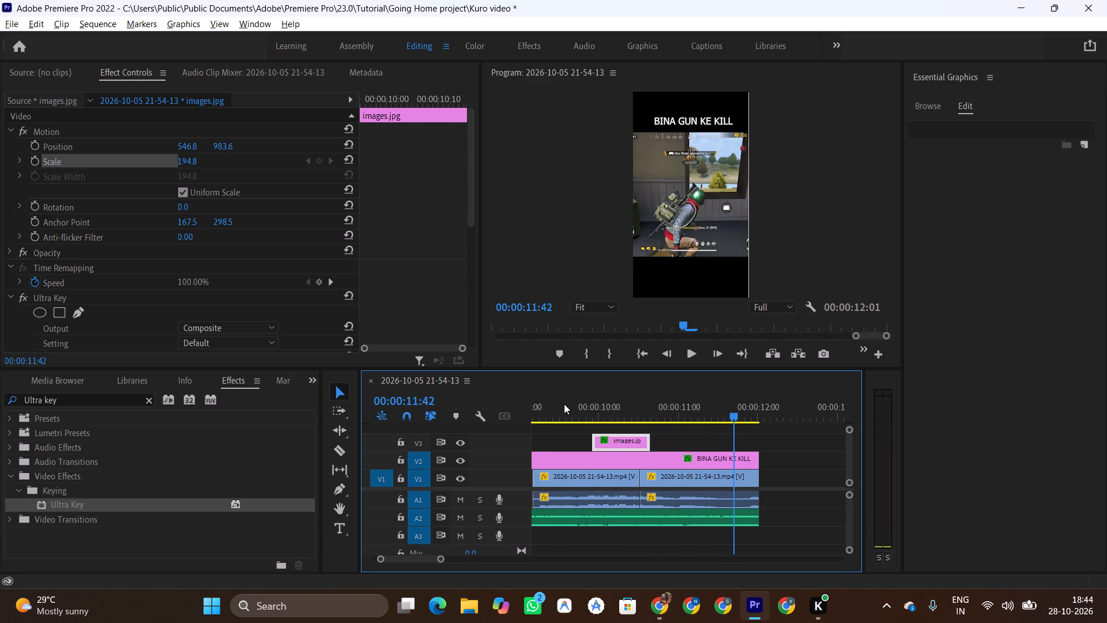
key("space")
key("space")
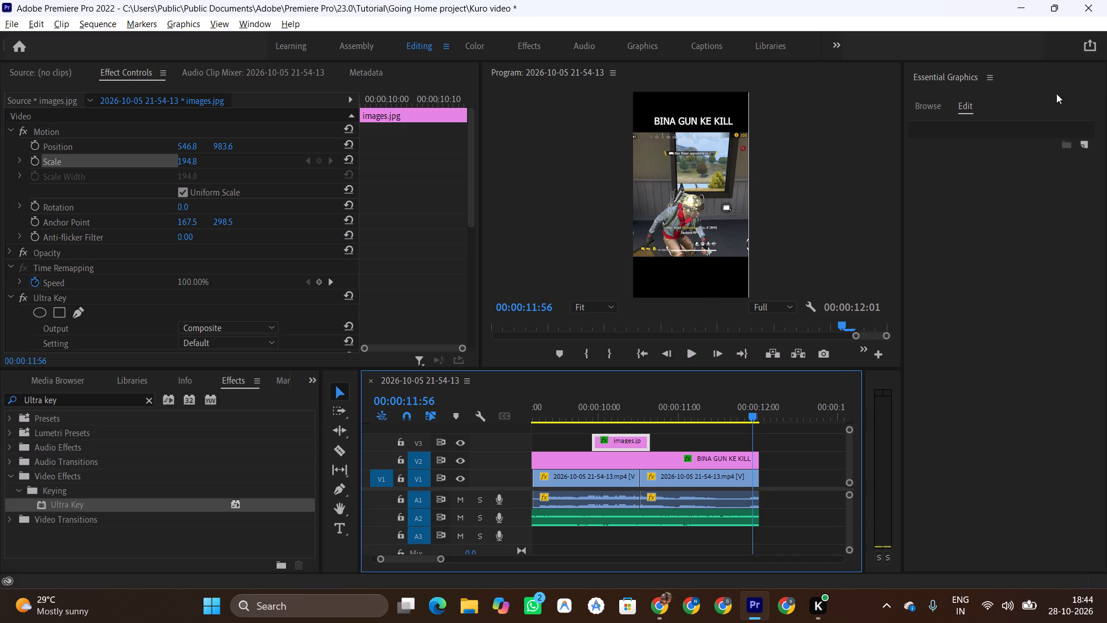
Check the Quick Export settings for the sequence and dismiss them without exporting.
left_click(1082, 47)
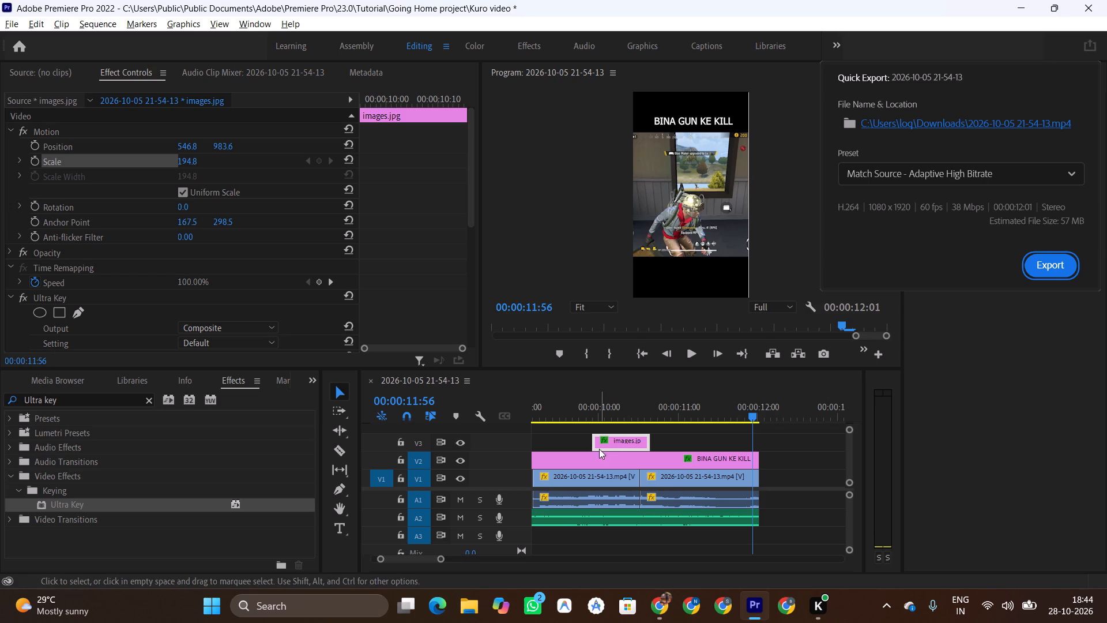
left_click(1040, 446)
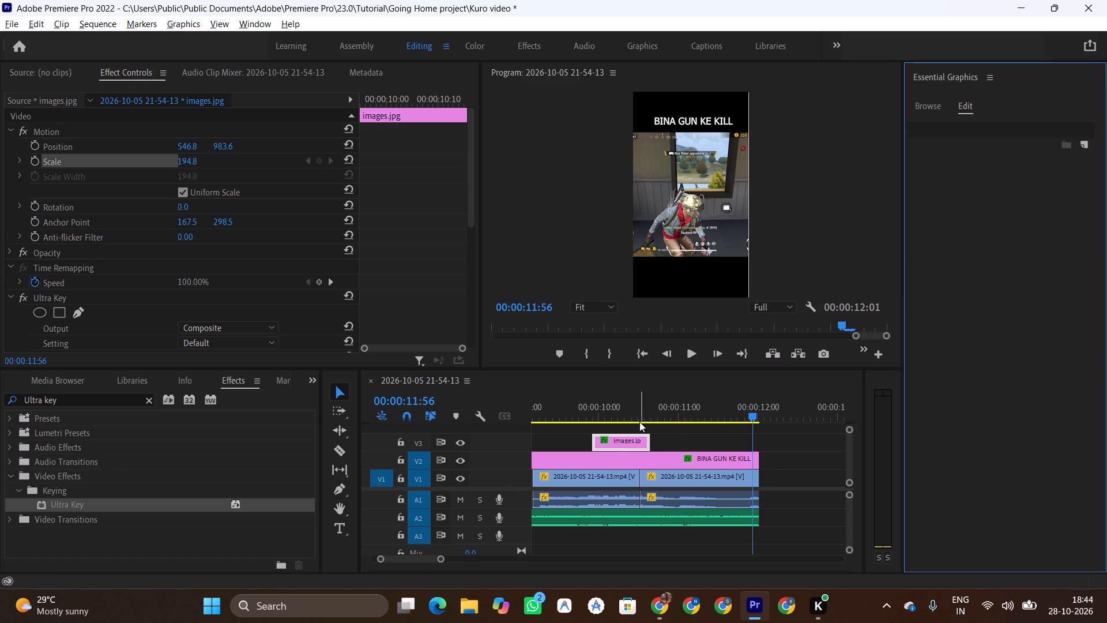
Move the skull image clip from track V3 up to track V4, keeping its timing.
scroll(635, 470, "up", 5)
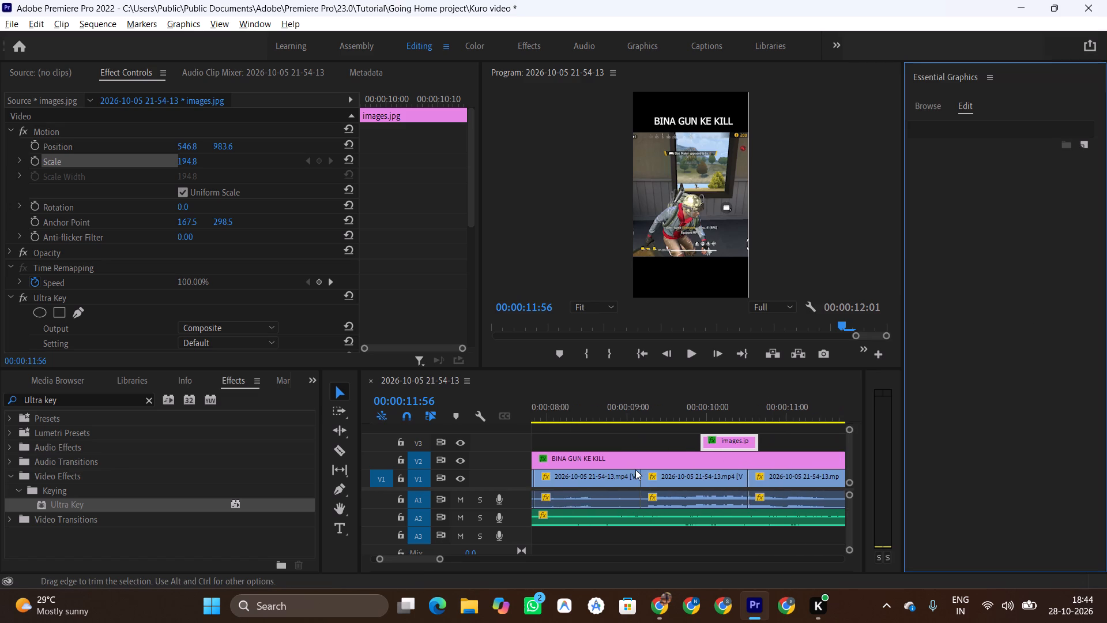
scroll(635, 470, "up", 15)
scroll(635, 470, "down", 20)
scroll(635, 470, "down", 3)
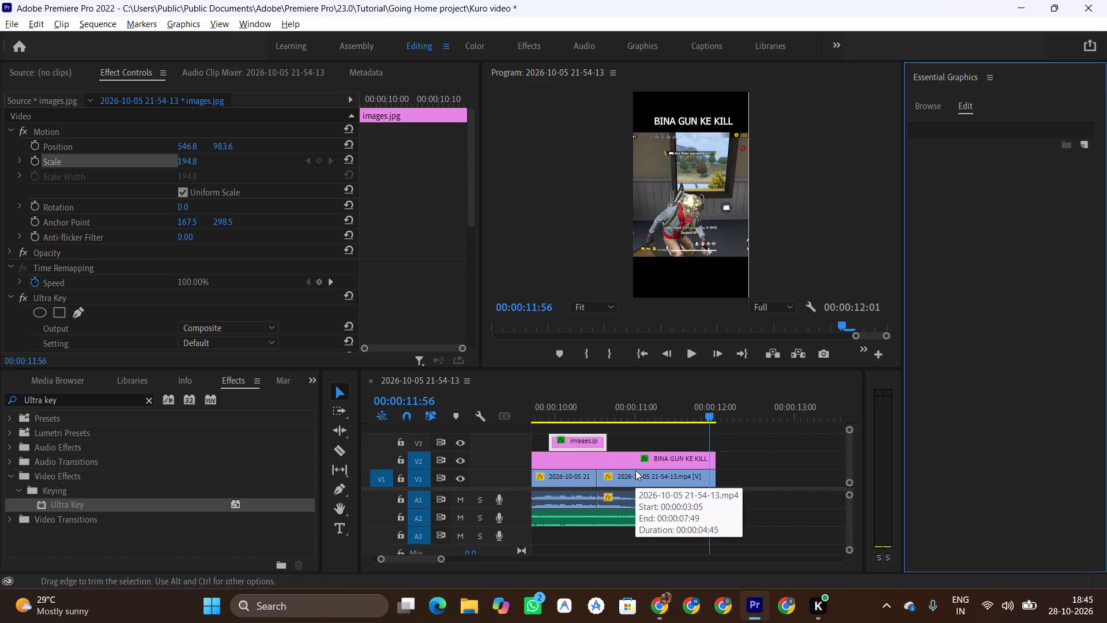
scroll(635, 470, "down", 3)
scroll(635, 470, "up", 5)
scroll(635, 470, "down", 5, "ctrl")
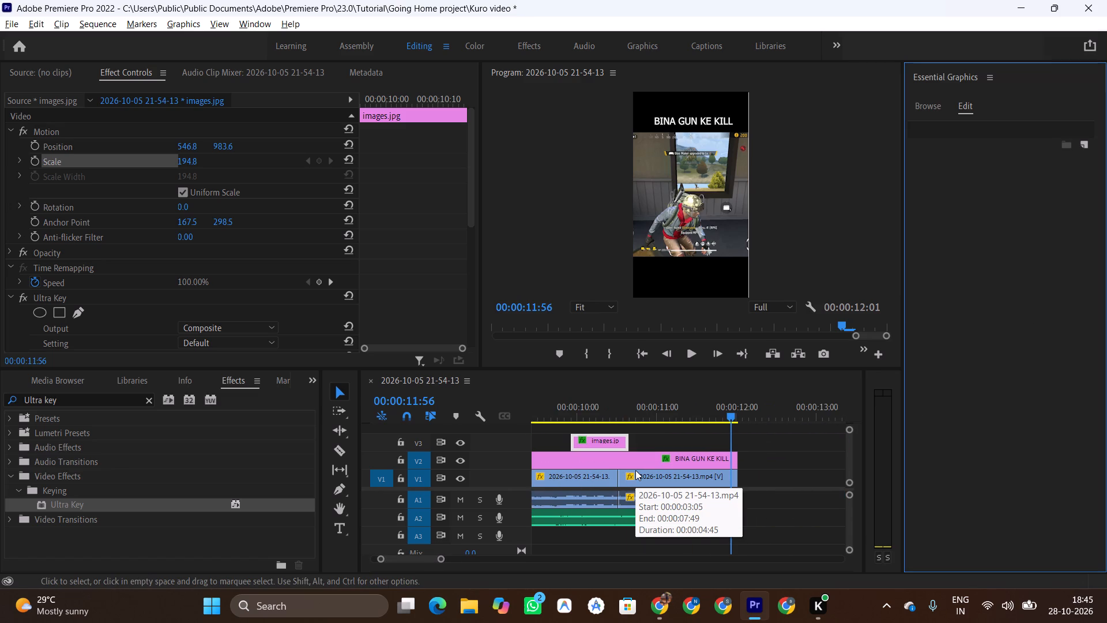
scroll(635, 470, "down", 18, "alt")
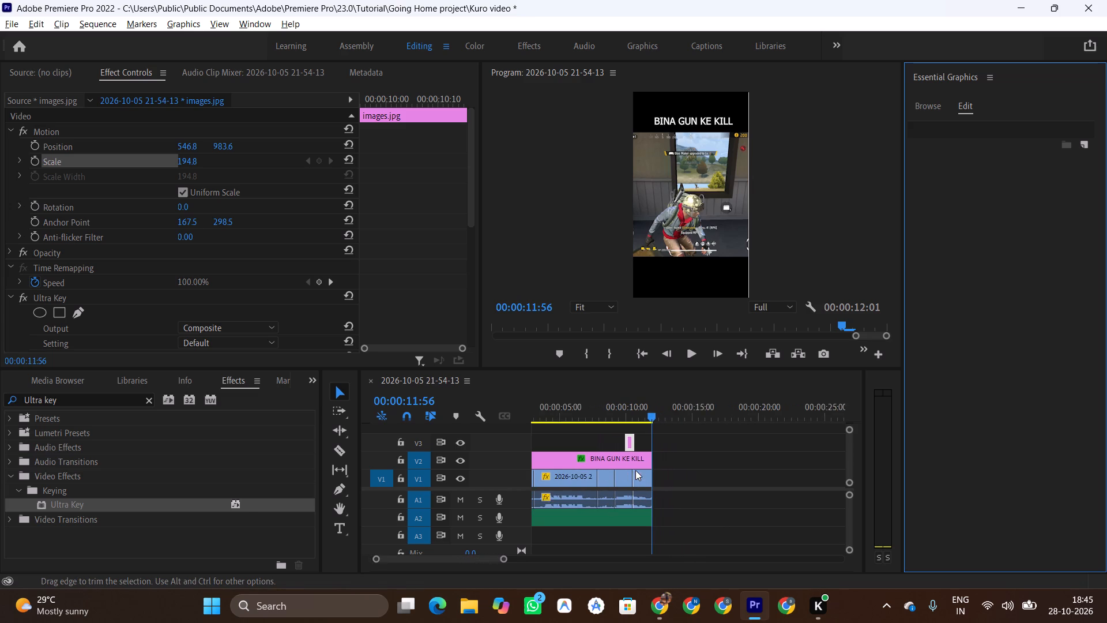
left_click(615, 457)
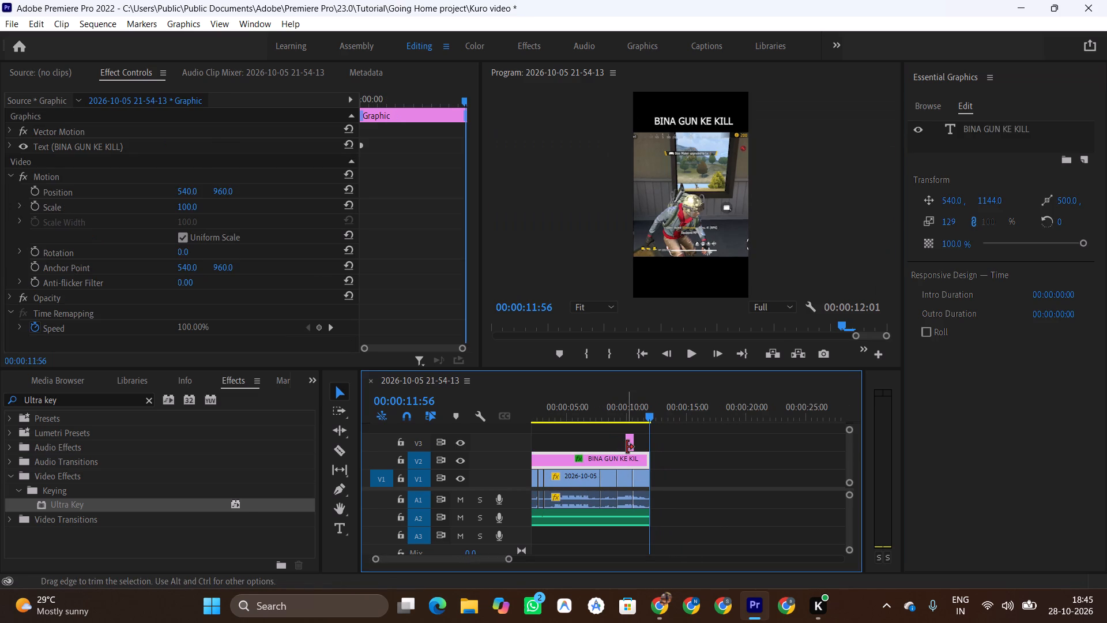
left_click(627, 445)
key("Up")
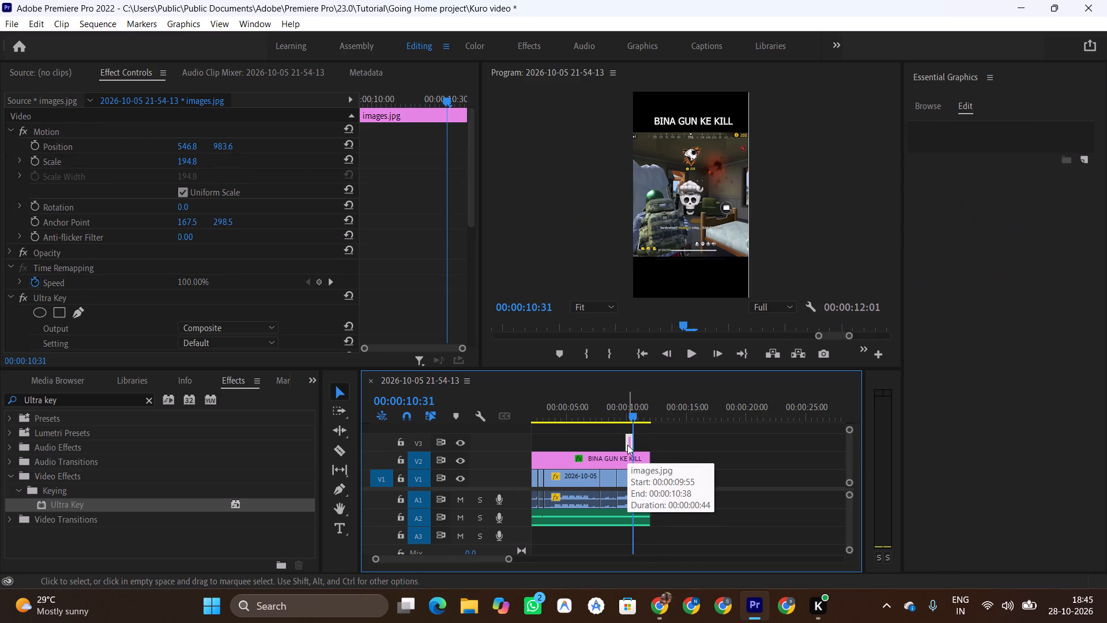
left_click_drag(627, 445, 627, 438)
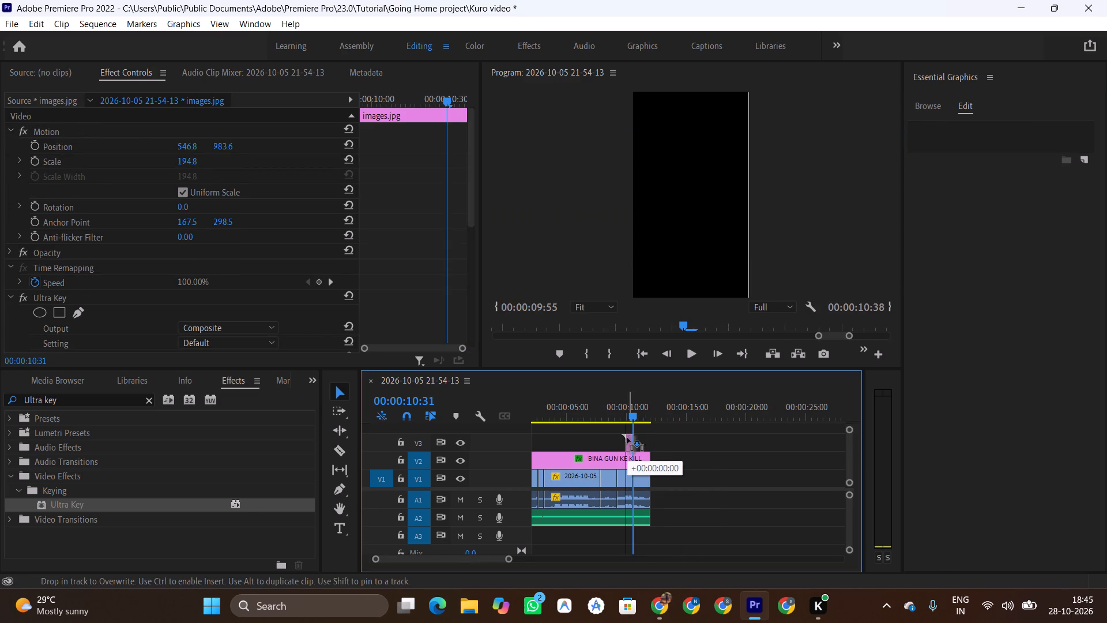
left_click_drag(627, 438, 627, 430)
left_click(621, 444)
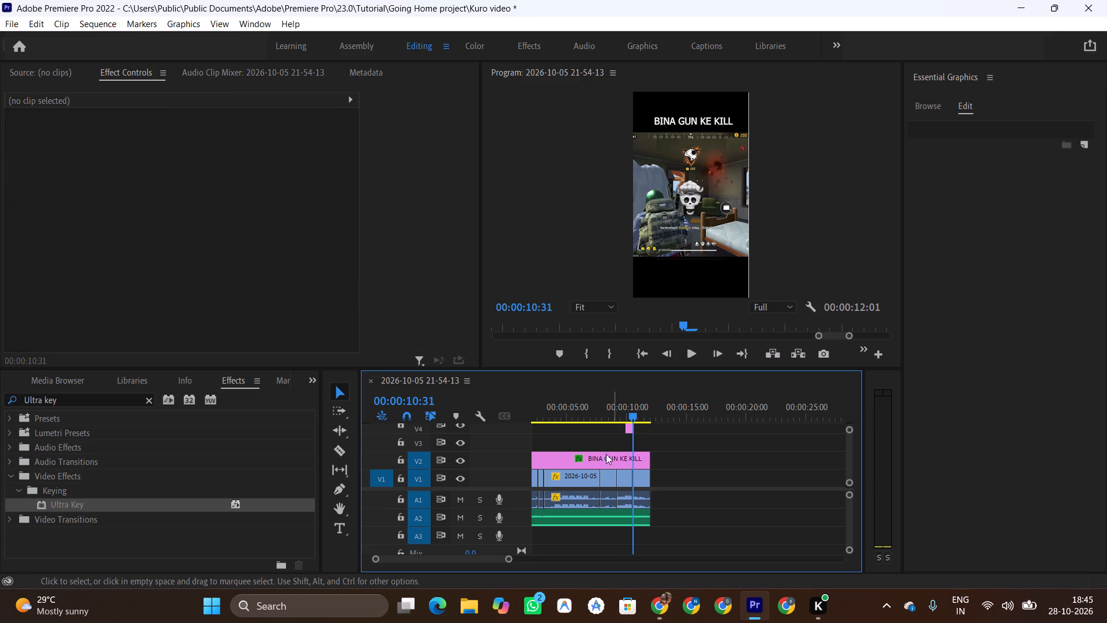
Copy the BINA GUN KE KILL title clip on track V2.
left_click(596, 458)
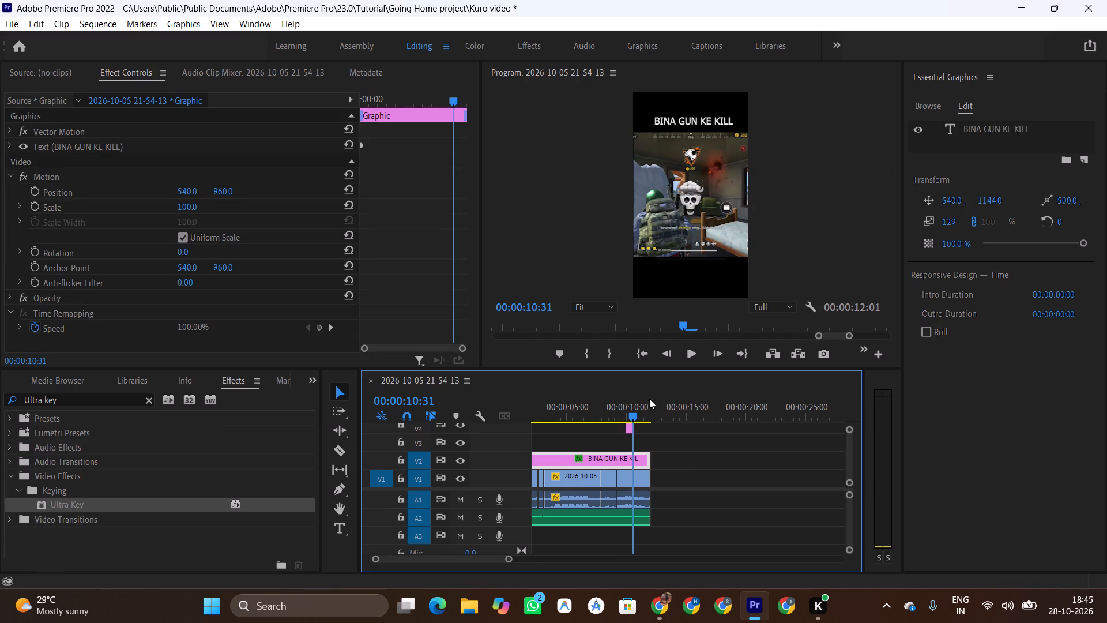
key("ctrl+c")
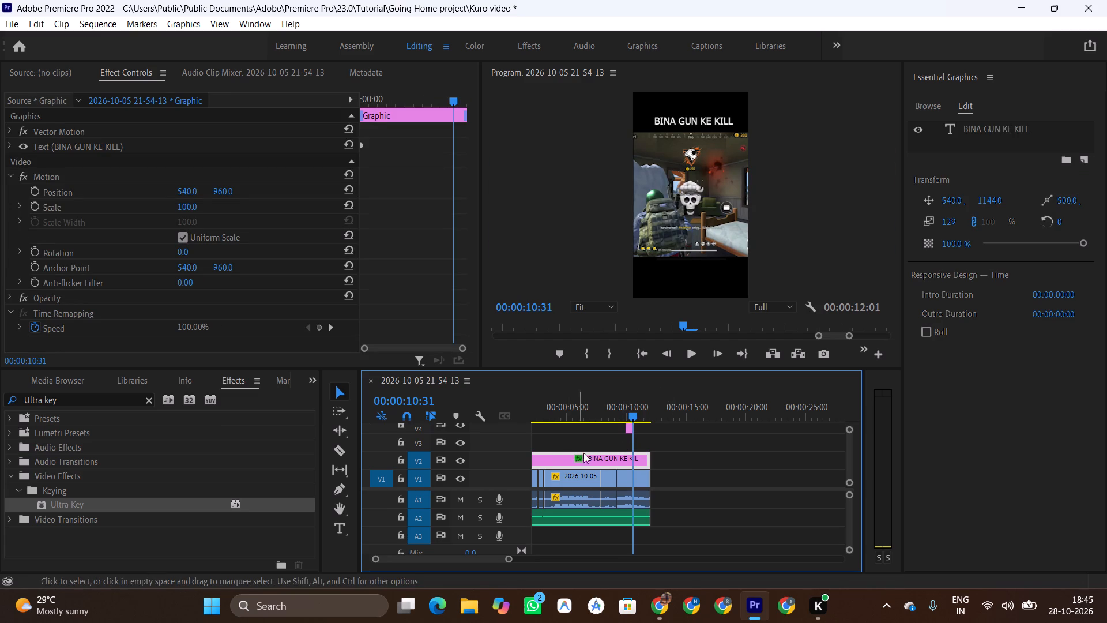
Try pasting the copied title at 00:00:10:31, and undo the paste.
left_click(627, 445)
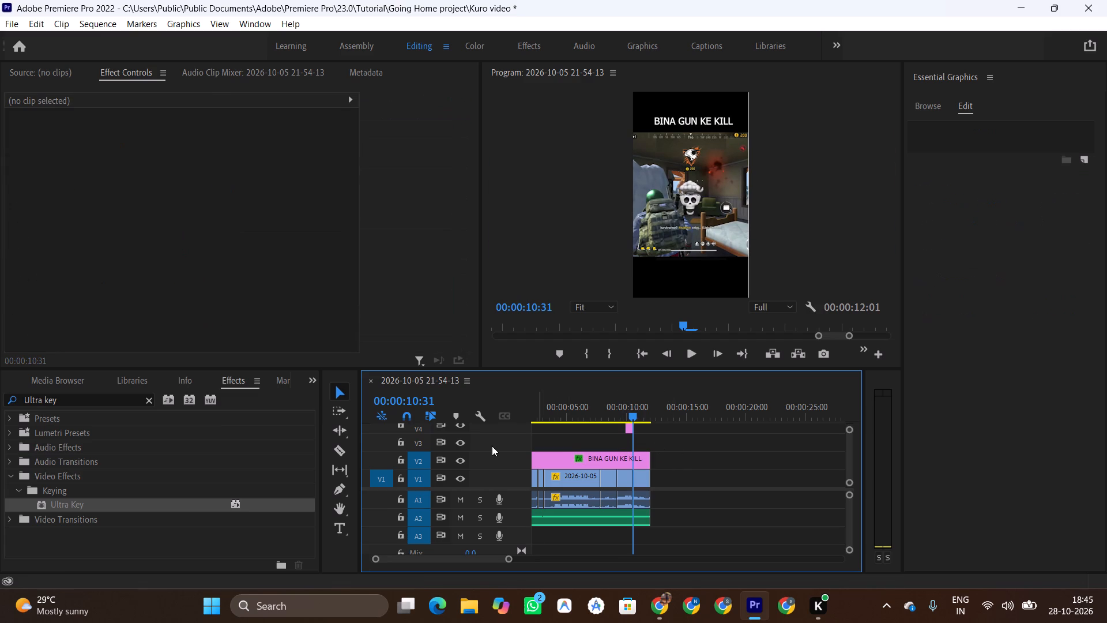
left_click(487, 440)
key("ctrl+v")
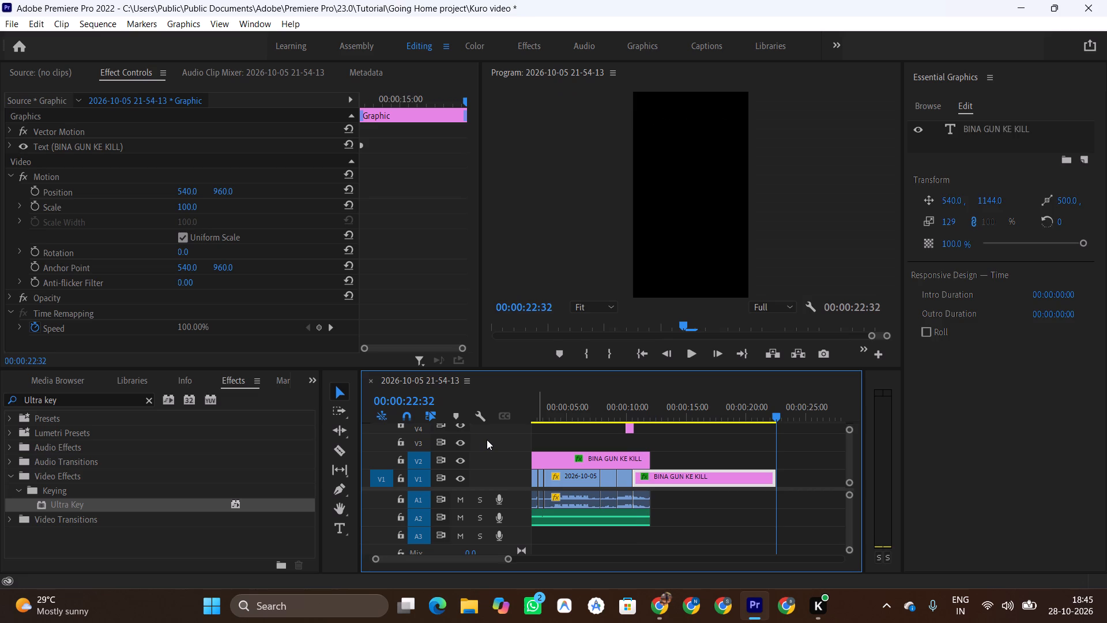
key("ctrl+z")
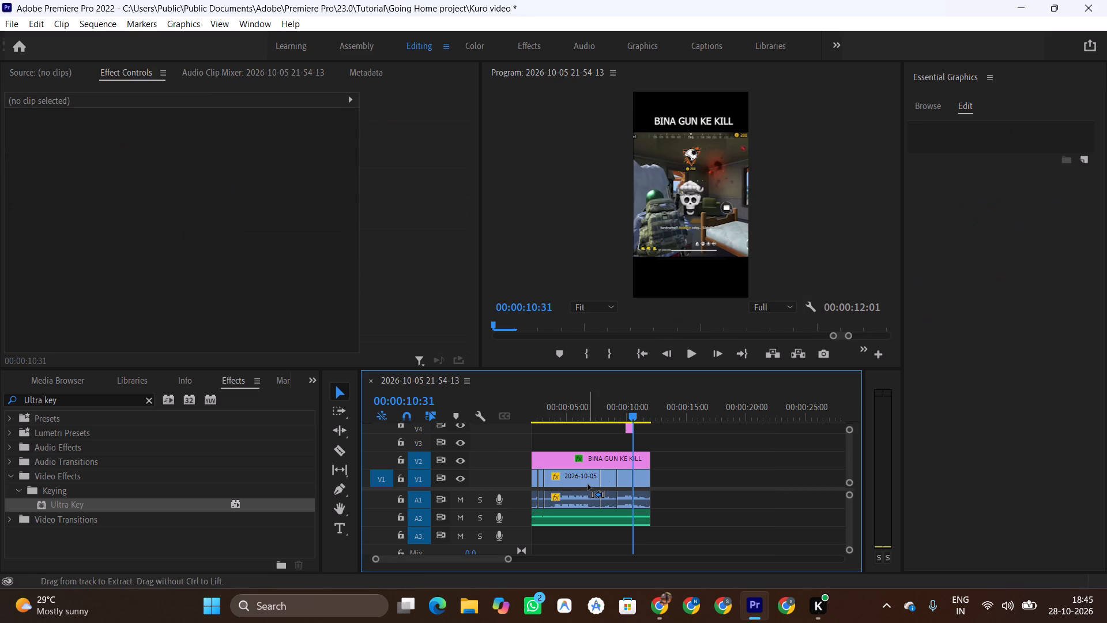
Paste the copied title after the footage at 00:00:12:51 and move it to track V3 at the sequence start.
left_click(662, 416)
key("ctrl+v")
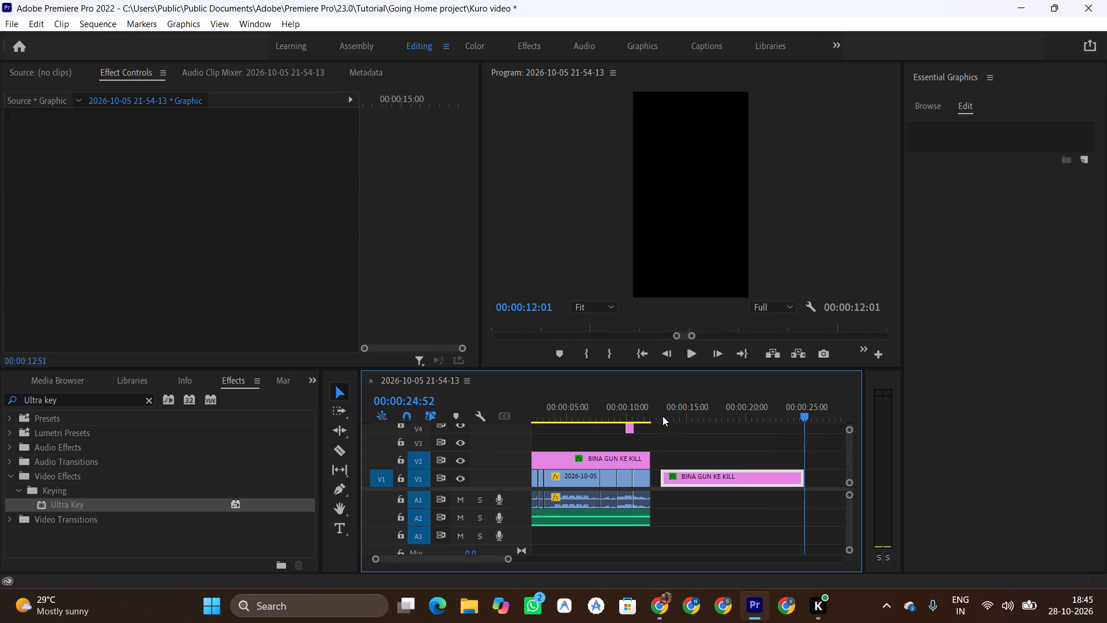
left_click_drag(714, 482, 605, 448)
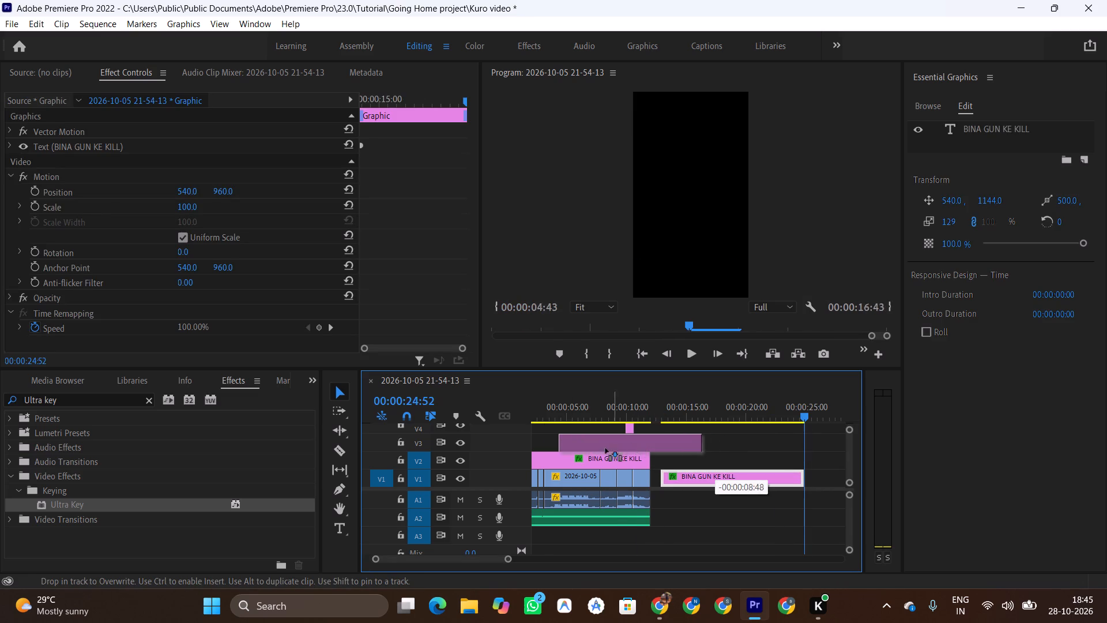
left_click_drag(605, 448, 570, 440)
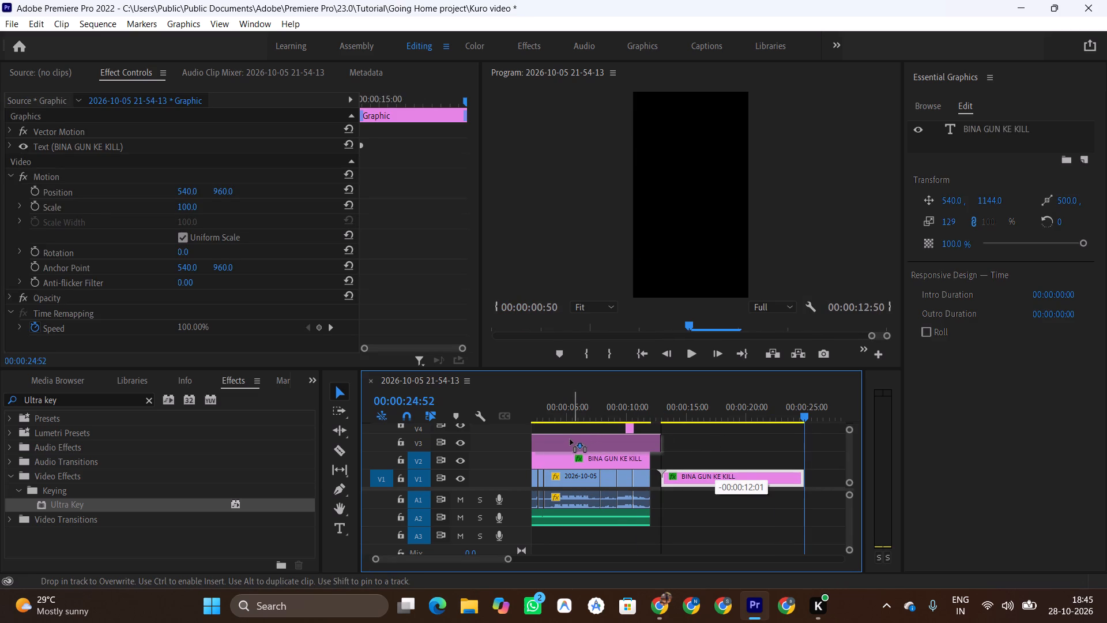
left_click_drag(570, 440, 519, 446)
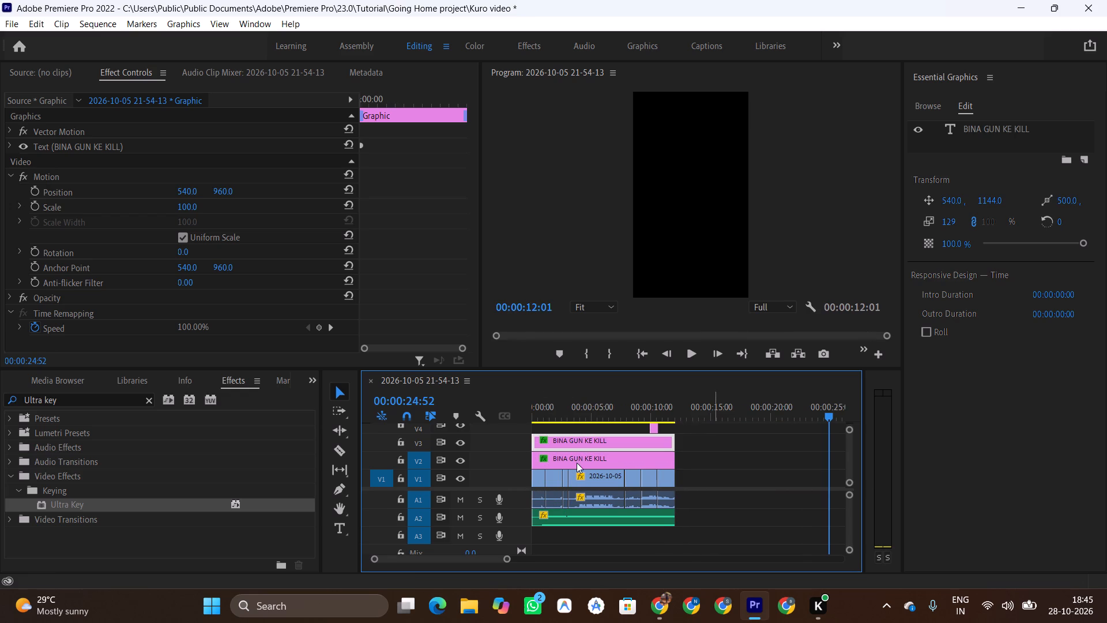
Trim the start of the V3 title clip so only about its last three seconds remain, ending with the footage.
left_click(672, 441)
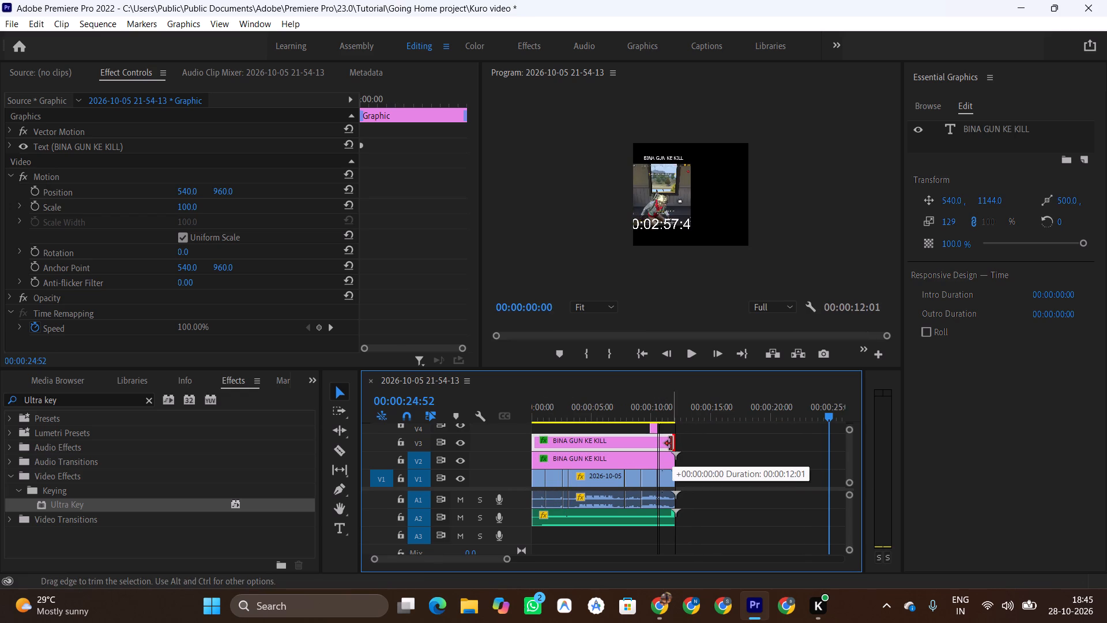
left_click_drag(533, 444, 643, 440)
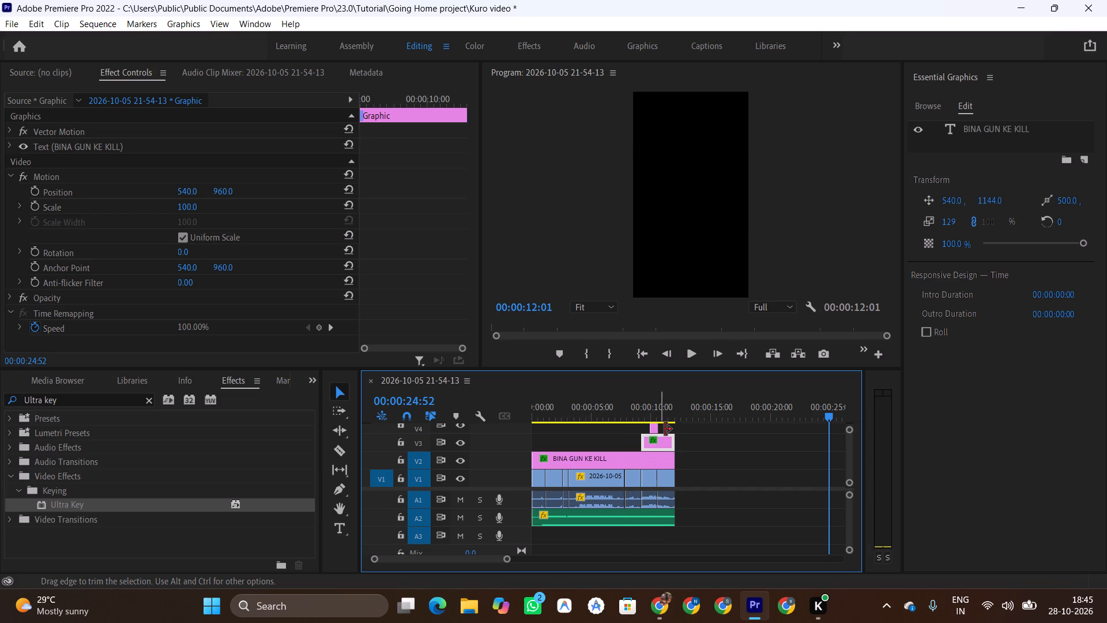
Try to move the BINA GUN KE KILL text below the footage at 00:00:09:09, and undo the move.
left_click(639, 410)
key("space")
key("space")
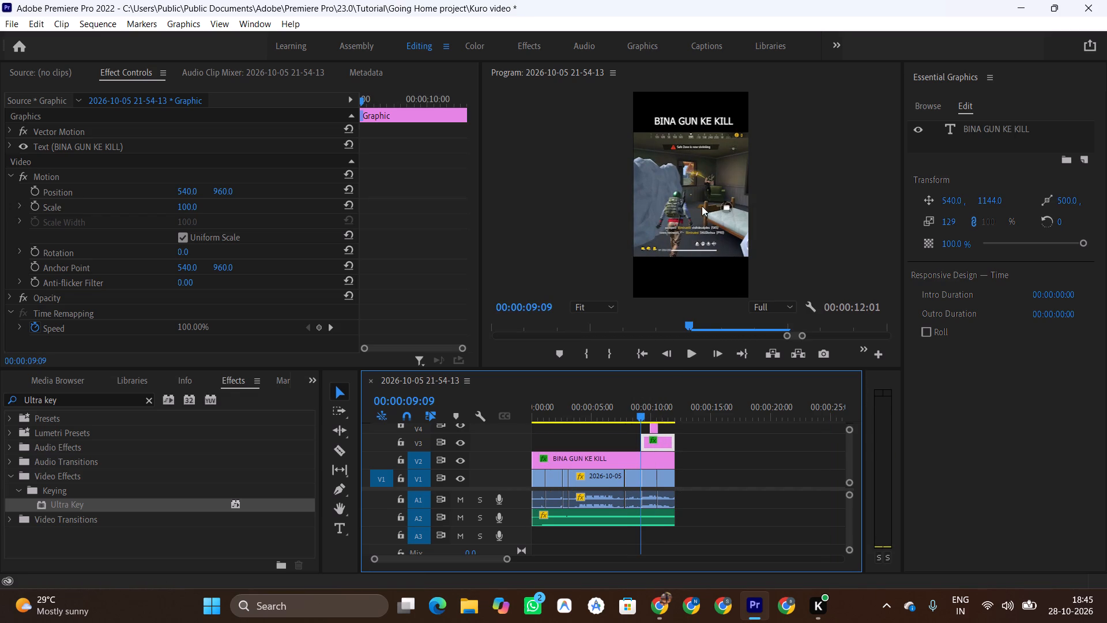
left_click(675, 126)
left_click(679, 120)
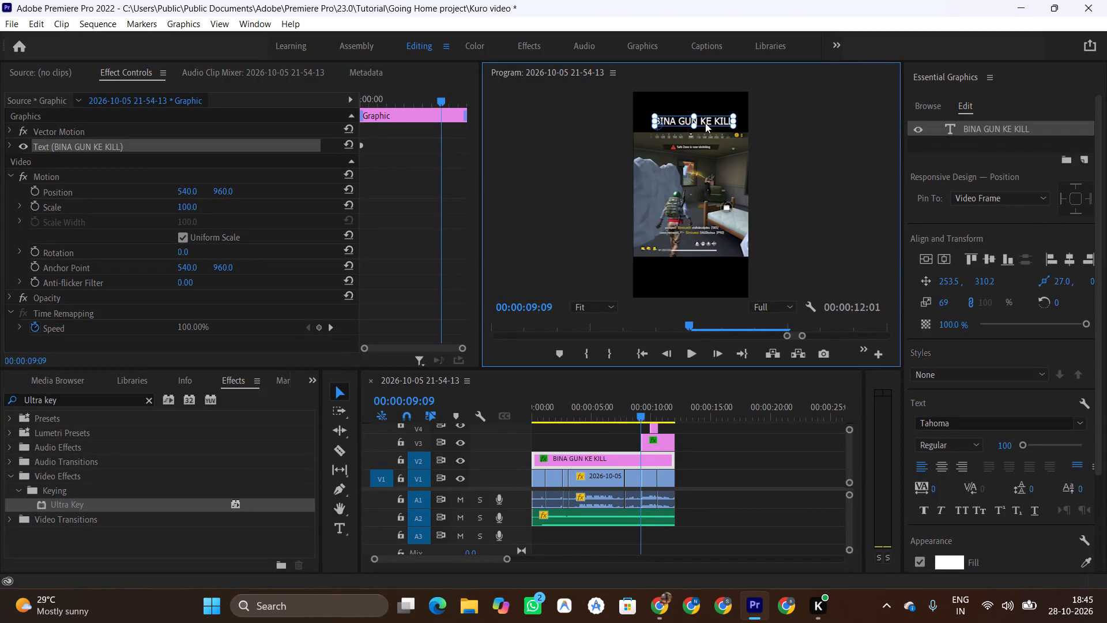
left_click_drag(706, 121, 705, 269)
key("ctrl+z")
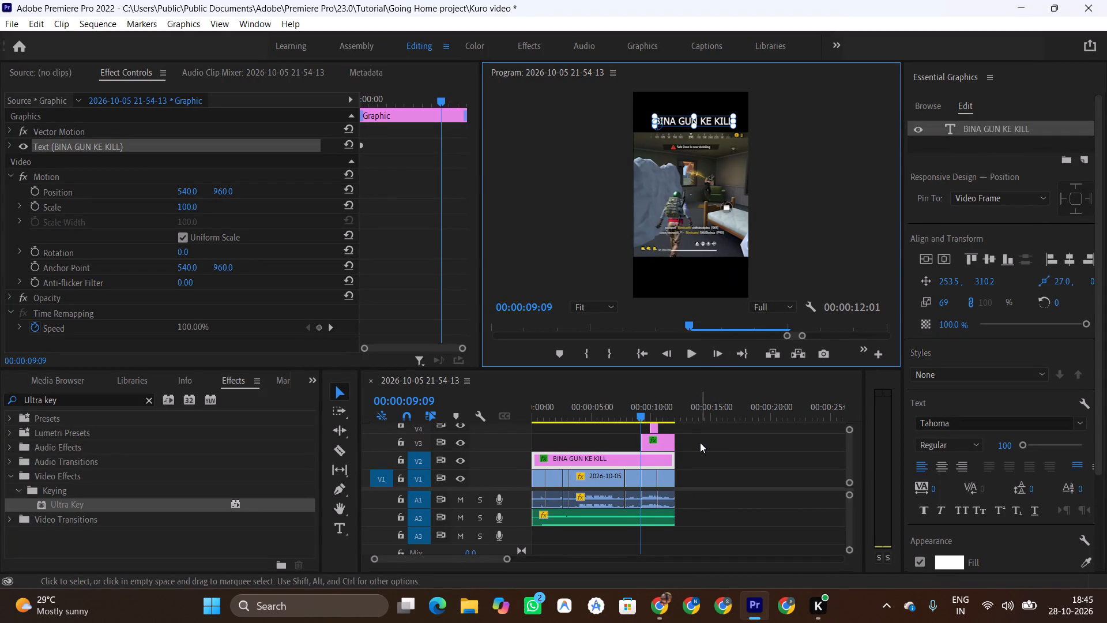
Move the short V3 title clip to directly after the footage and place the playhead on it at 00:00:13:34.
left_click(665, 445)
left_click_drag(664, 444, 720, 442)
left_click(672, 441)
left_click_drag(664, 442, 694, 442)
left_click(695, 406)
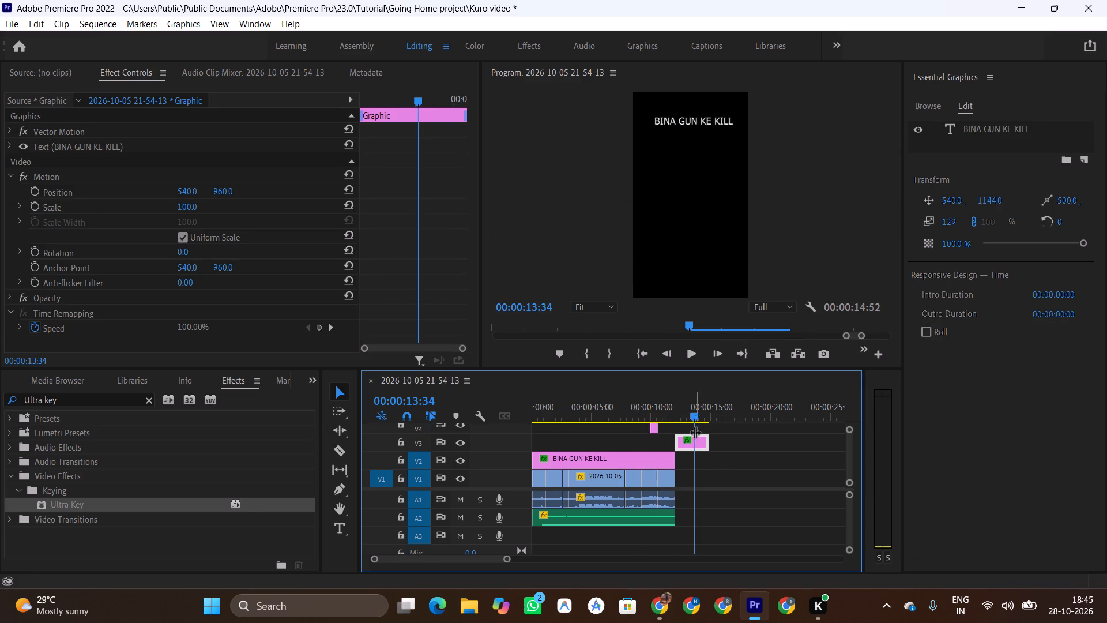
Move the V3 title's text to the lower part of the frame, at about 206.5, 1244.2.
left_click_drag(675, 121, 676, 239)
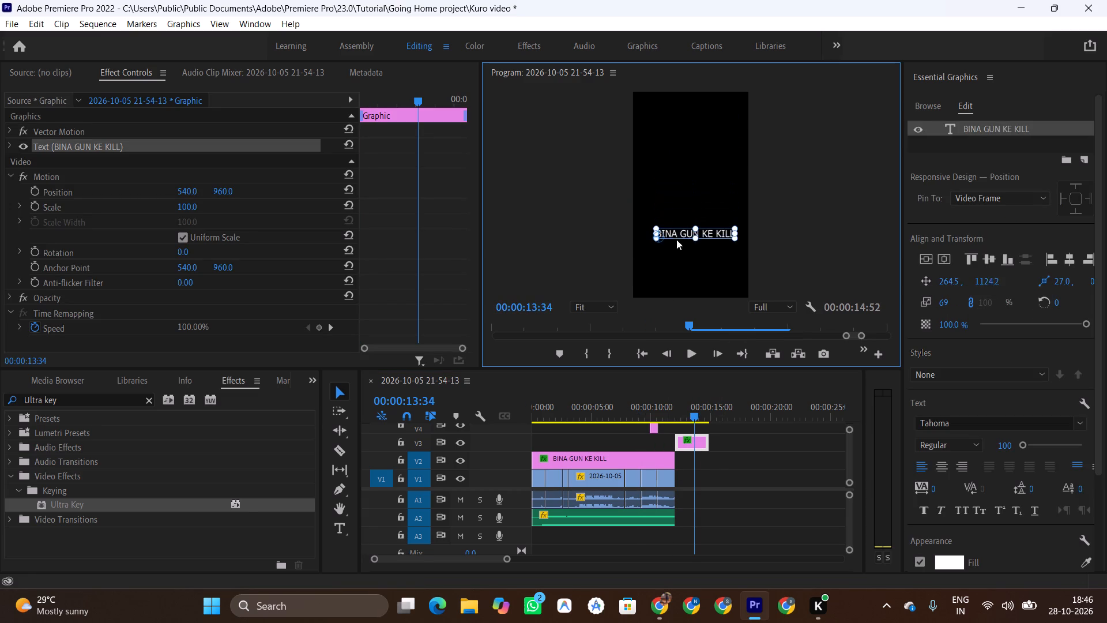
left_click_drag(676, 239, 668, 250)
left_click(668, 241)
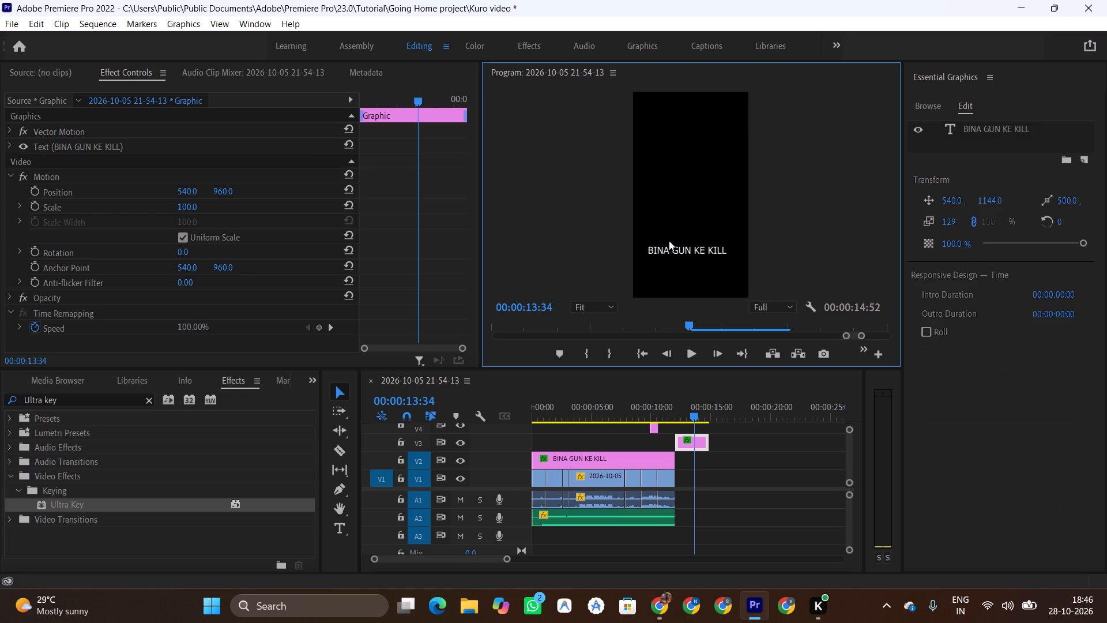
Replace the V3 title's text with "Next Part-2".
double_click(673, 247)
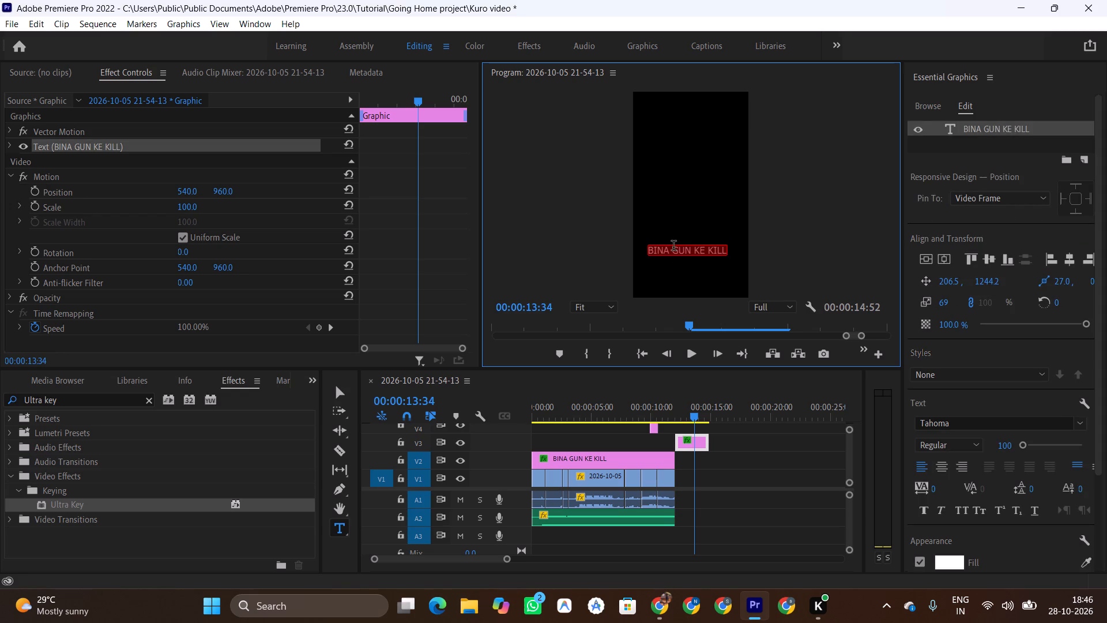
type("Next")
key("space")
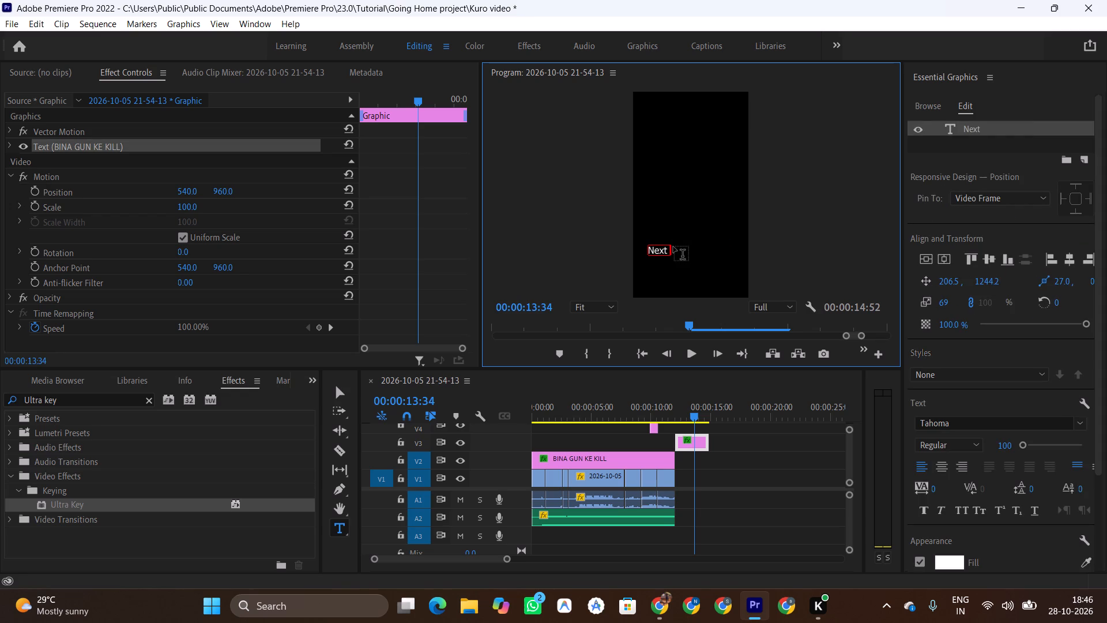
type("Part")
type("-2")
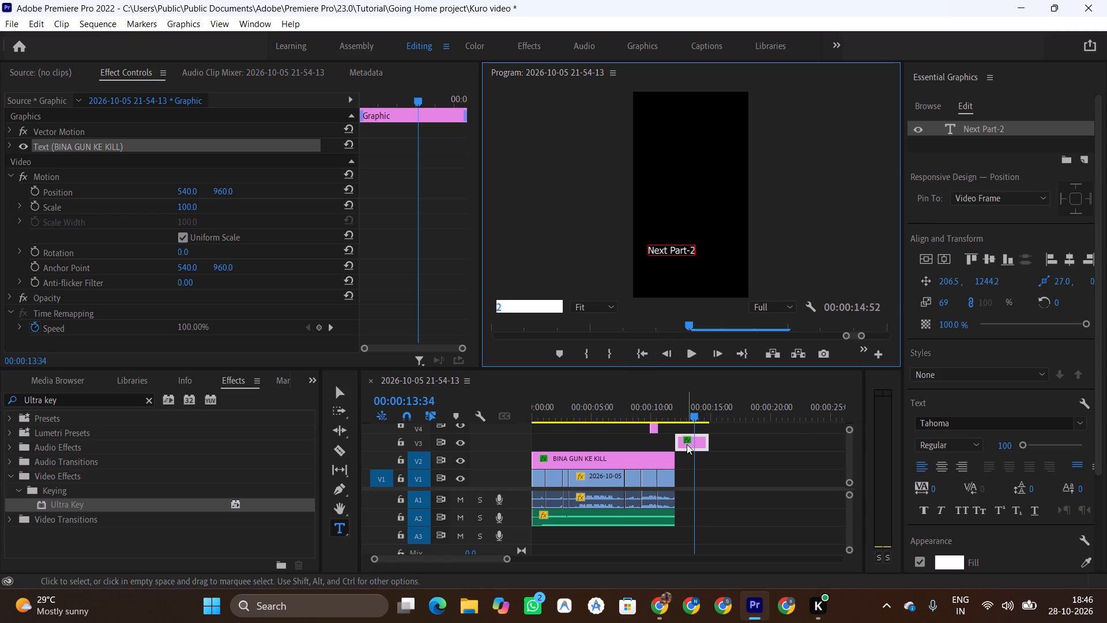
Move the Next Part-2 clip back on V3 so it ends with the footage at 00:00:12:01.
left_click_drag(687, 442, 658, 445)
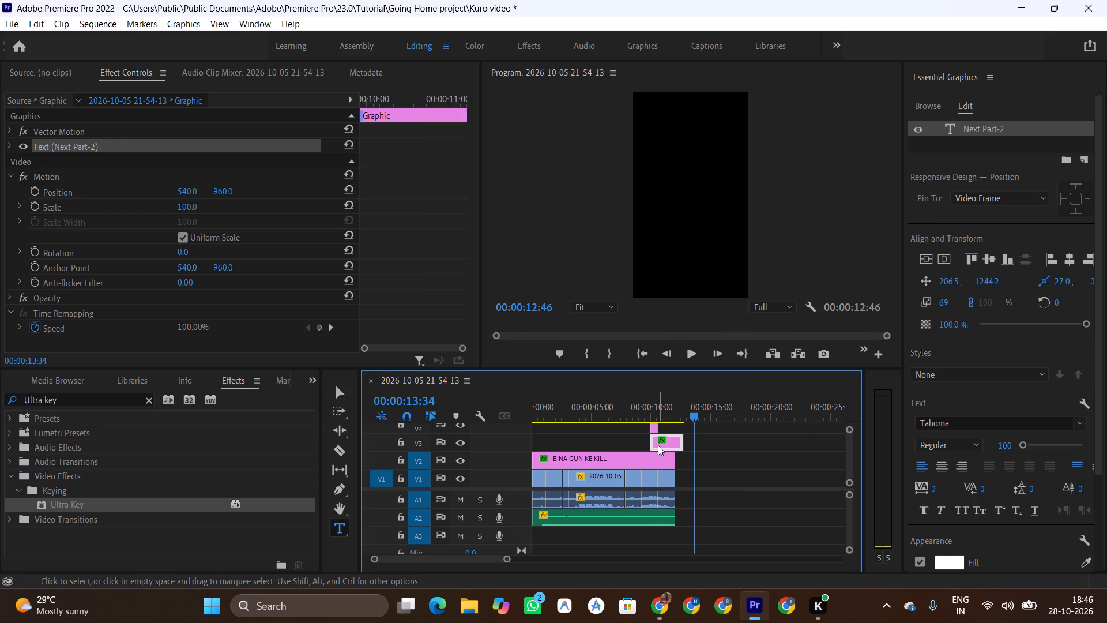
left_click_drag(657, 440, 649, 440)
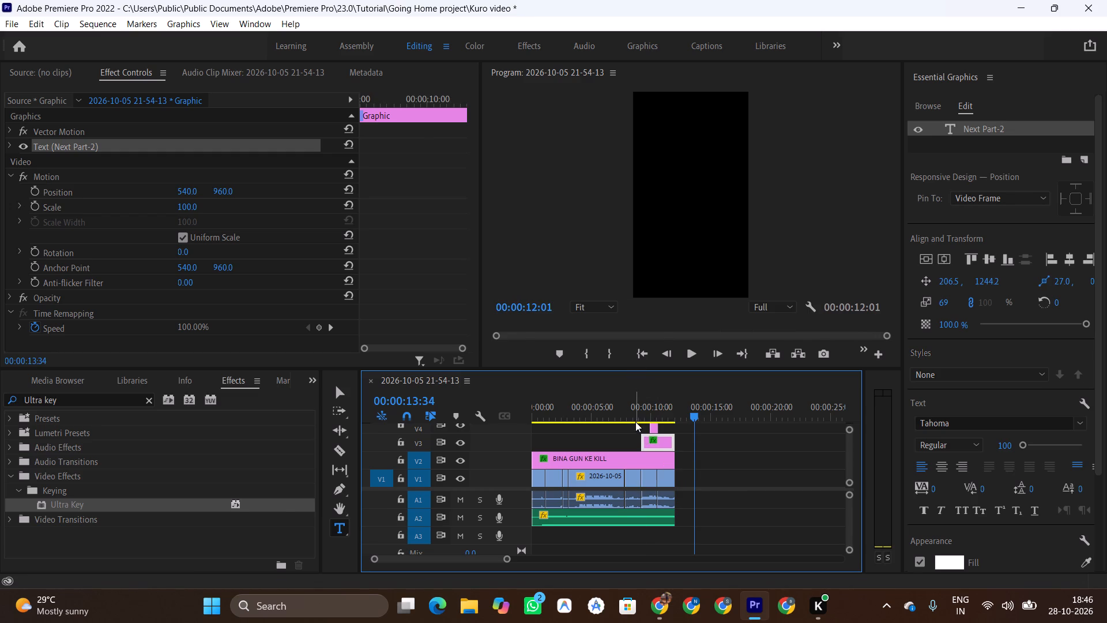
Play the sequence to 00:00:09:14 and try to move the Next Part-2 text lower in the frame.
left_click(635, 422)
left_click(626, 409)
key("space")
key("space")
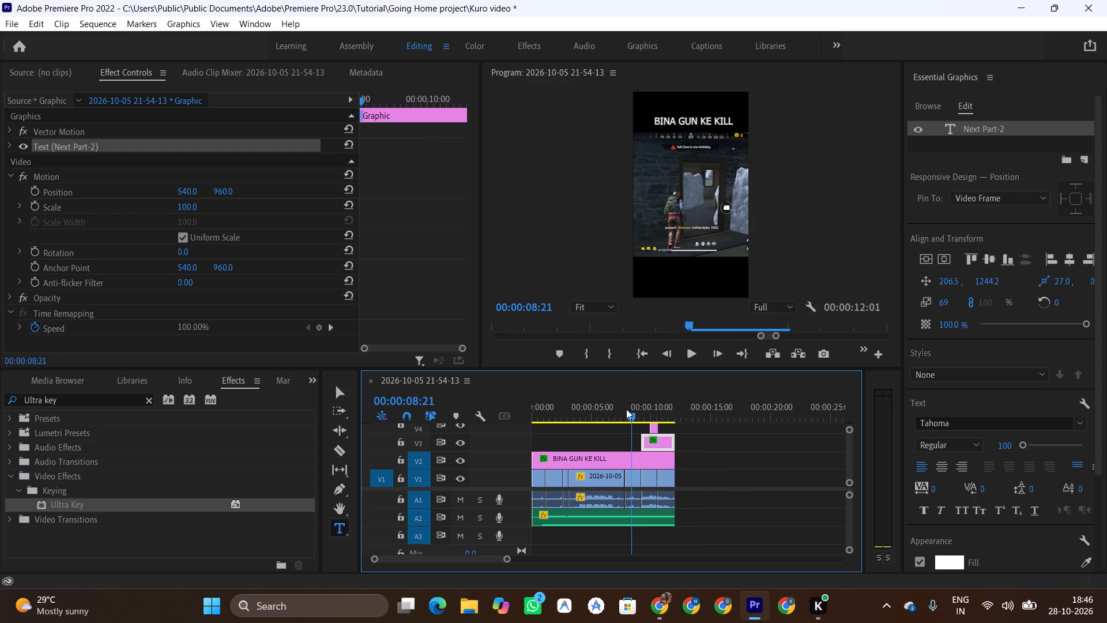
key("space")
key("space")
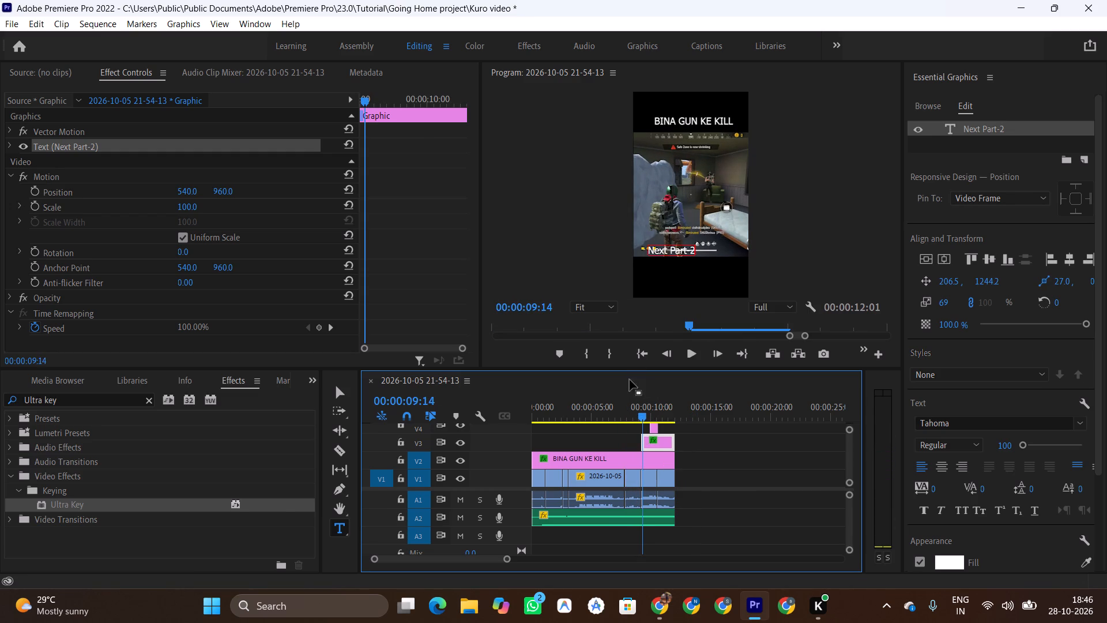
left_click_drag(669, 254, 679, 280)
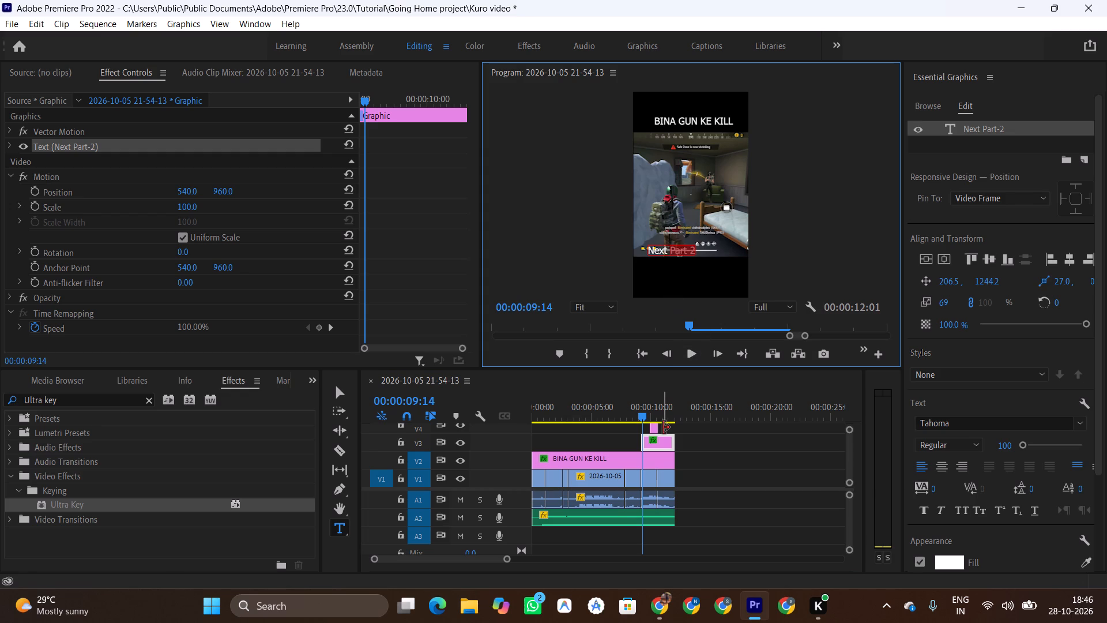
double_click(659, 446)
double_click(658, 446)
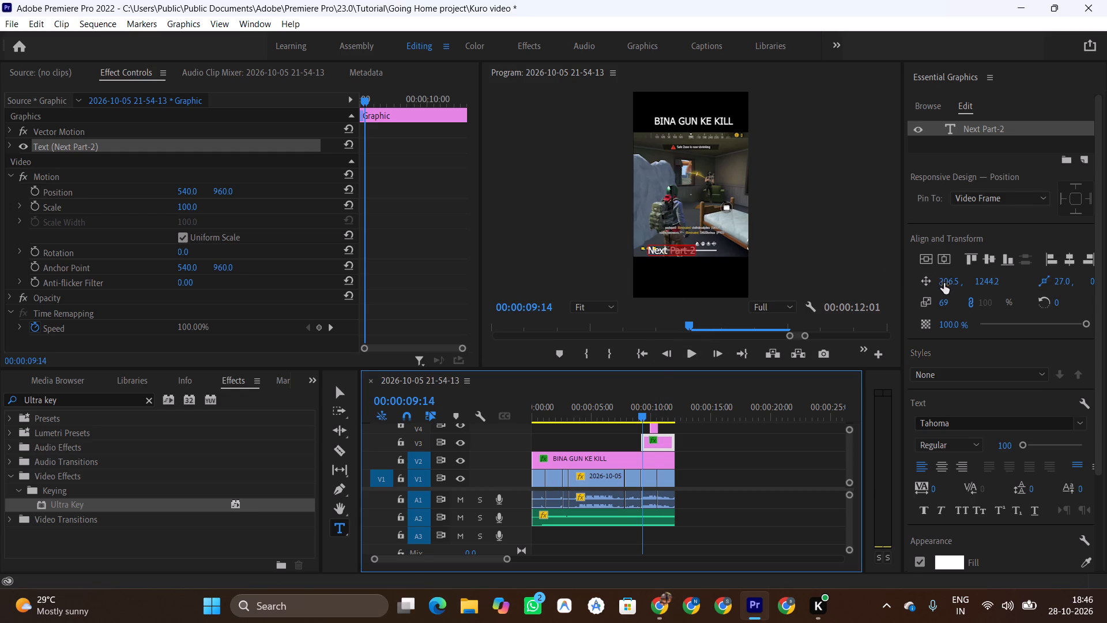
Turn on position animation for the Next Part-2 text and set its position to 337.5, 1362.2, just below the footage.
left_click(929, 280)
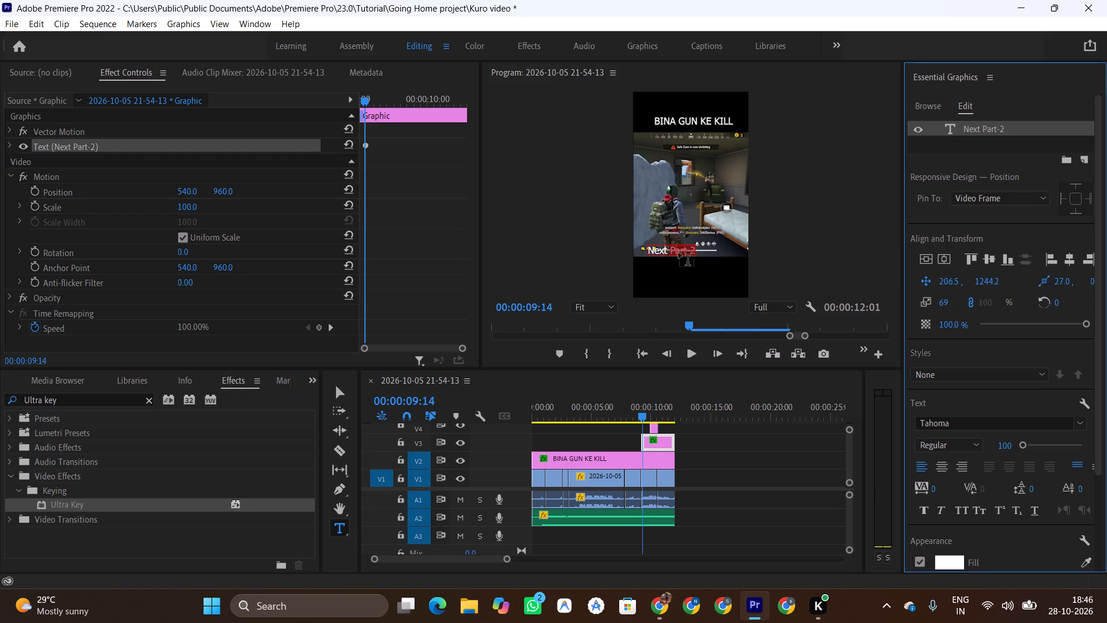
left_click_drag(671, 250, 671, 267)
left_click_drag(653, 248, 660, 260)
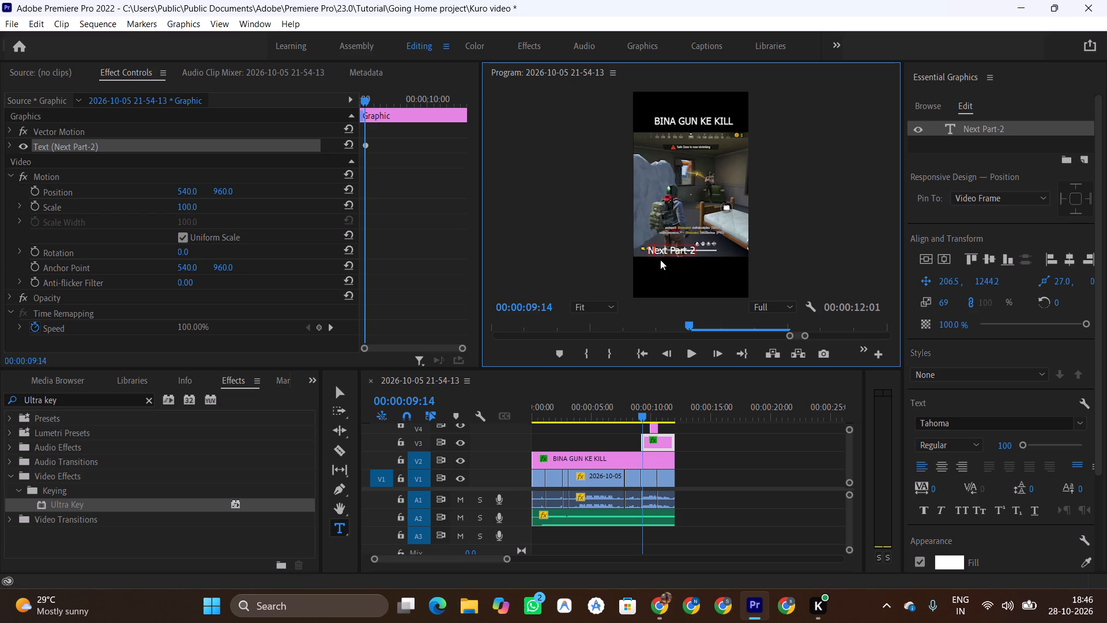
left_click_drag(660, 260, 668, 277)
left_click(673, 250)
left_click_drag(947, 283, 1017, 294)
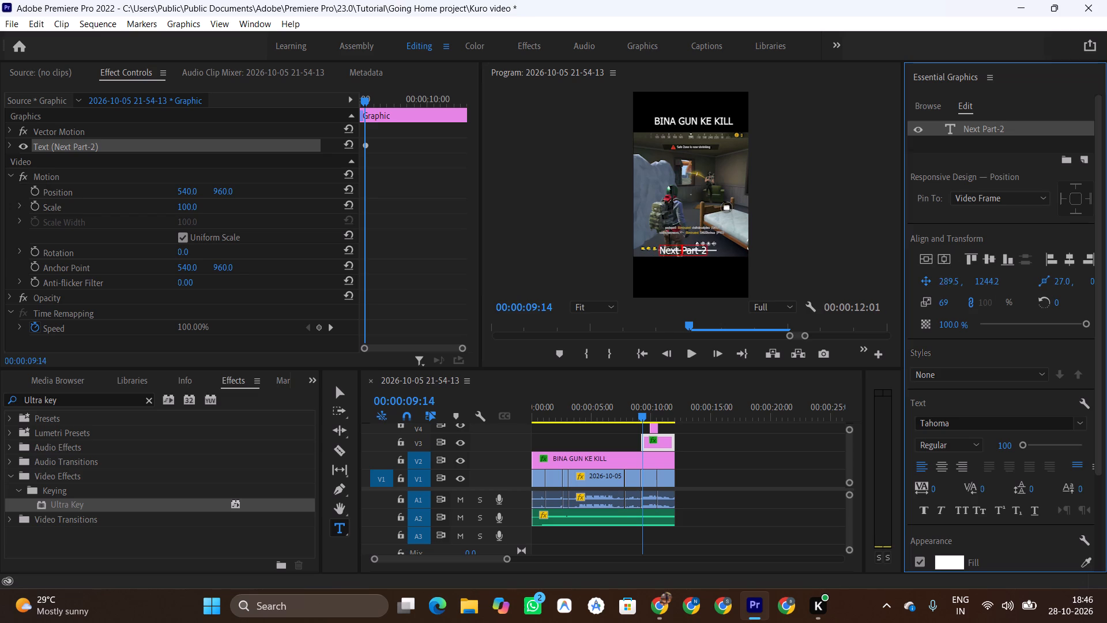
left_click_drag(1017, 294, 1050, 294)
left_click_drag(992, 279, 1079, 285)
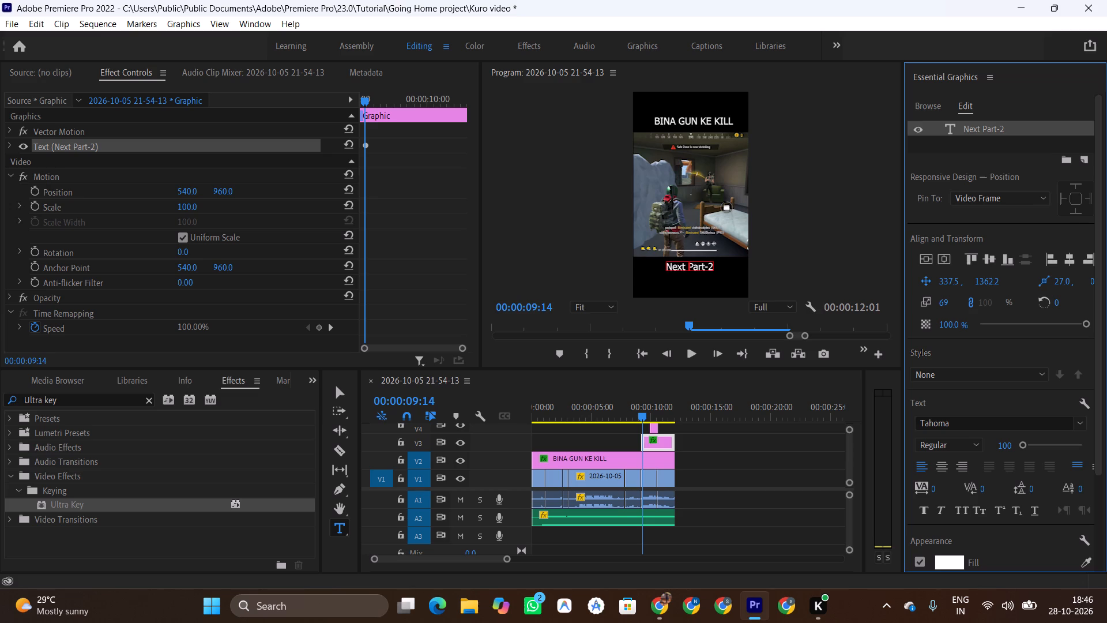
left_click_drag(1079, 285, 1079, 285)
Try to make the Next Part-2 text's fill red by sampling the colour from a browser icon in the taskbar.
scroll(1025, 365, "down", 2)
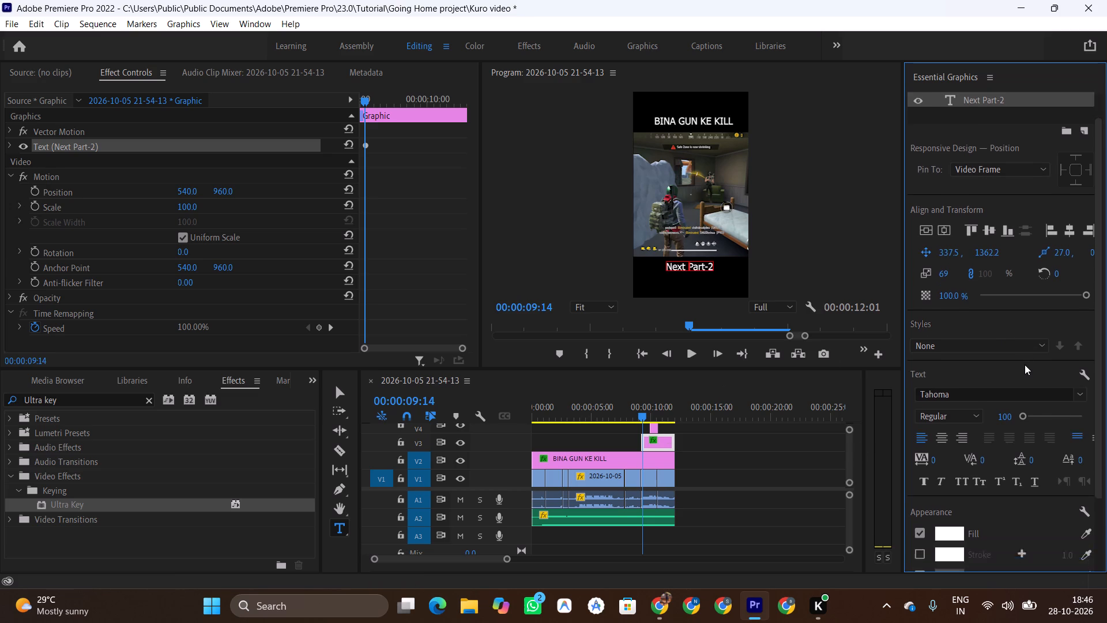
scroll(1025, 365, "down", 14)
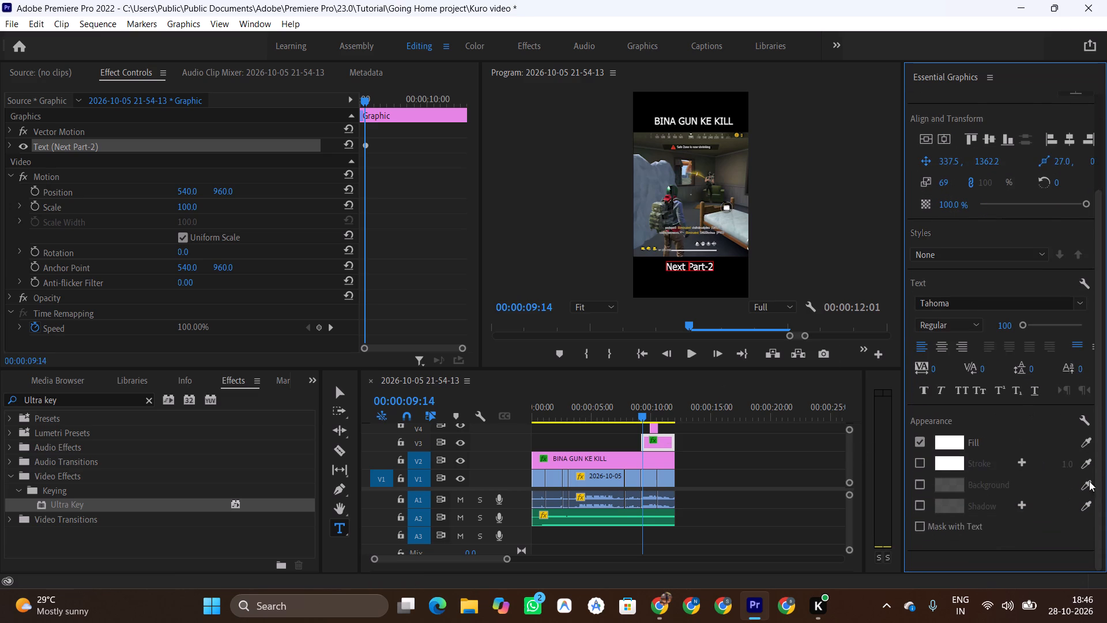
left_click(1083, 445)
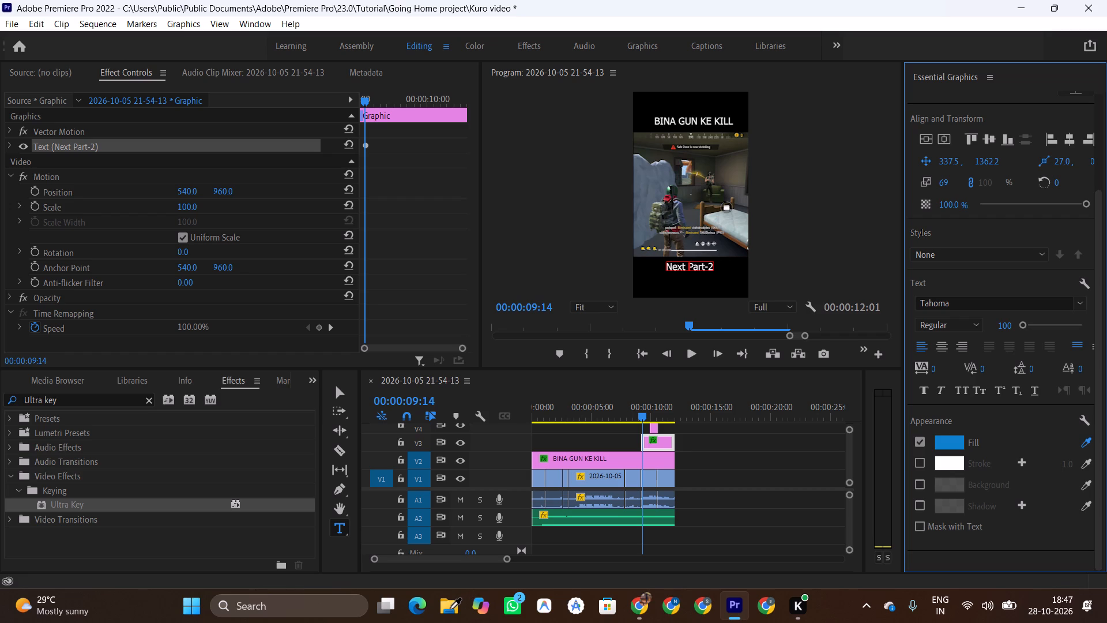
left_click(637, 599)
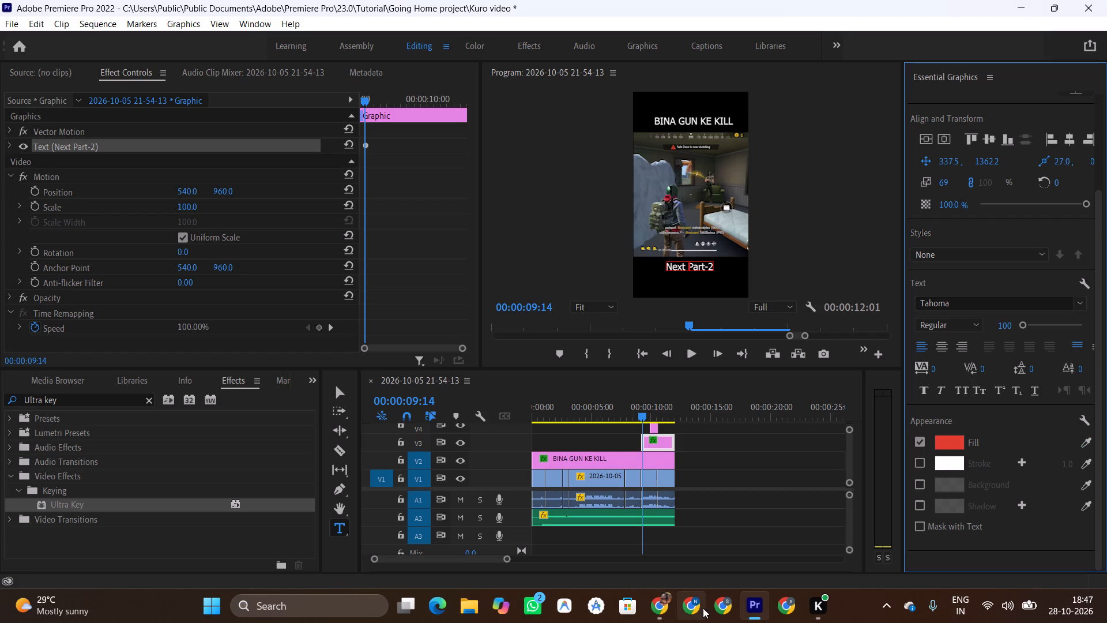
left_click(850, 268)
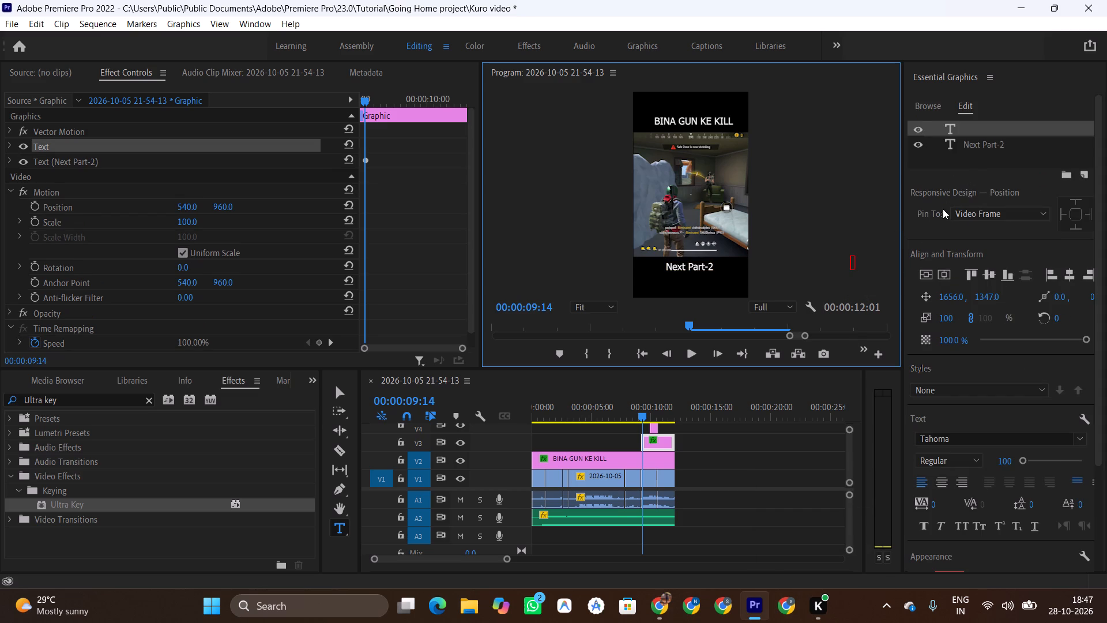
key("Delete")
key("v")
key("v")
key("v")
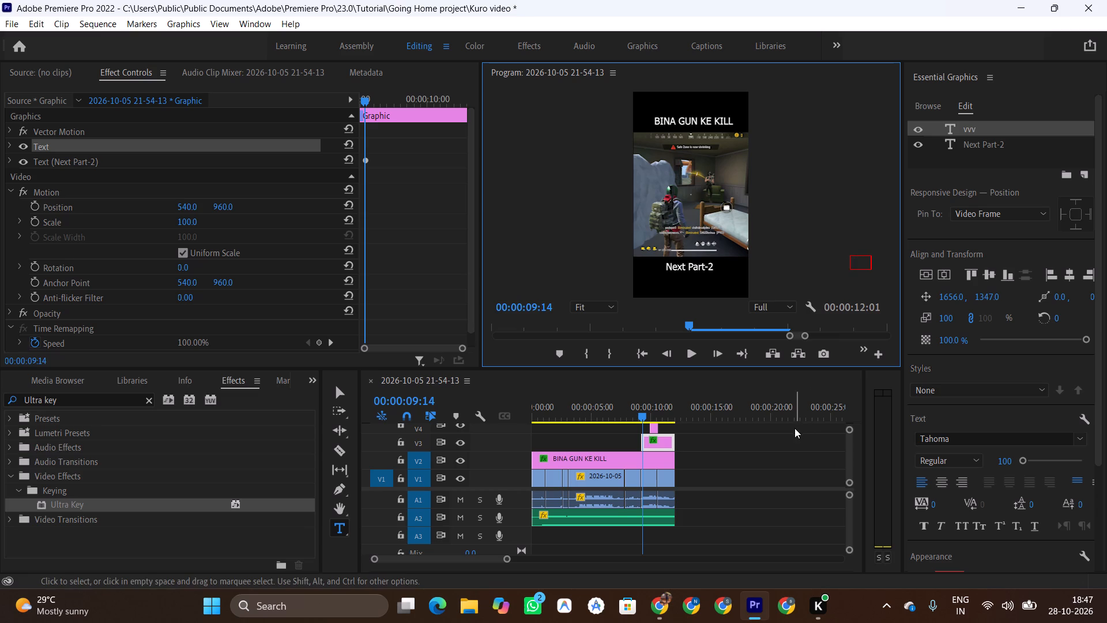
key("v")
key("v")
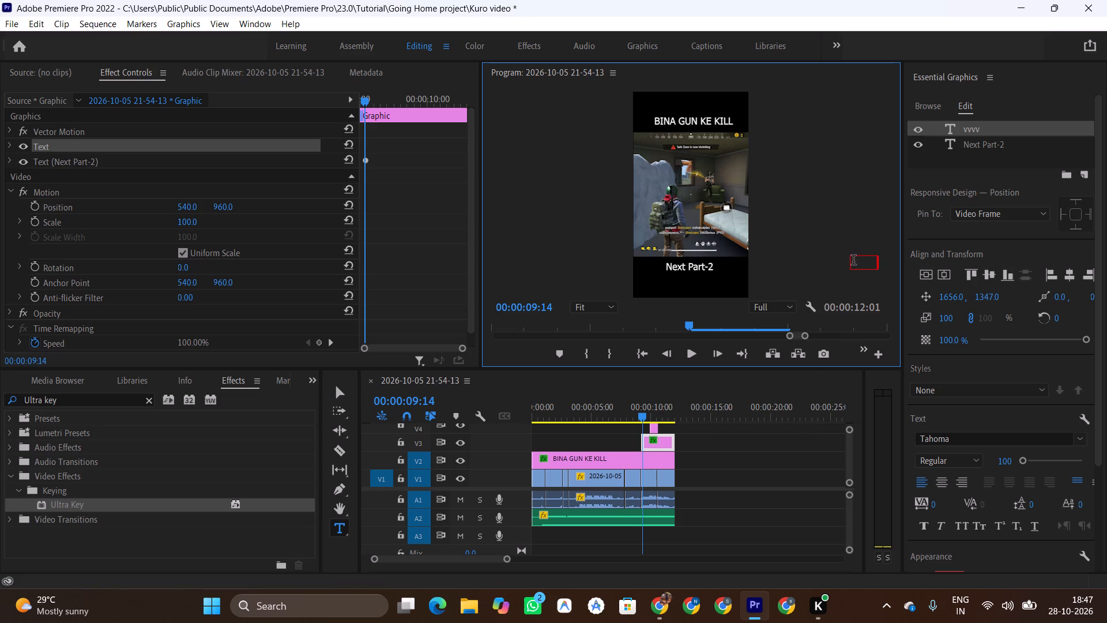
Delete the stray "vvvvv" text layer from the Next Part-2 graphic.
left_click(950, 127)
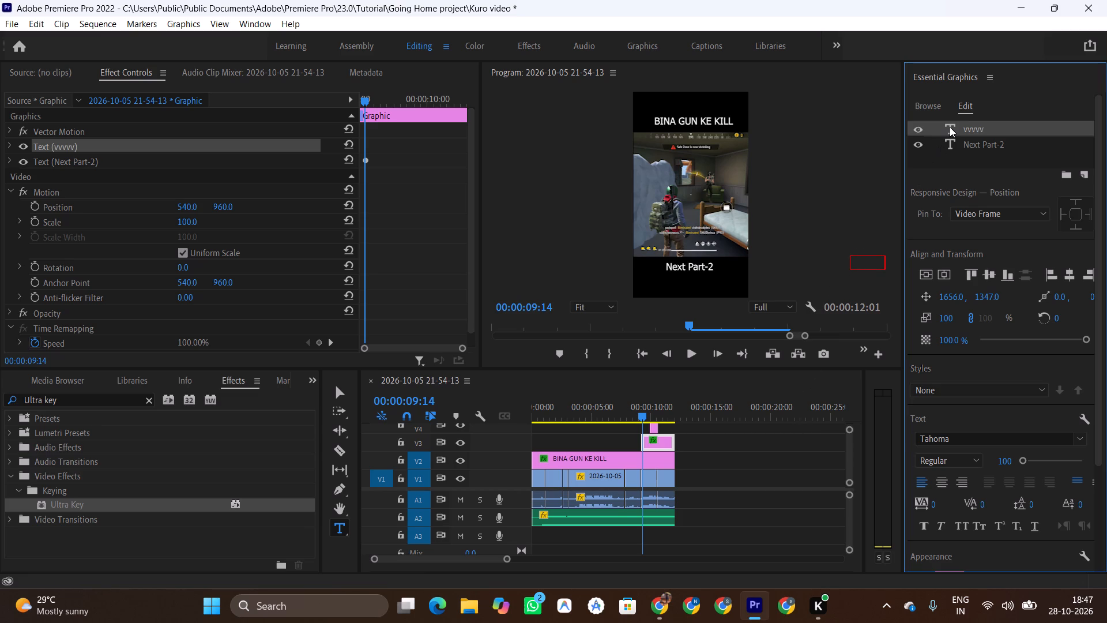
key("BackSpace")
key("Delete")
left_click(947, 148)
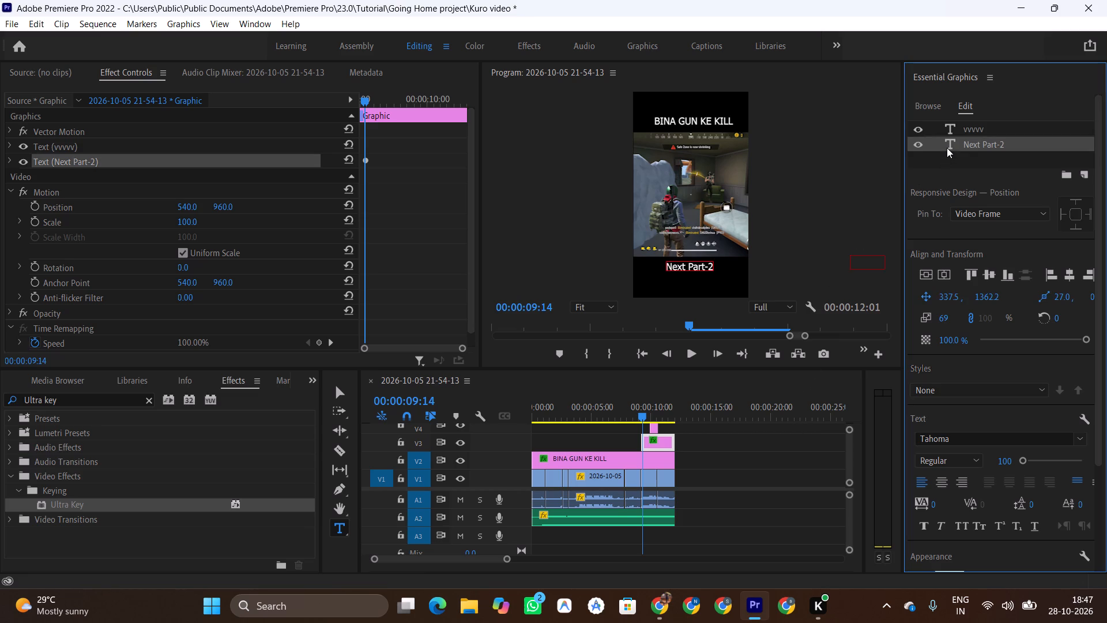
left_click(952, 128)
key("Delete")
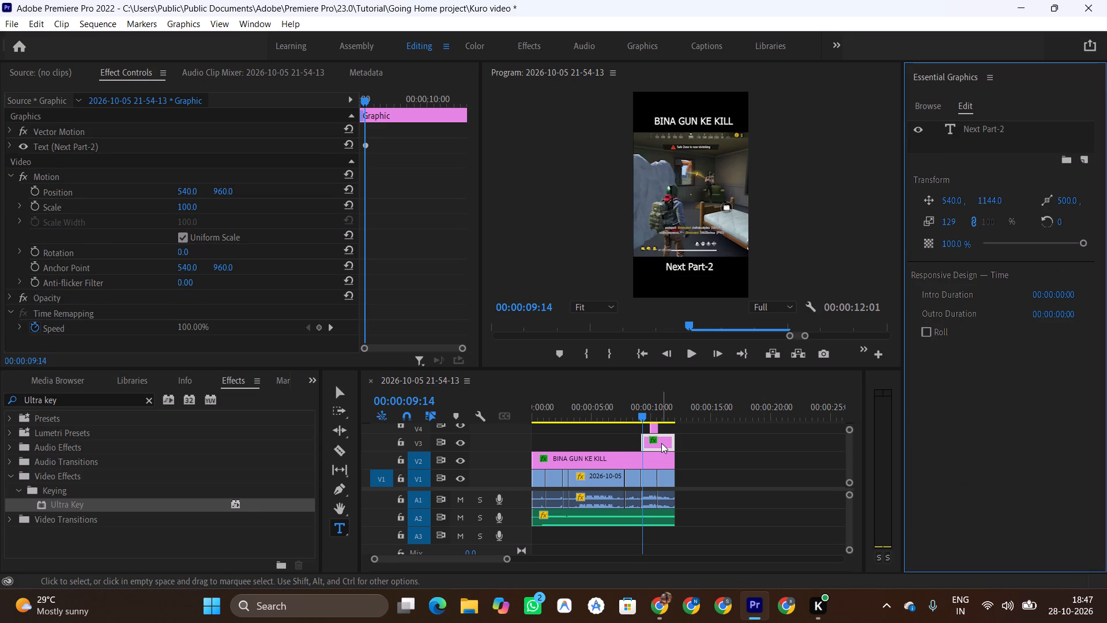
Select the whole Next Part-2 text below the footage for editing and look through its text and appearance settings.
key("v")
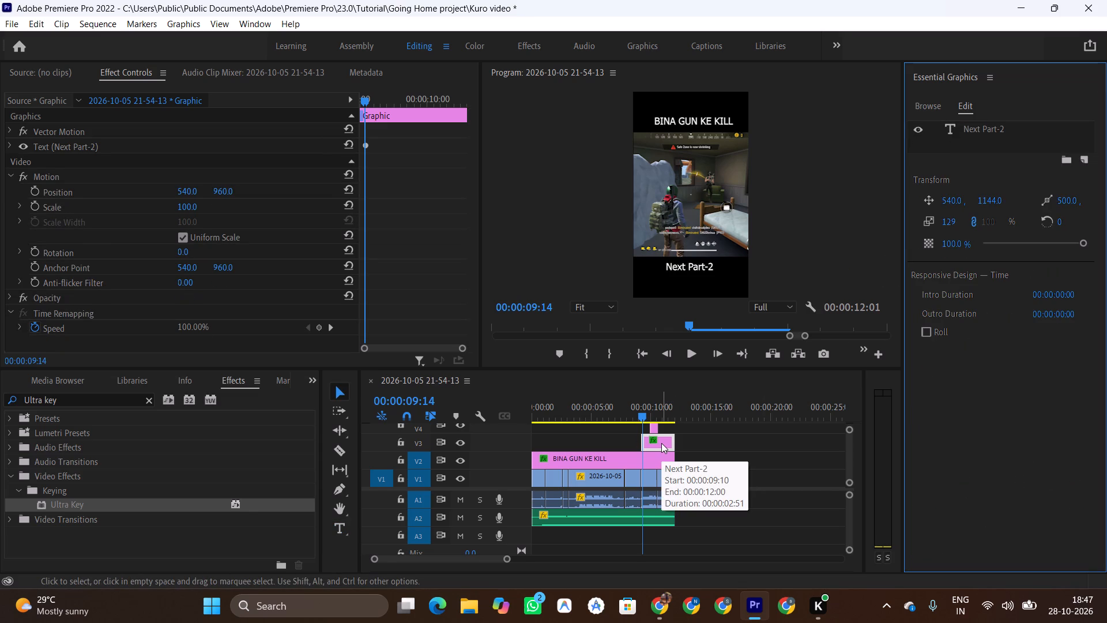
left_click(661, 443)
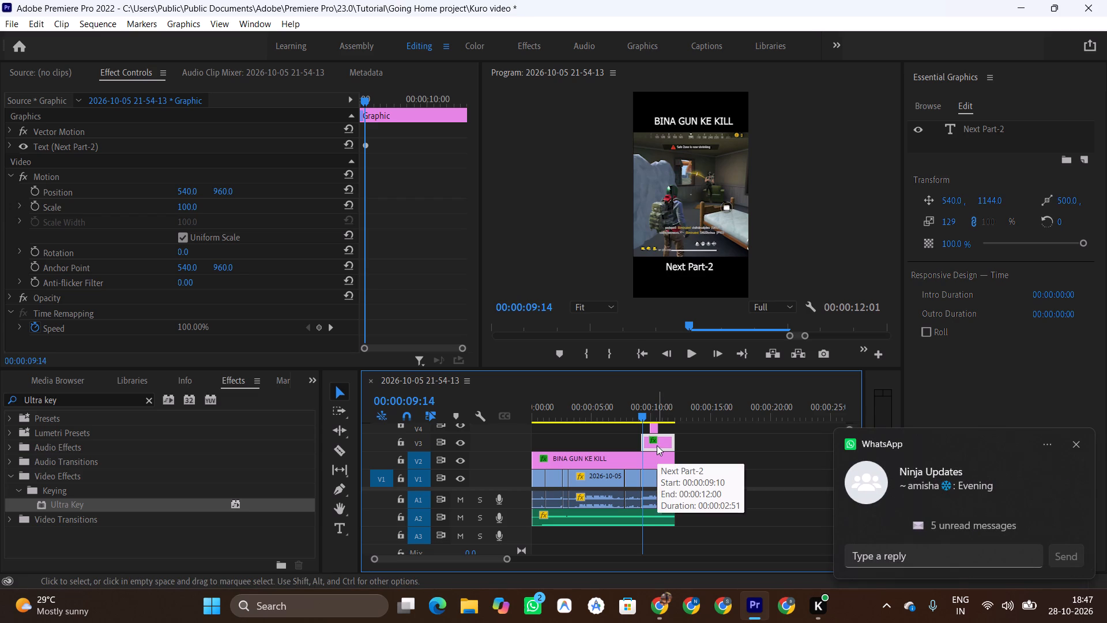
left_click(1070, 445)
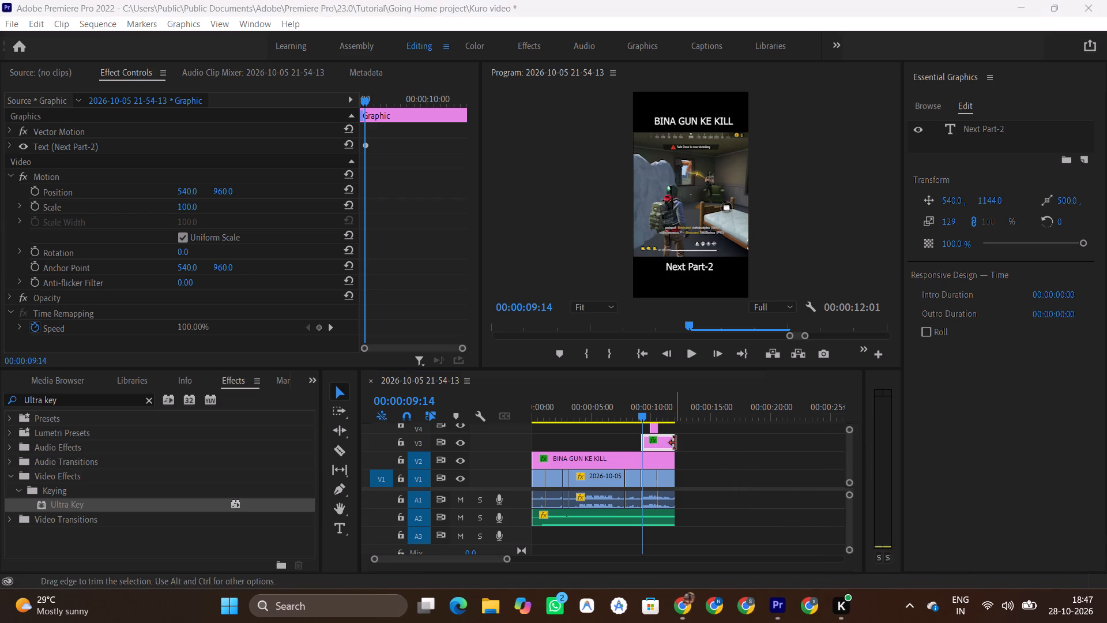
double_click(668, 444)
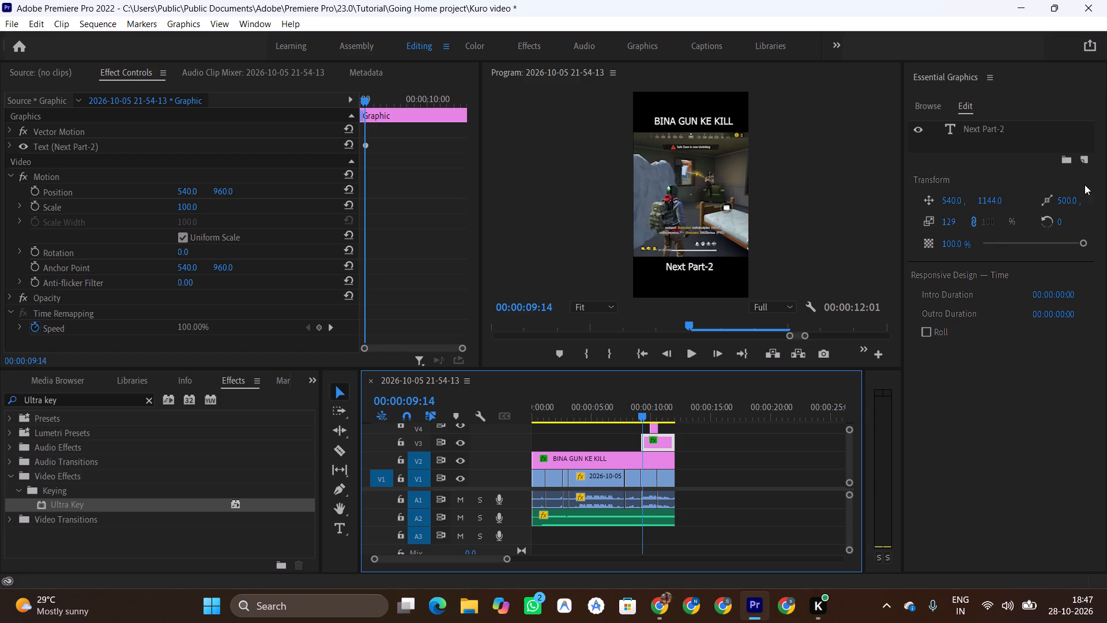
left_click(933, 104)
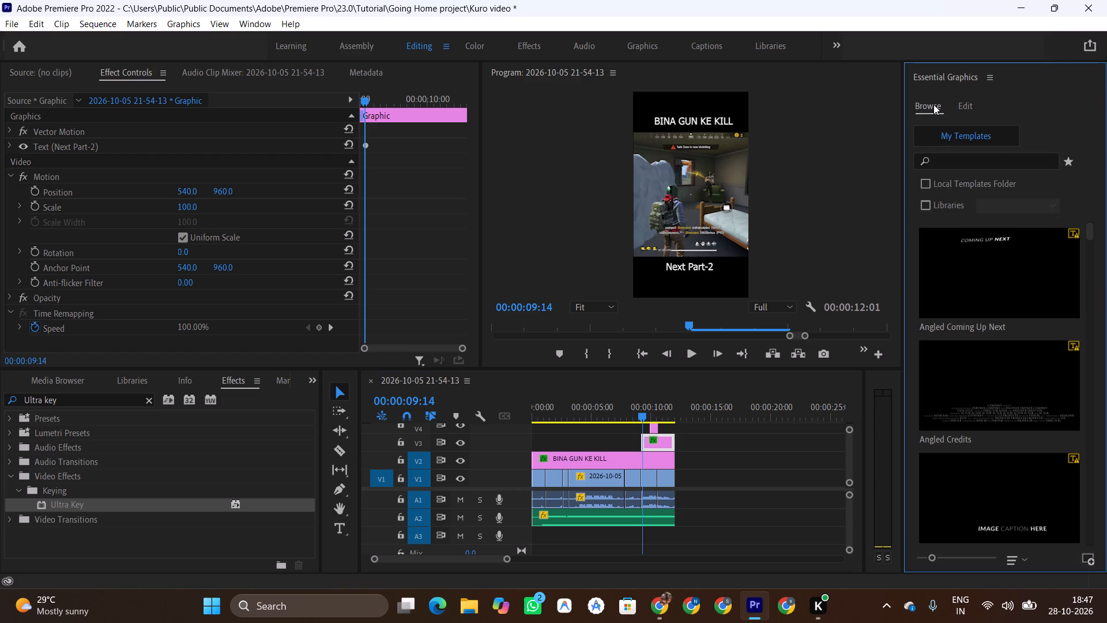
left_click(959, 108)
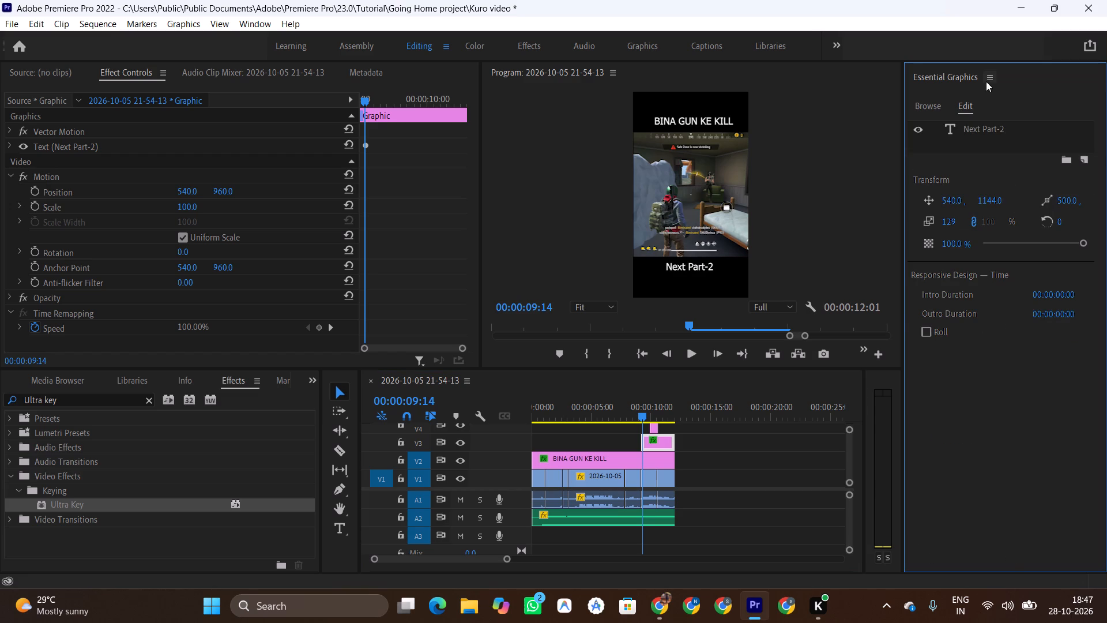
double_click(656, 442)
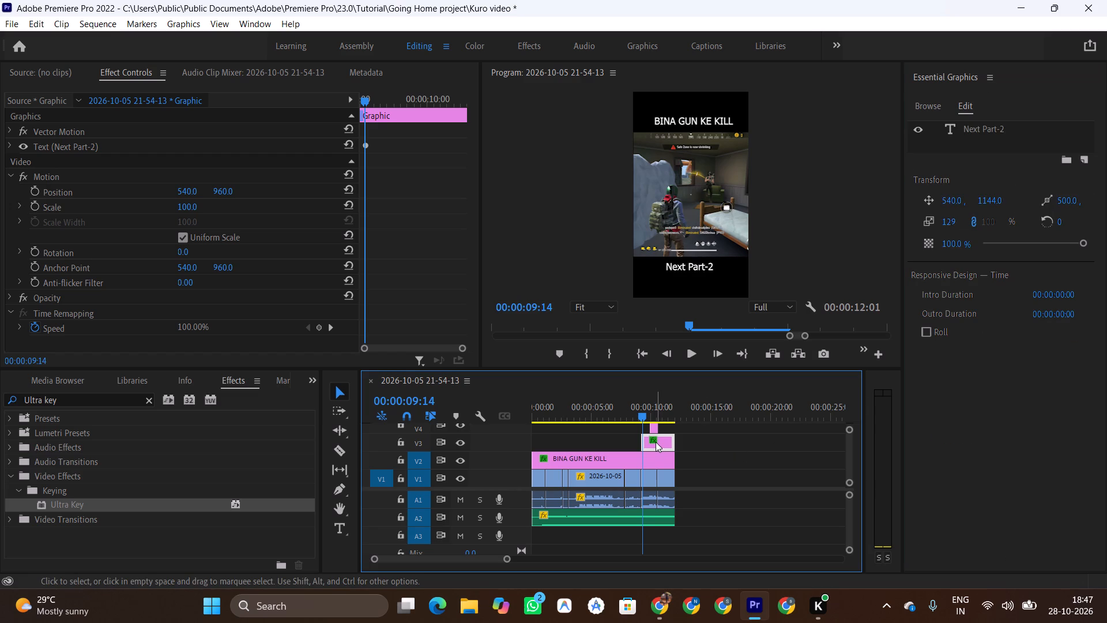
left_click(679, 271)
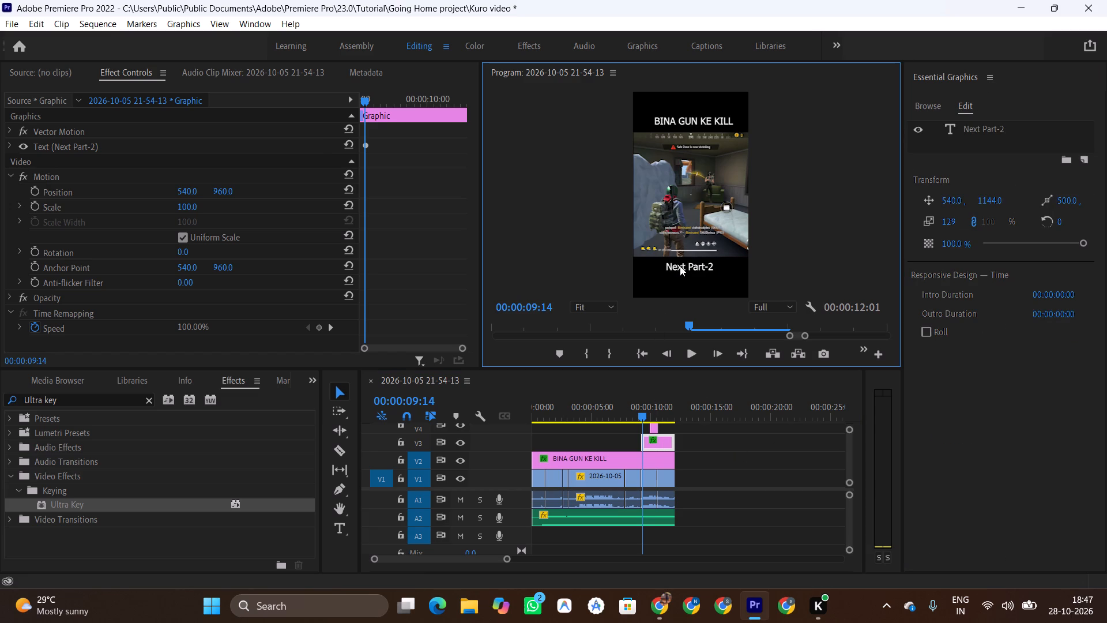
double_click(680, 266)
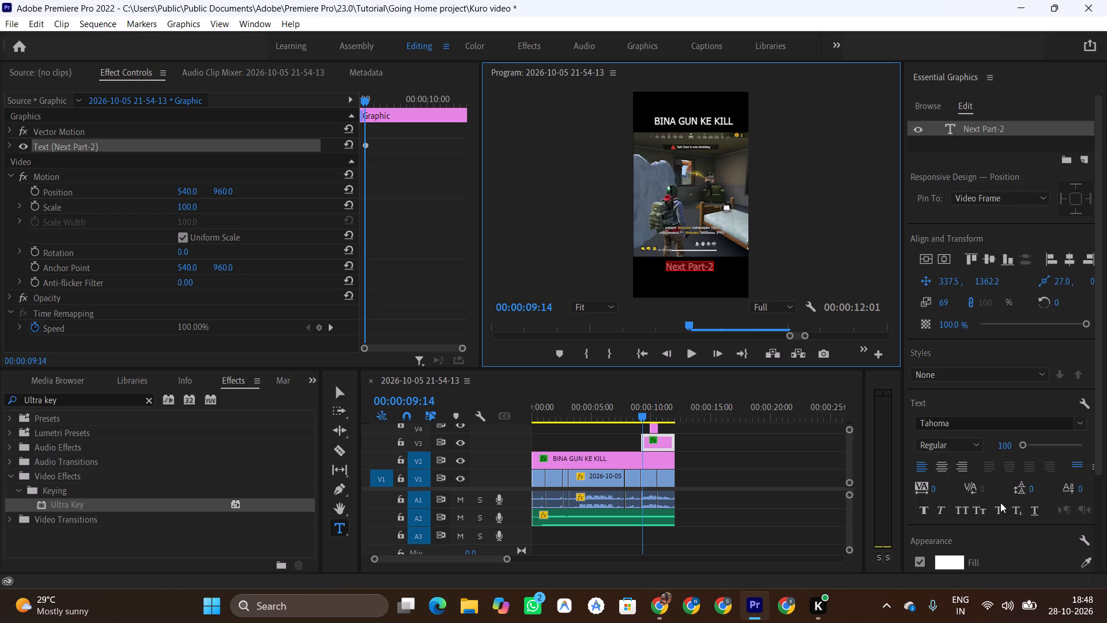
scroll(999, 506, "down", 6)
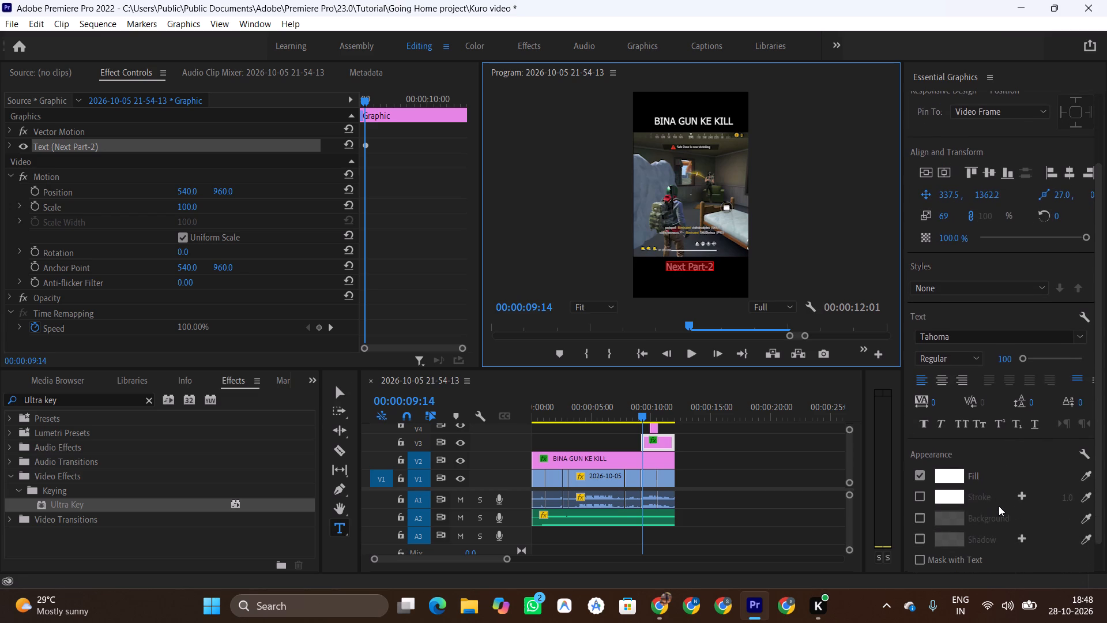
scroll(999, 506, "down", 5)
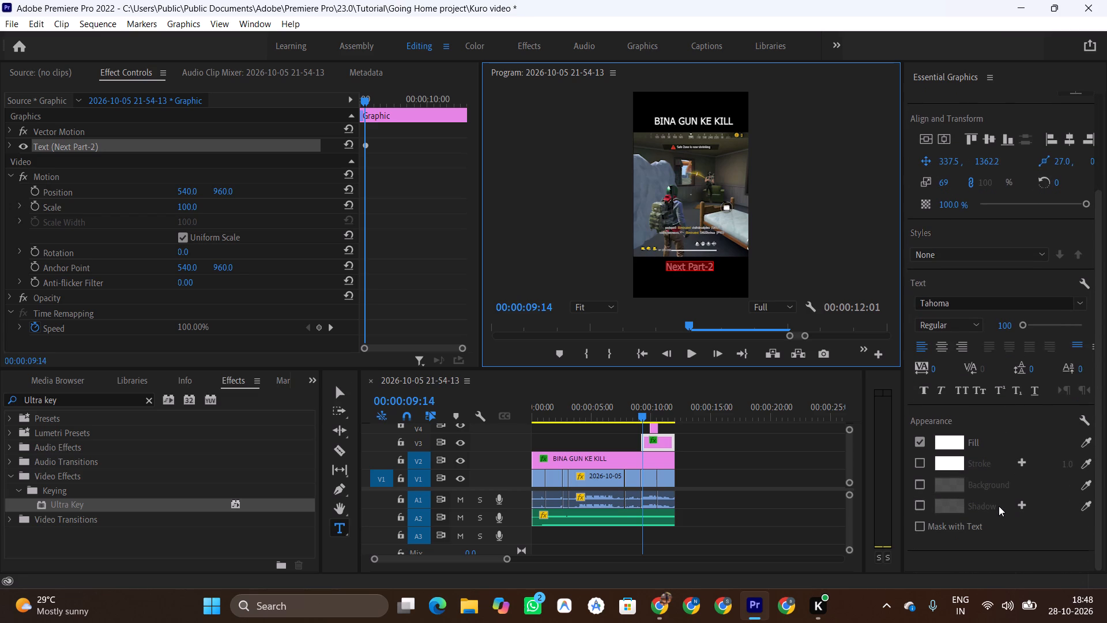
scroll(999, 506, "up", 4)
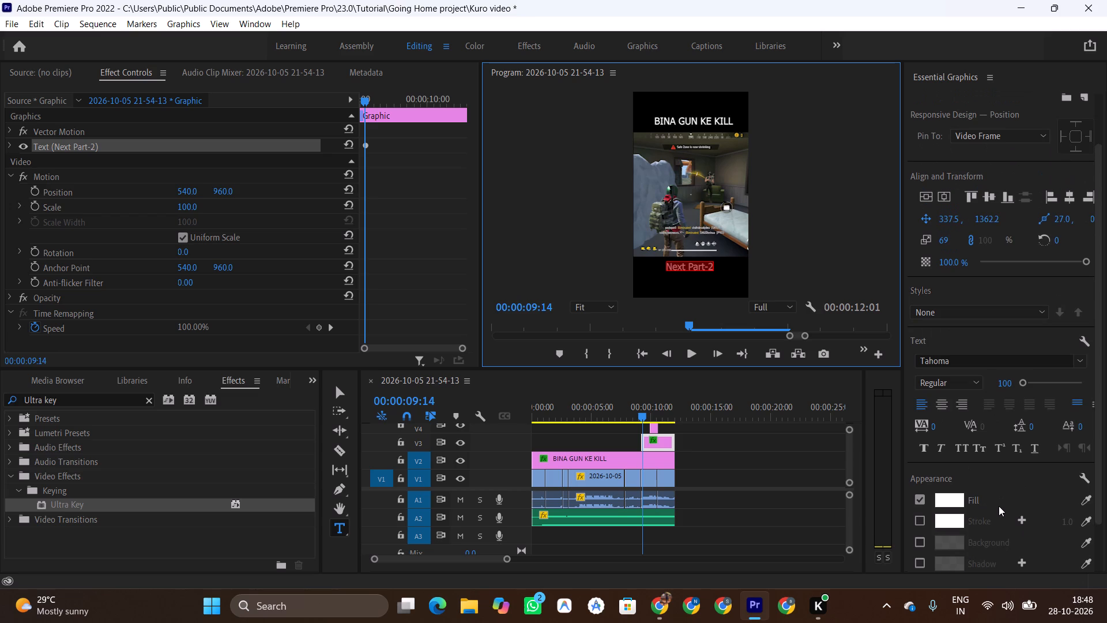
Apply faux italic and faux bold to the word GUN in the BINA GUN KE KILL title.
double_click(696, 122)
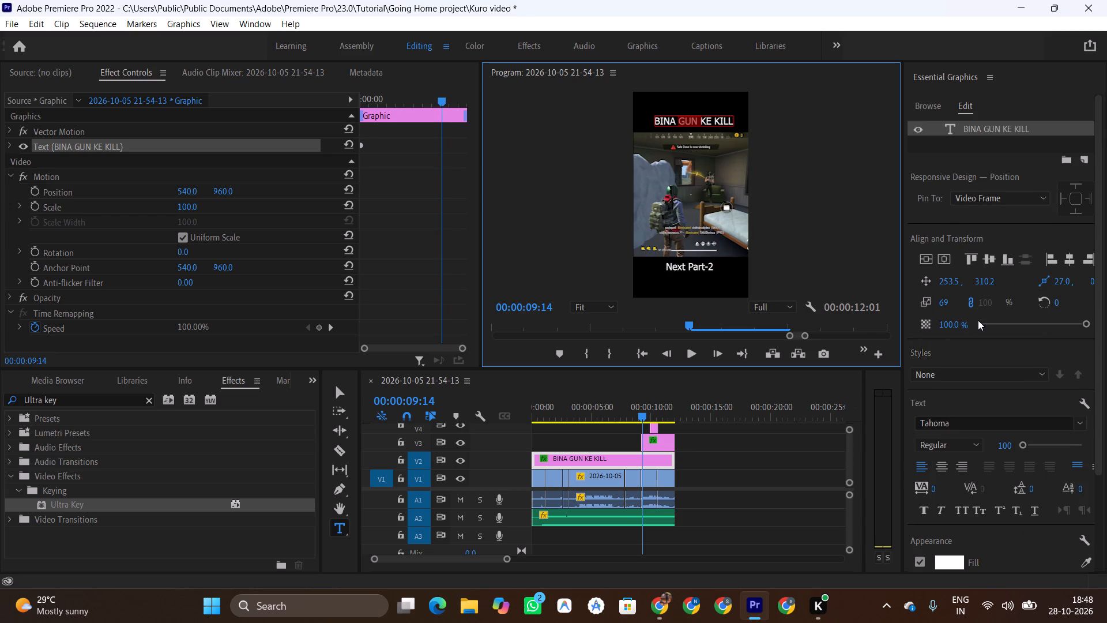
scroll(977, 320, "down", 6)
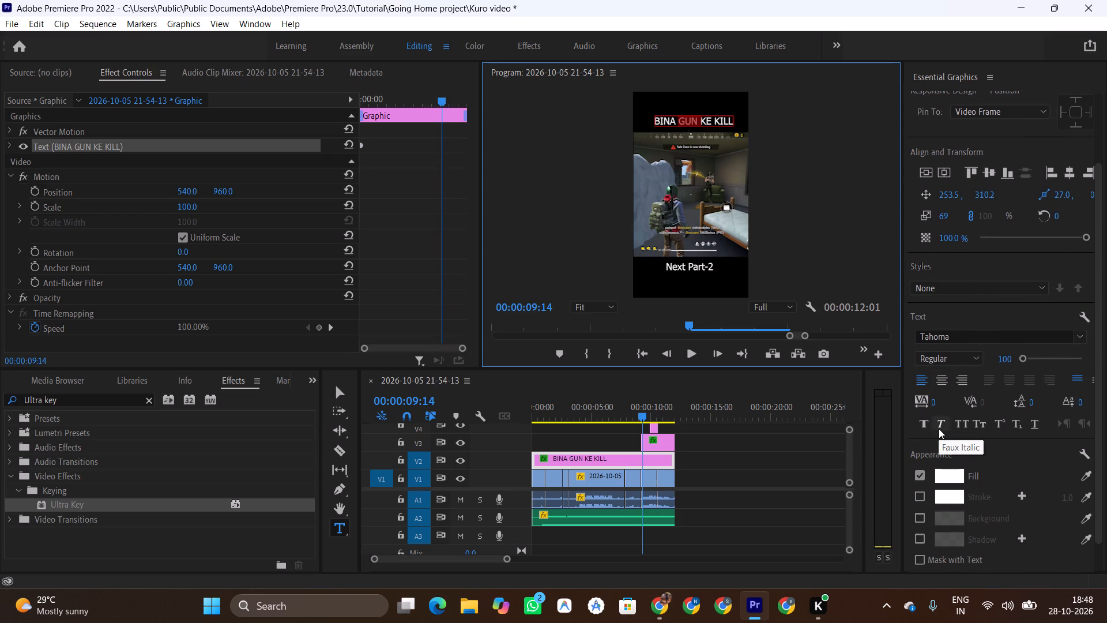
left_click(935, 426)
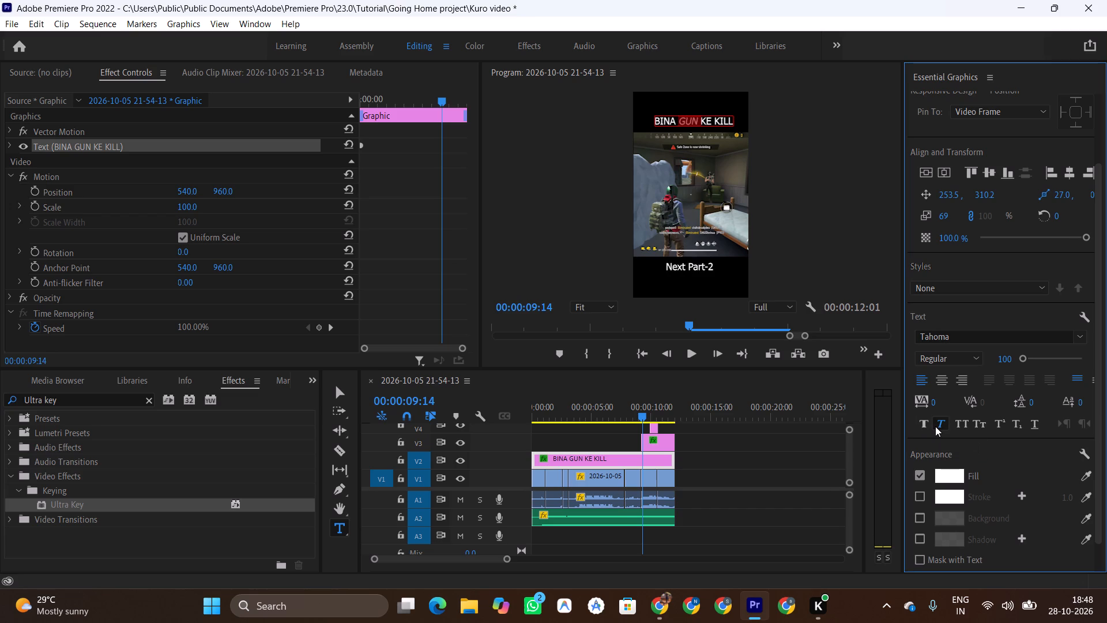
left_click(928, 425)
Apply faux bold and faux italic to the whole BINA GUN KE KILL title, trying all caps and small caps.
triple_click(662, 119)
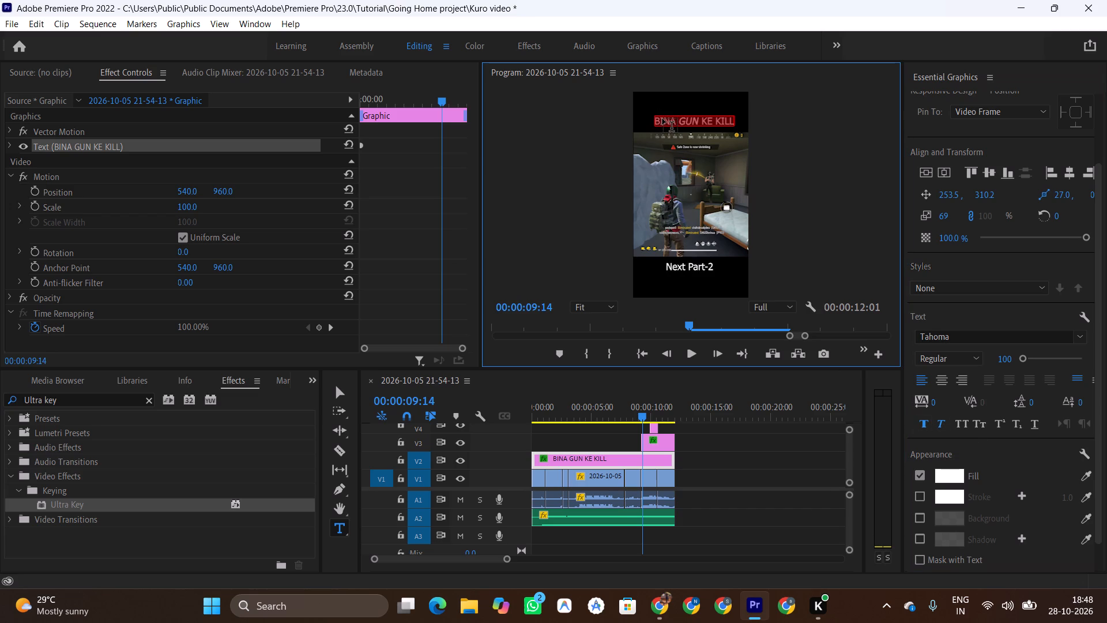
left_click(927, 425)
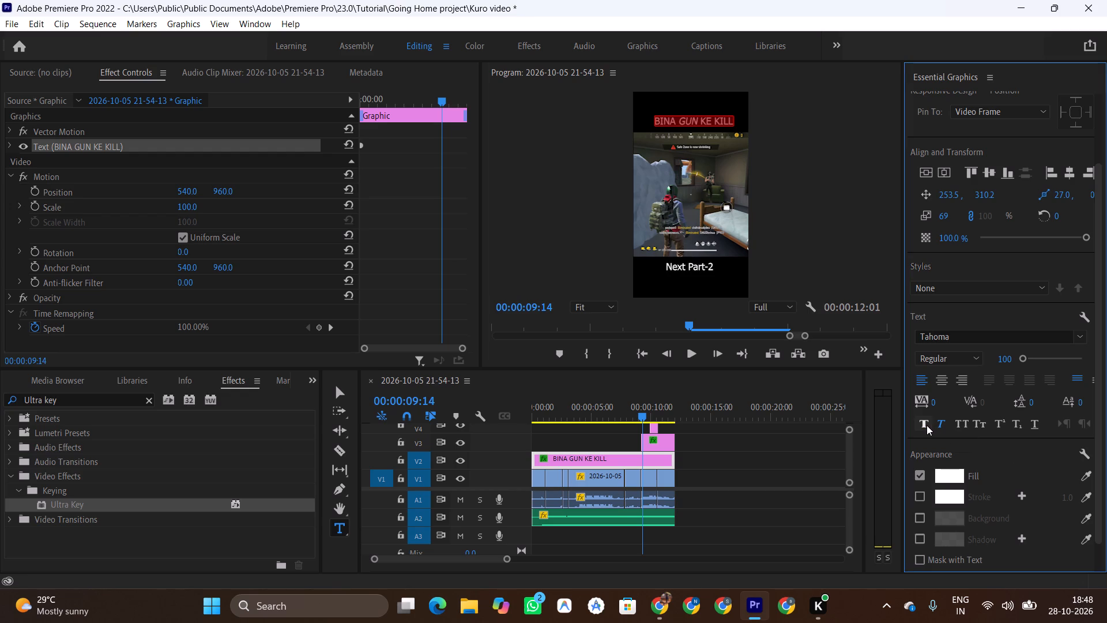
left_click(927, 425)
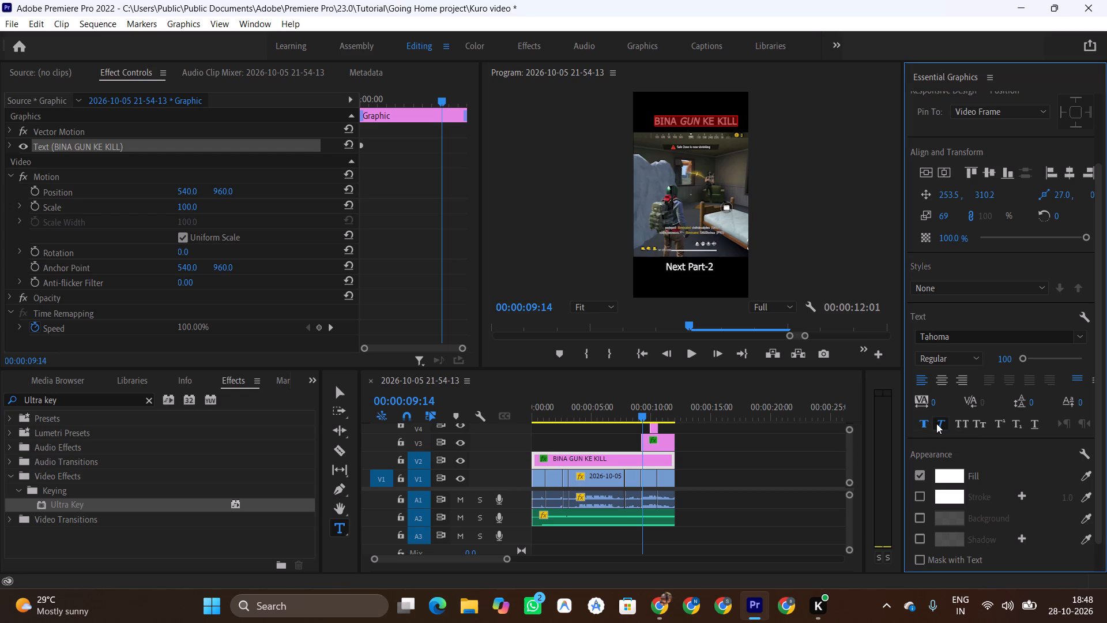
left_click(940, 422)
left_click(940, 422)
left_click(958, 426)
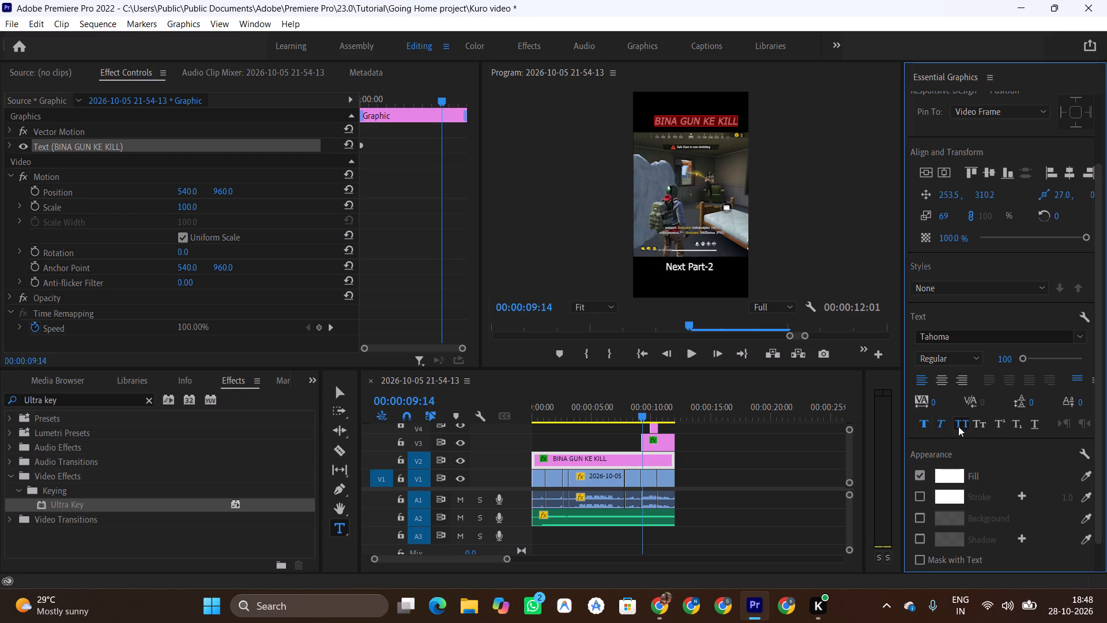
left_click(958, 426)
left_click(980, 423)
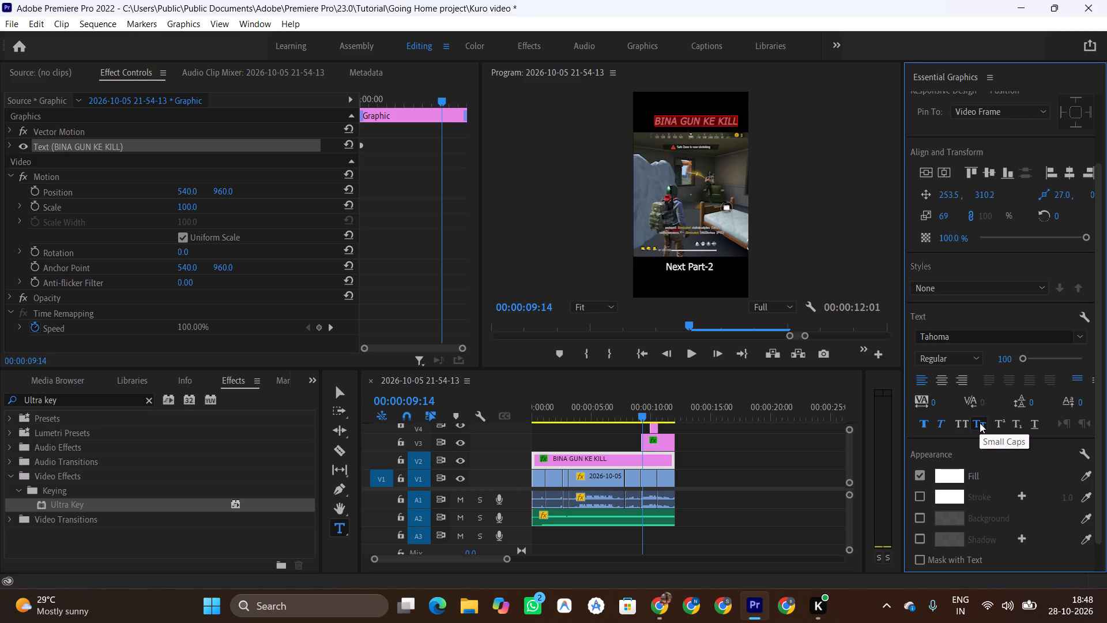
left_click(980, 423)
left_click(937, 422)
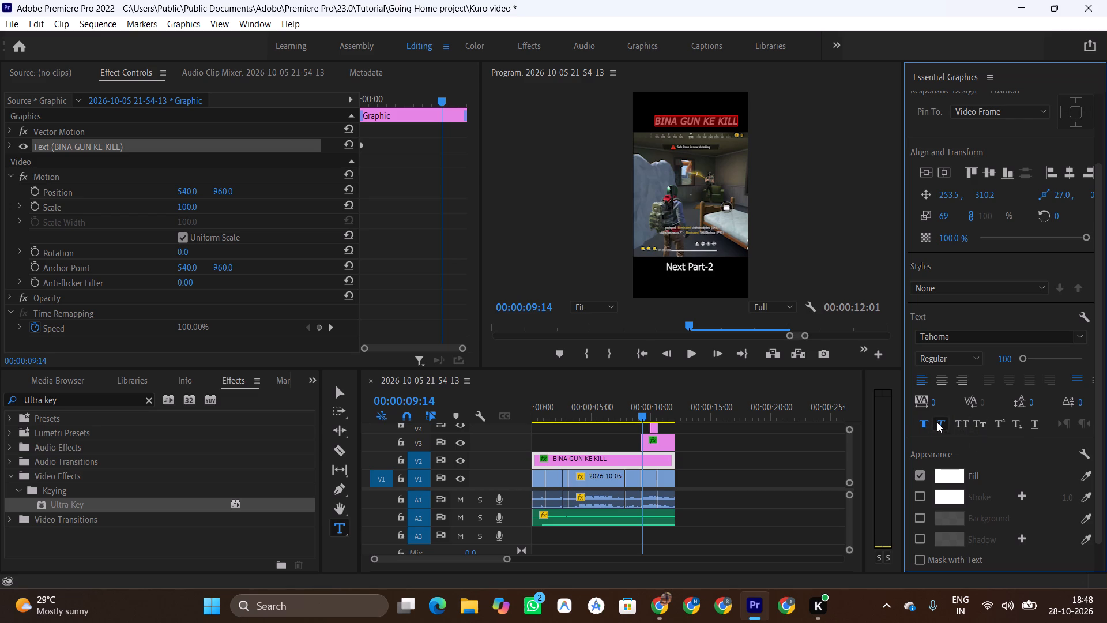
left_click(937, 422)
Look through the alignment, style and appearance options available for the BINA GUN KE KILL title.
scroll(1003, 467, "down", 1)
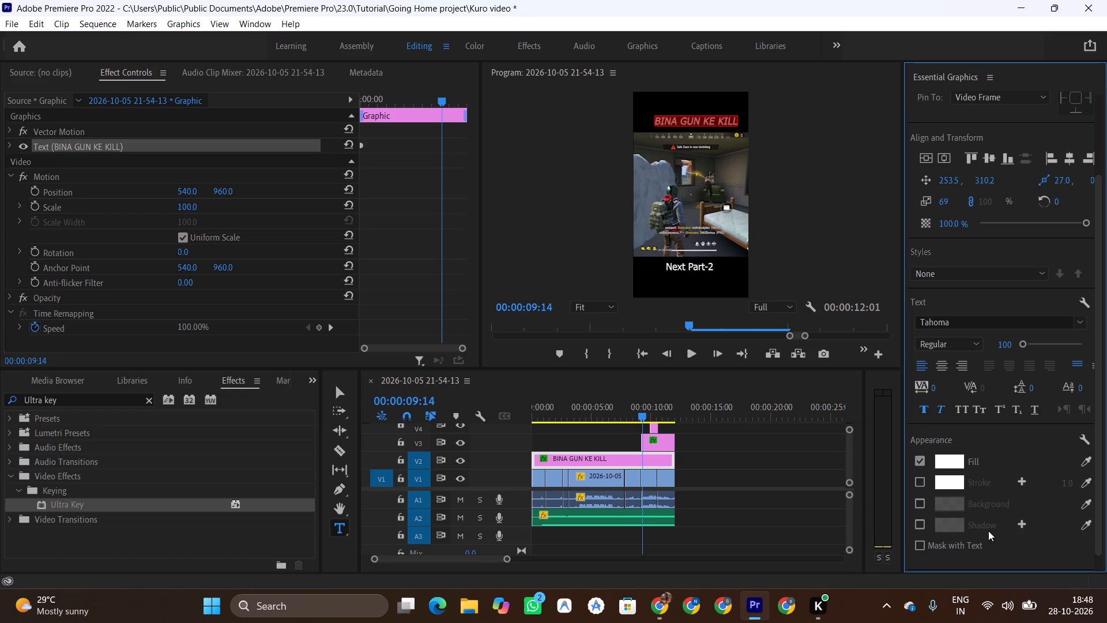
scroll(988, 531, "down", 1)
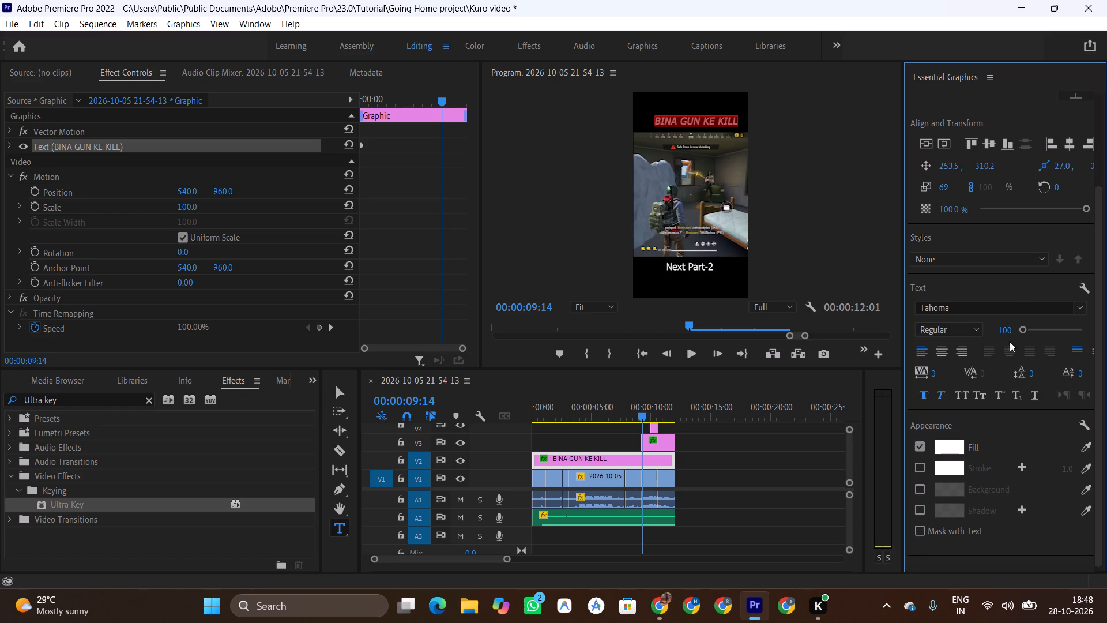
scroll(1006, 382, "up", 12)
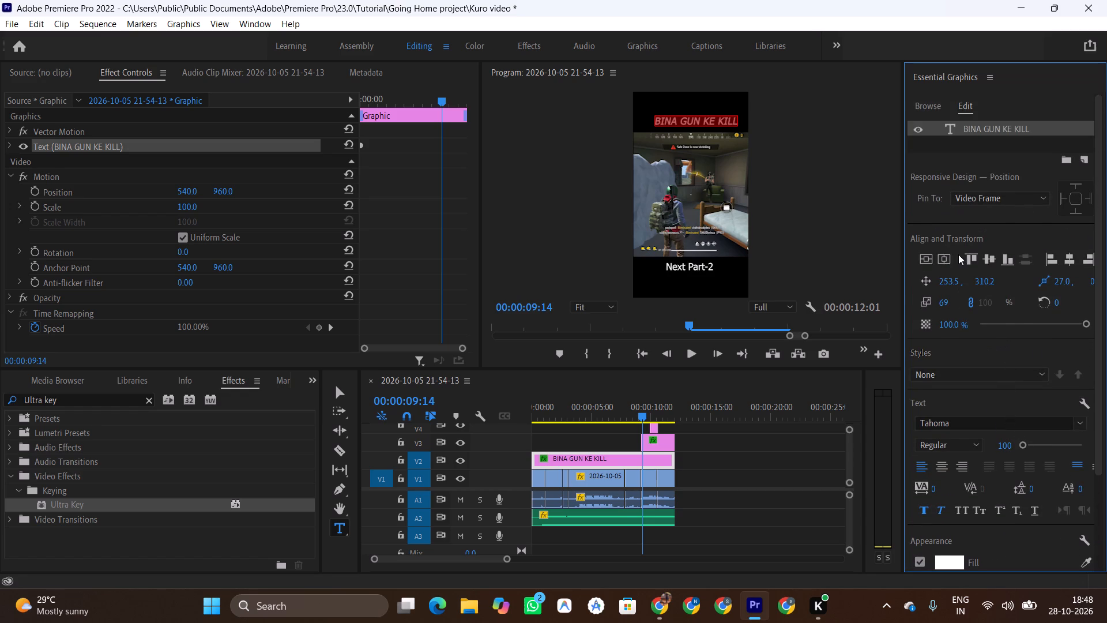
scroll(1002, 343, "down", 1)
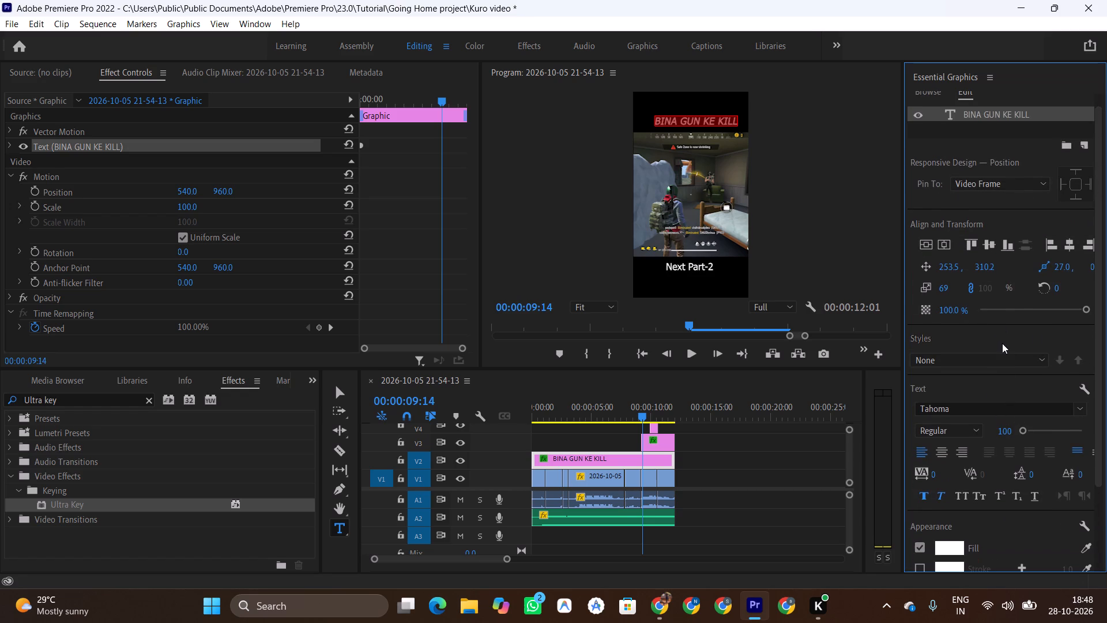
scroll(1002, 343, "down", 1)
left_click(1032, 350)
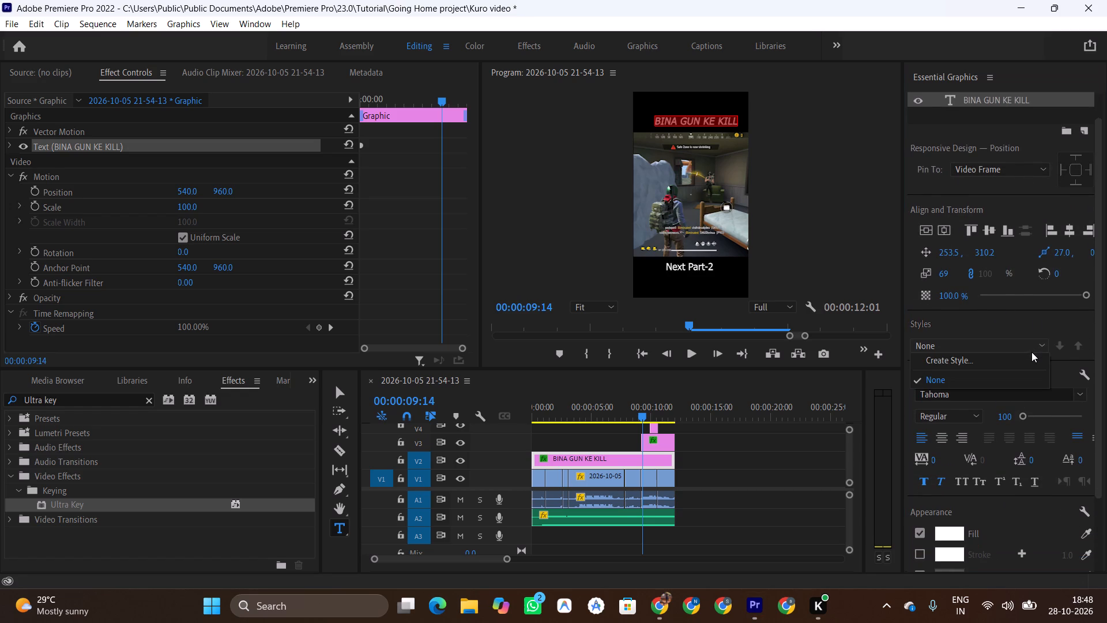
left_click(1023, 313)
scroll(1026, 351, "down", 3)
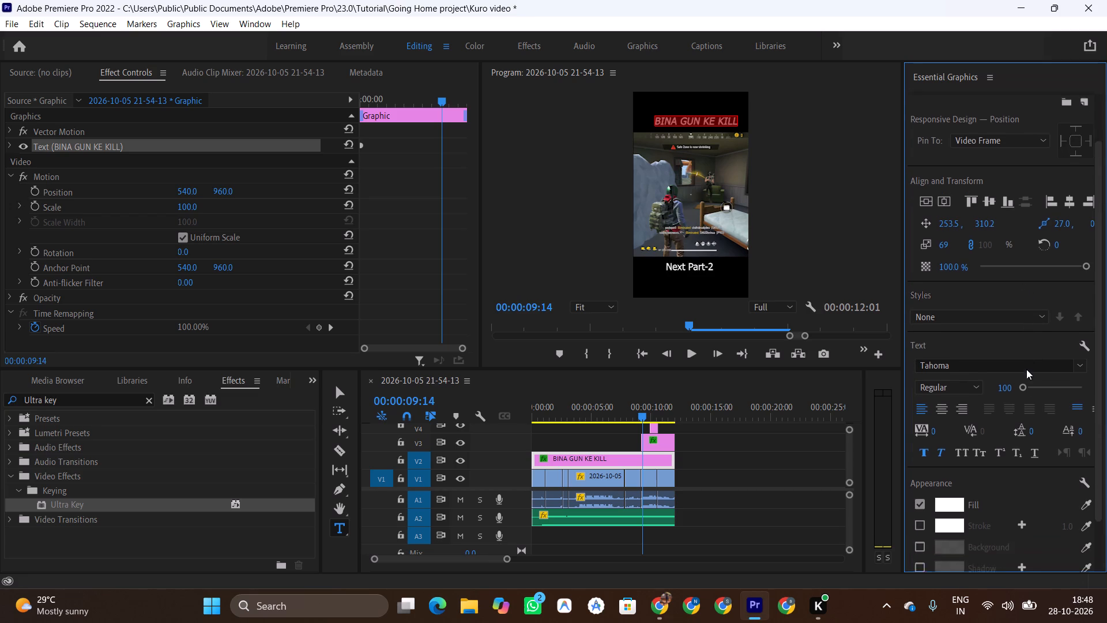
scroll(1026, 369, "down", 9)
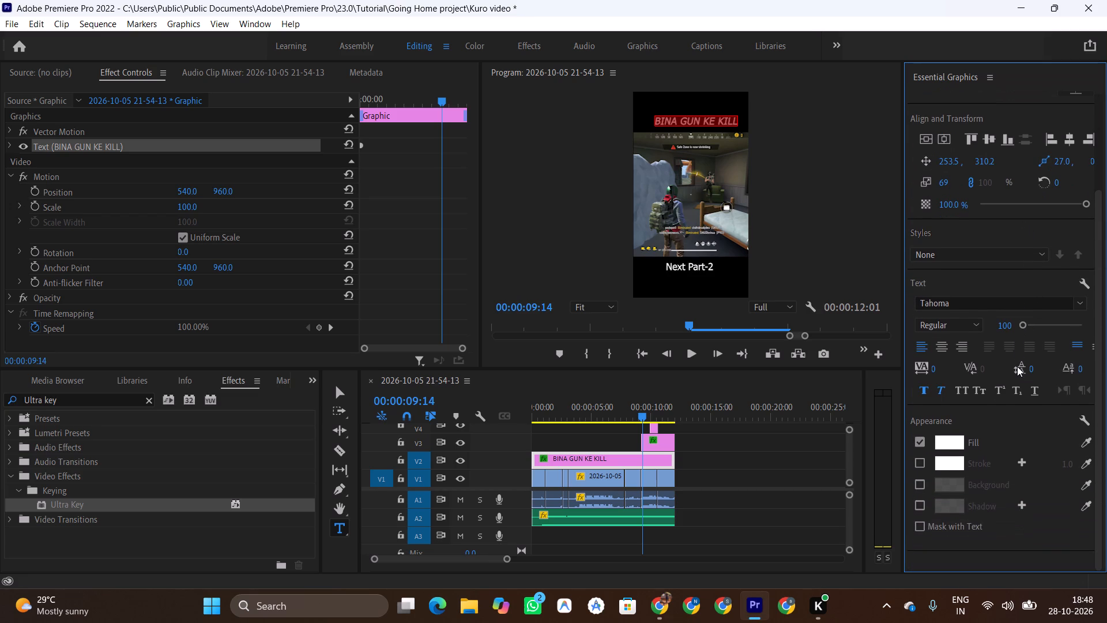
scroll(1022, 449, "down", 4)
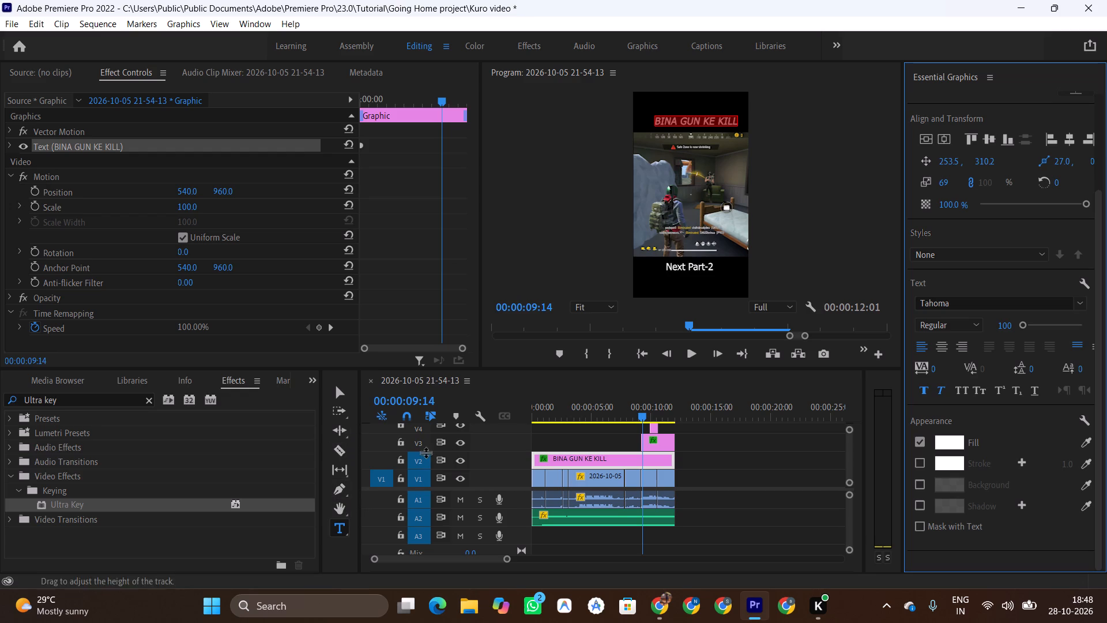
Deselect the title and play the sequence from about five seconds to 00:00:09:59 to review its styling.
left_click(803, 504)
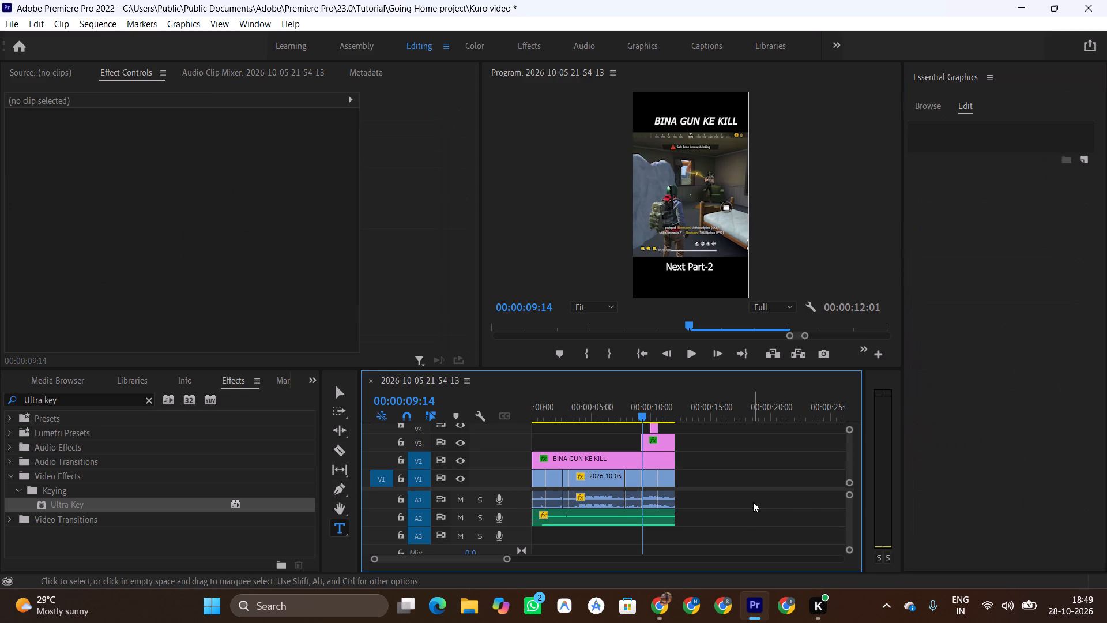
left_click(589, 413)
key("space")
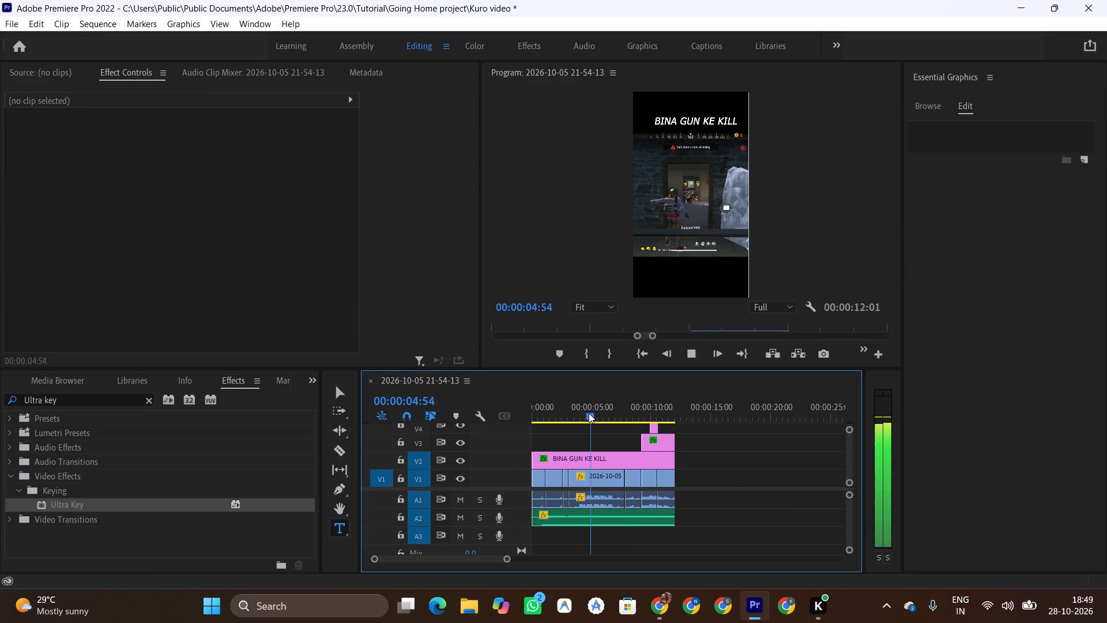
key("space")
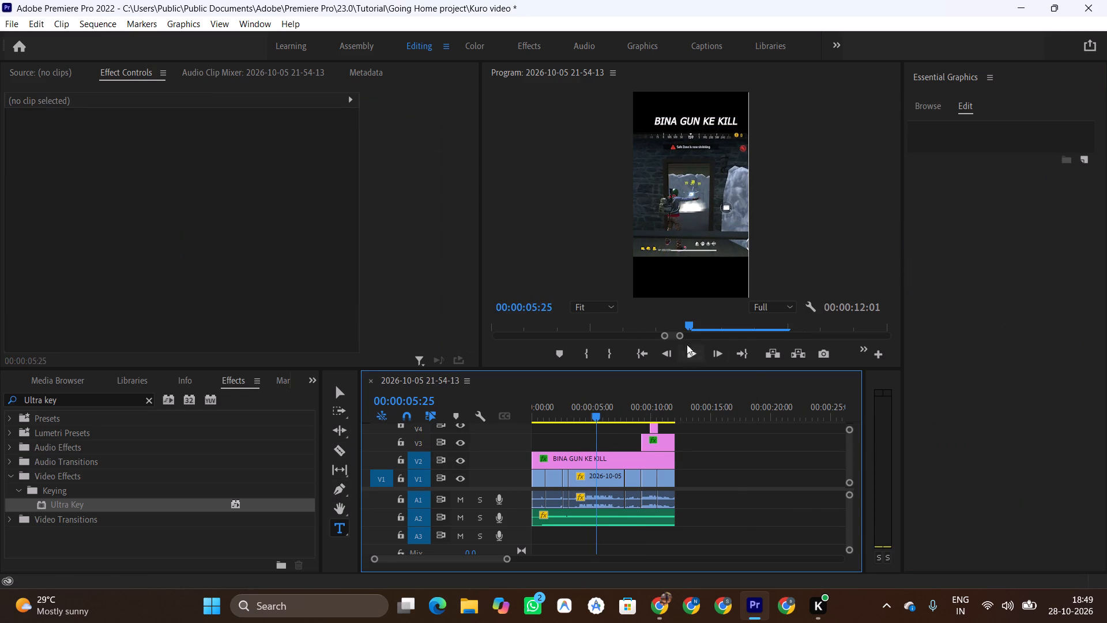
key("space")
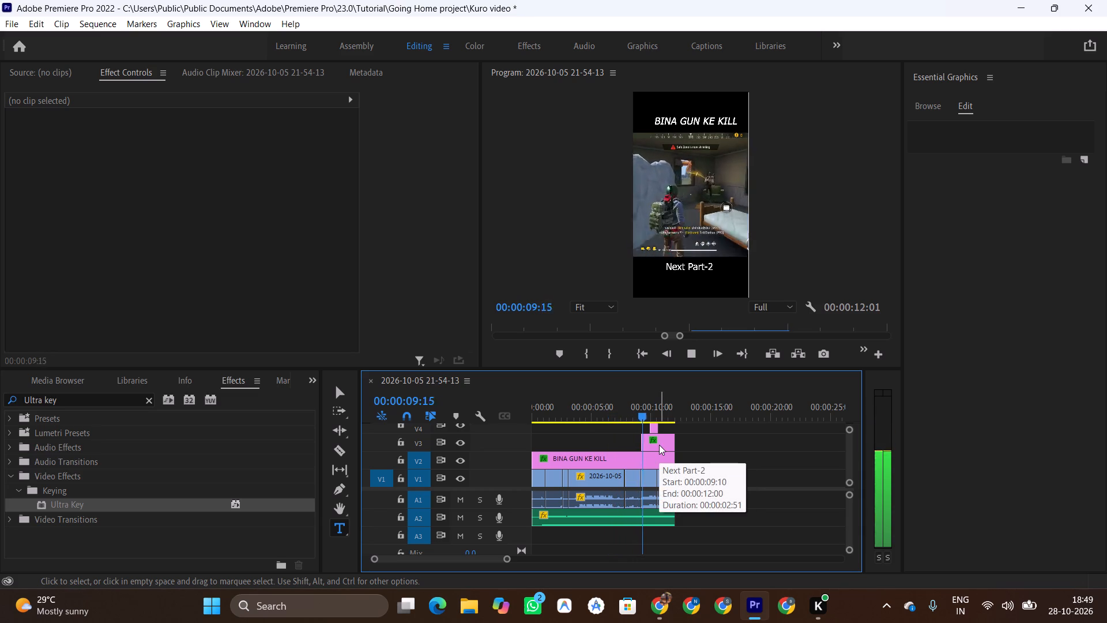
key("space")
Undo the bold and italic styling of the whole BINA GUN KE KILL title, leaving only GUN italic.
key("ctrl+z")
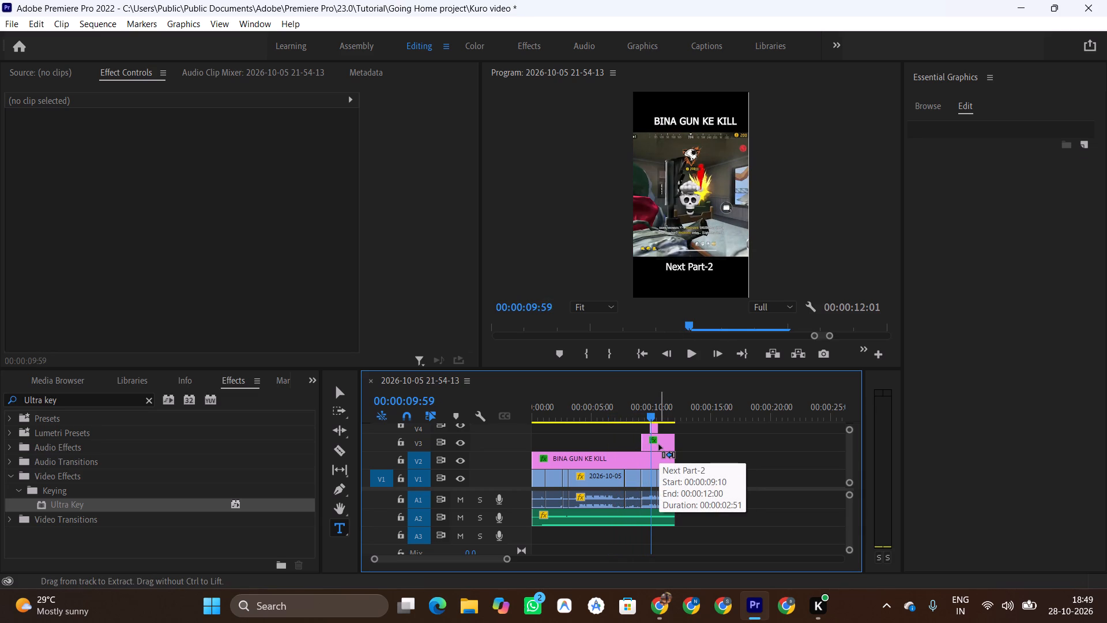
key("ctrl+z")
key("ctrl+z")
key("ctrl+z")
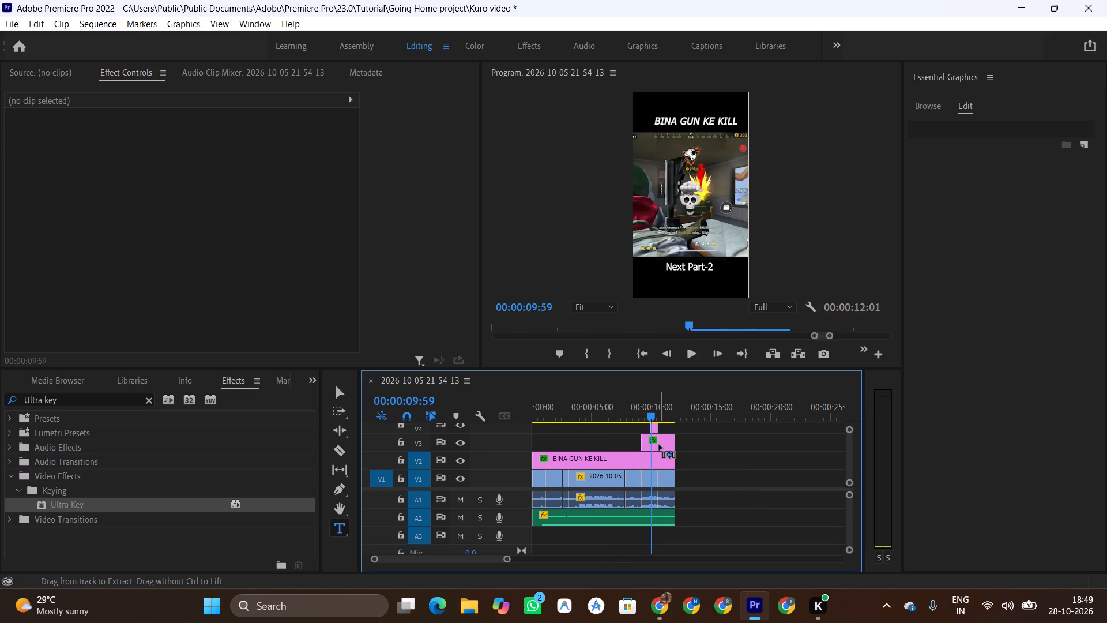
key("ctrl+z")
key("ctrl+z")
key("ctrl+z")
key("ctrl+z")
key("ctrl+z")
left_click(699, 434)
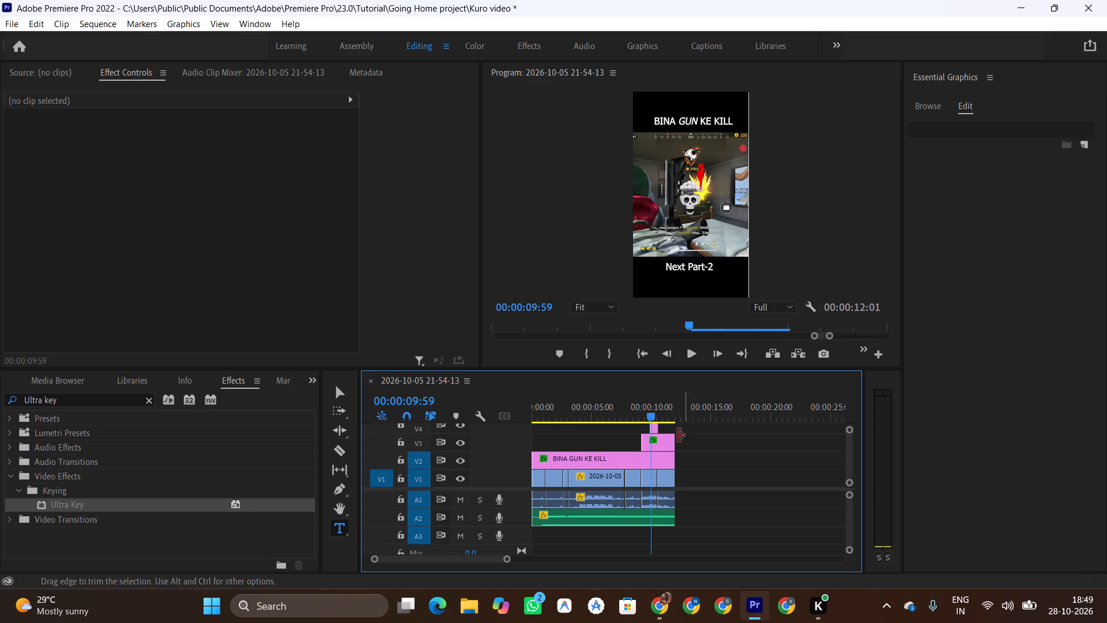
Play the sequence again from about seven seconds to 00:00:09:33 to check both titles.
left_click(613, 421)
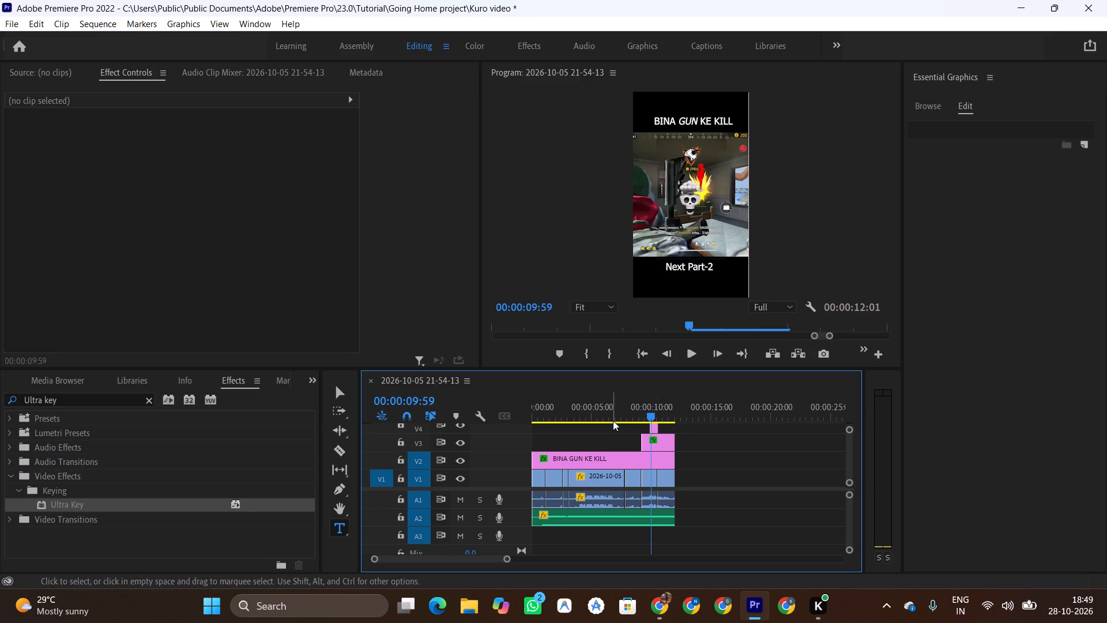
key("space")
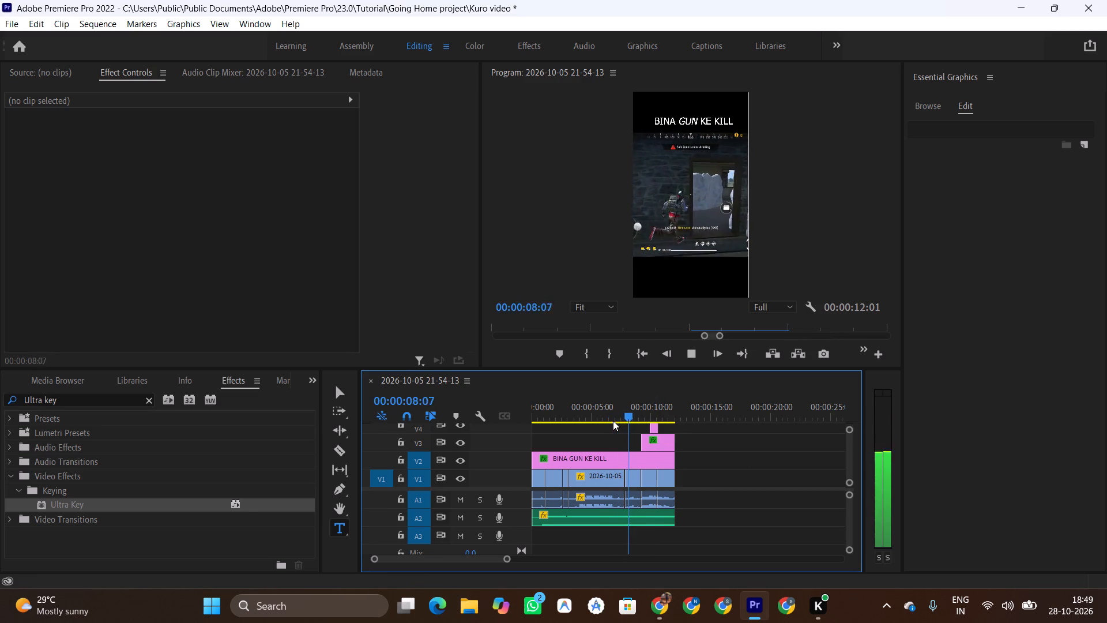
key("space")
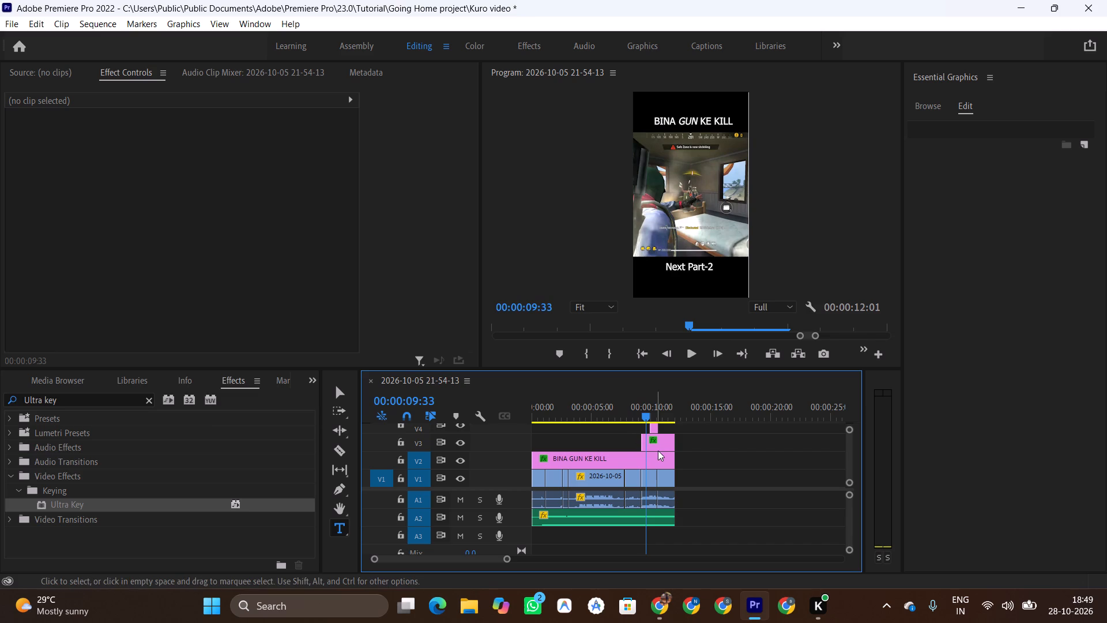
Remove the italic from the BINA GUN KE KILL title and make all of its text faux bold.
left_click(659, 443)
double_click(657, 459)
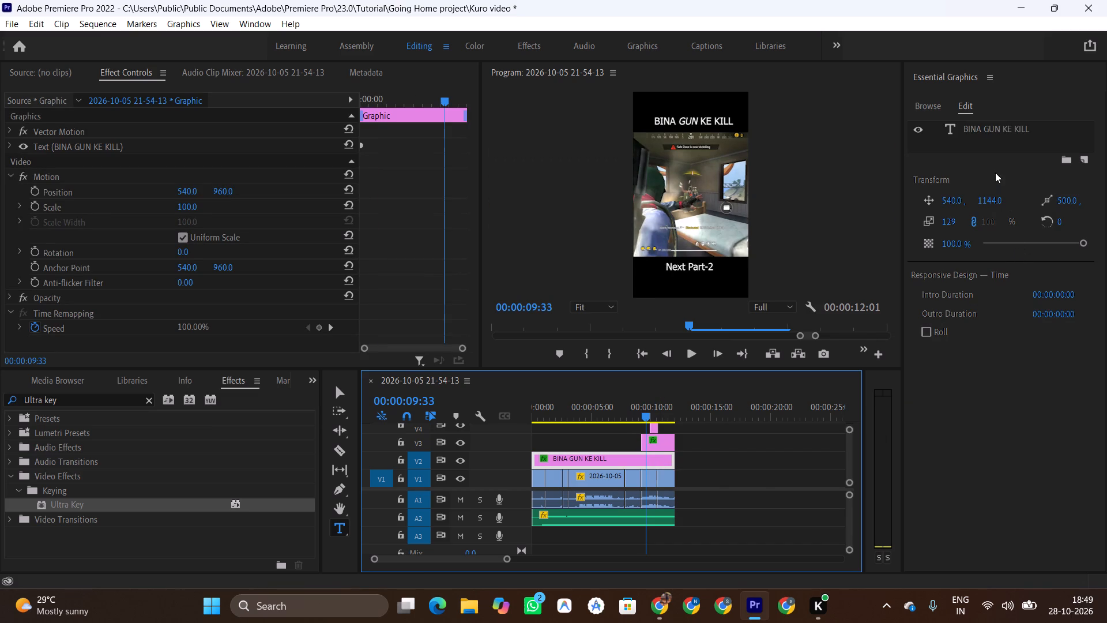
left_click(927, 106)
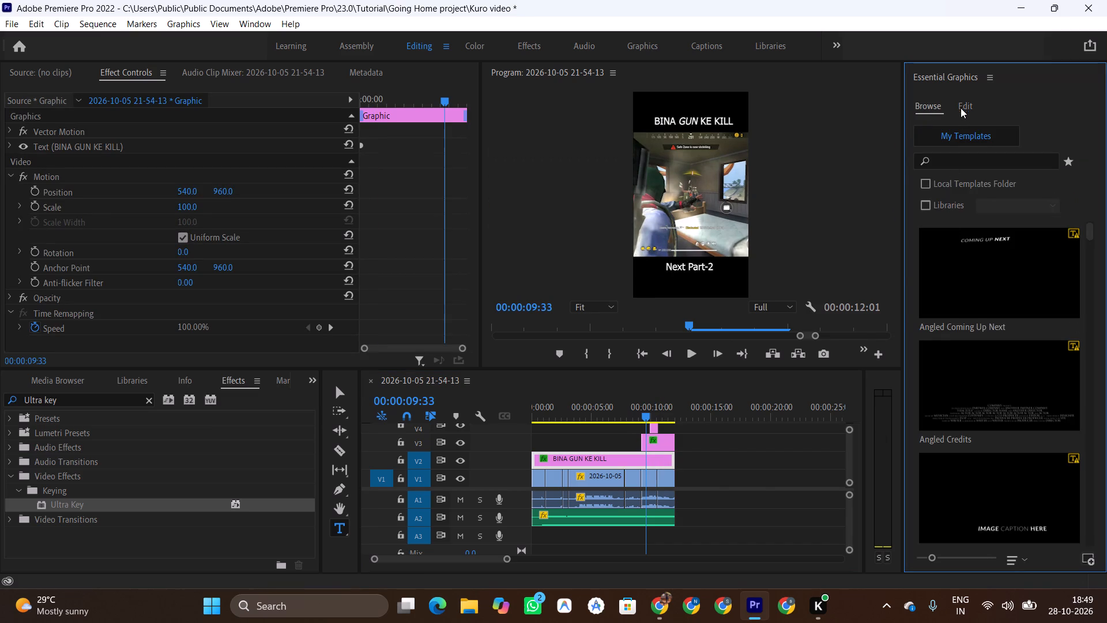
left_click(961, 104)
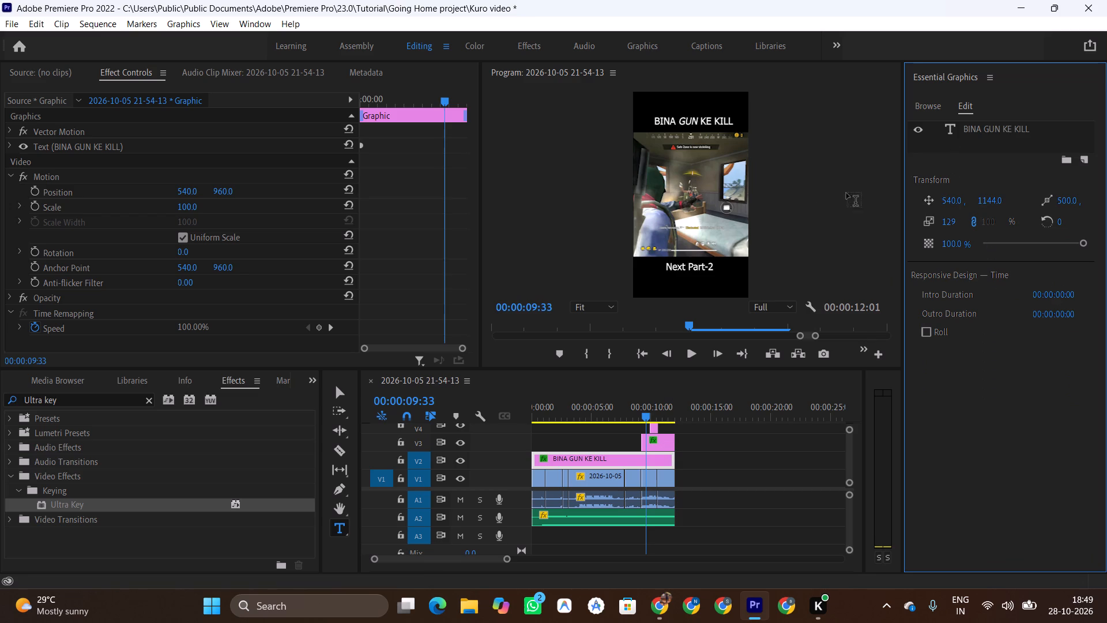
triple_click(683, 118)
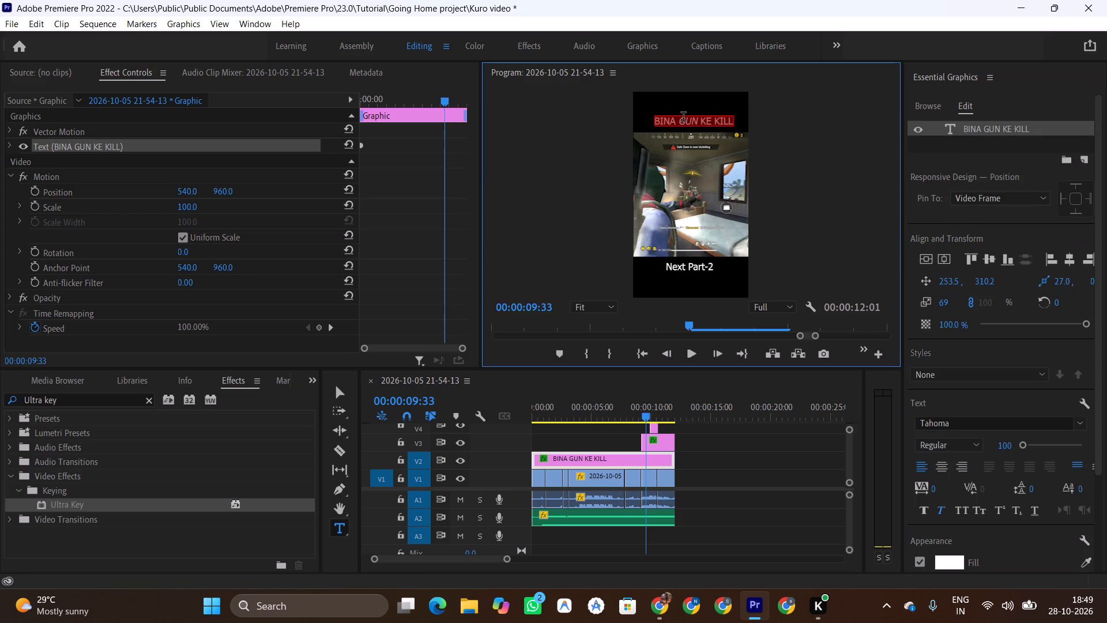
left_click(937, 513)
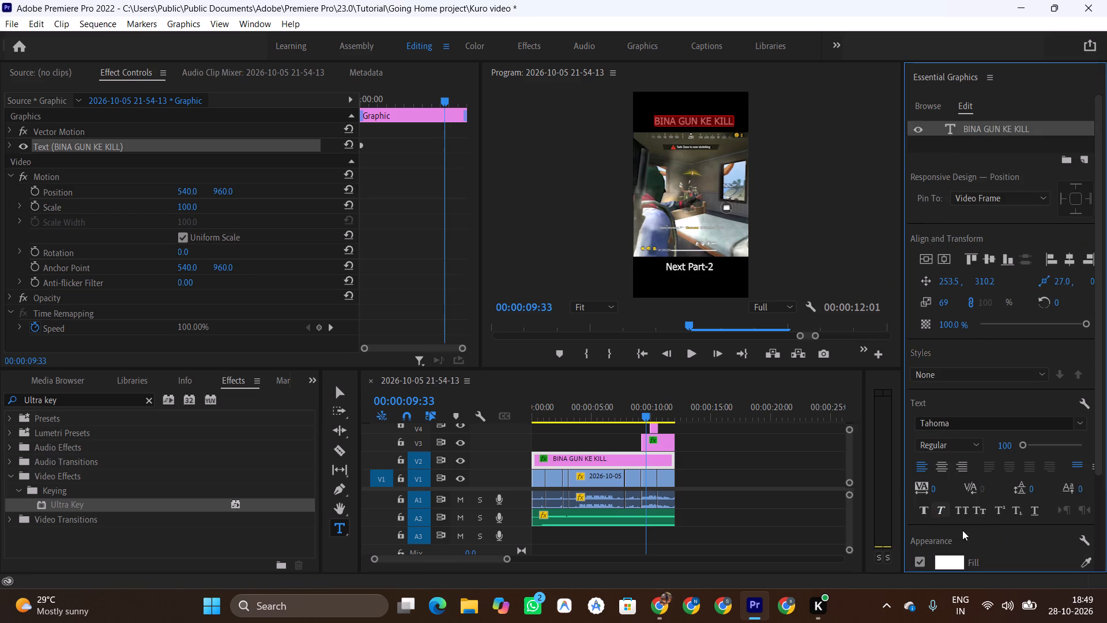
left_click(922, 508)
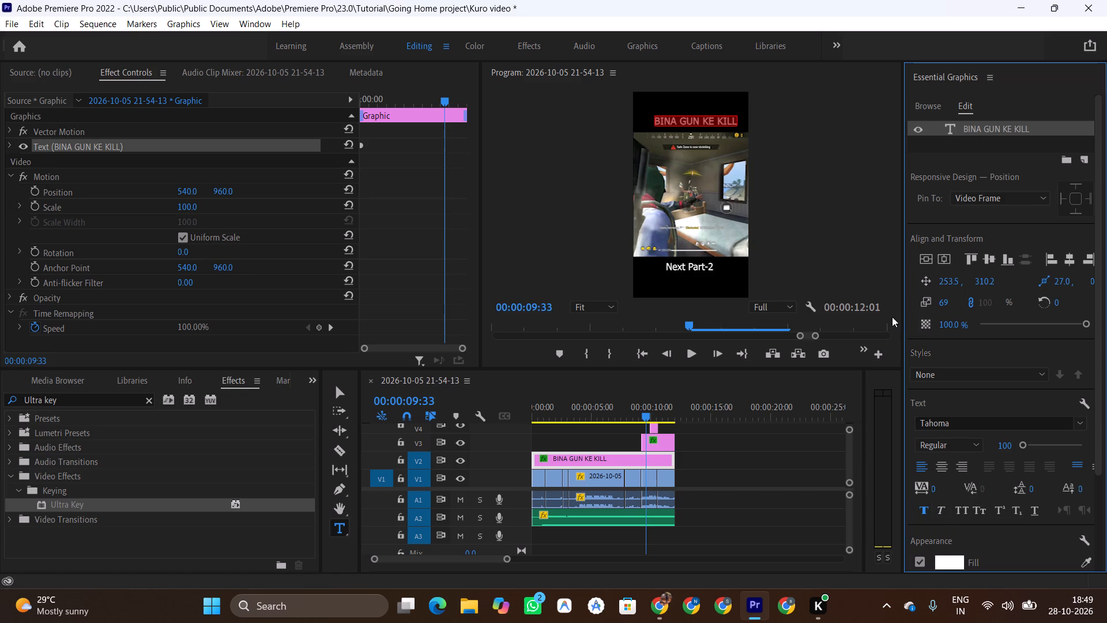
Pin the BINA GUN KE KILL title to all four edges of the video frame.
left_click_drag(902, 318, 869, 315)
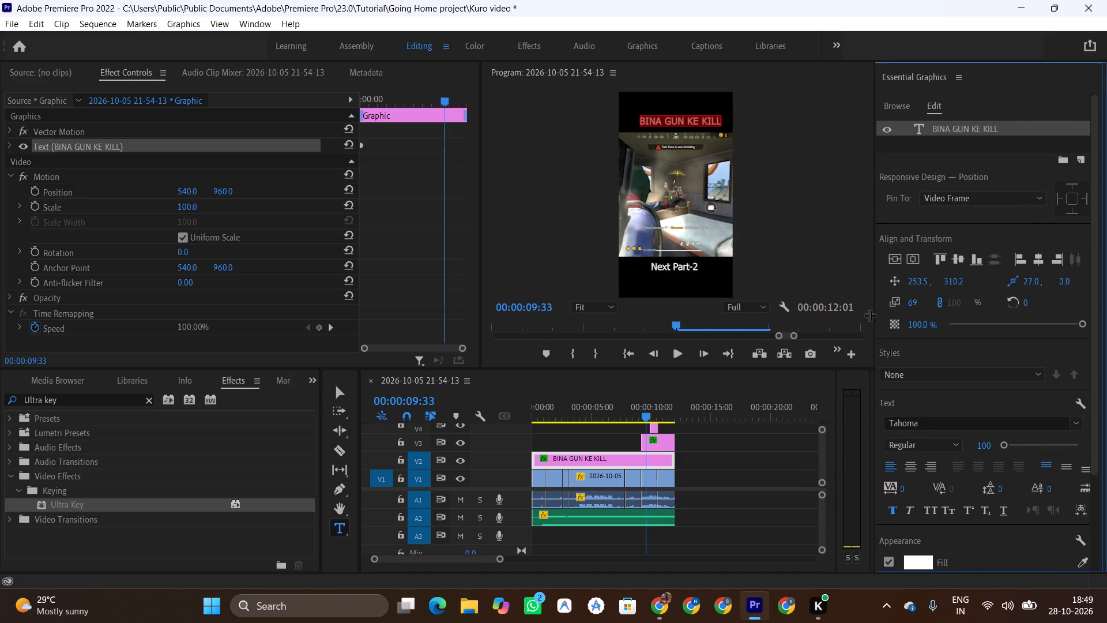
left_click_drag(869, 315, 844, 313)
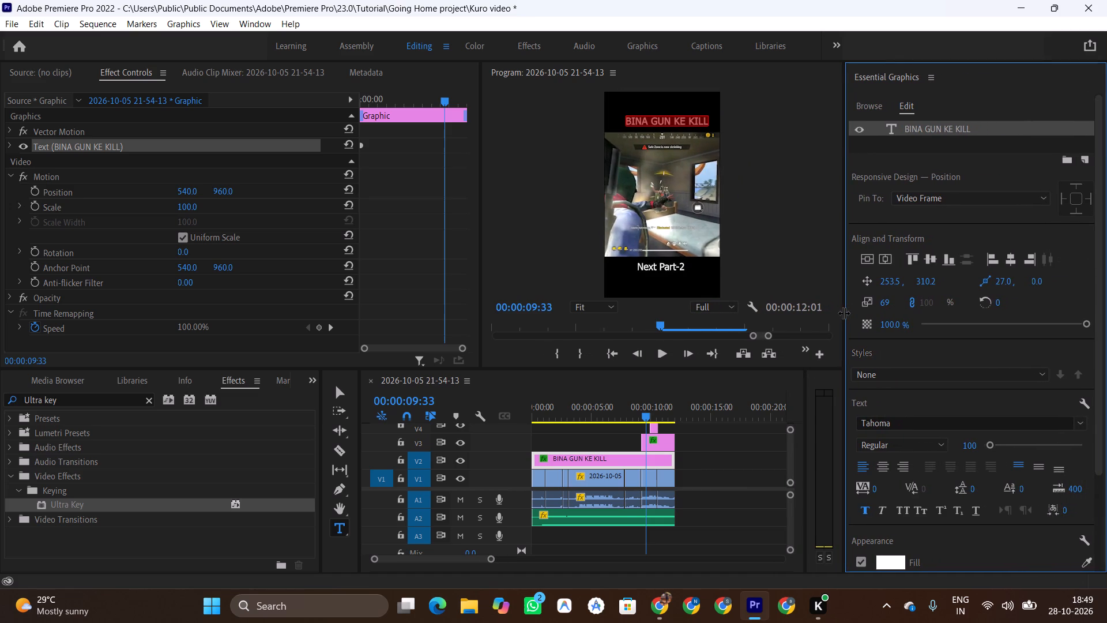
left_click(1081, 198)
left_click(1081, 198)
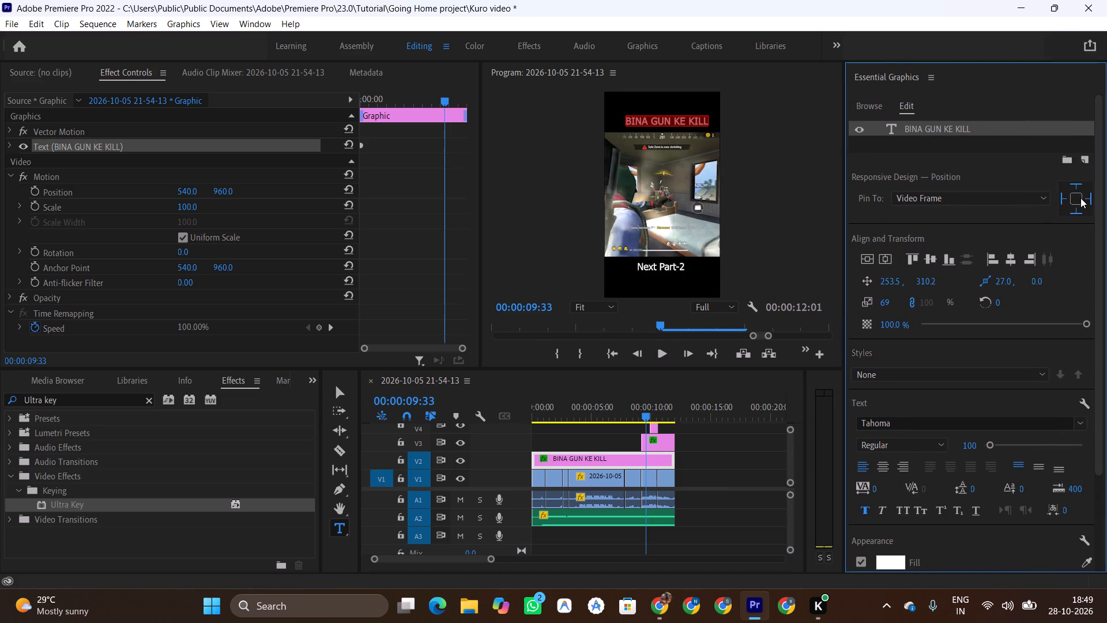
left_click_drag(1080, 198, 1075, 200)
double_click(1075, 200)
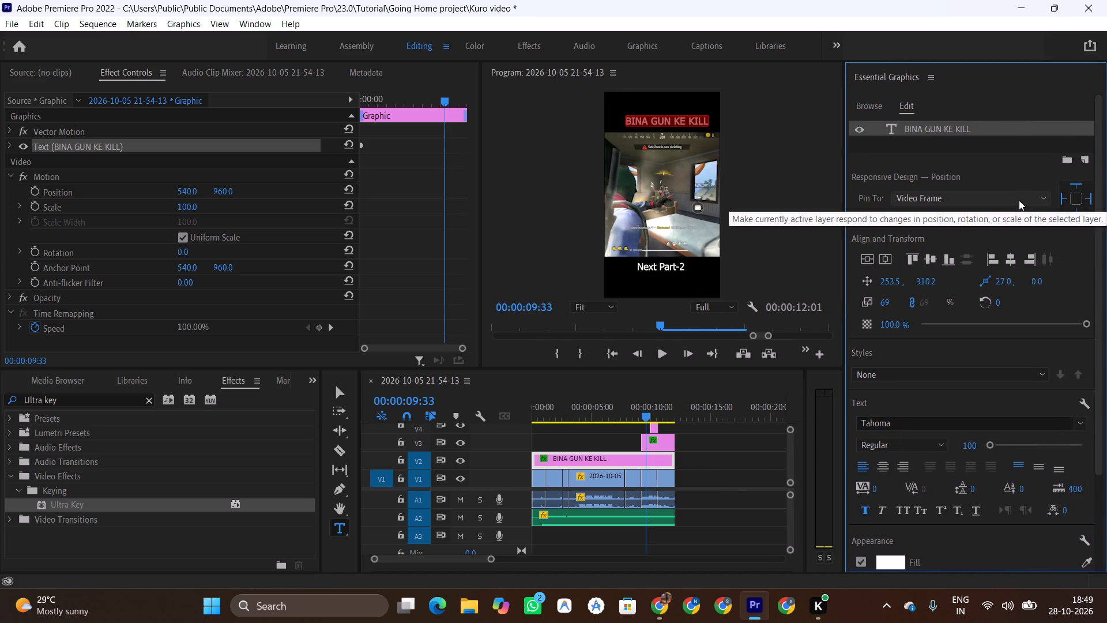
left_click(1019, 200)
left_click(943, 230)
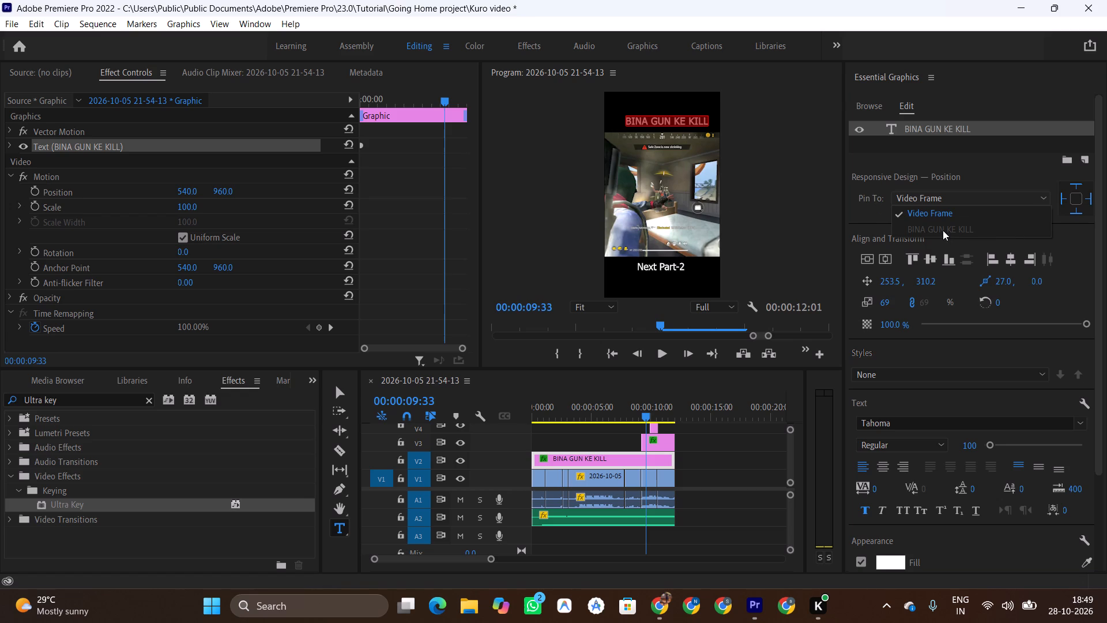
left_click(972, 162)
left_click(949, 175)
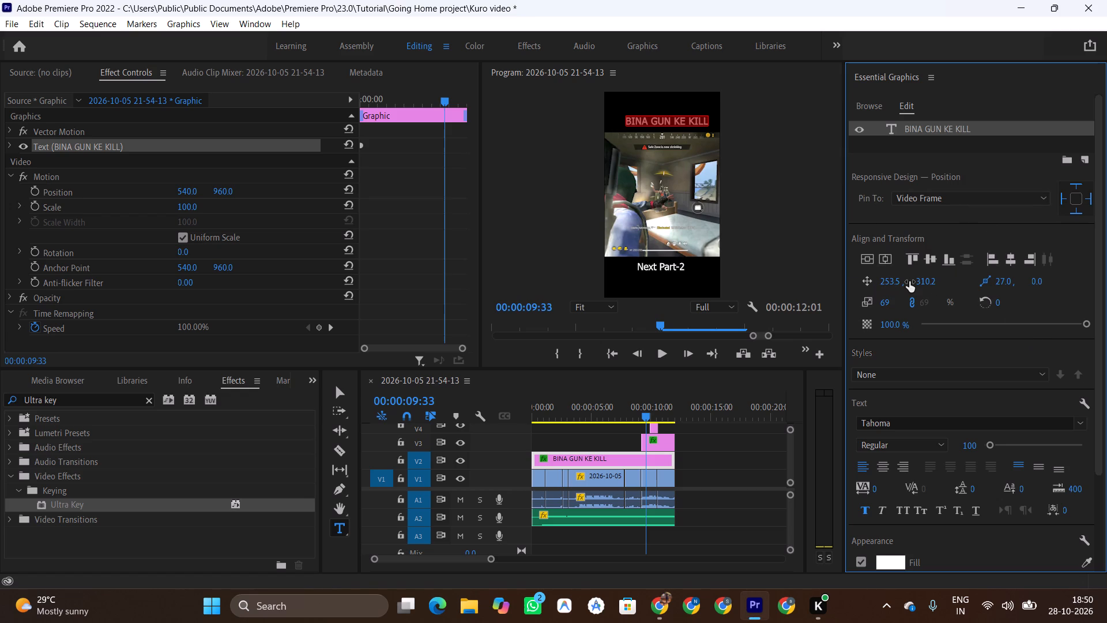
Shift the BINA GUN KE KILL title sideways to a horizontal position of 223.5 to centre it above the gameplay.
left_click_drag(897, 283, 887, 286)
left_click_drag(887, 286, 874, 287)
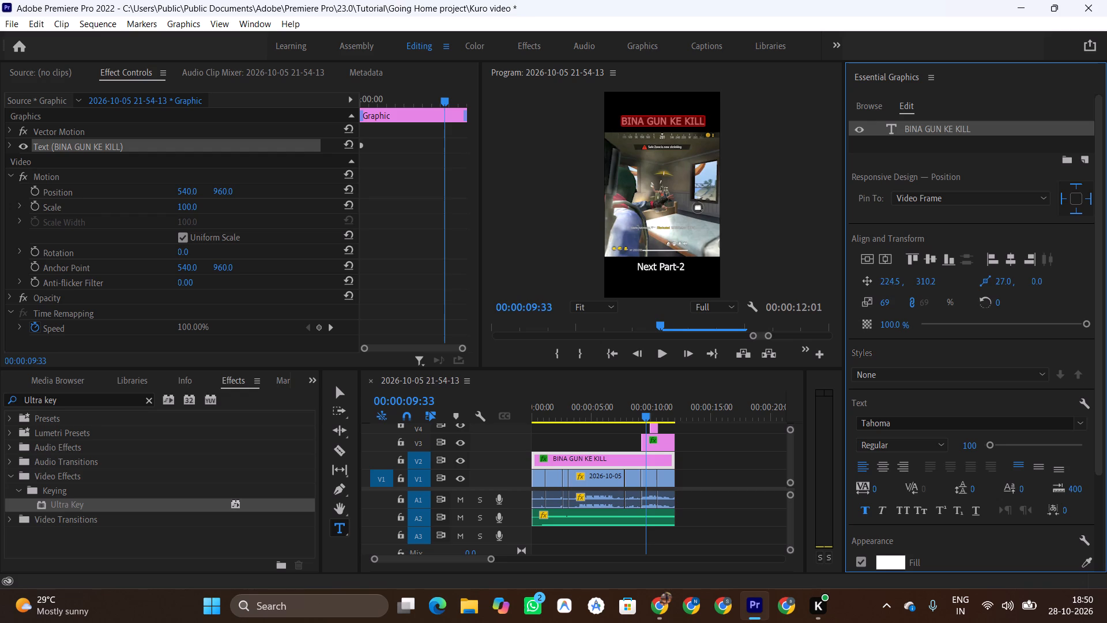
left_click_drag(874, 287, 873, 287)
Scale the Next Part-2 title to 50, set its horizontal position to 378.5 and raise it slightly, centred below the gameplay.
left_click(653, 431)
double_click(653, 431)
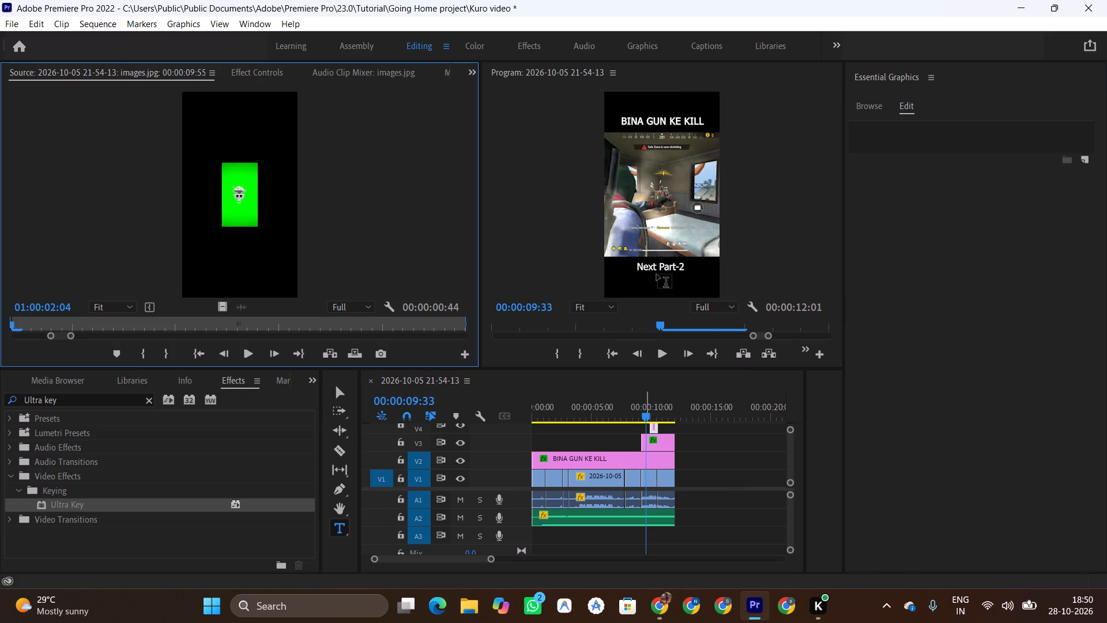
left_click(660, 445)
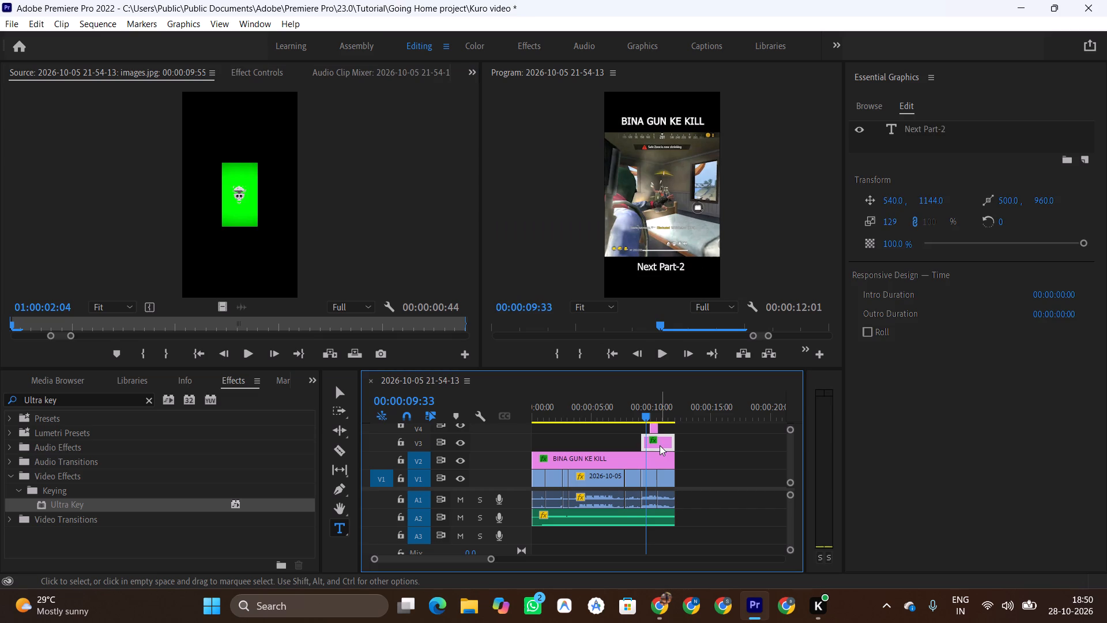
left_click(660, 445)
double_click(660, 268)
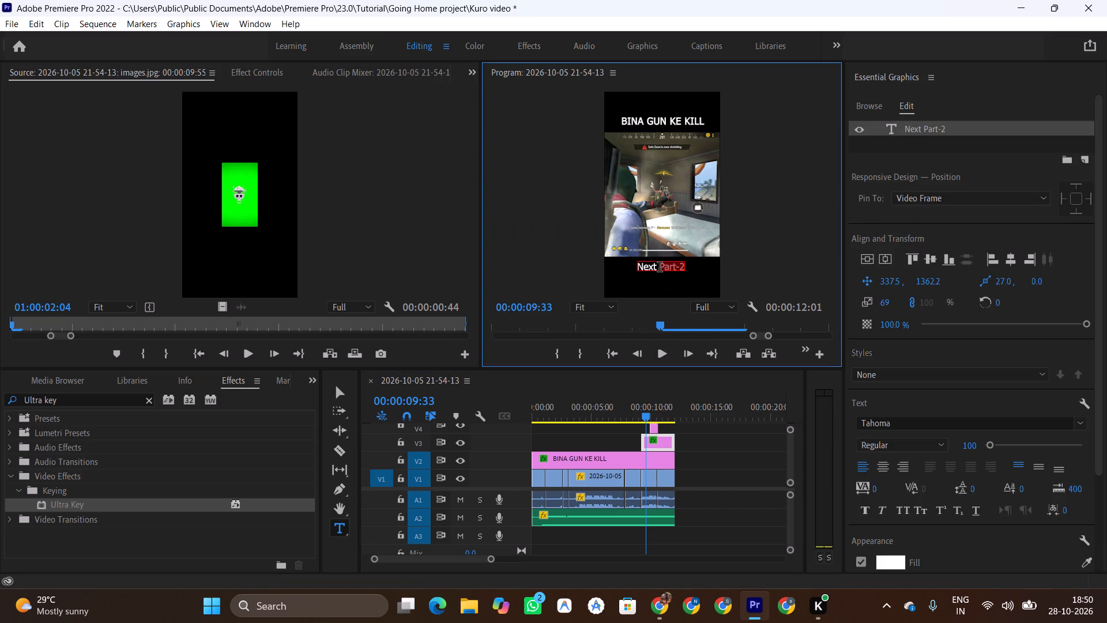
left_click(660, 268)
left_click(894, 283)
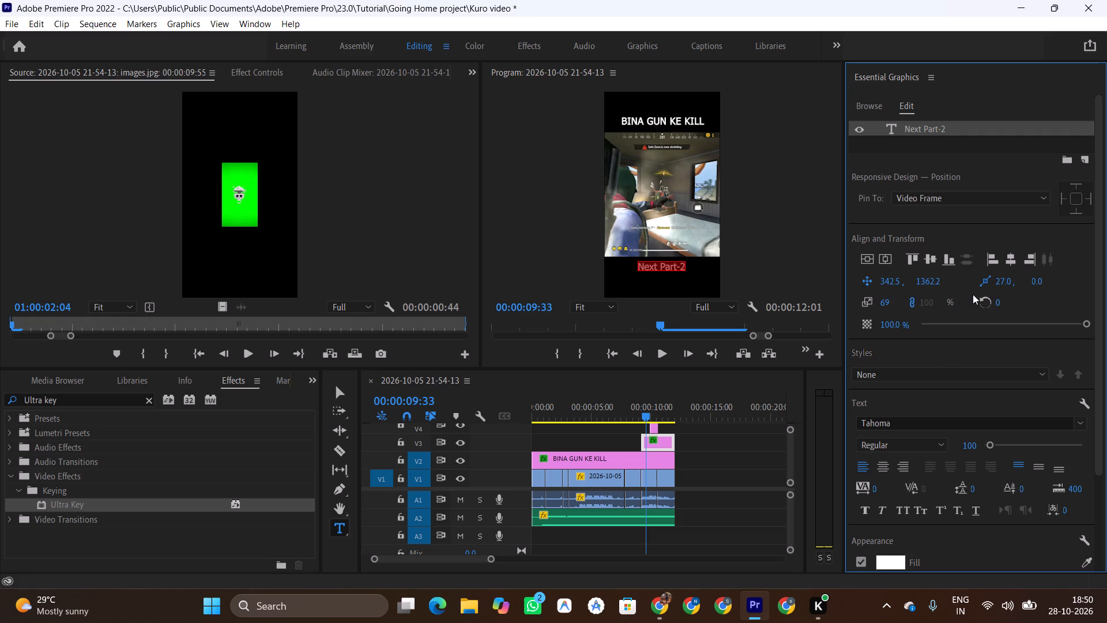
left_click_drag(934, 282, 921, 281)
left_click_drag(921, 281, 912, 279)
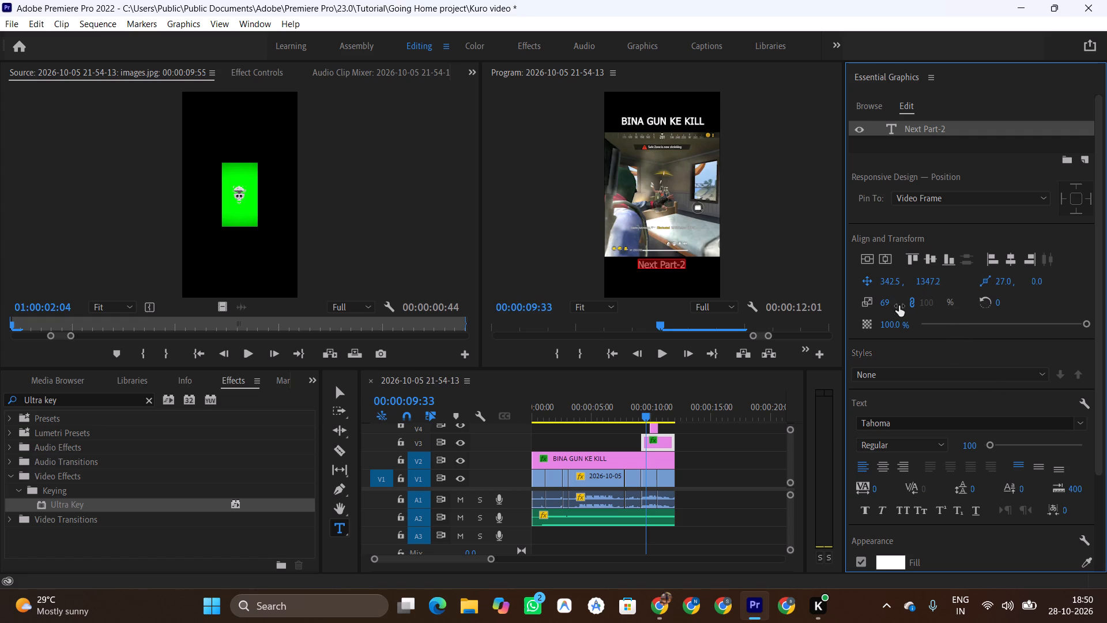
left_click_drag(893, 304, 879, 306)
left_click_drag(884, 275, 910, 279)
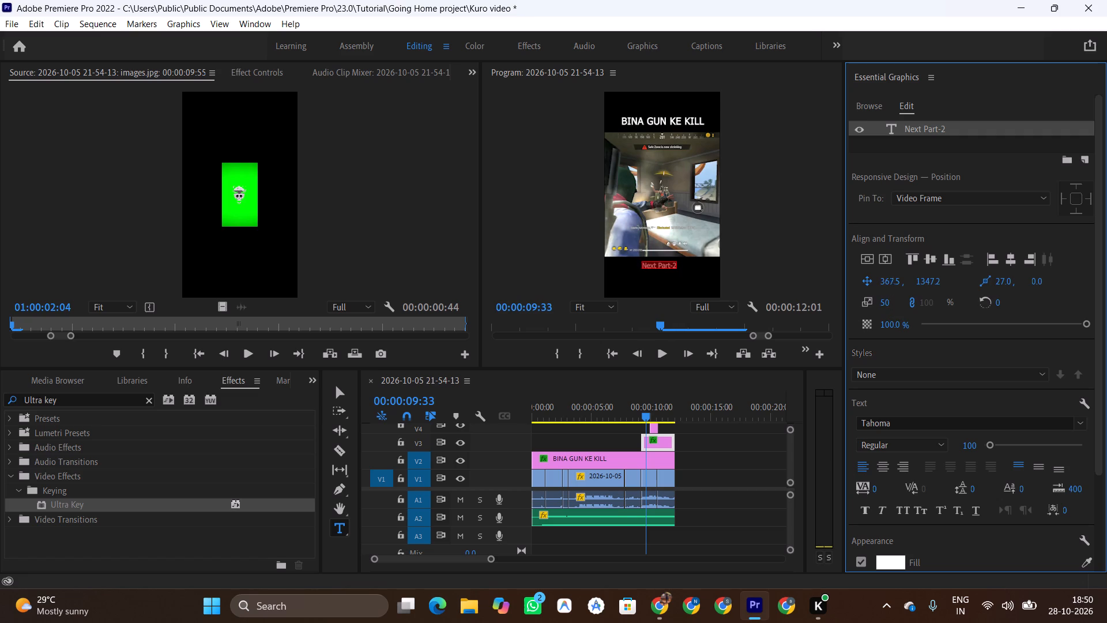
left_click_drag(910, 279, 920, 280)
left_click_drag(929, 277, 934, 282)
left_click_drag(934, 282, 929, 285)
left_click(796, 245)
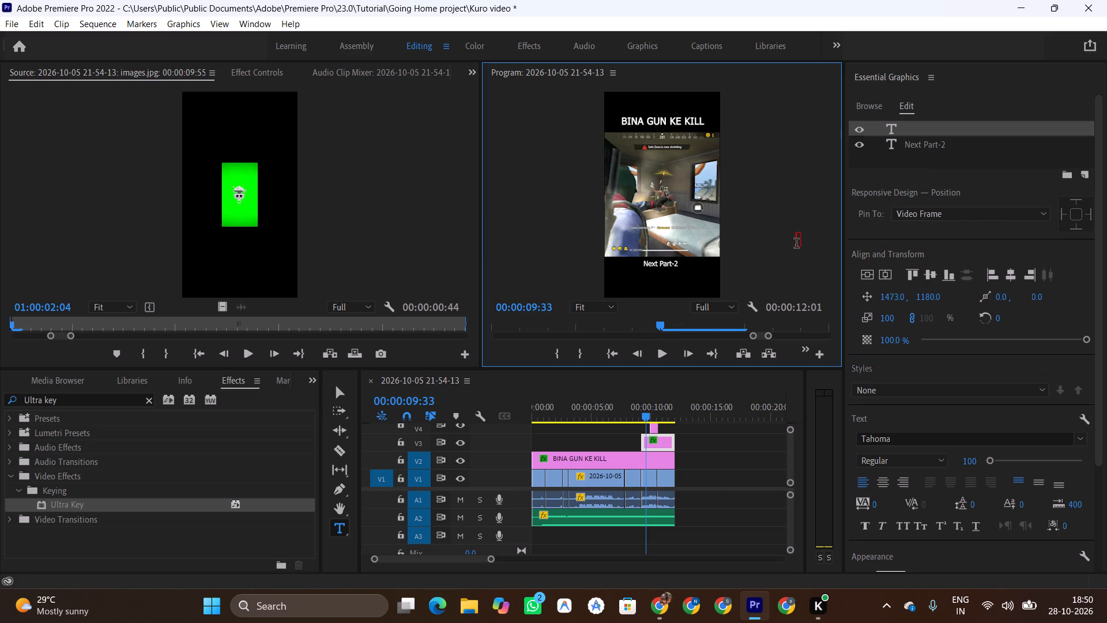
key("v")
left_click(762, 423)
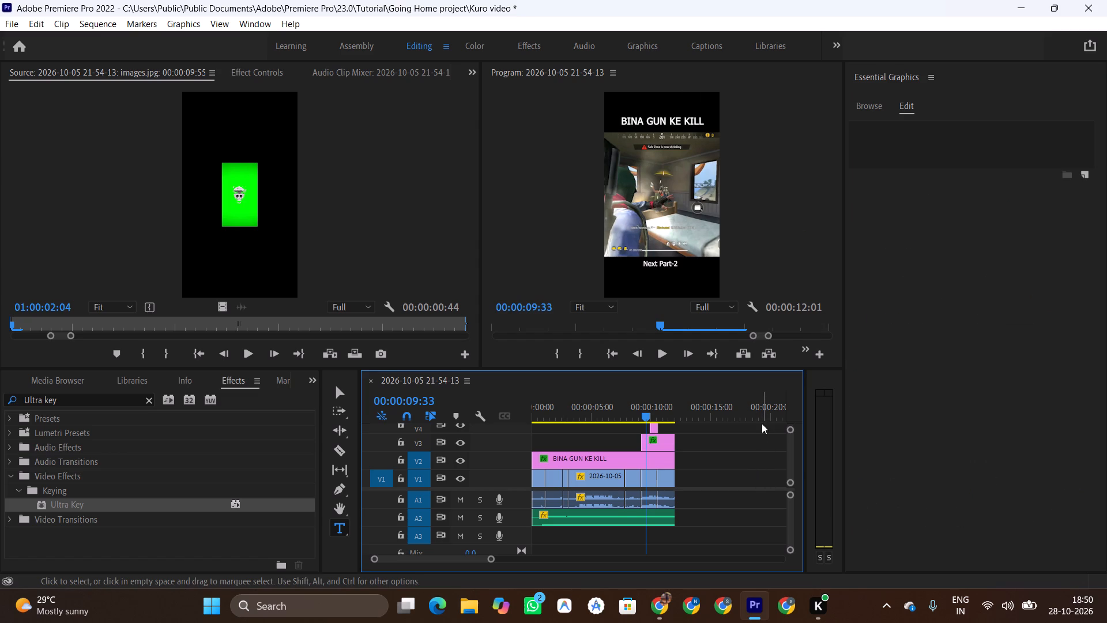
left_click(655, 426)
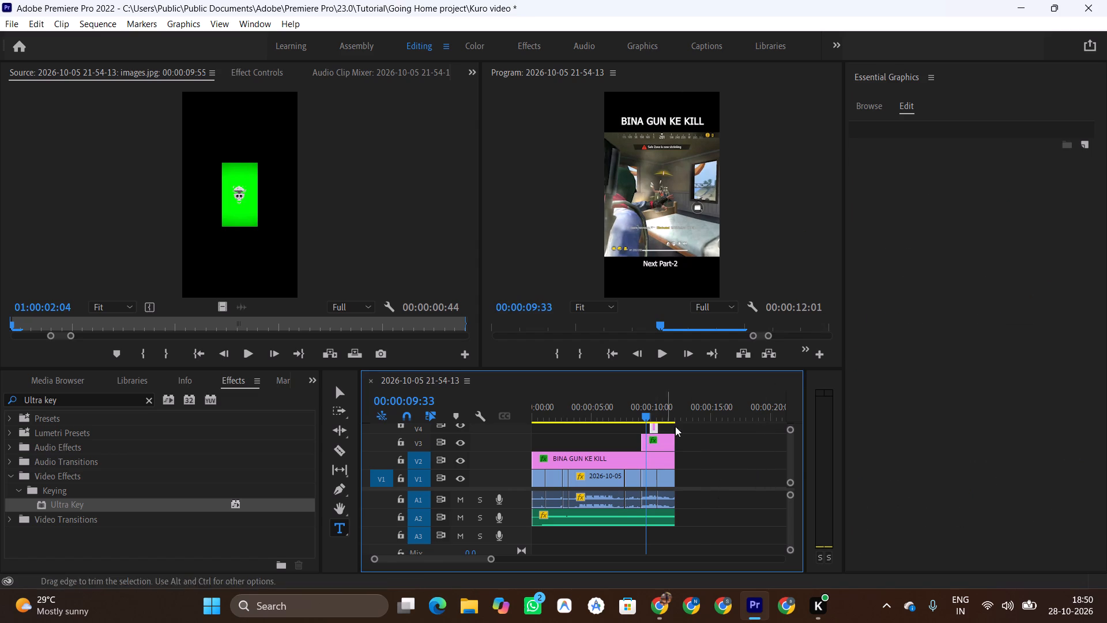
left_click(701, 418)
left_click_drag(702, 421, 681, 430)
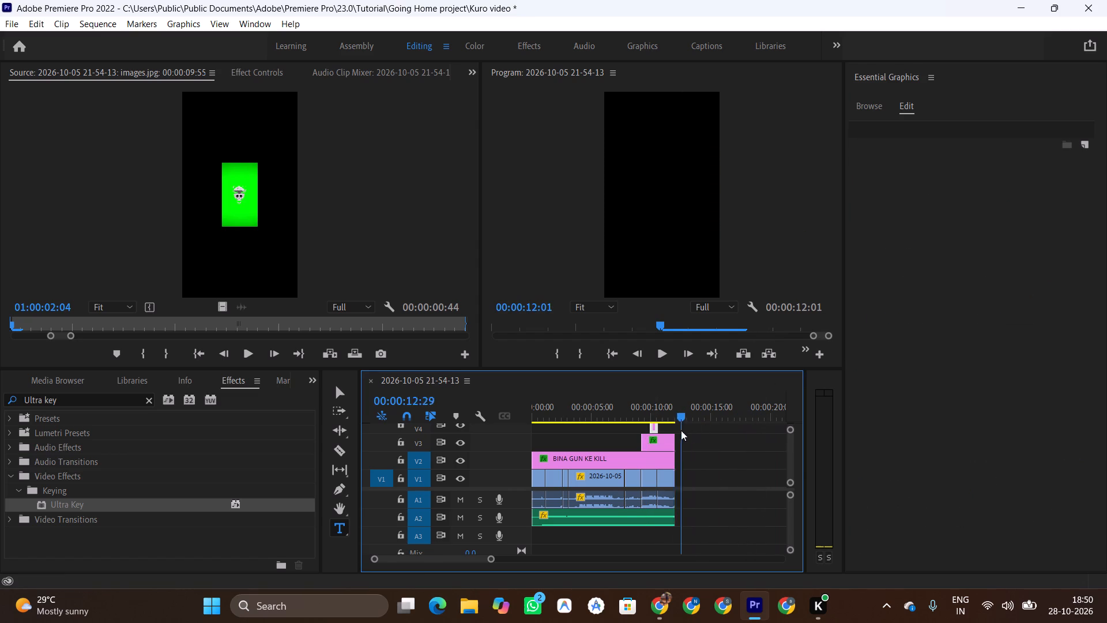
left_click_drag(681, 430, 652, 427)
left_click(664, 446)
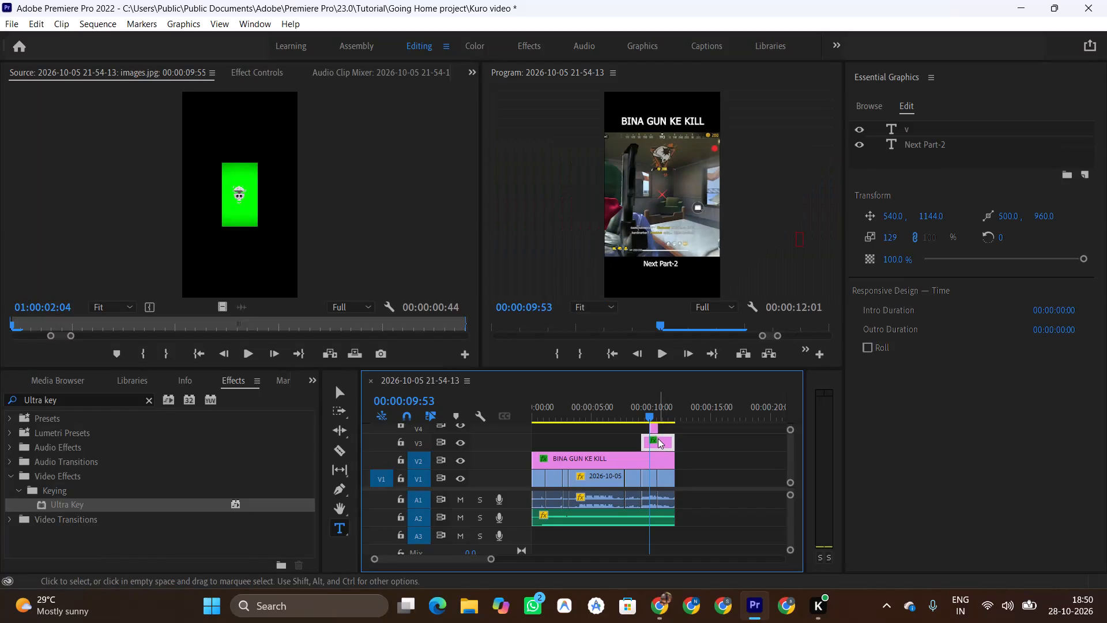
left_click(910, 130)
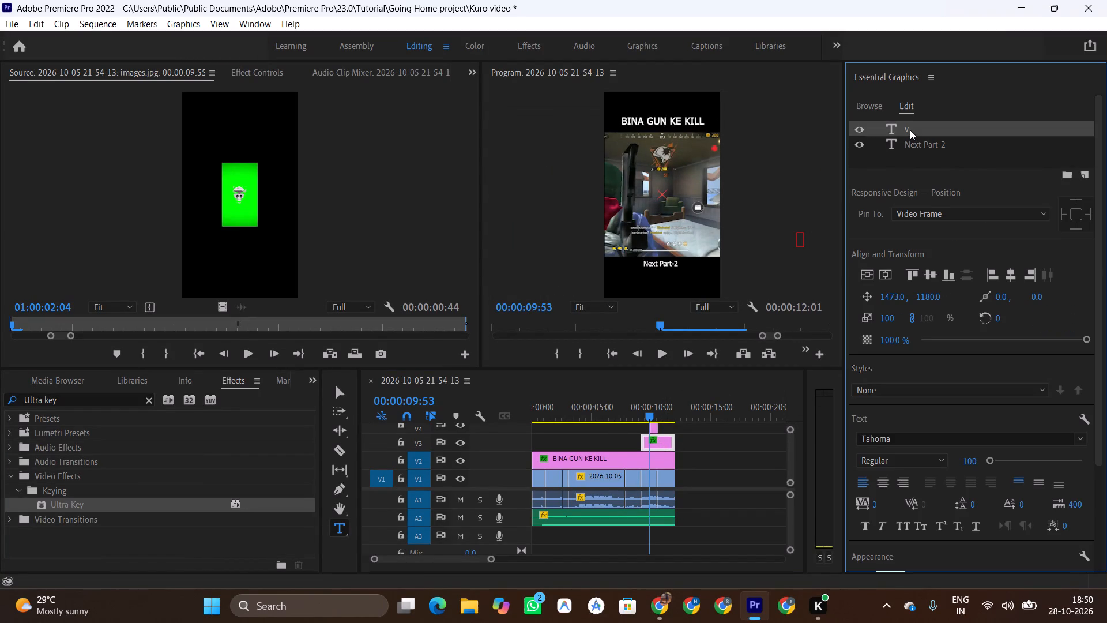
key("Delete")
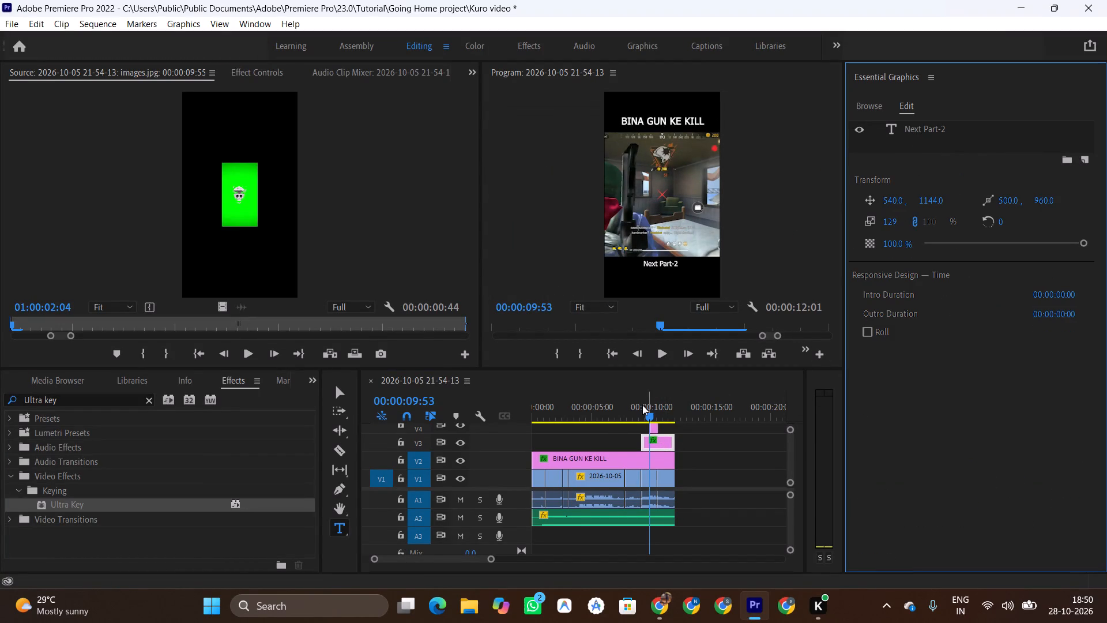
Play the sequence from the start to the end, and replay from 00:00:04:35 and about eight seconds to check the titles.
left_click(582, 409)
left_click_drag(581, 416, 508, 427)
key("space")
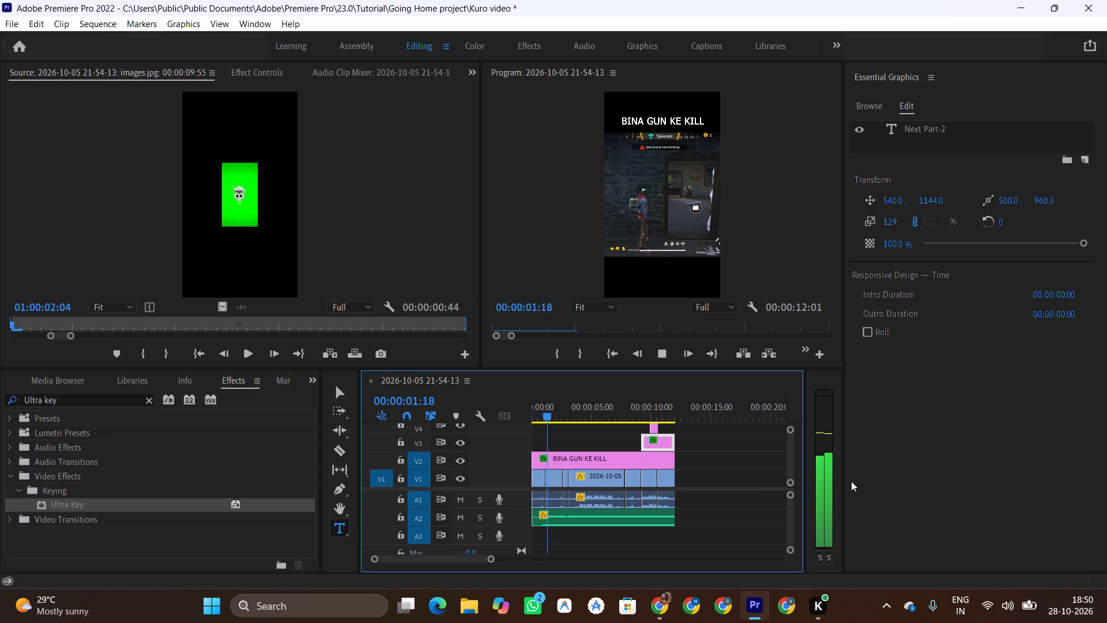
key("v")
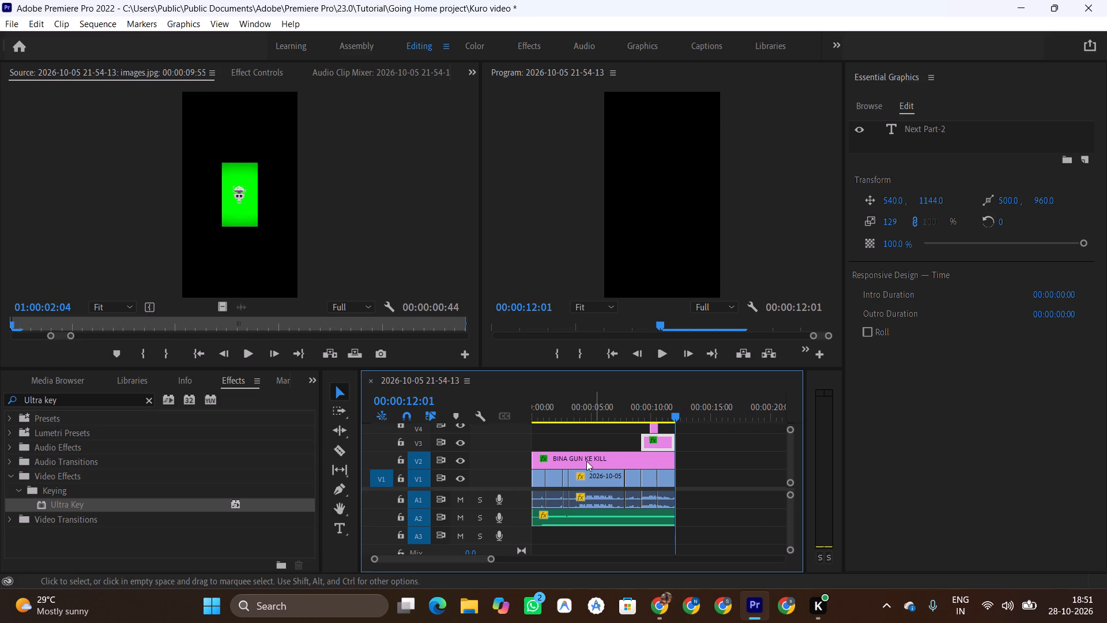
left_click(588, 412)
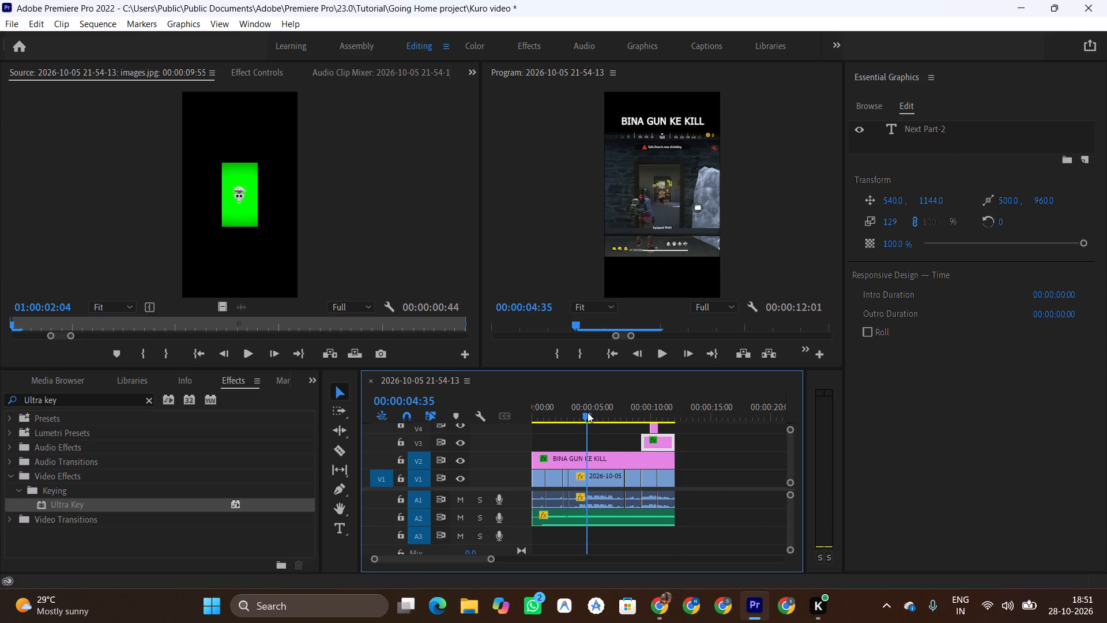
key("space")
left_click(632, 415)
key("space")
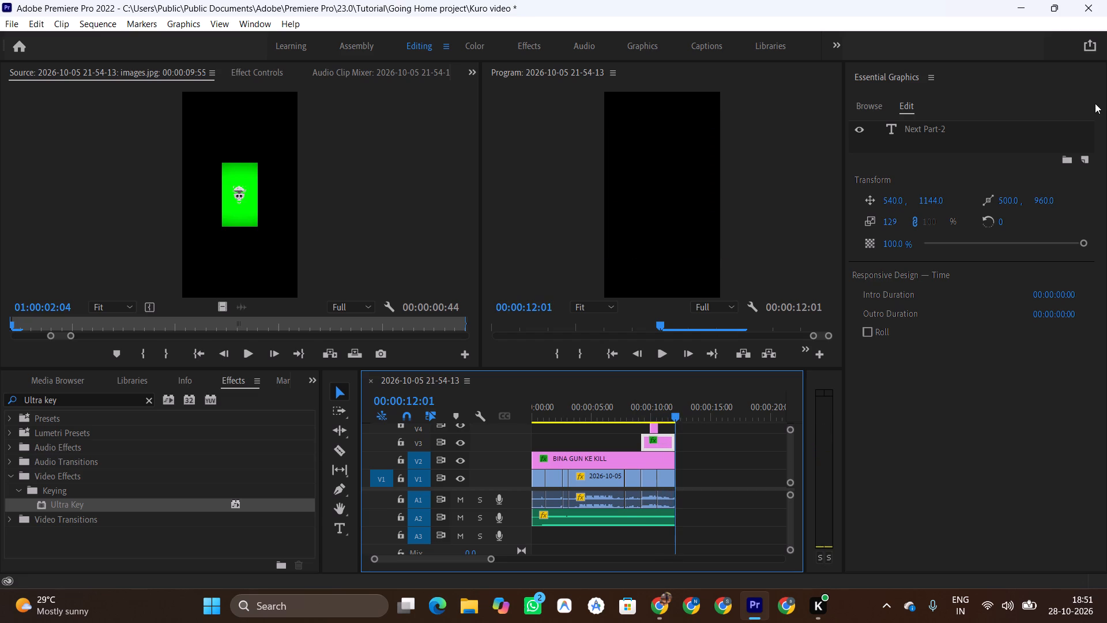
Quick-export the sequence to the Downloads folder with the High Quality 2160p 4K preset.
left_click(1086, 49)
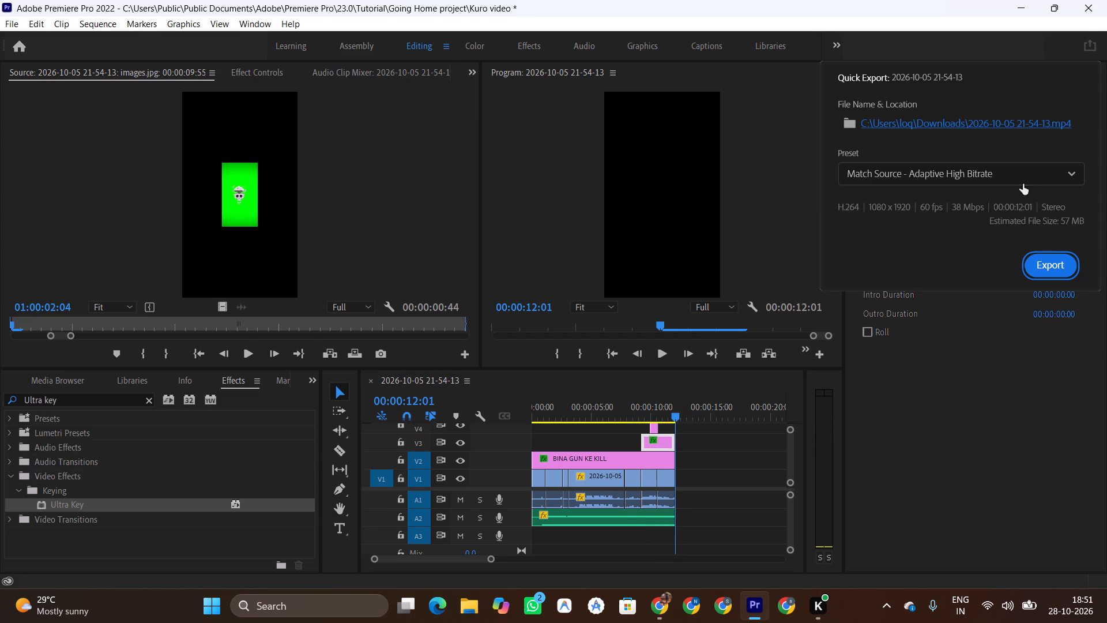
left_click(1036, 178)
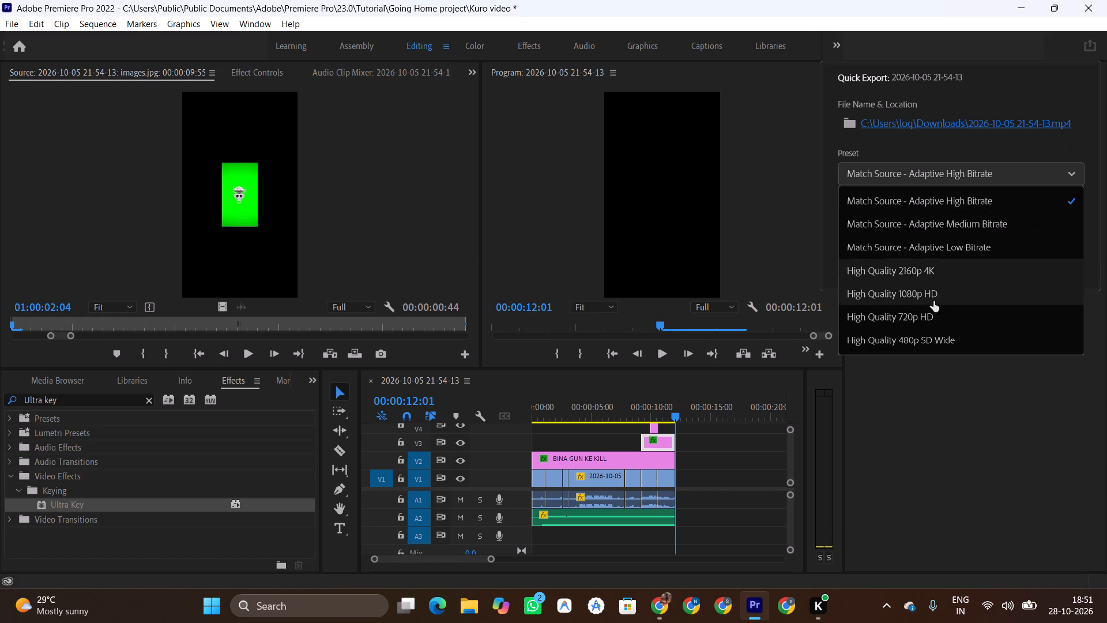
left_click(902, 275)
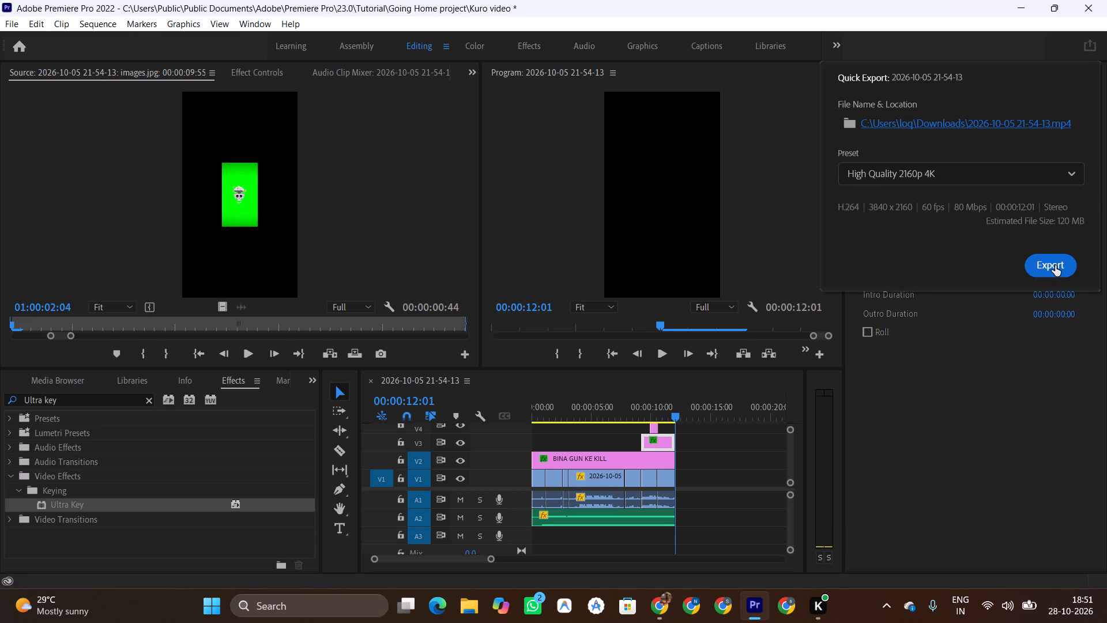
left_click(1055, 265)
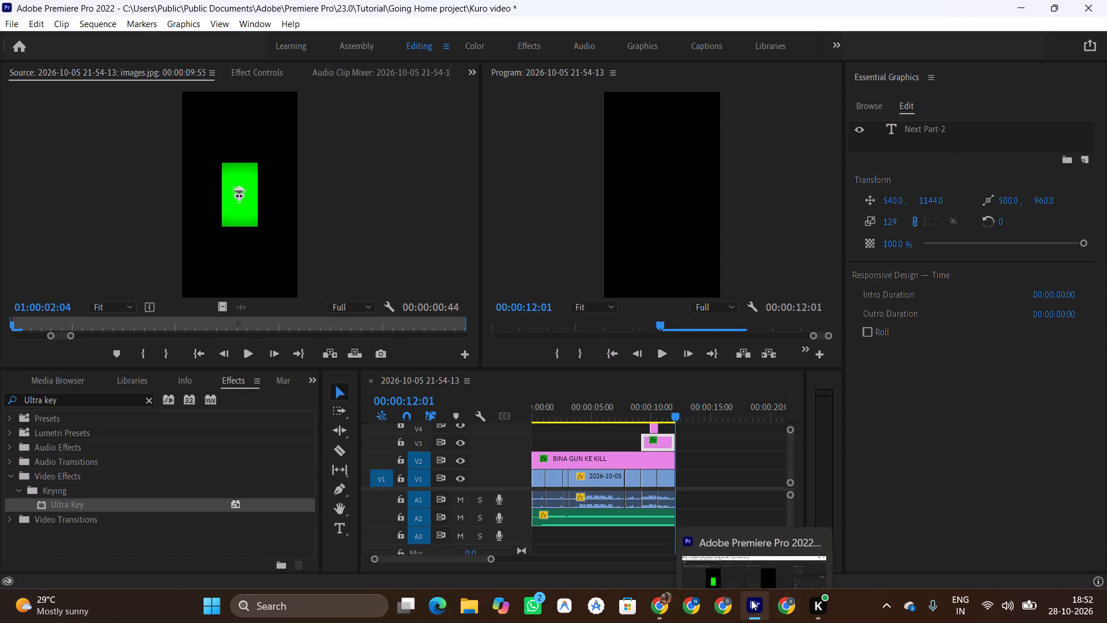
left_click(481, 607)
left_click(500, 125)
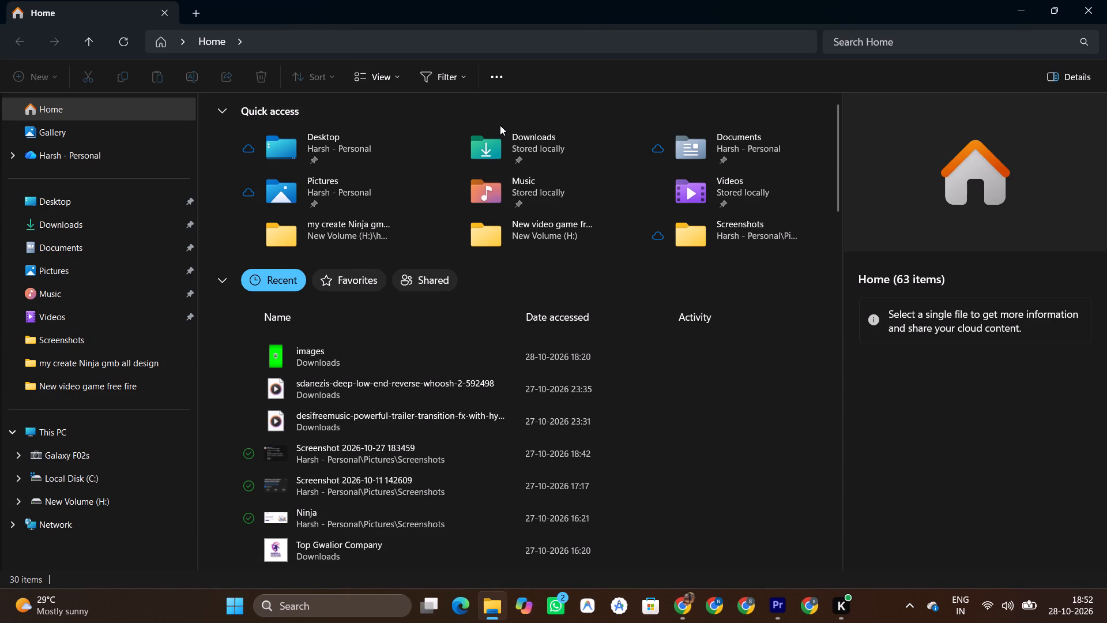
double_click(507, 143)
double_click(303, 224)
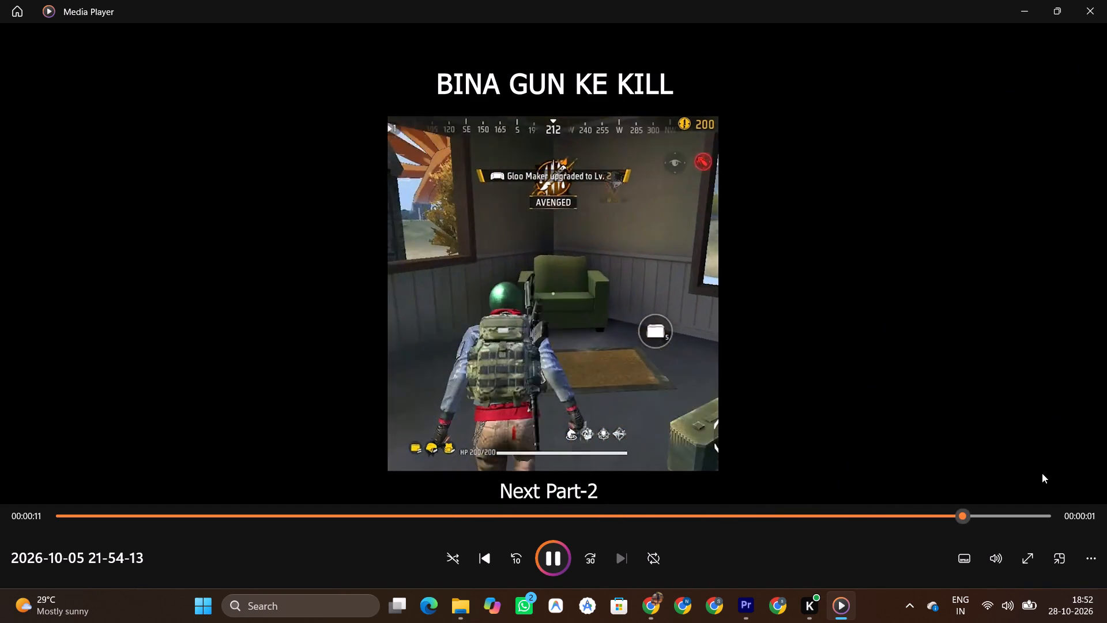
left_click(1040, 558)
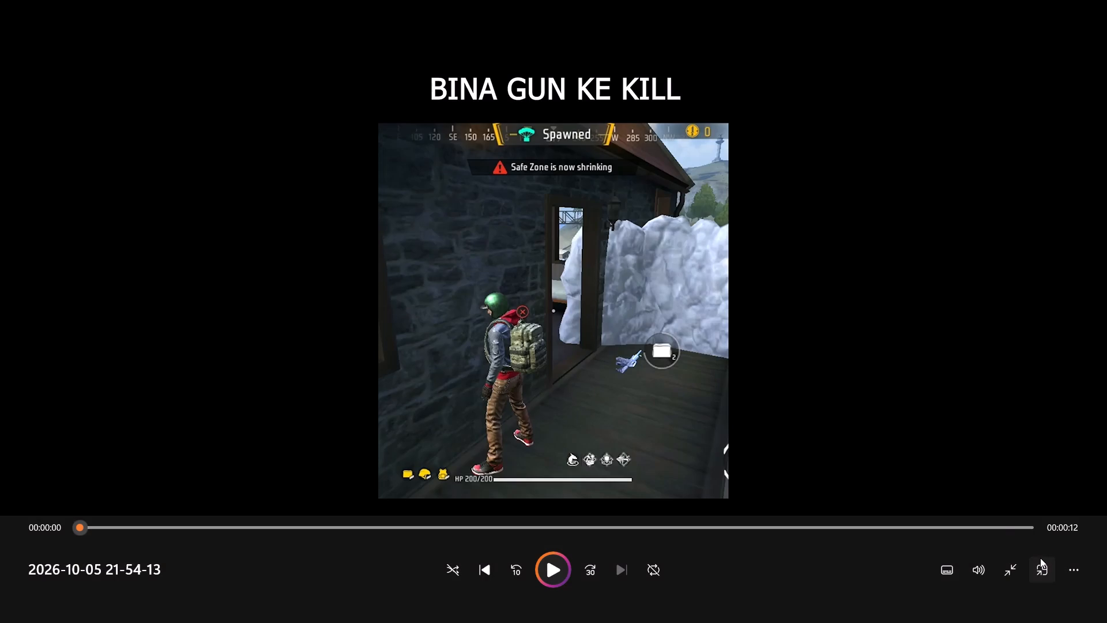
left_click(1021, 562)
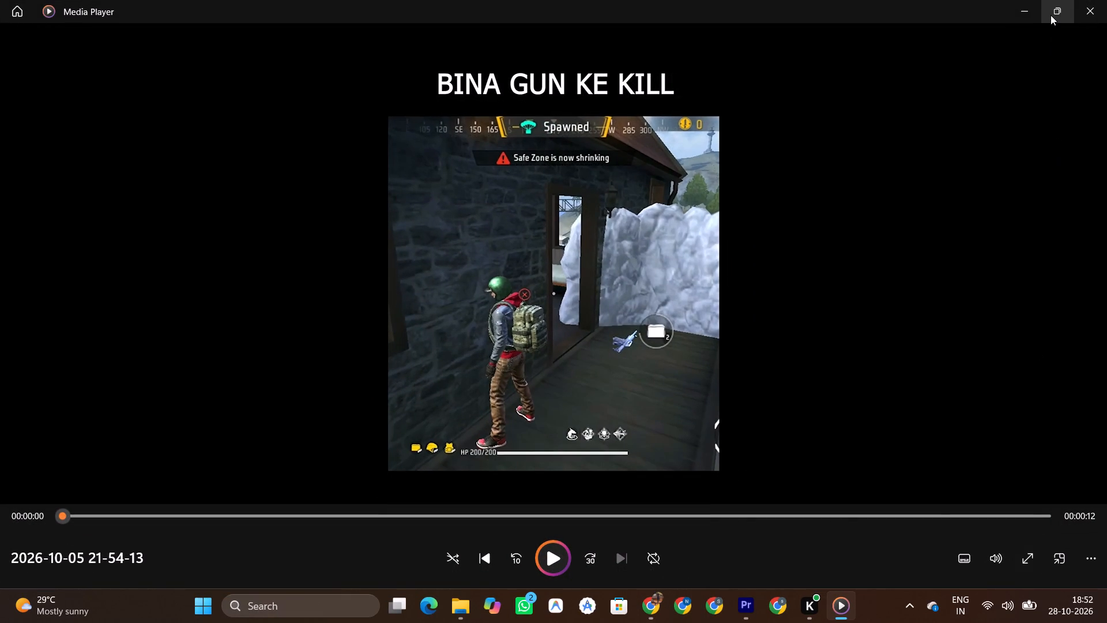
left_click(1053, 15)
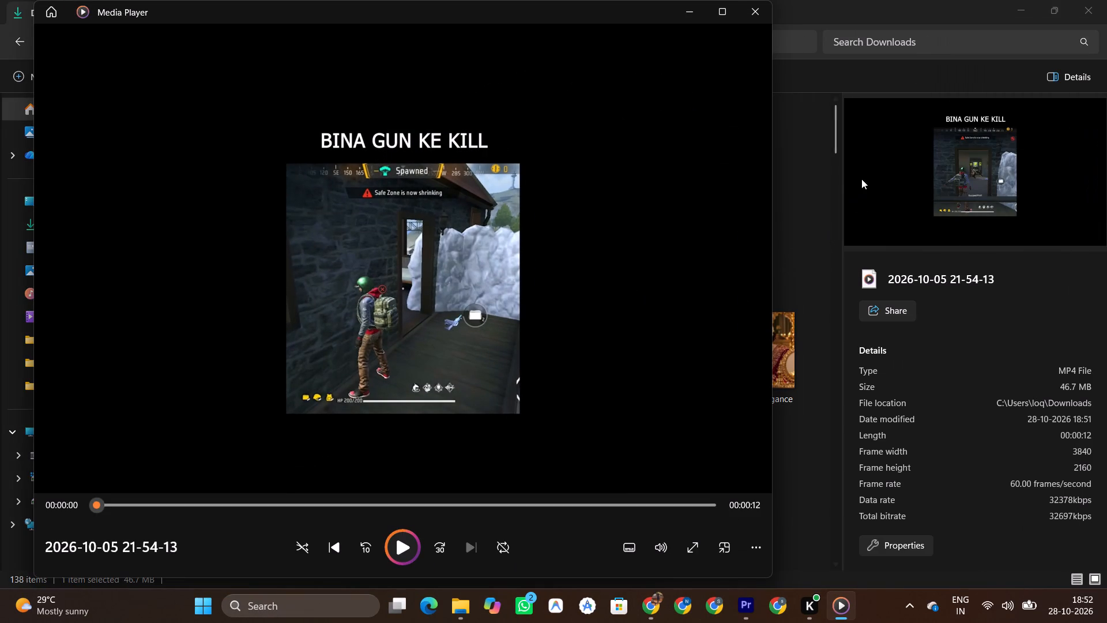
left_click(822, 175)
double_click(274, 209)
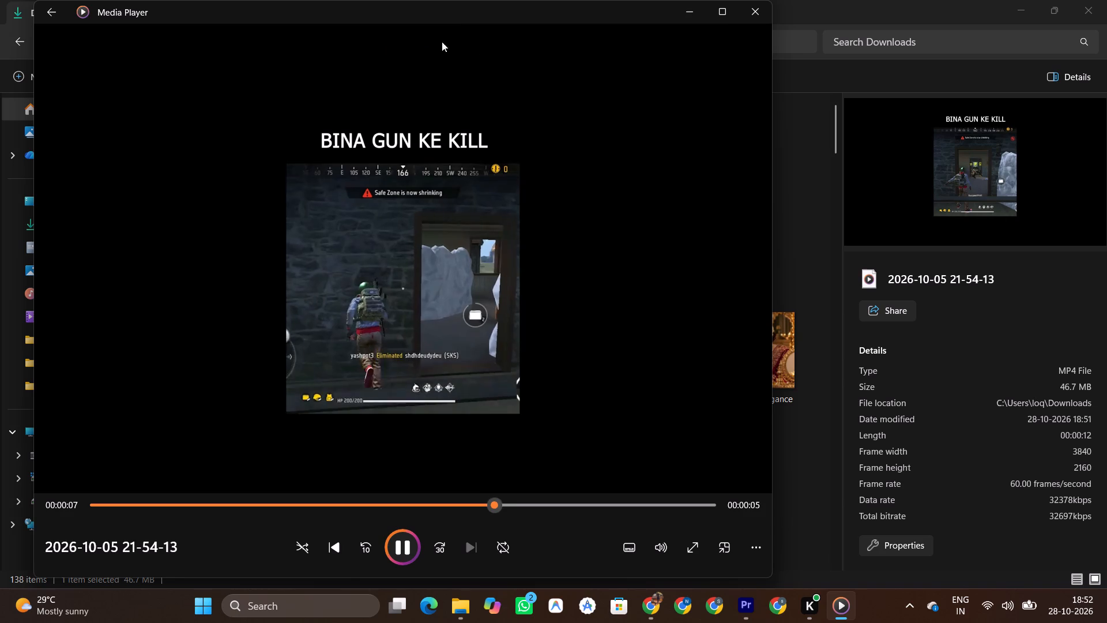
left_click(744, 17)
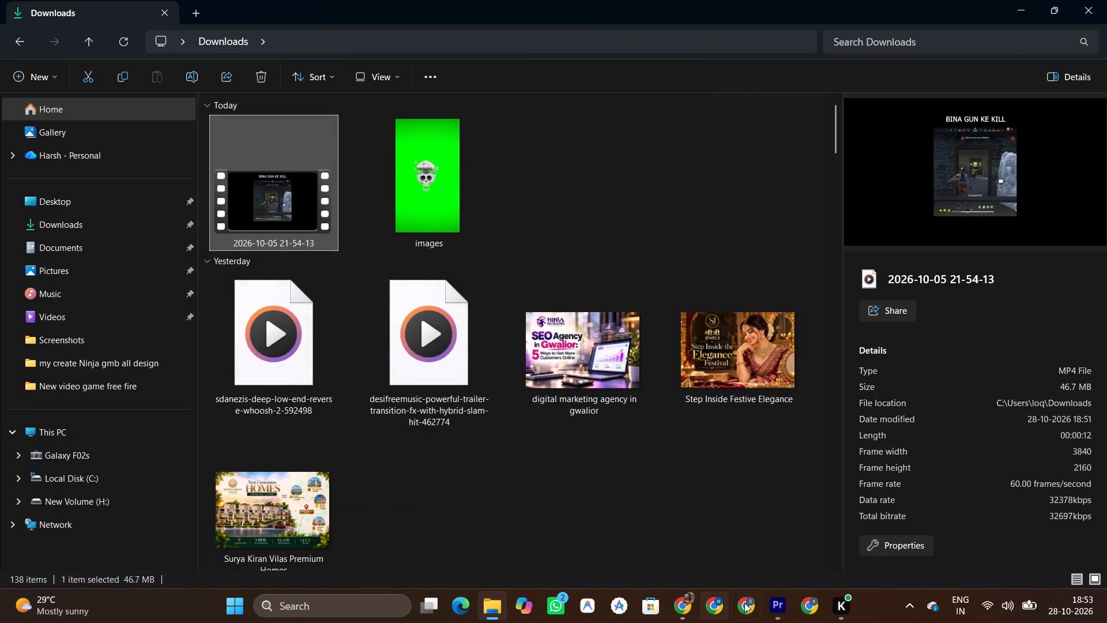
Return to Premiere Pro and, at the start of the sequence, enlarge the first gameplay clip to a scale of 153.9.
left_click(779, 602)
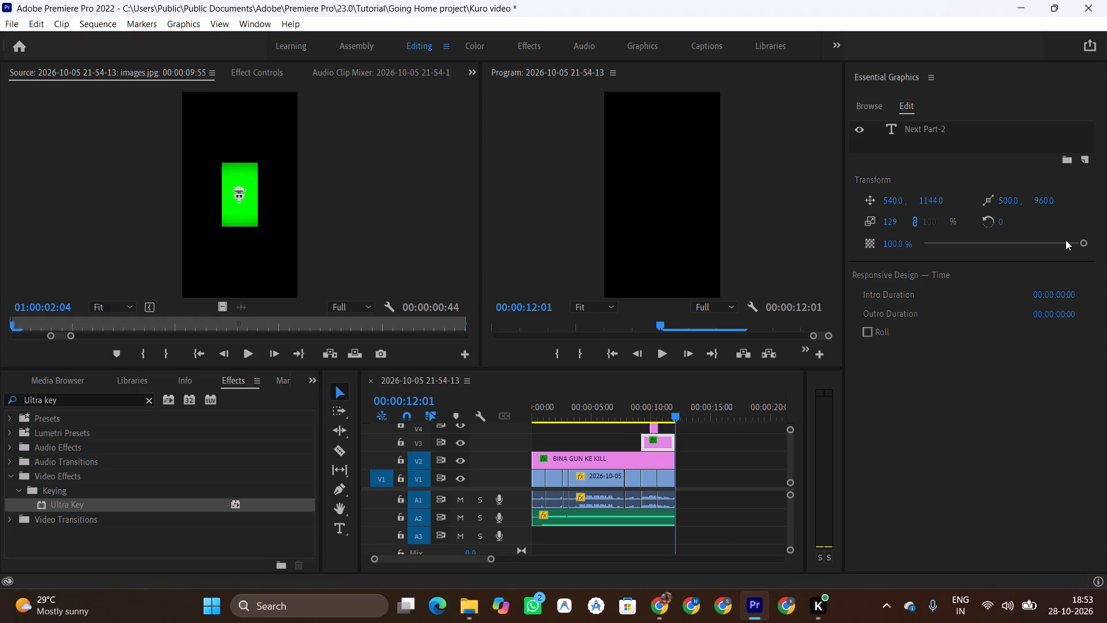
left_click(543, 482)
left_click(539, 480)
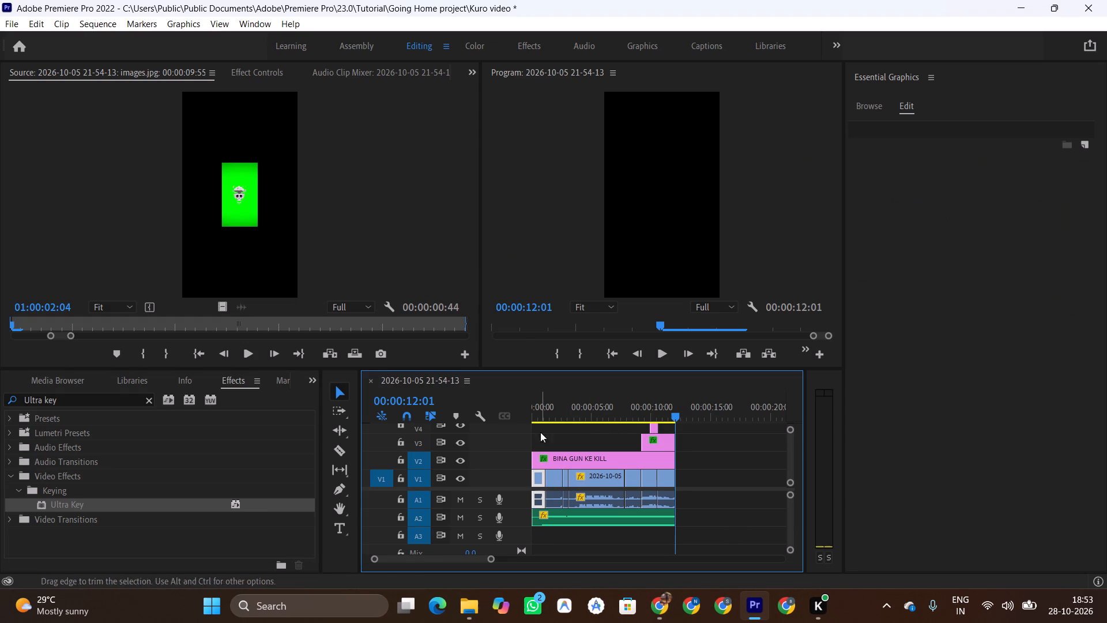
left_click(540, 411)
left_click_drag(540, 412, 519, 418)
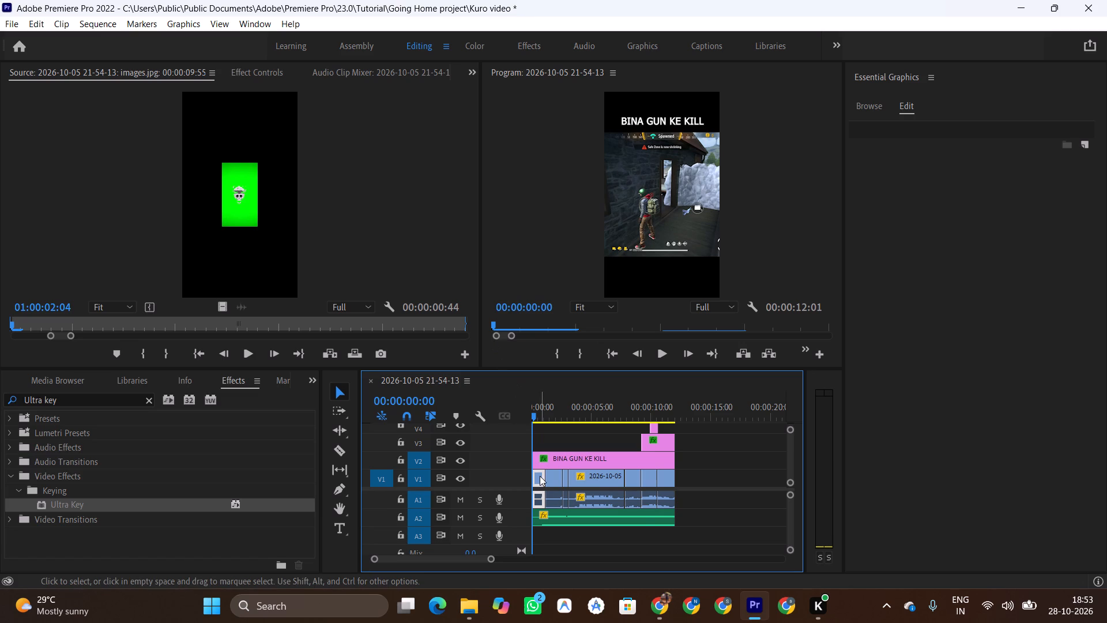
key("shift+percent")
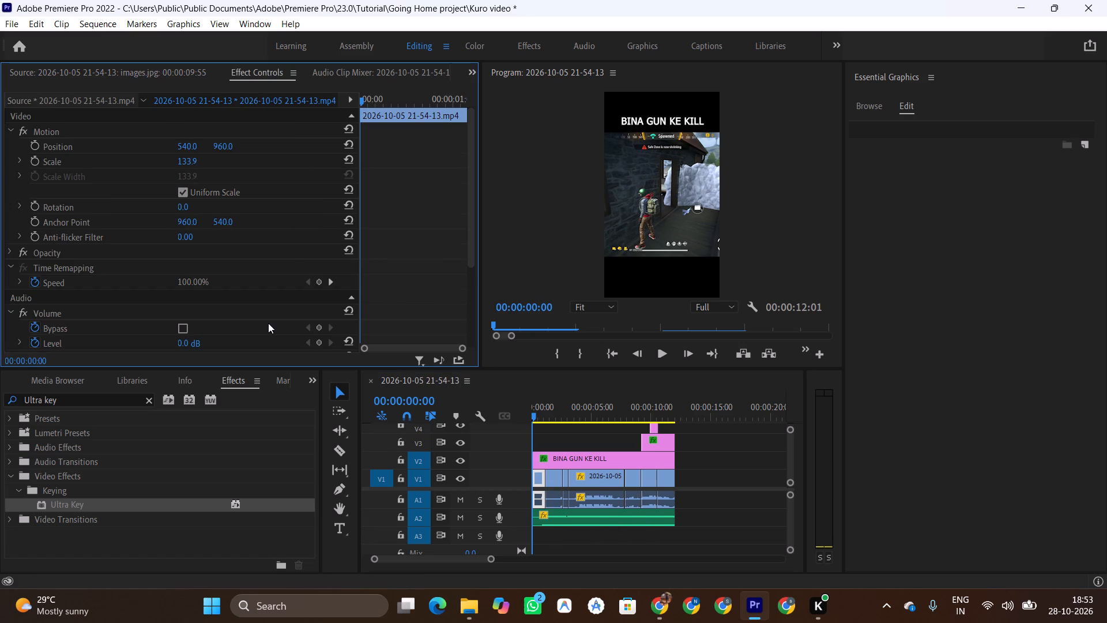
left_click_drag(187, 159, 204, 159)
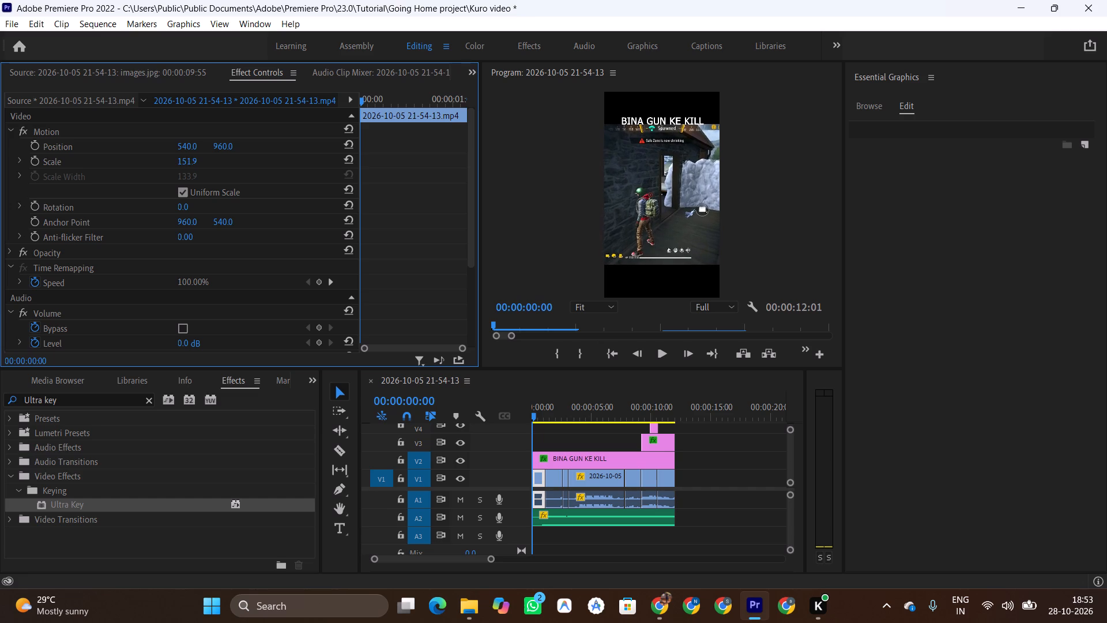
left_click_drag(204, 159, 205, 159)
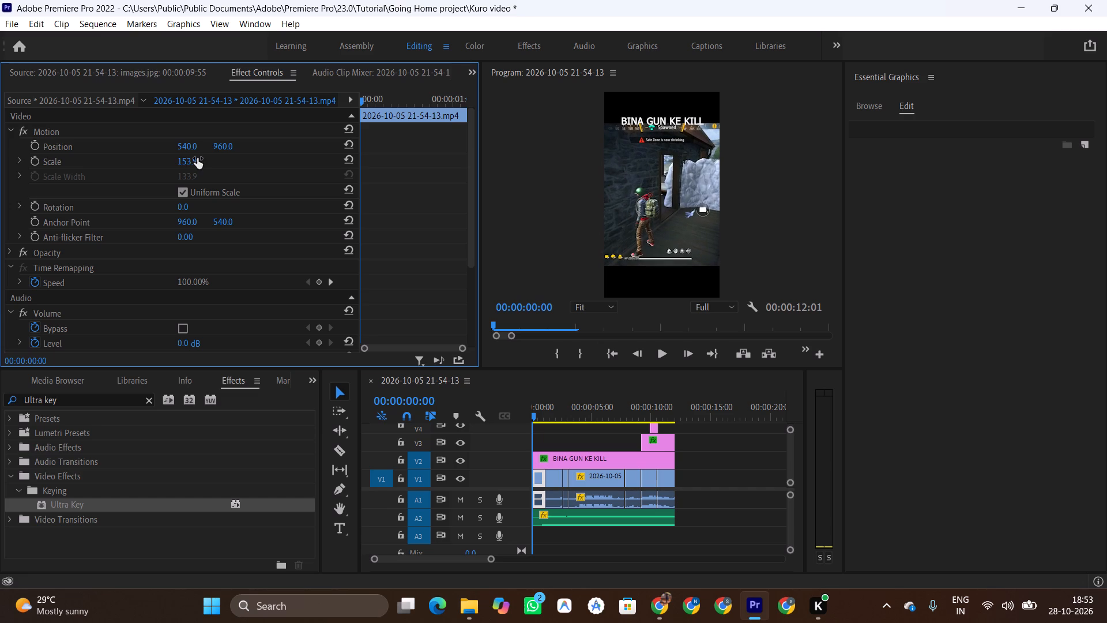
Raise the BINA GUN KE KILL title to a vertical position of 277.2, keeping its horizontal position at 223.5.
left_click(574, 455)
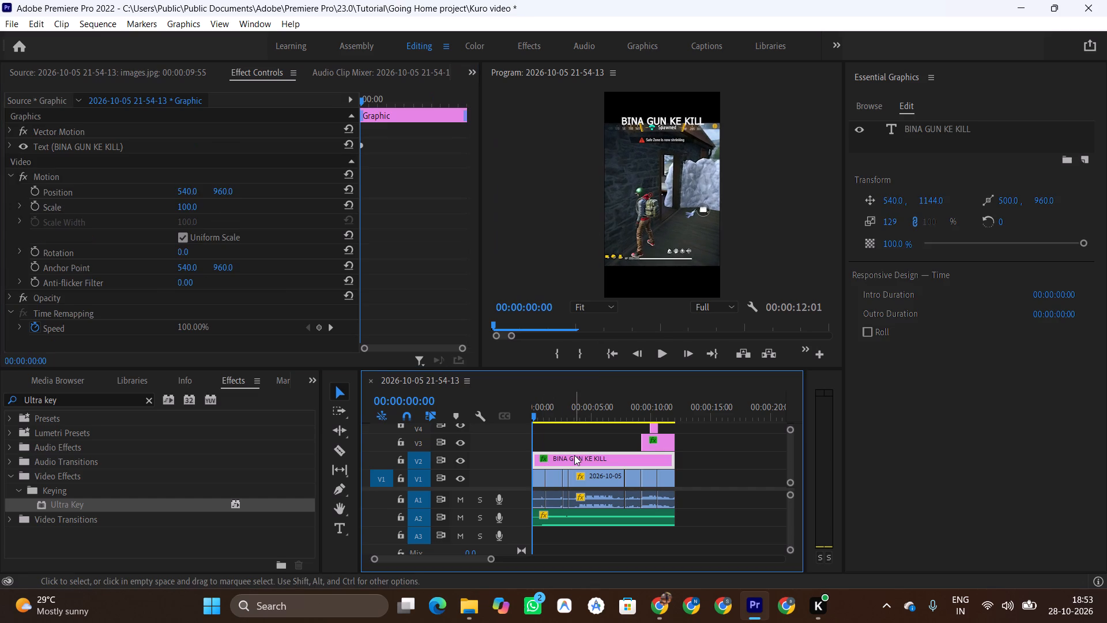
left_click(657, 119)
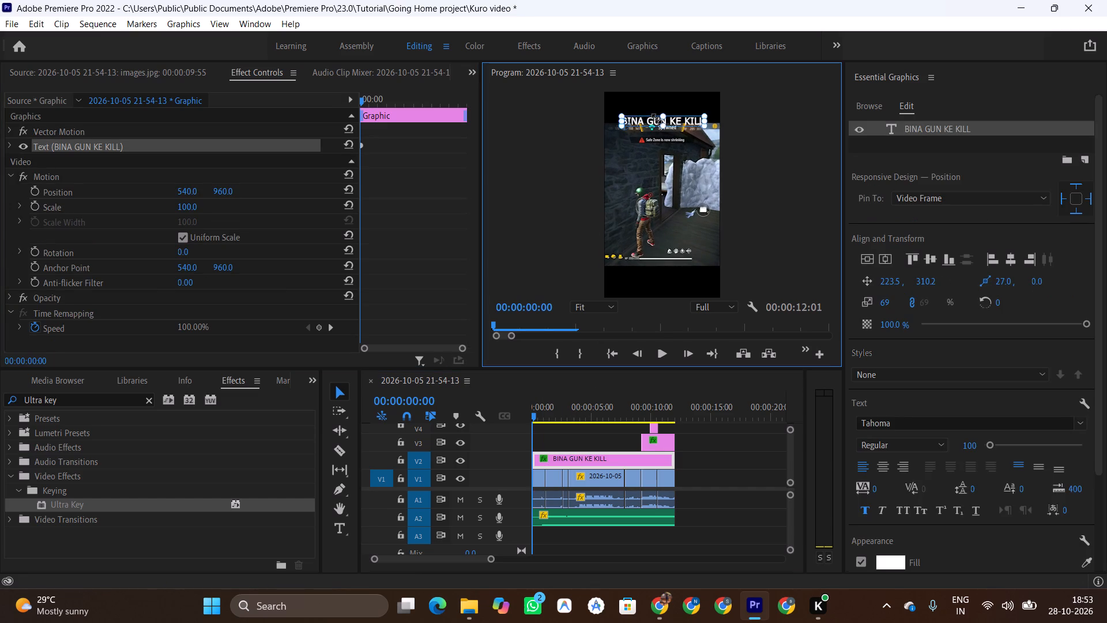
left_click(657, 119)
left_click_drag(888, 280, 894, 280)
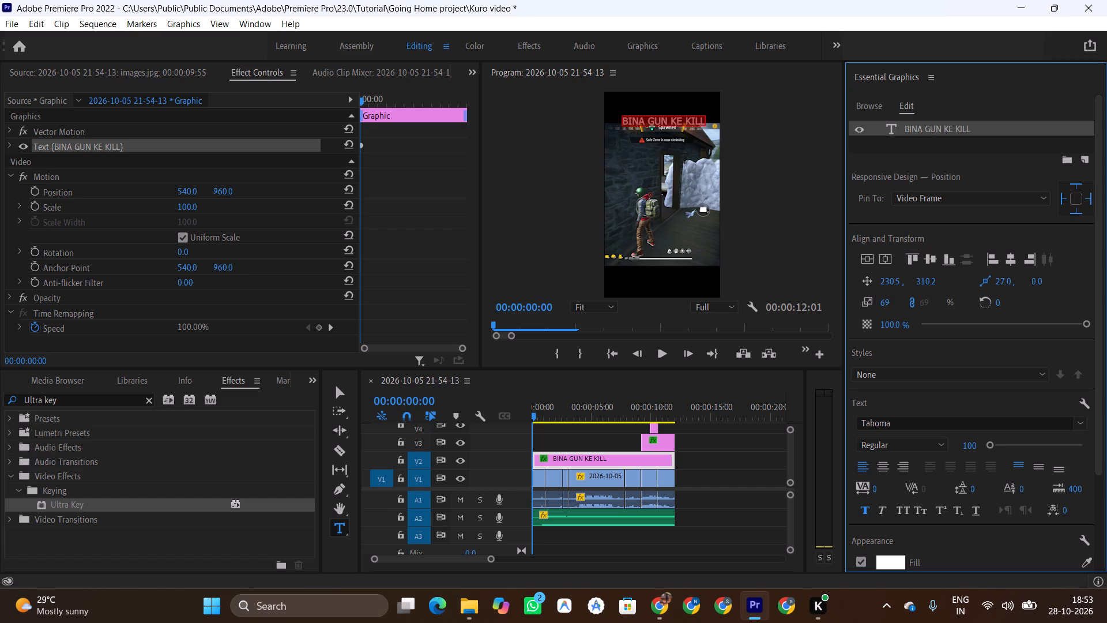
left_click_drag(894, 280, 893, 280)
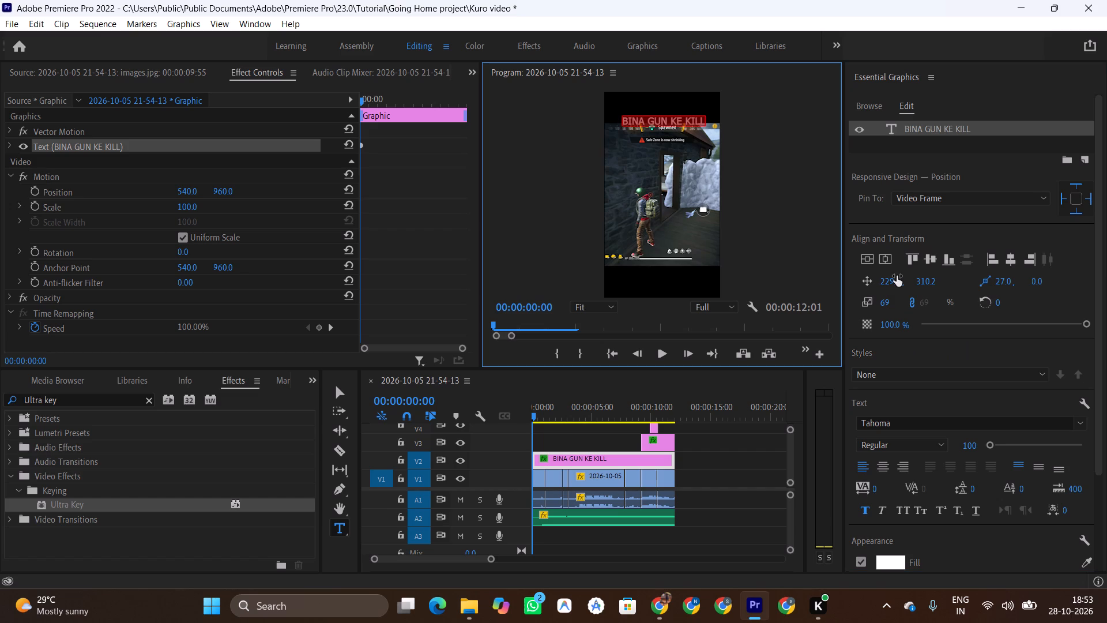
key("ctrl+z")
left_click_drag(927, 277, 937, 277)
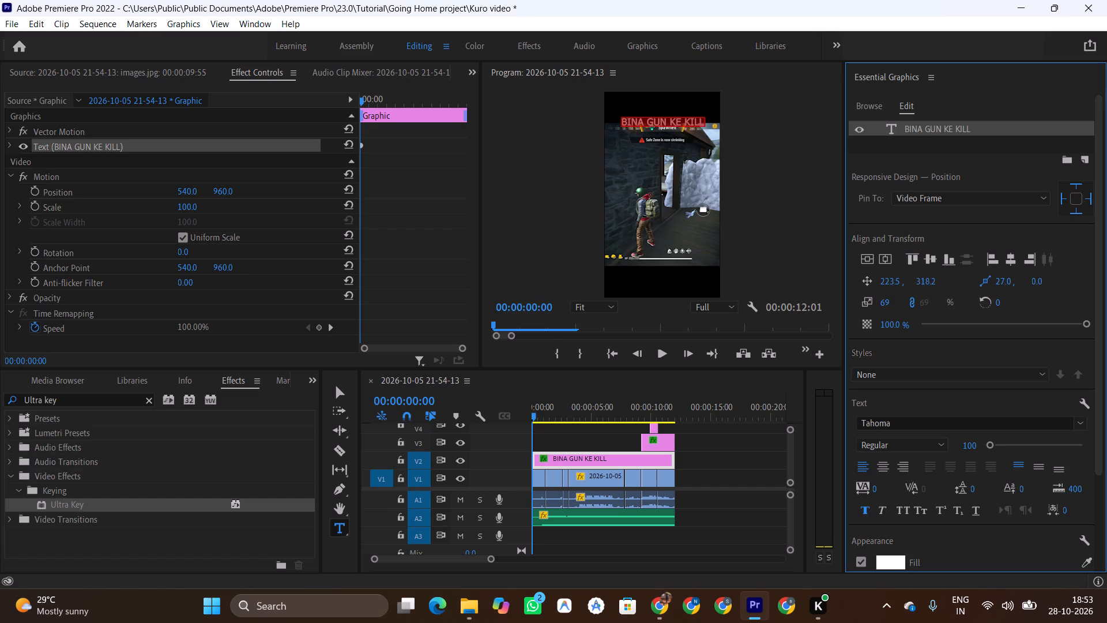
left_click_drag(937, 277, 905, 277)
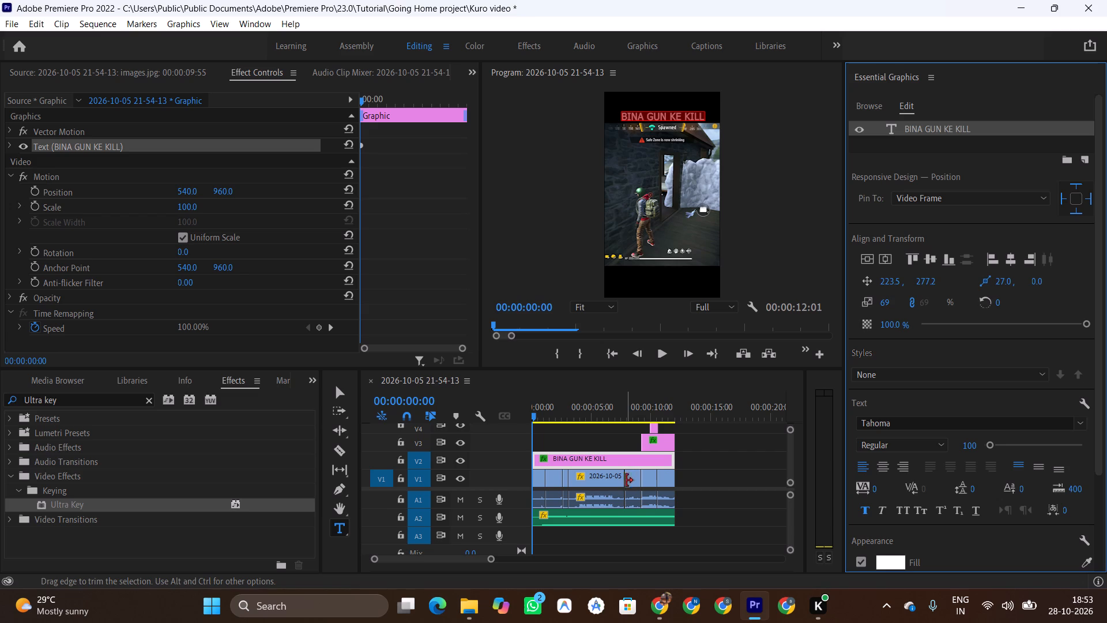
Copy the first gameplay clip's scale of 153.9 to the second and third gameplay clips.
left_click(537, 481)
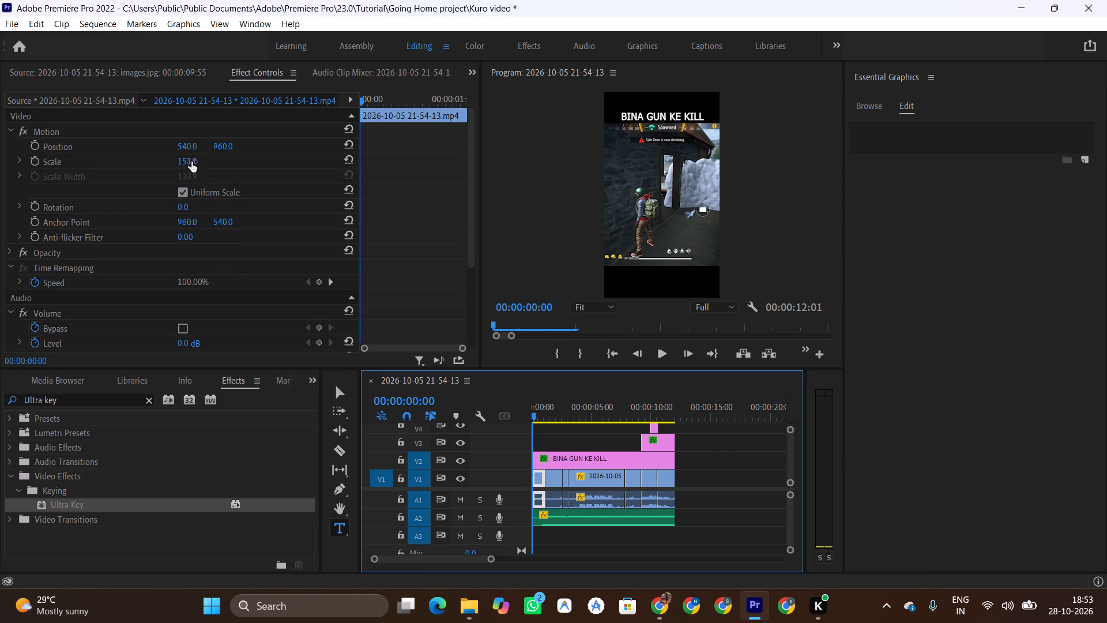
left_click(191, 161)
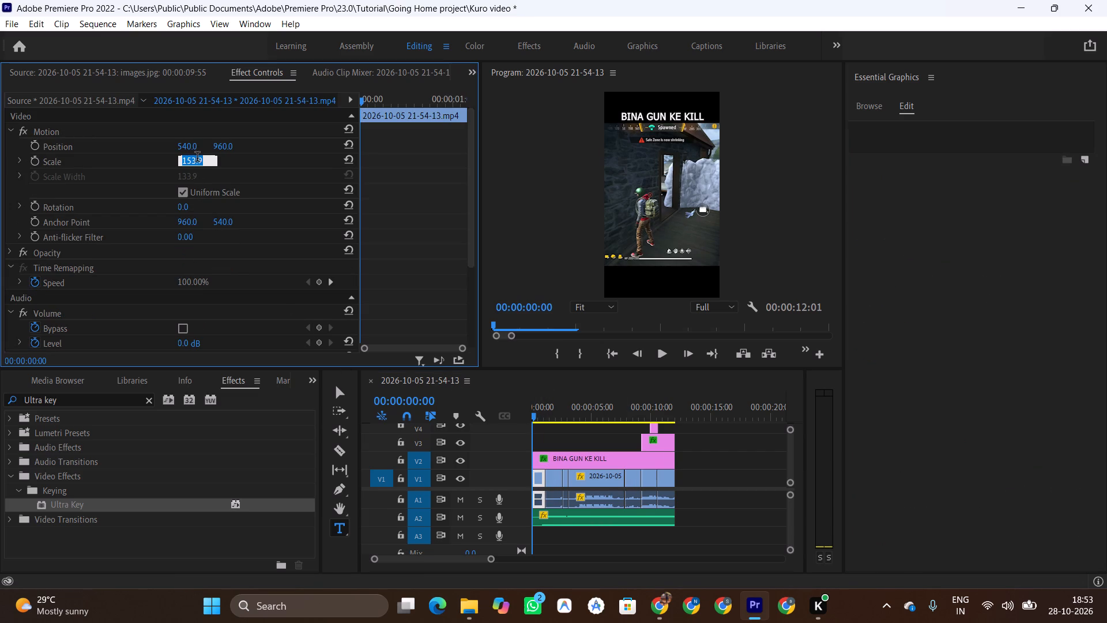
key("ctrl+c")
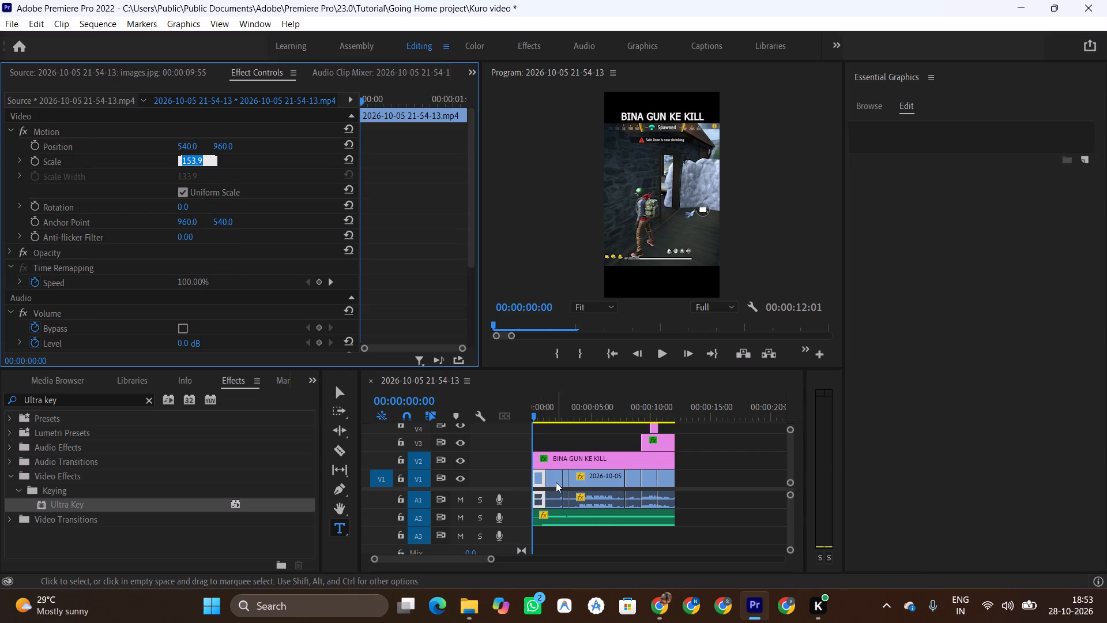
left_click(556, 482)
left_click(185, 163)
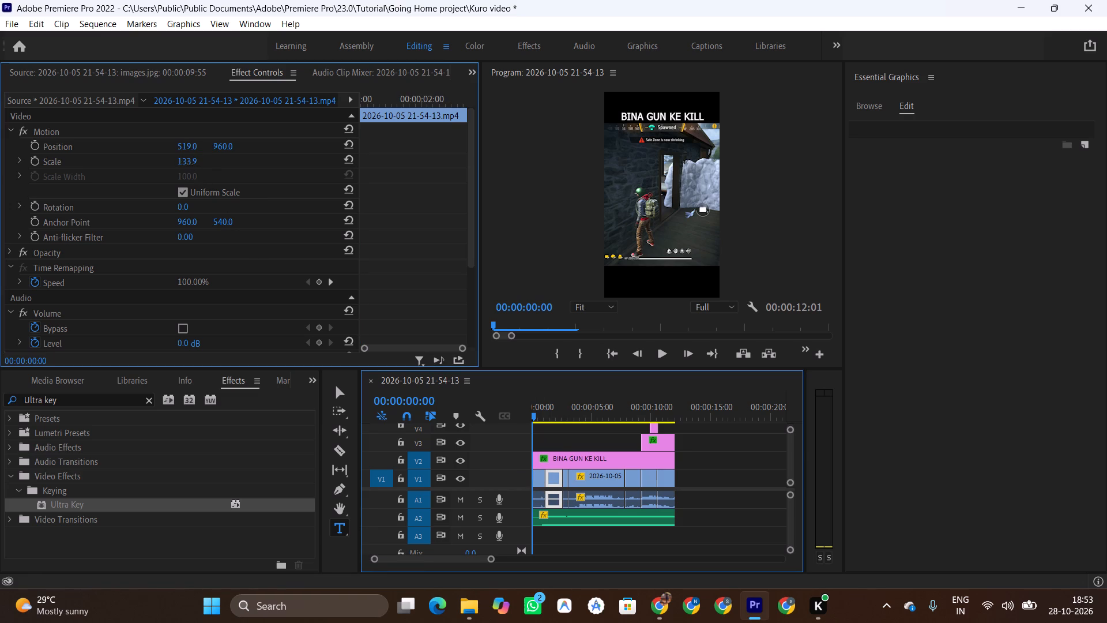
key("ctrl+v")
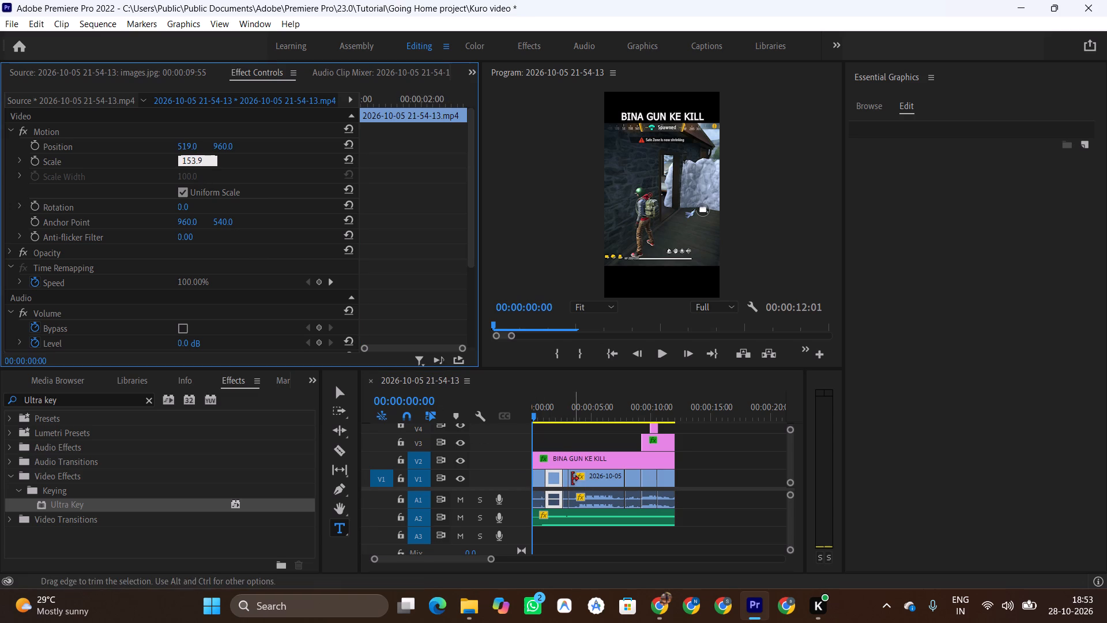
left_click(566, 479)
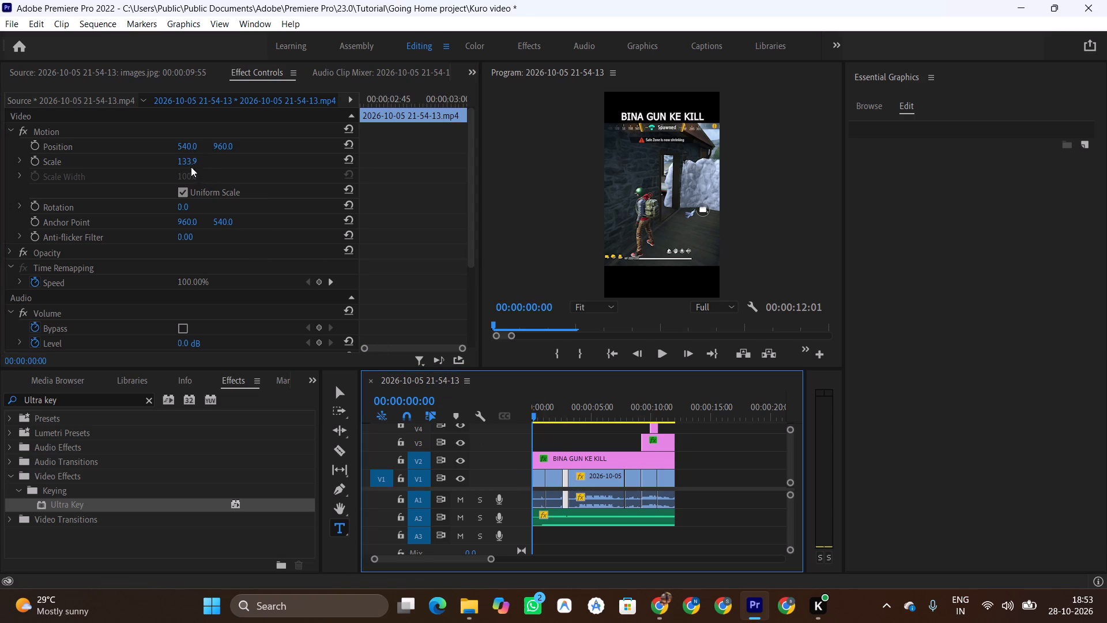
left_click(185, 160)
key("ctrl+v")
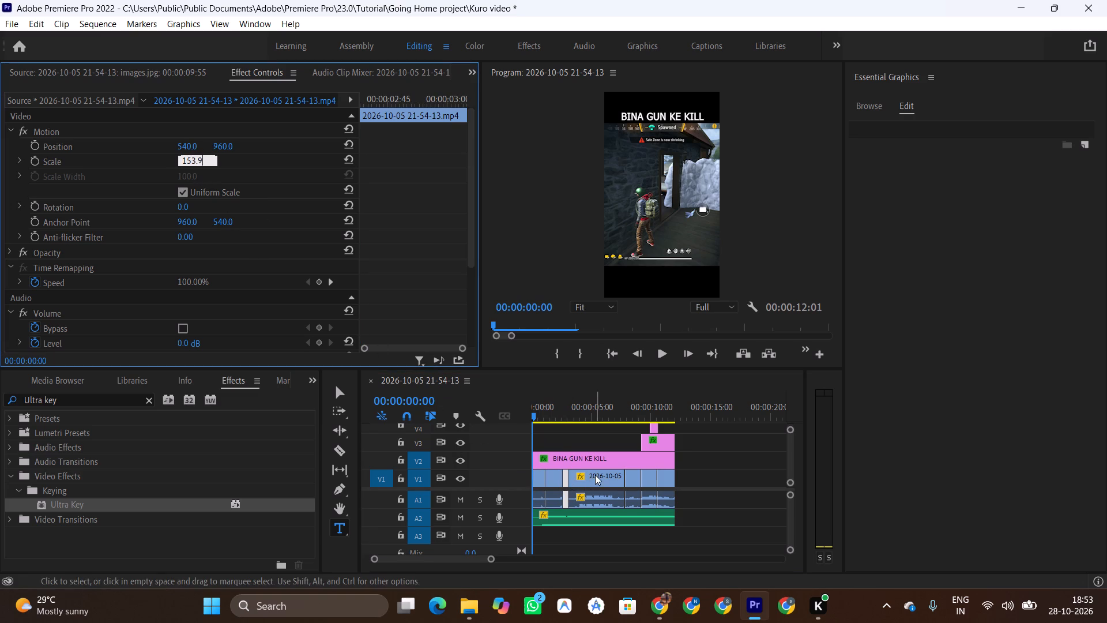
Apply the scale of 153.9 to each of the remaining four gameplay clips on the first video track.
left_click(595, 475)
left_click(182, 166)
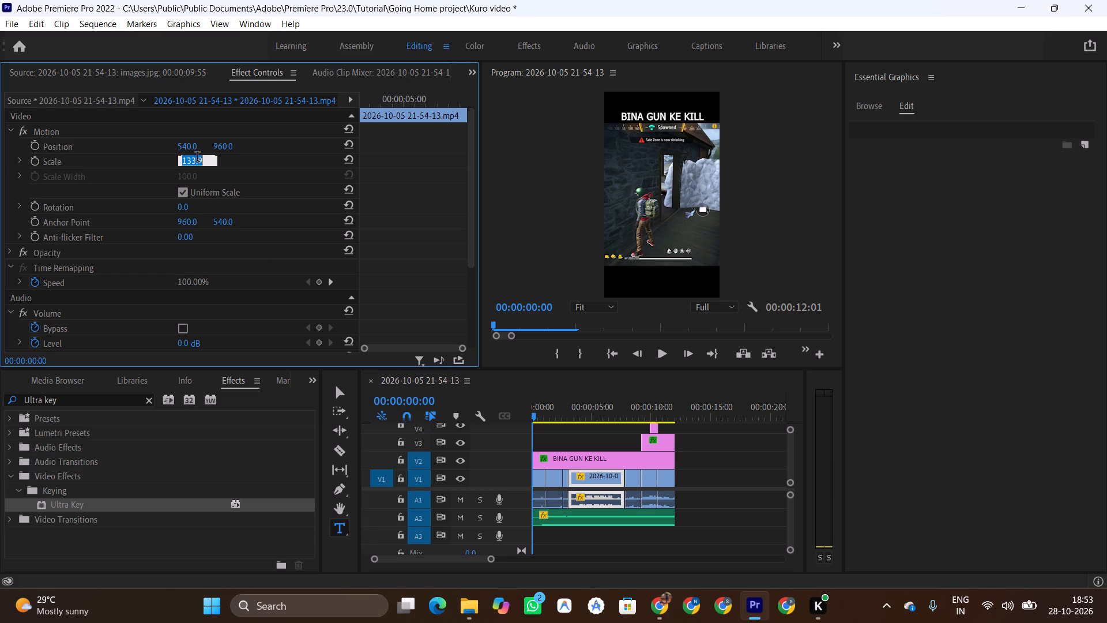
key("ctrl+v")
left_click(637, 481)
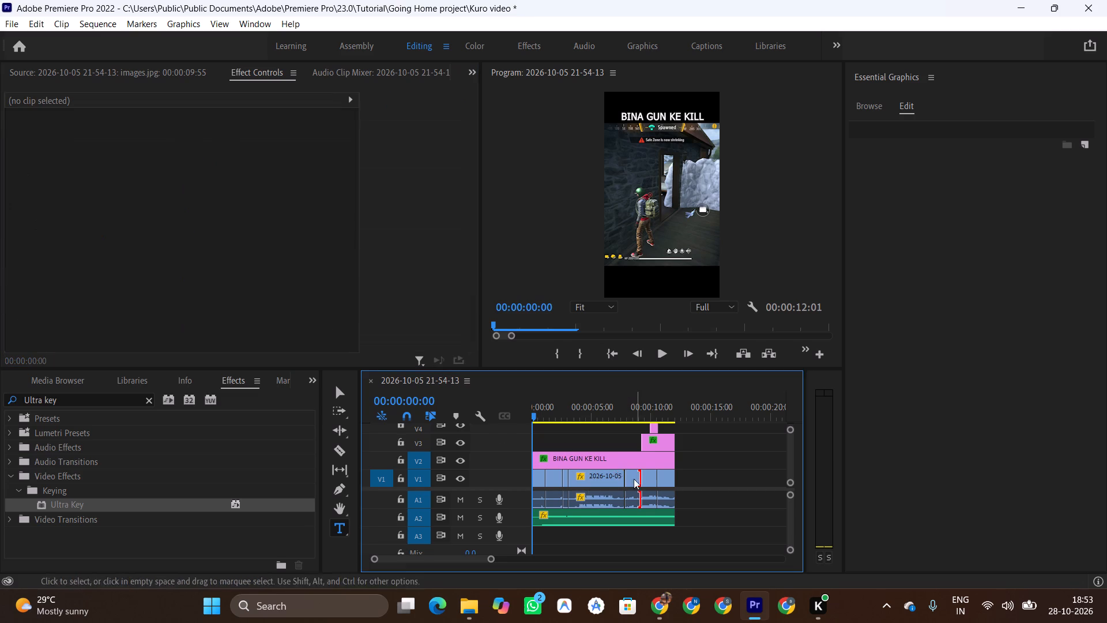
left_click(632, 481)
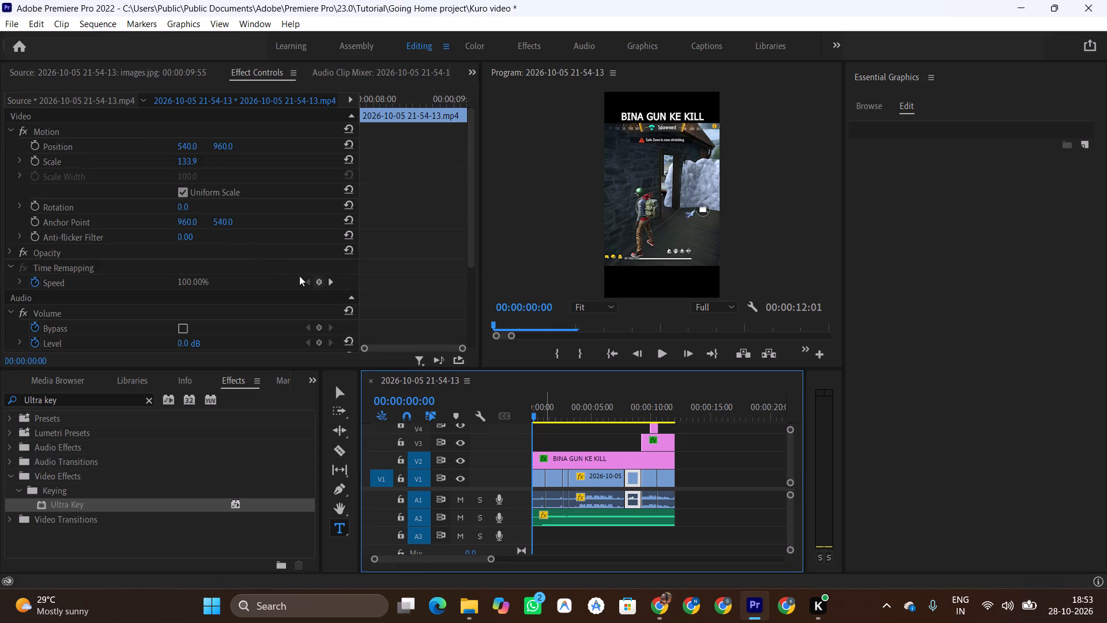
left_click(180, 164)
key("ctrl+v")
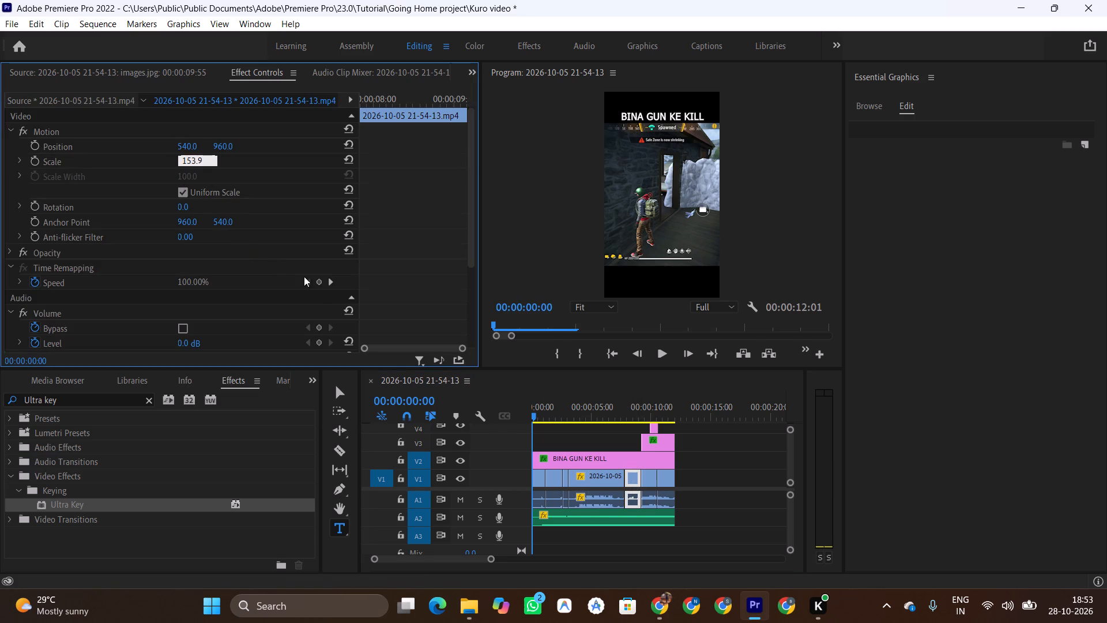
left_click(645, 481)
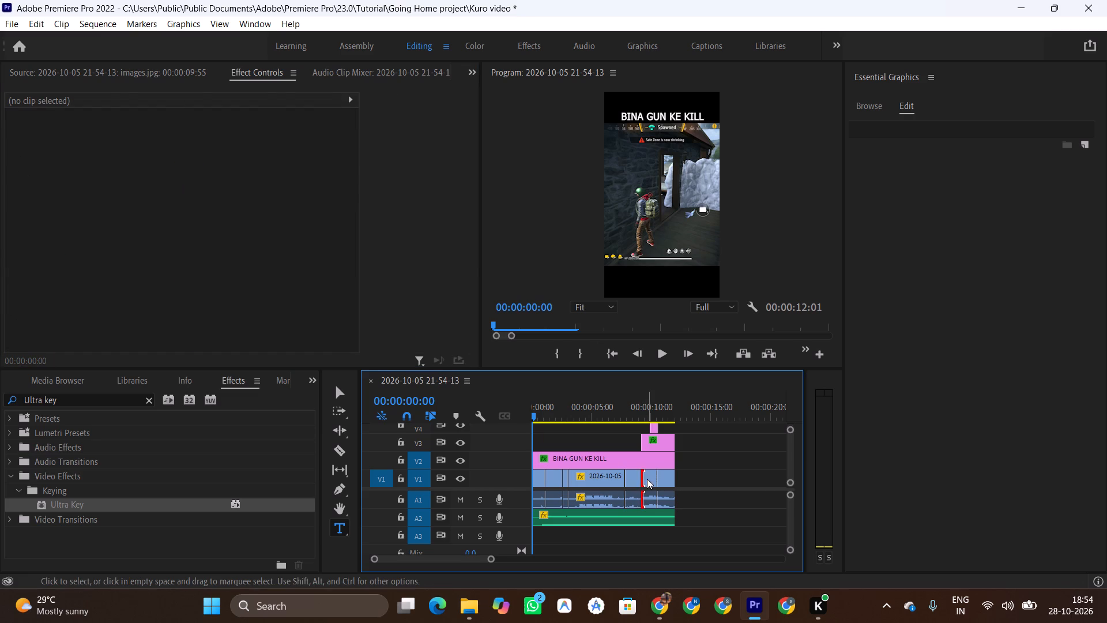
left_click(649, 479)
left_click(192, 160)
key("ctrl+v")
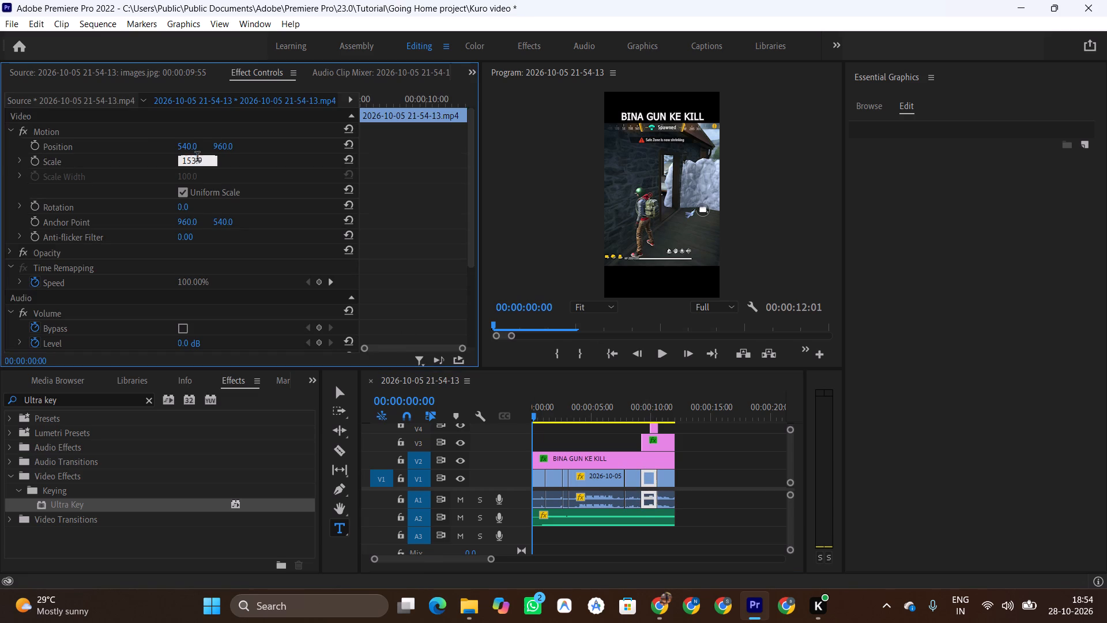
left_click(665, 478)
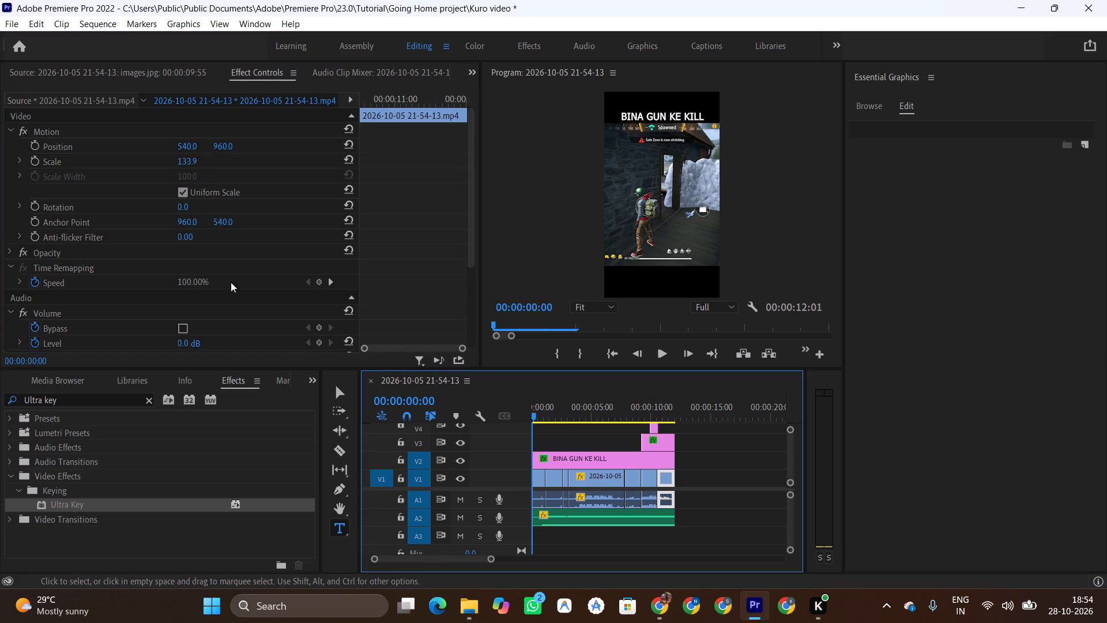
left_click(187, 163)
key("ctrl+v")
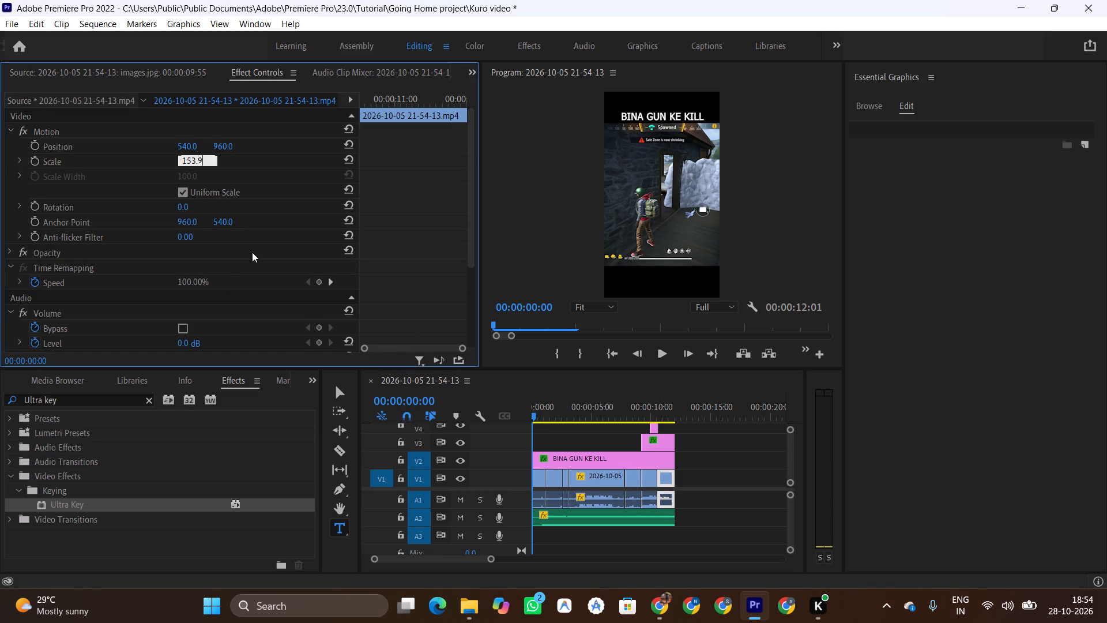
Play the sequence from the start until the Next Part-2 title, and lower that title to a vertical position of 1404.3.
left_click(585, 416)
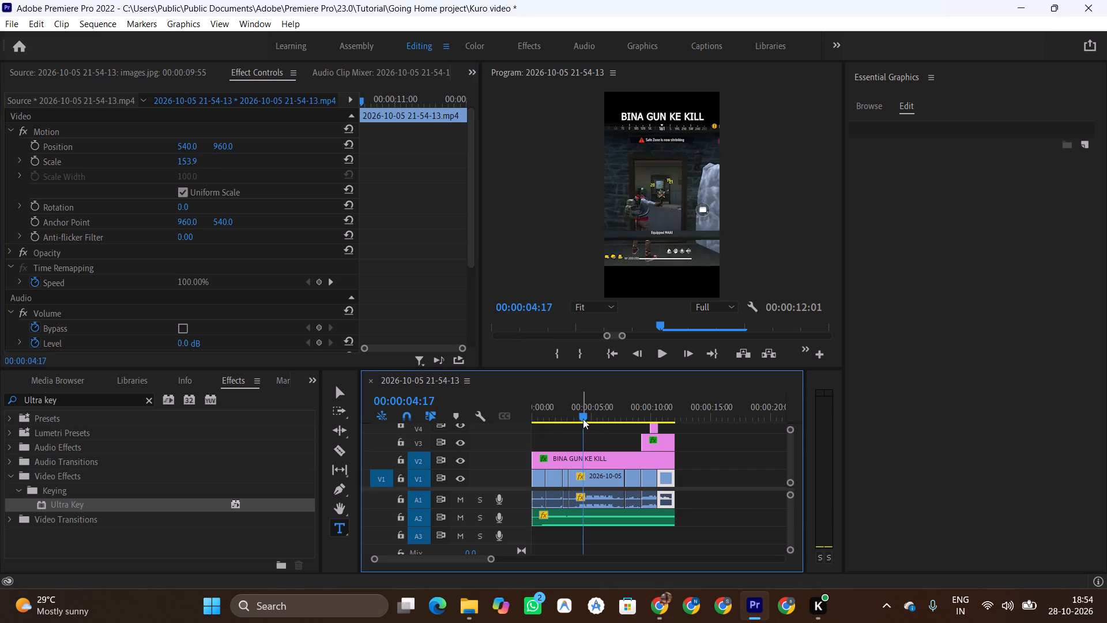
left_click_drag(583, 419, 507, 429)
key("space")
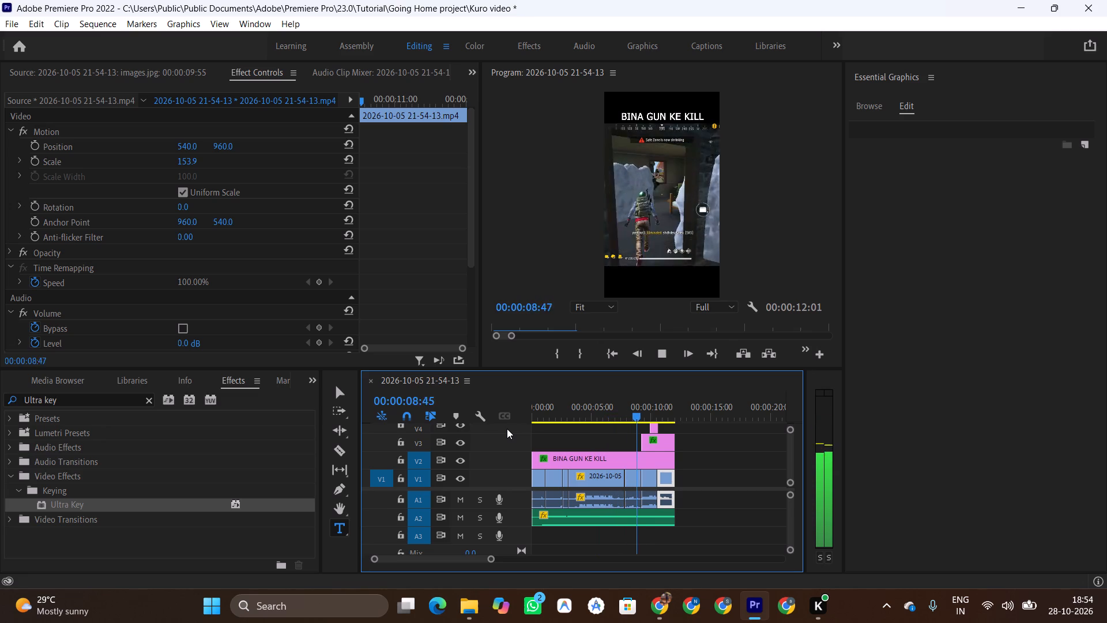
key("space")
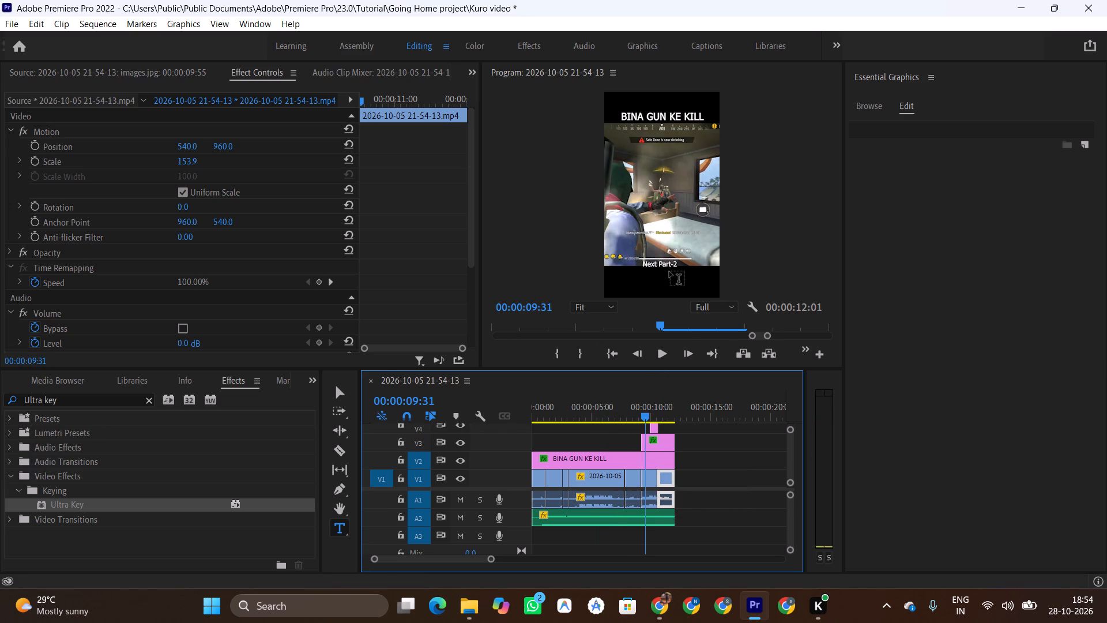
left_click(652, 446)
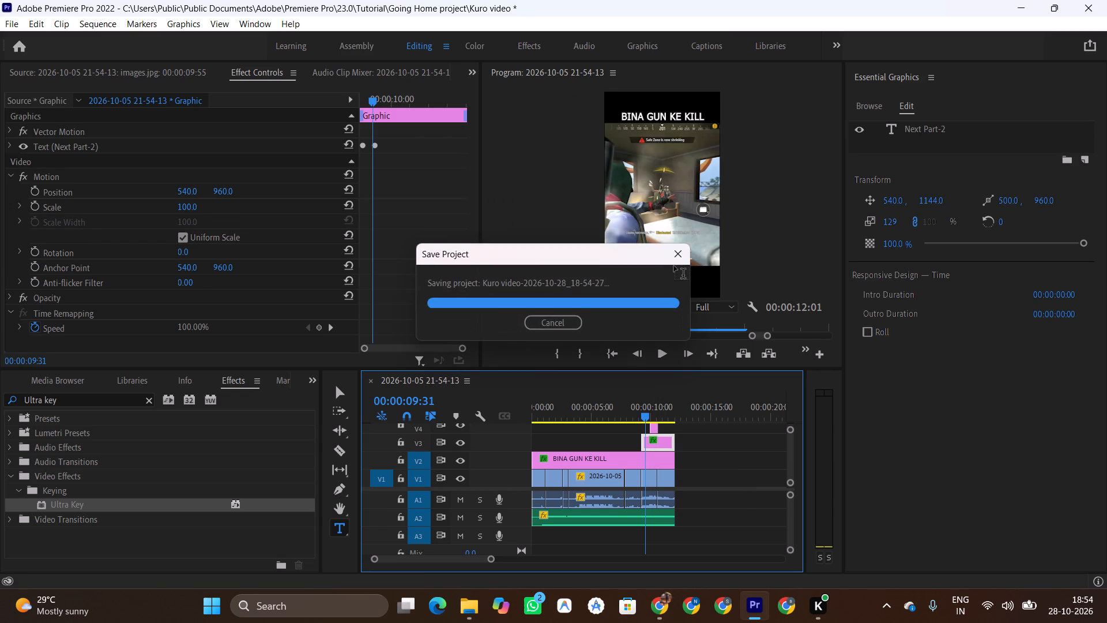
double_click(661, 263)
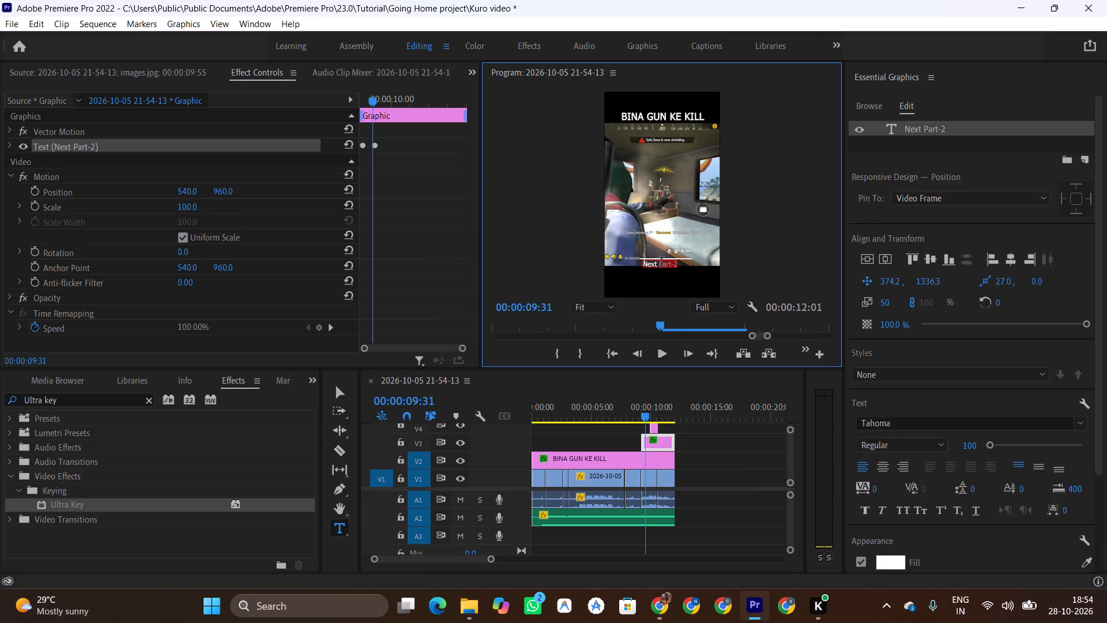
double_click(661, 263)
left_click_drag(888, 281, 918, 279)
key("ctrl+z")
left_click_drag(926, 279, 977, 266)
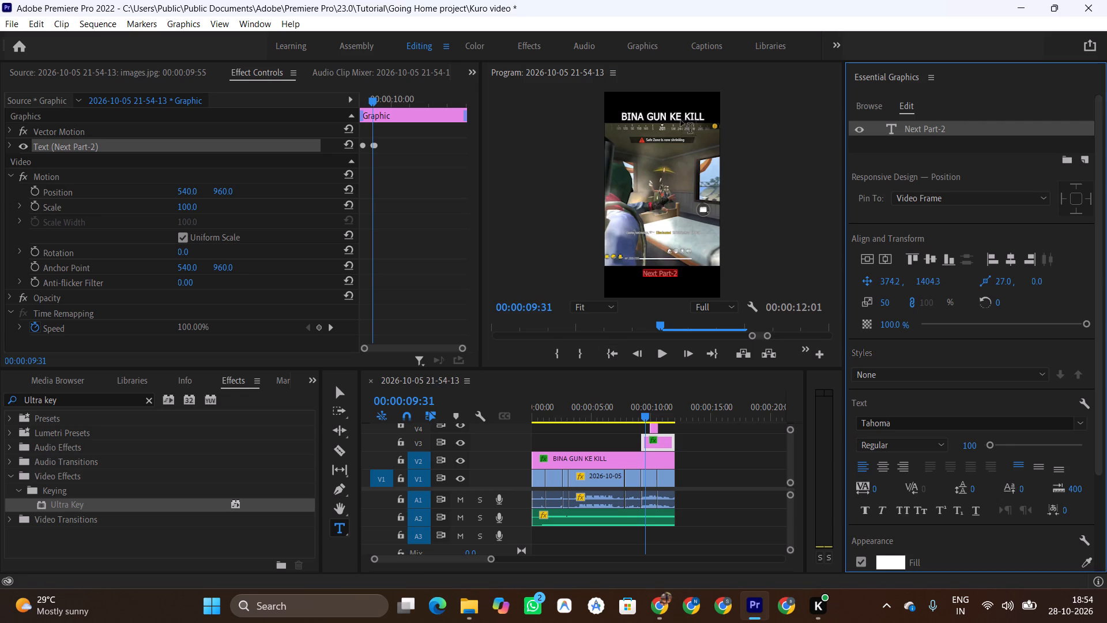
Raise the BINA GUN KE KILL title to a vertical position of 255.2 and play the start and end of the sequence to check it.
double_click(679, 117)
left_click(679, 117)
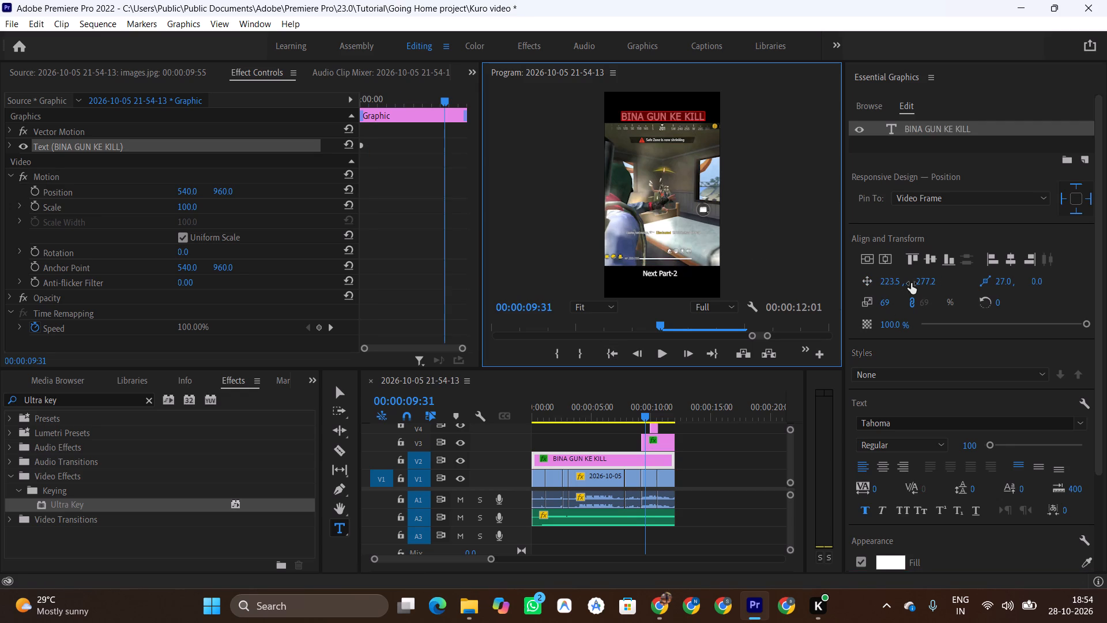
left_click_drag(924, 280, 913, 280)
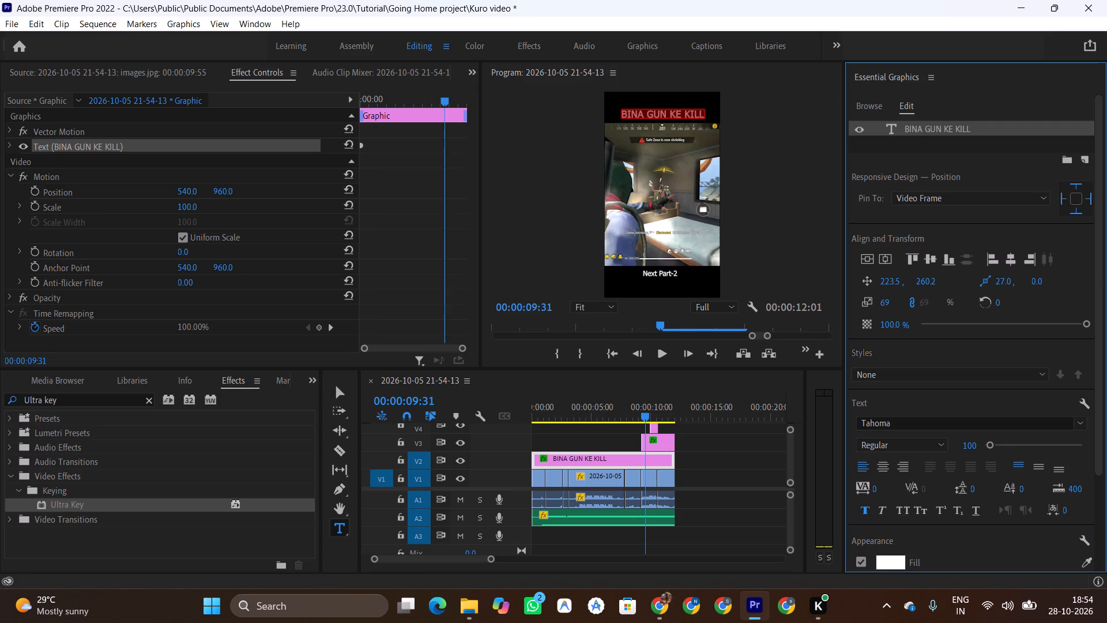
left_click_drag(913, 280, 910, 281)
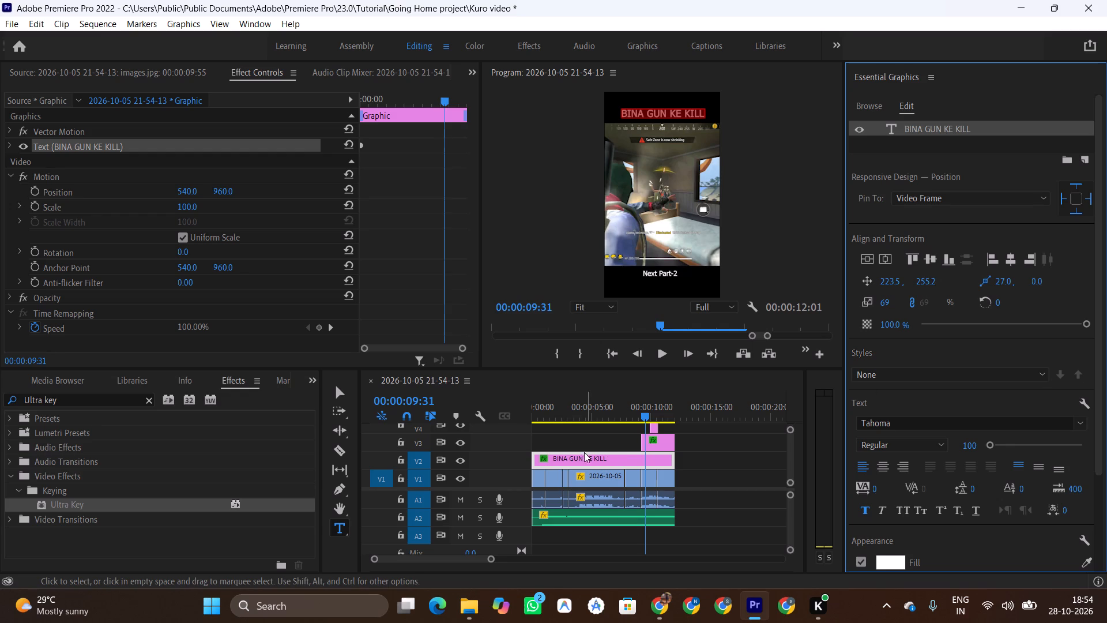
left_click(551, 410)
key("space")
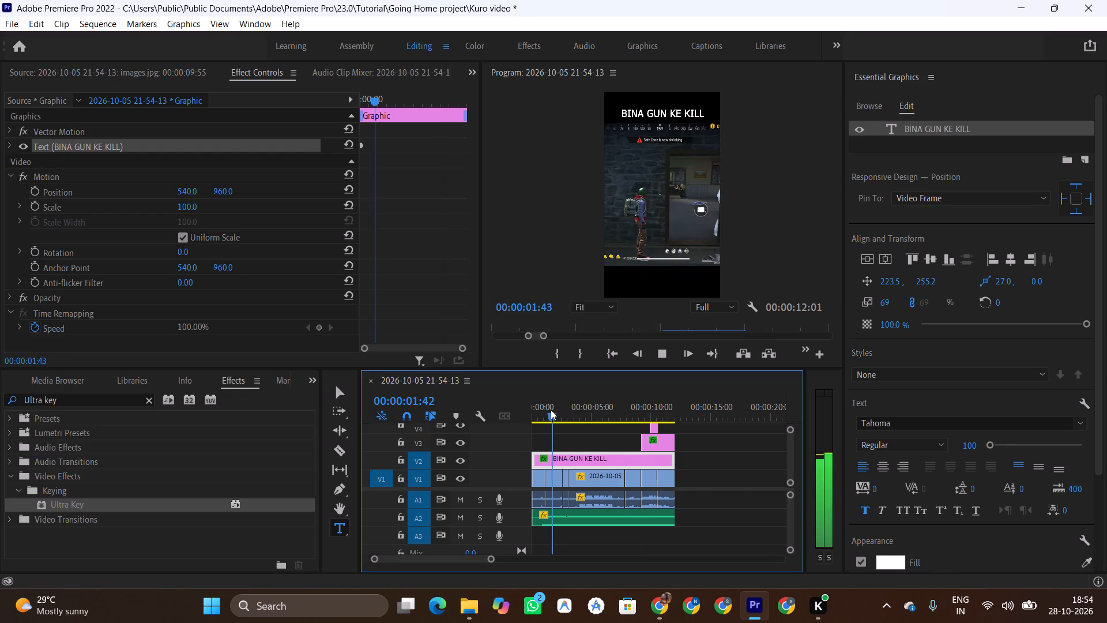
left_click(621, 405)
key("space")
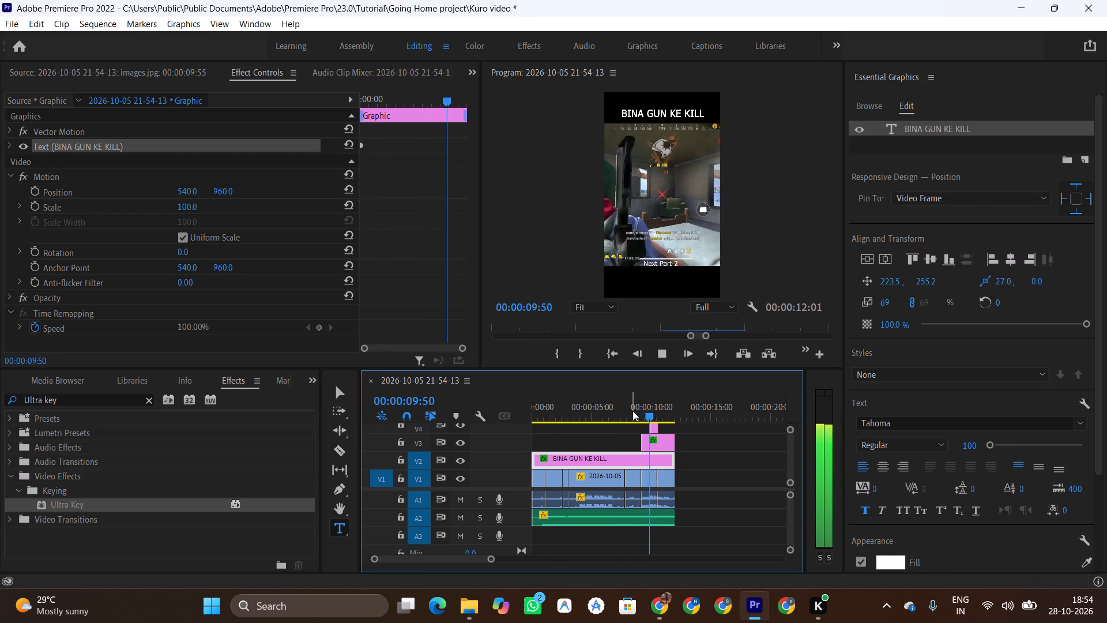
key("space")
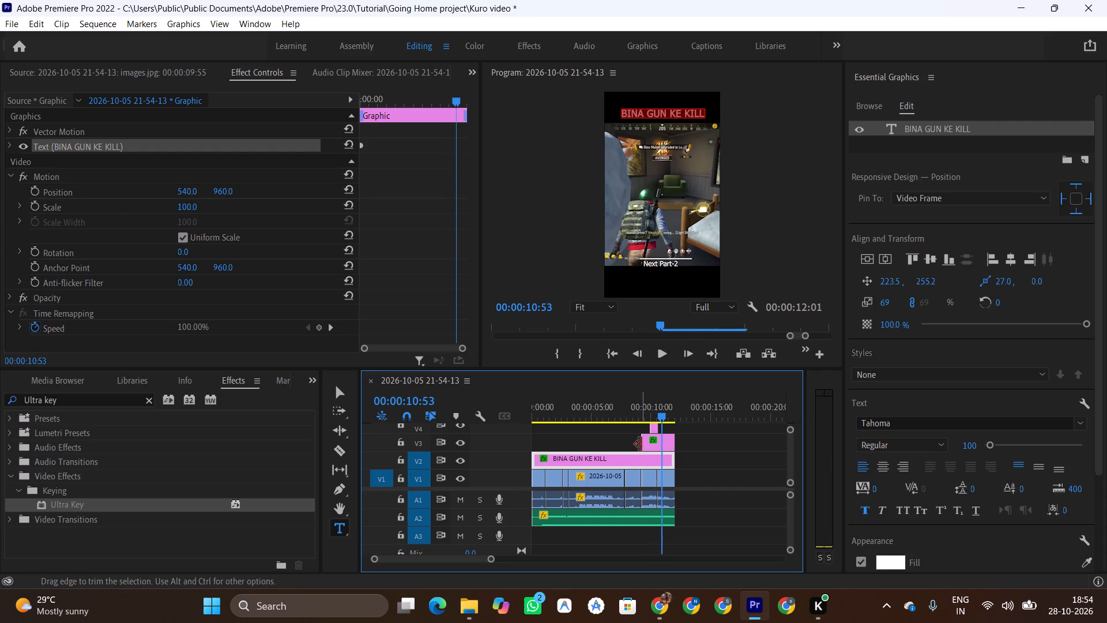
At 00:00:09:57, resample the Ultra Key key color of the images.jpg skull overlay from its green background.
left_click(653, 415)
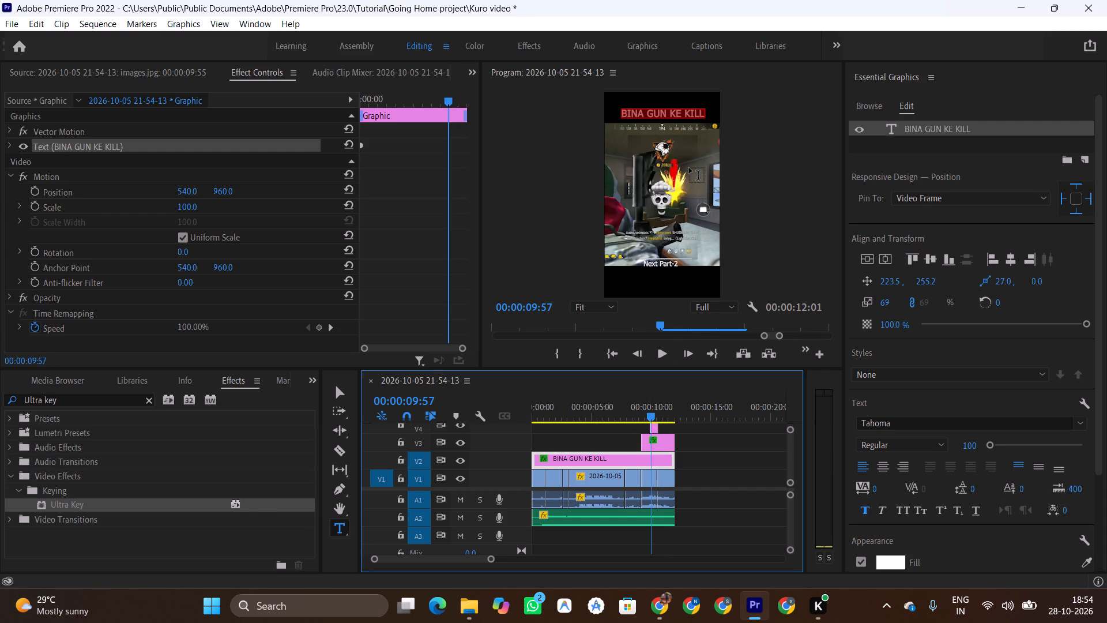
right_click_drag(666, 414, 663, 419)
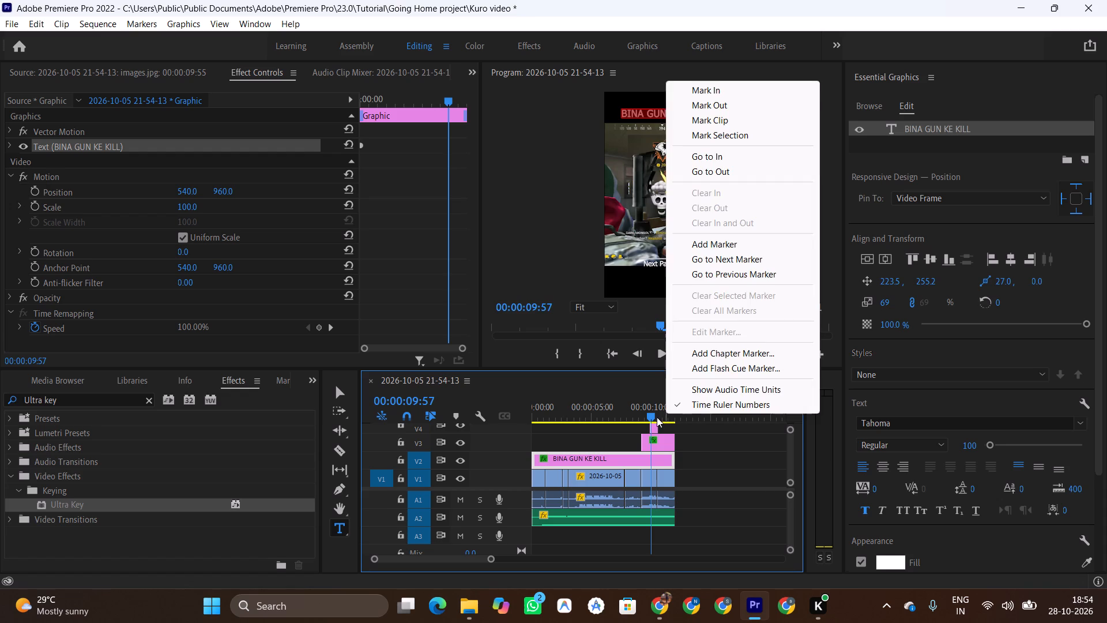
left_click(654, 428)
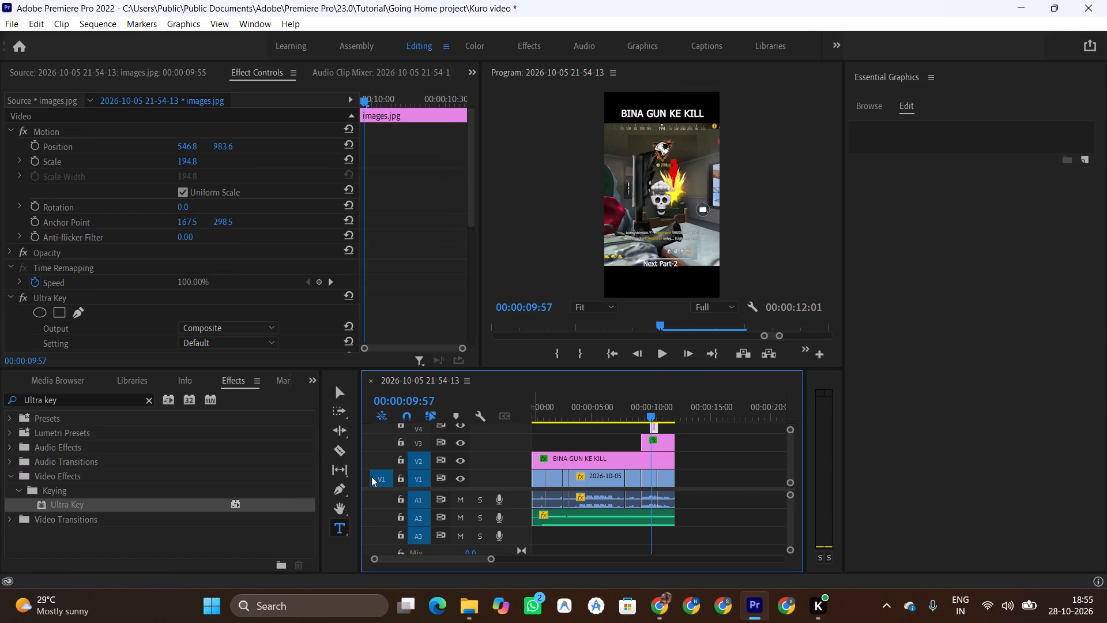
left_click(232, 507)
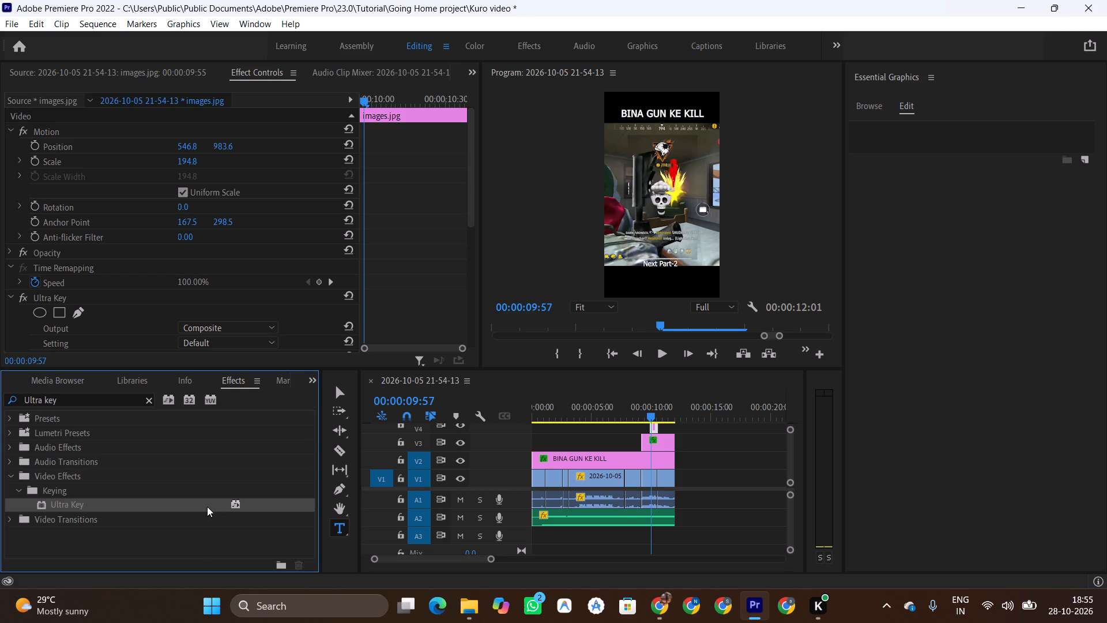
scroll(144, 327, "down", 1)
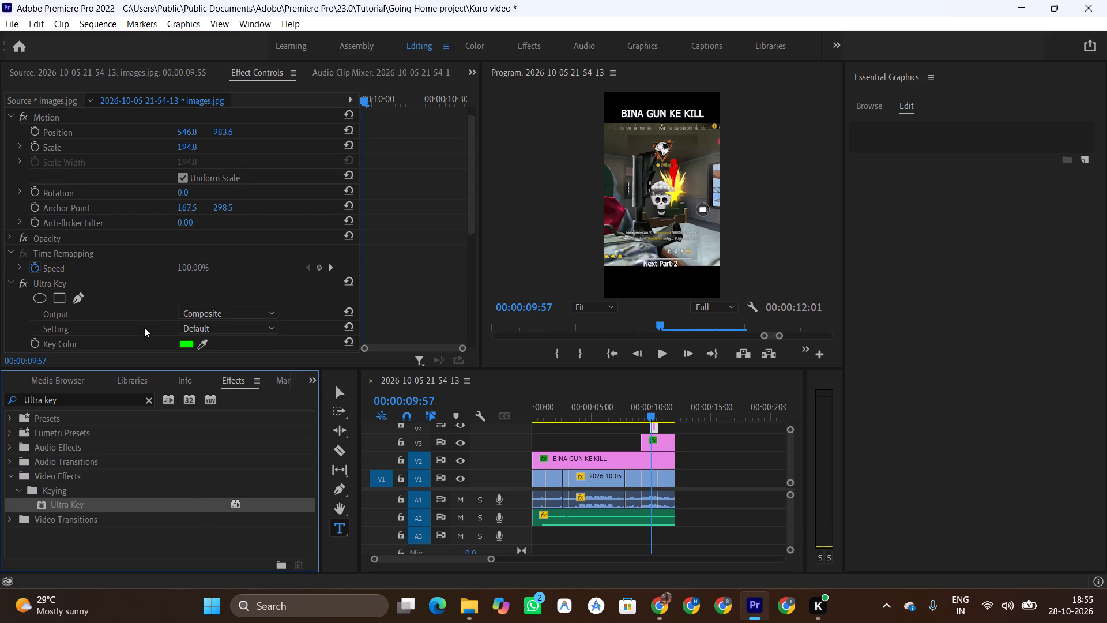
scroll(144, 327, "down", 2)
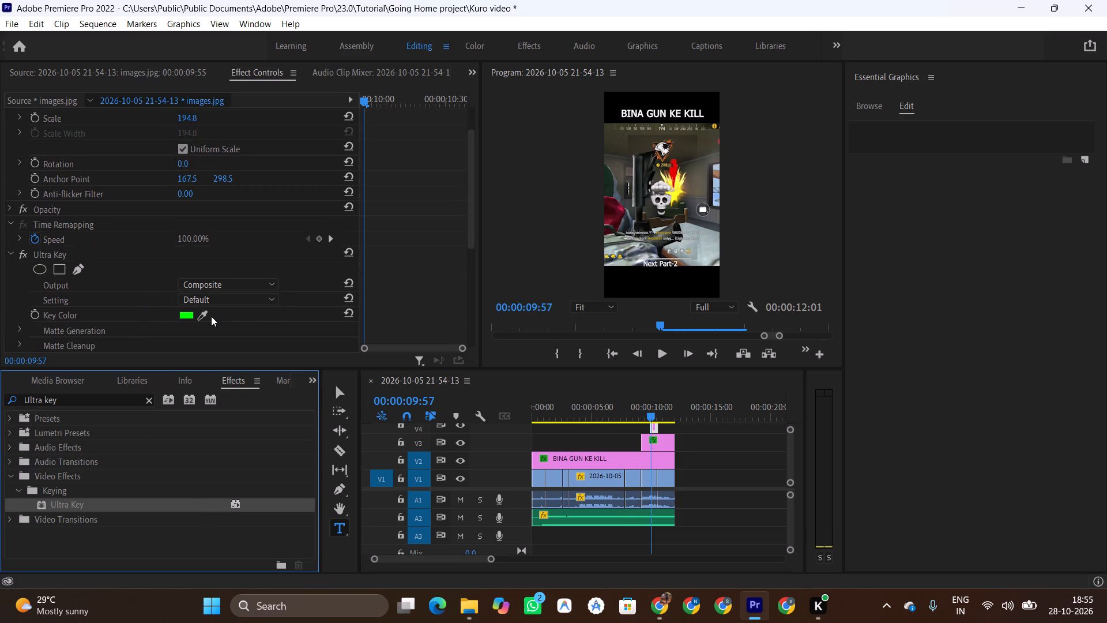
left_click(206, 314)
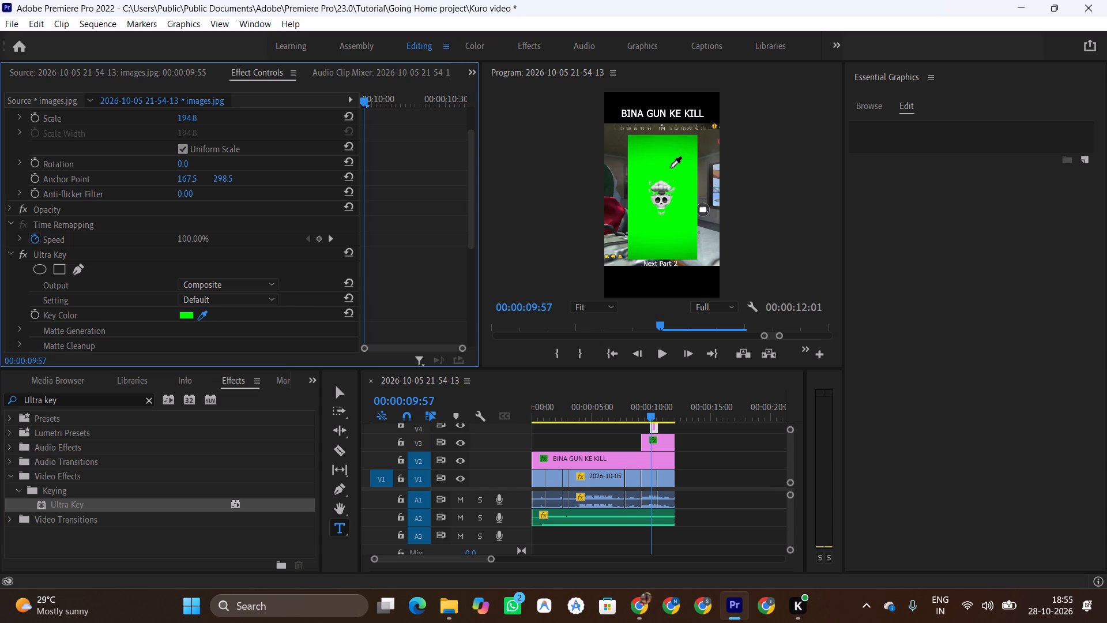
left_click(671, 168)
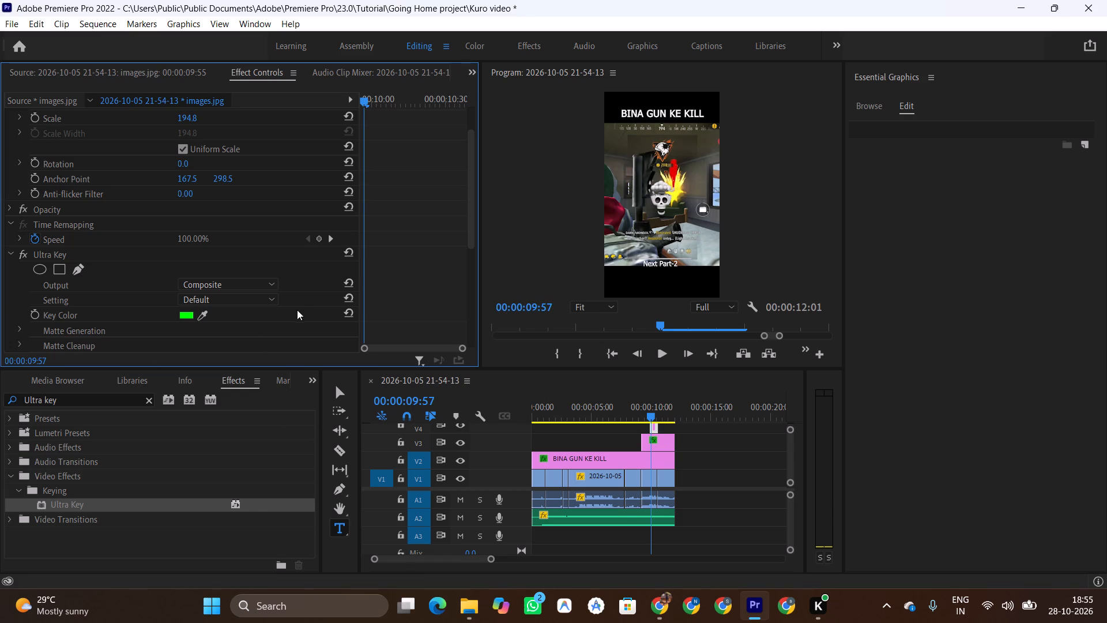
Try the Relaxed and Aggressive Ultra Key settings on the skull overlay, and choose Custom.
left_click(260, 301)
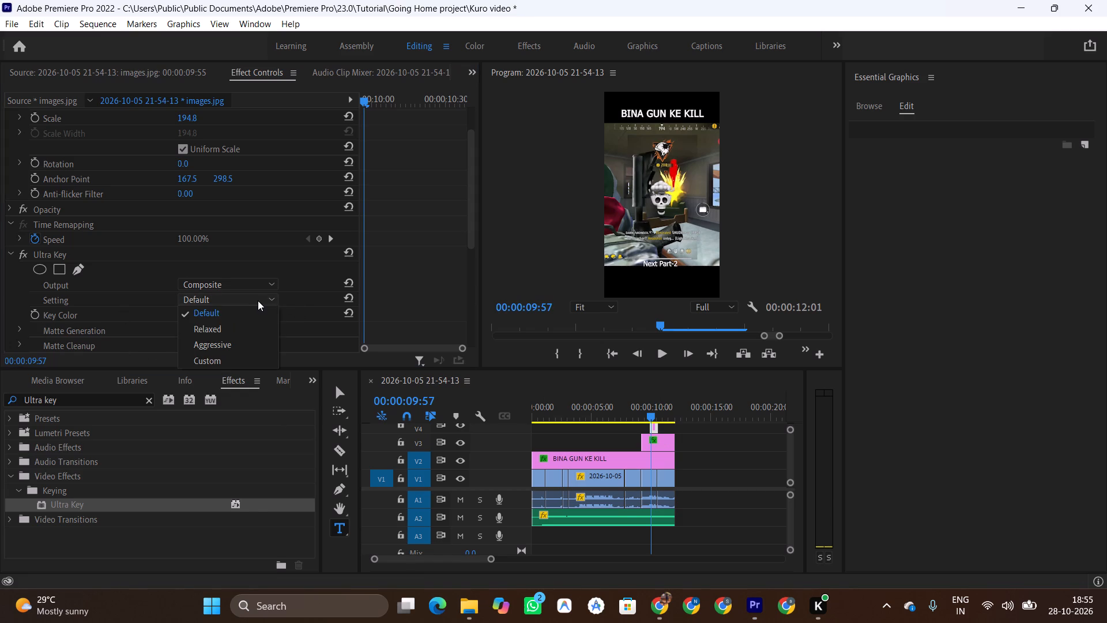
left_click(235, 328)
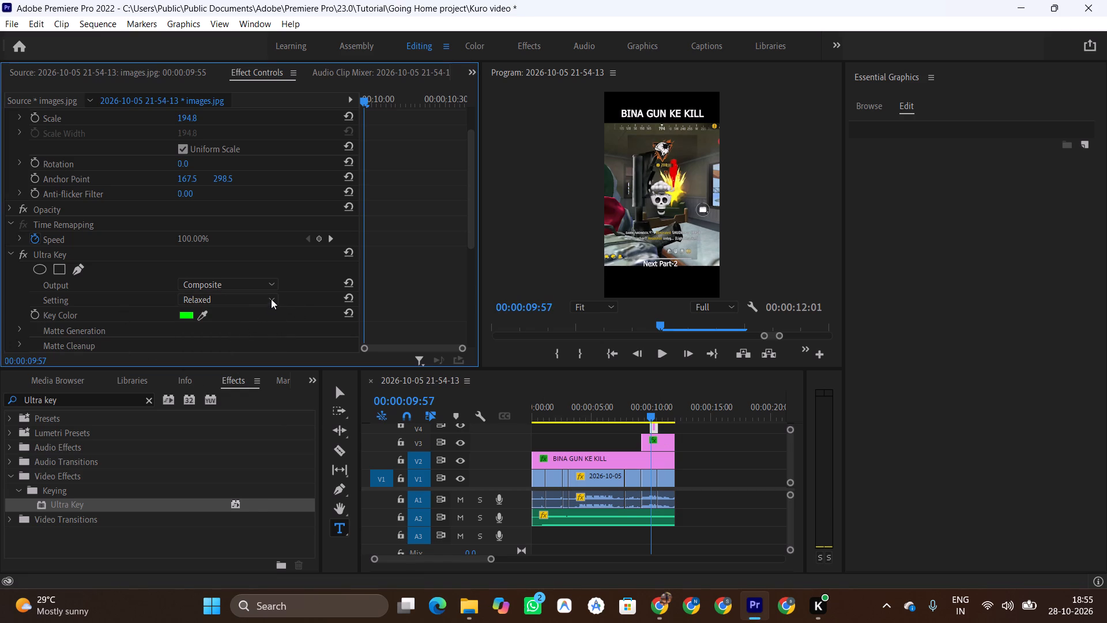
left_click(273, 296)
left_click(247, 341)
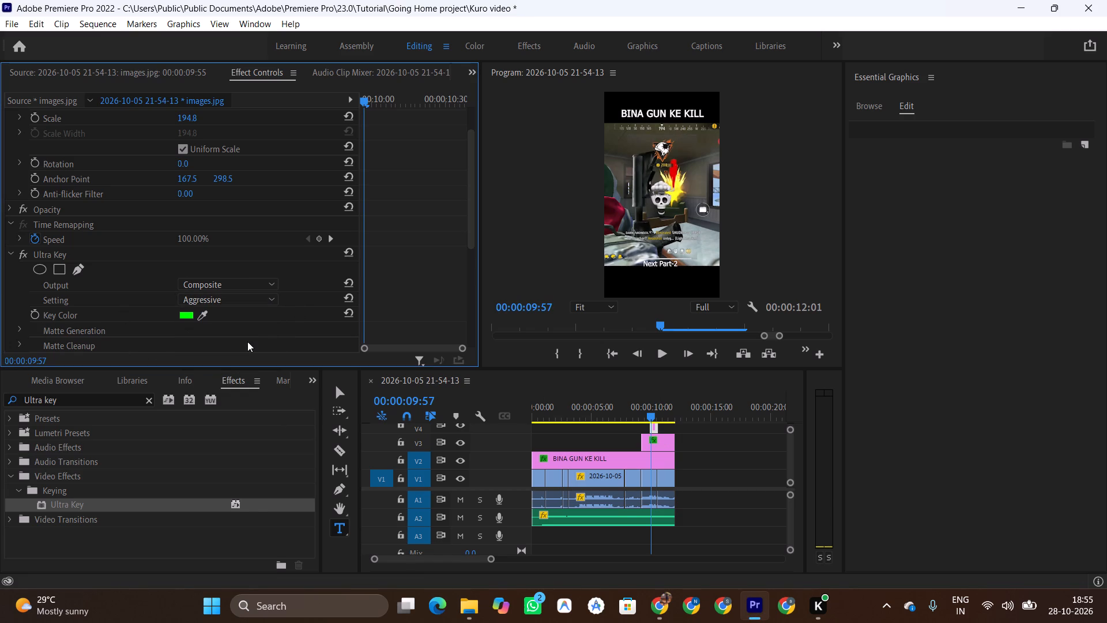
left_click(270, 297)
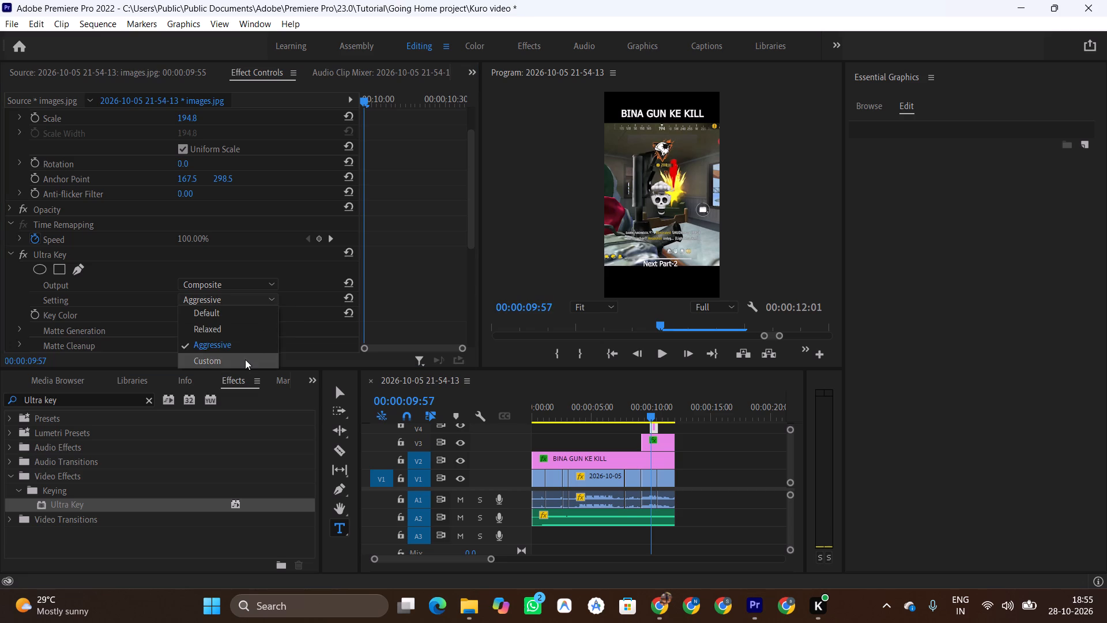
left_click(245, 359)
Try the Alpha Channel output for the skull overlay's first Ultra Key, and choose Color Channel.
left_click(265, 283)
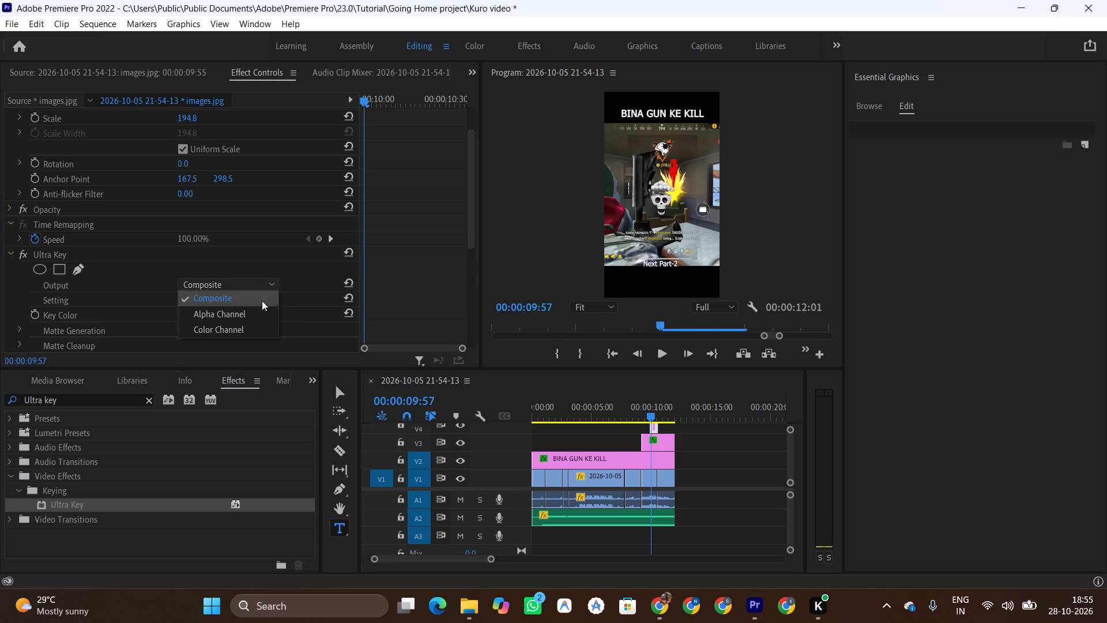
left_click(251, 309)
left_click(275, 279)
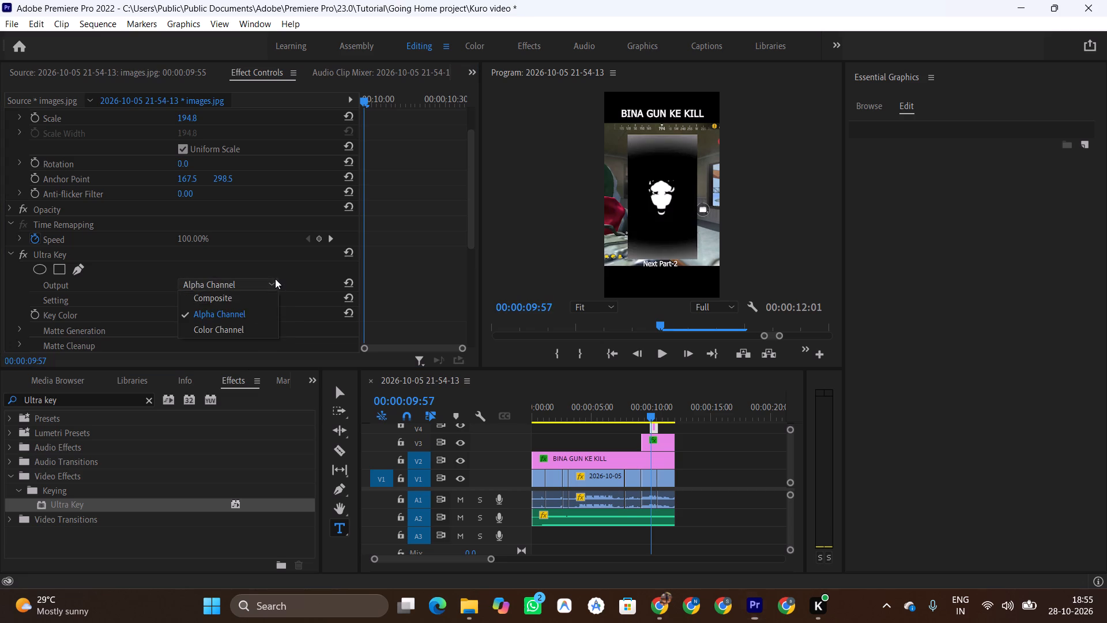
left_click(254, 331)
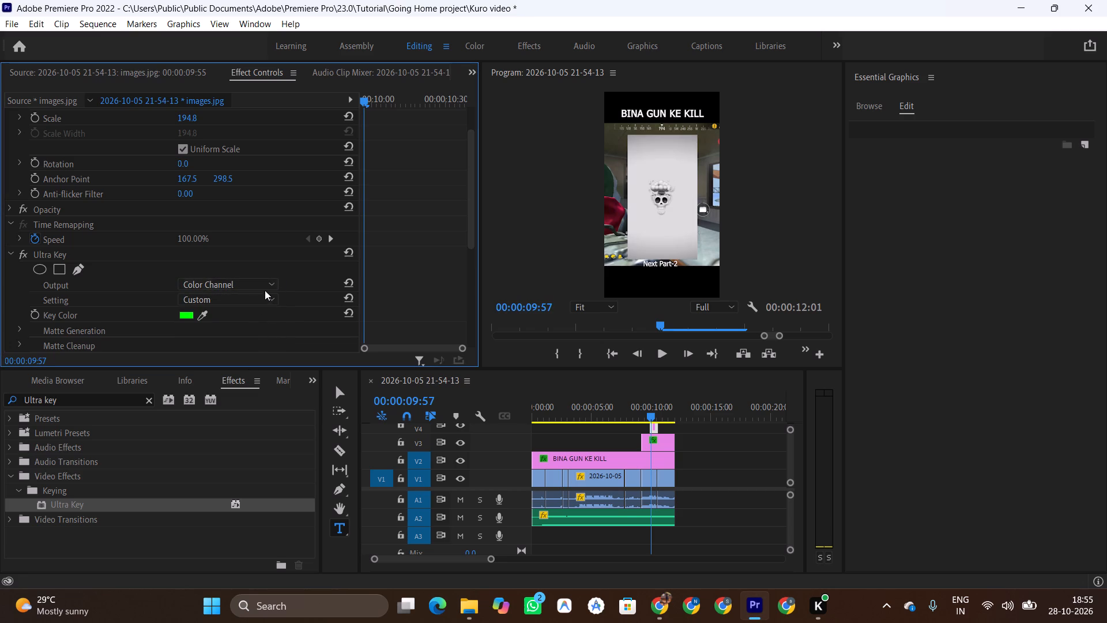
Resample the first Ultra Key's key color from the green background above the skull.
left_click(203, 315)
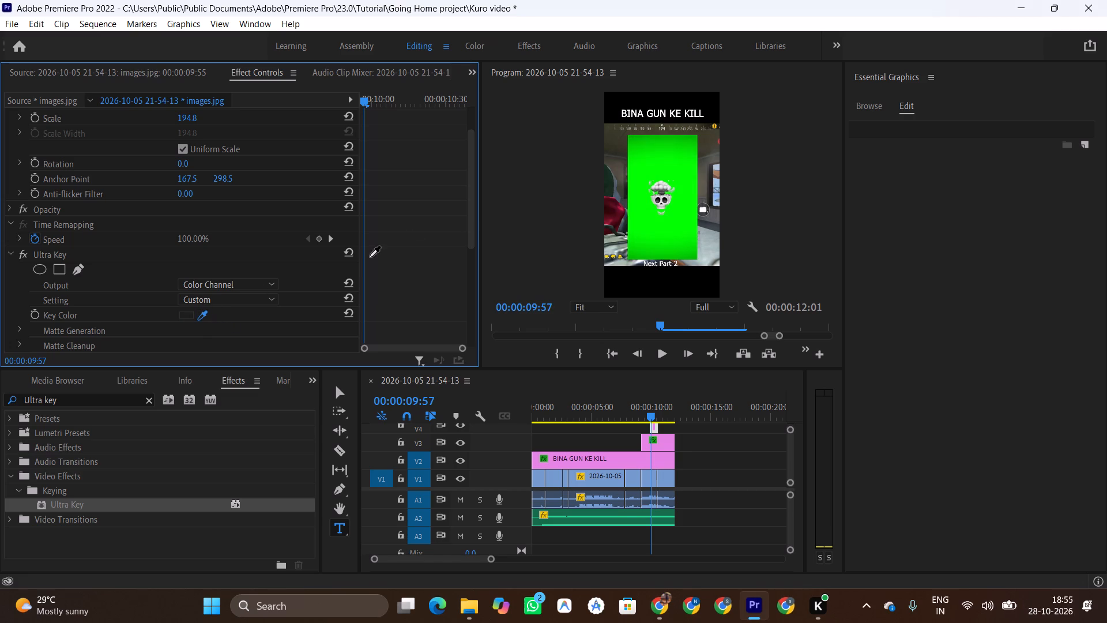
left_click(652, 152)
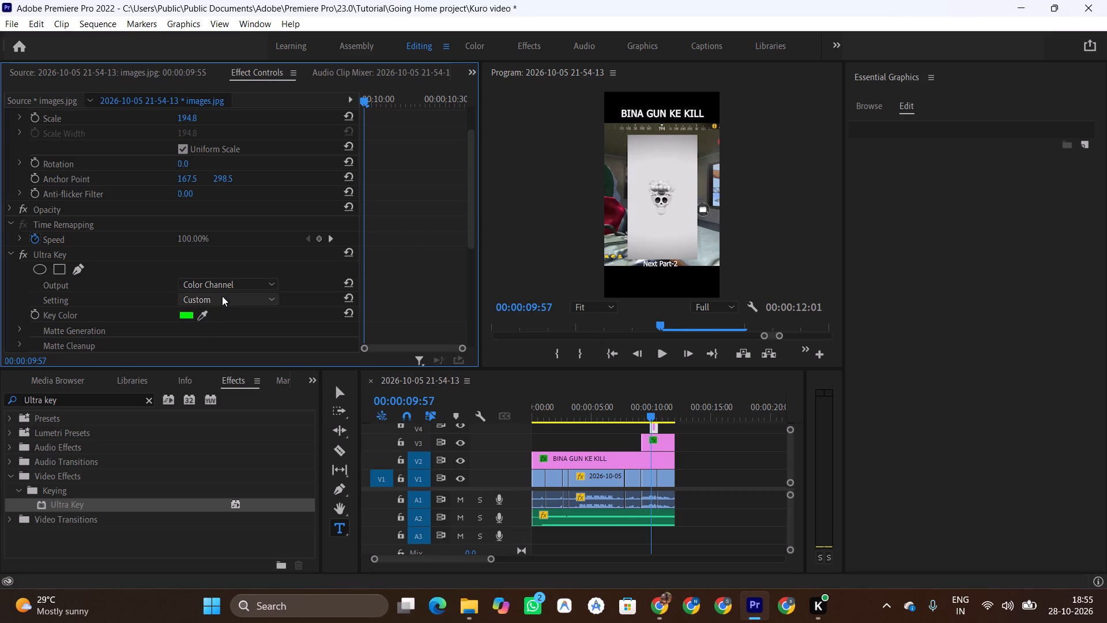
Add a four-point polygon mask around the skull on the first Ultra Key, reduce its feather to 0.0, and undo the last mask rotation.
left_click(61, 269)
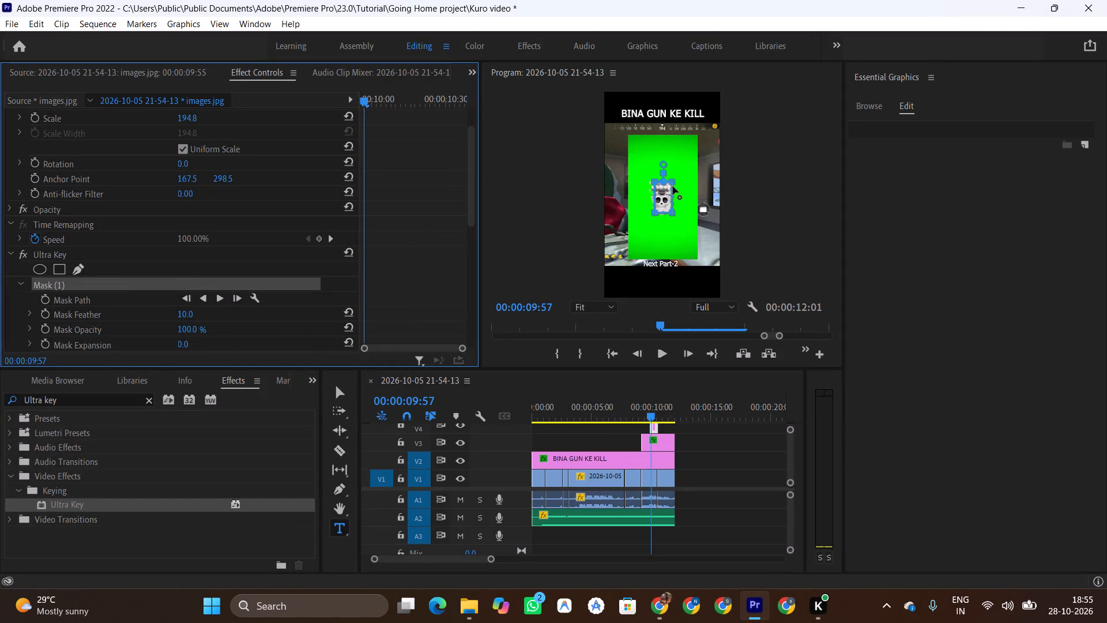
left_click_drag(673, 184, 656, 174)
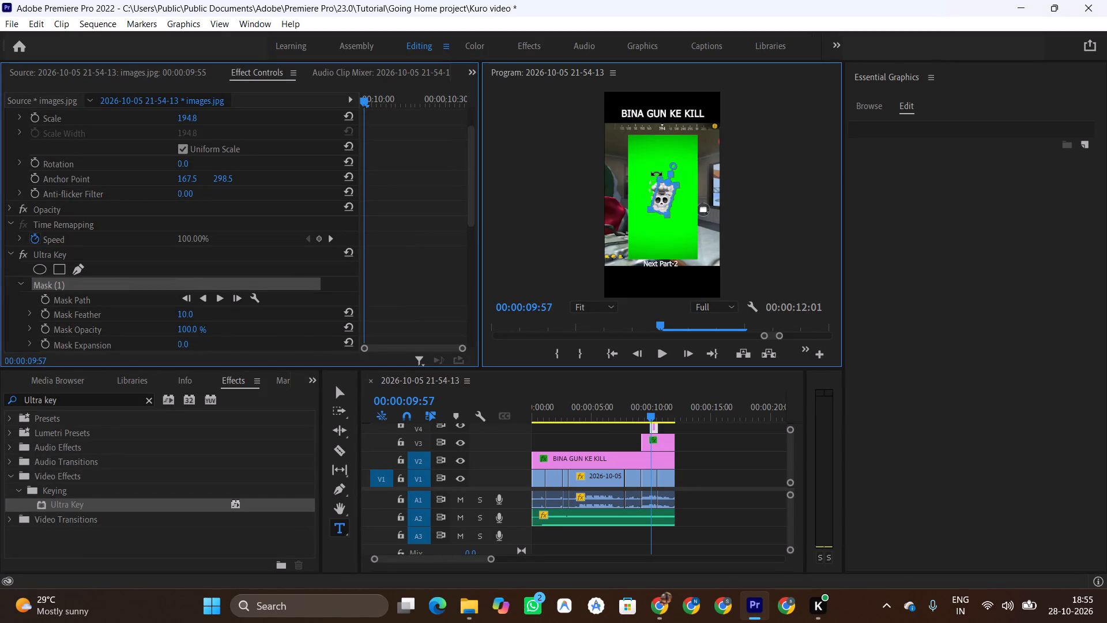
left_click_drag(656, 174, 649, 172)
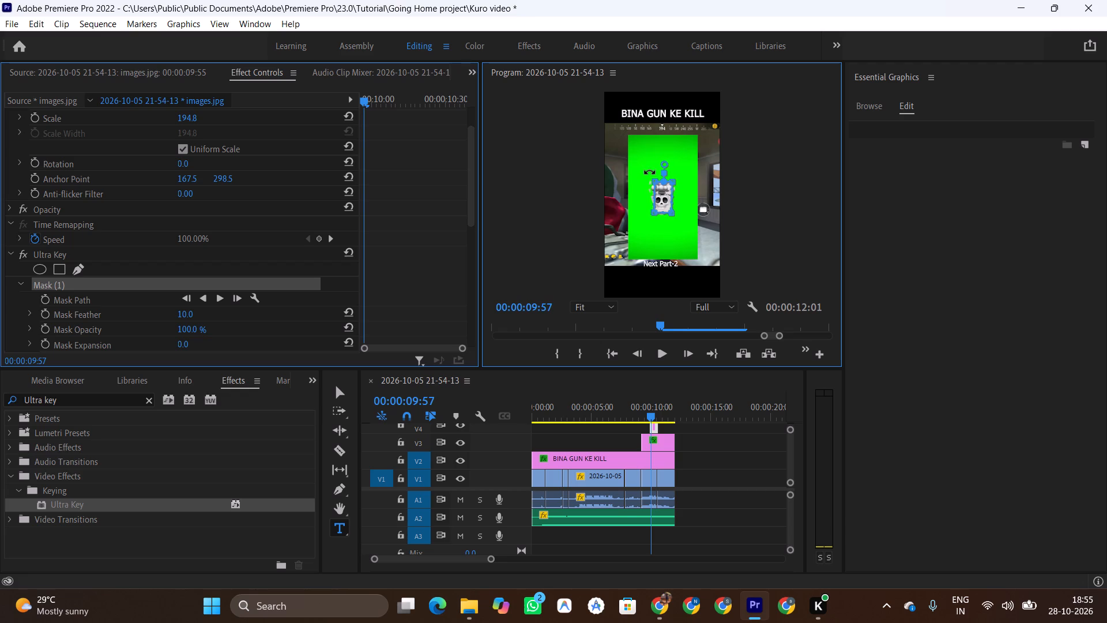
left_click_drag(649, 172, 646, 171)
left_click_drag(664, 182, 663, 174)
left_click_drag(663, 174, 650, 172)
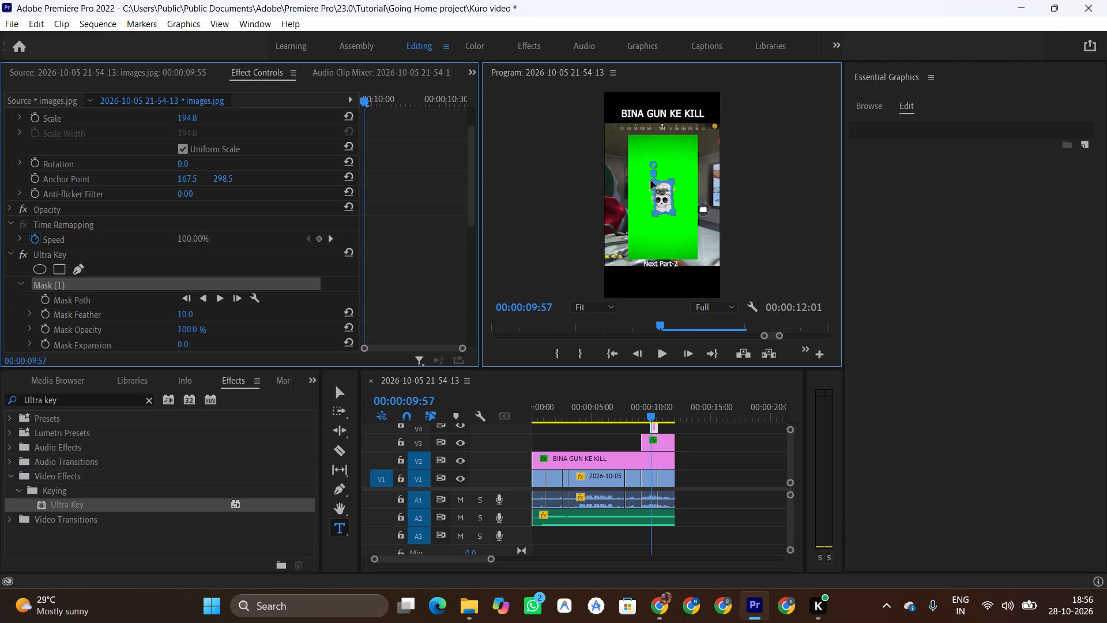
left_click_drag(653, 166, 641, 167)
left_click_drag(641, 167, 639, 168)
left_click_drag(654, 181, 661, 181)
left_click_drag(661, 181, 663, 183)
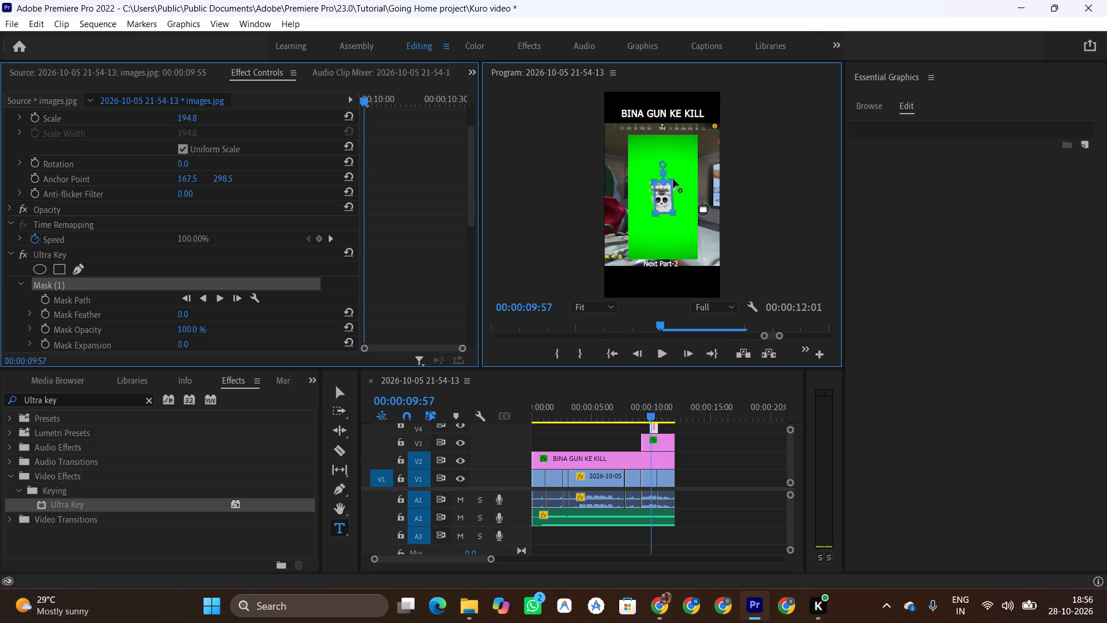
left_click(673, 179)
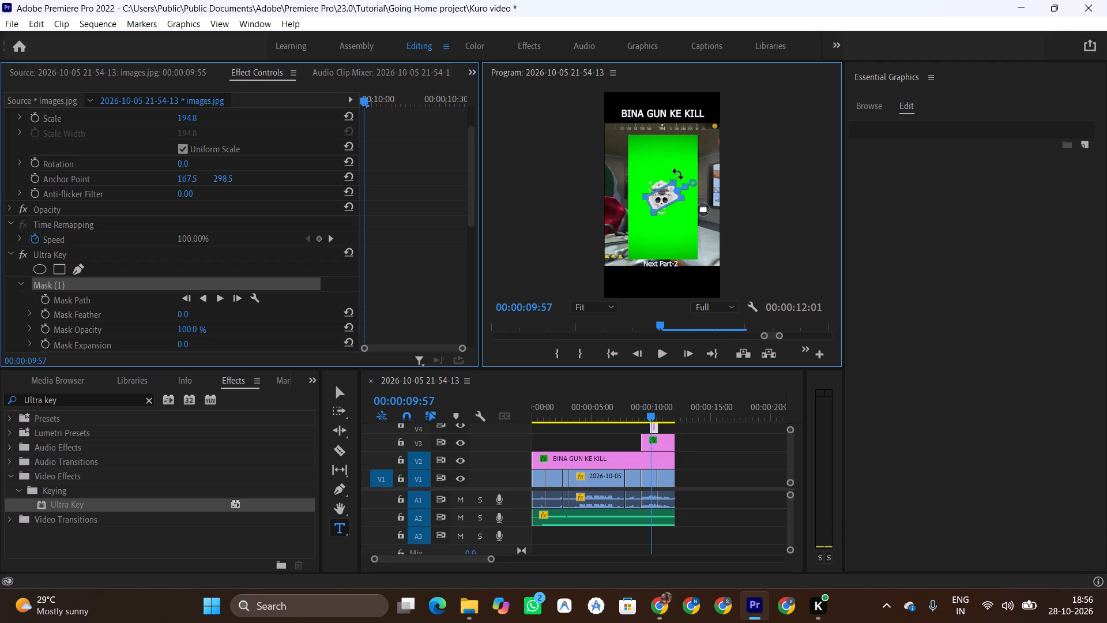
key("ctrl+z")
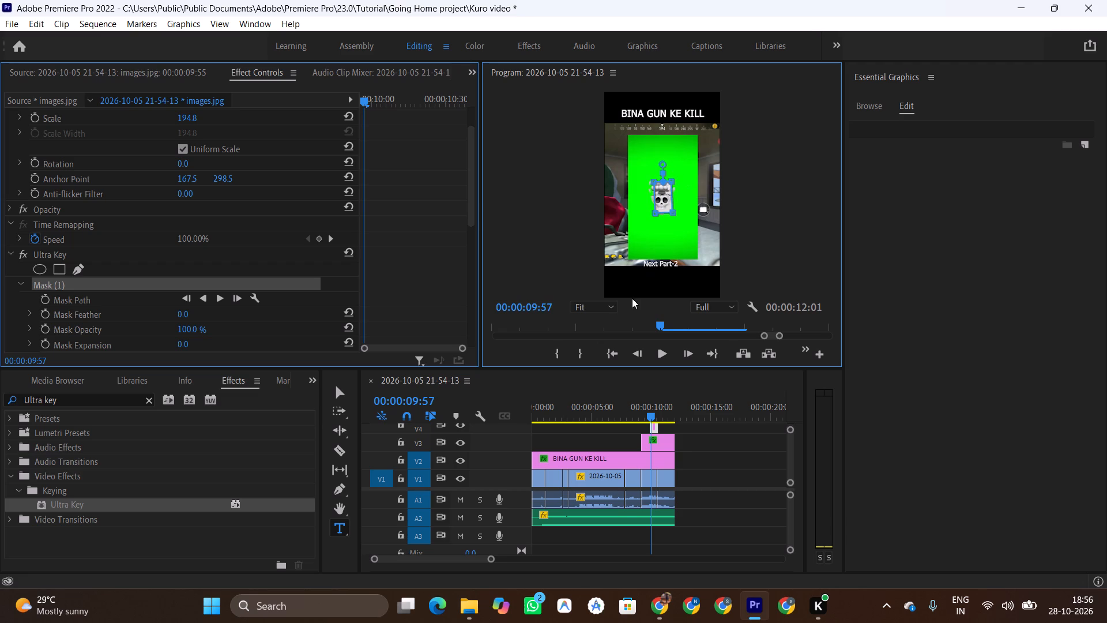
Track the Ultra Key mask path backward from 00:00:09:57 to 00:00:09:55.
double_click(205, 298)
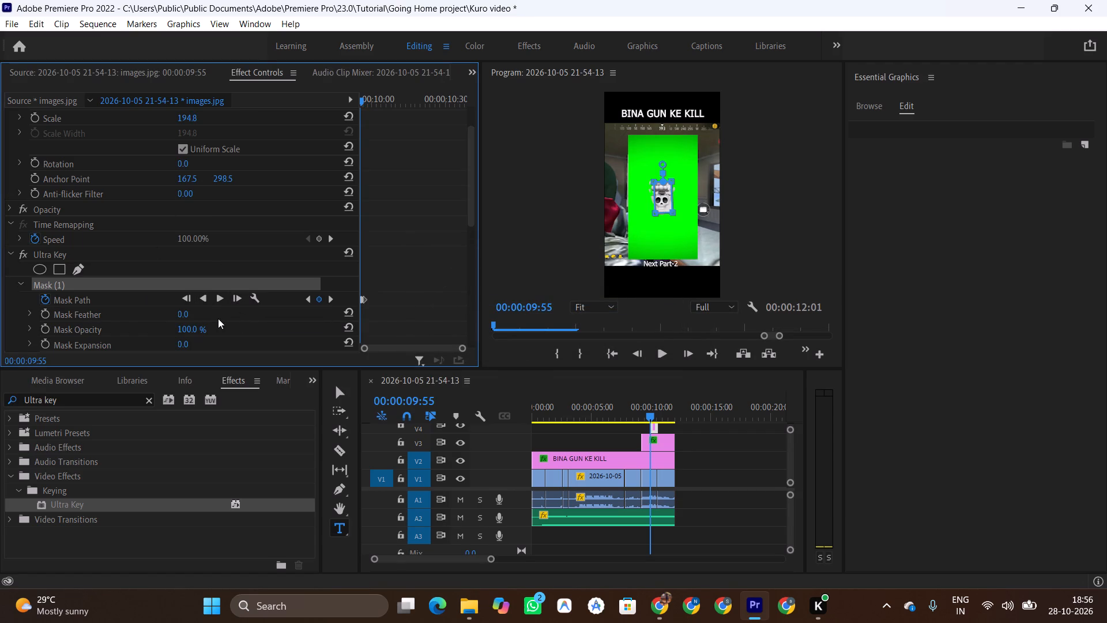
Set the Ultra Key mask's opacity to 0.0 % and its expansion to 24.0.
left_click_drag(191, 329, 216, 329)
left_click_drag(216, 329, 101, 339)
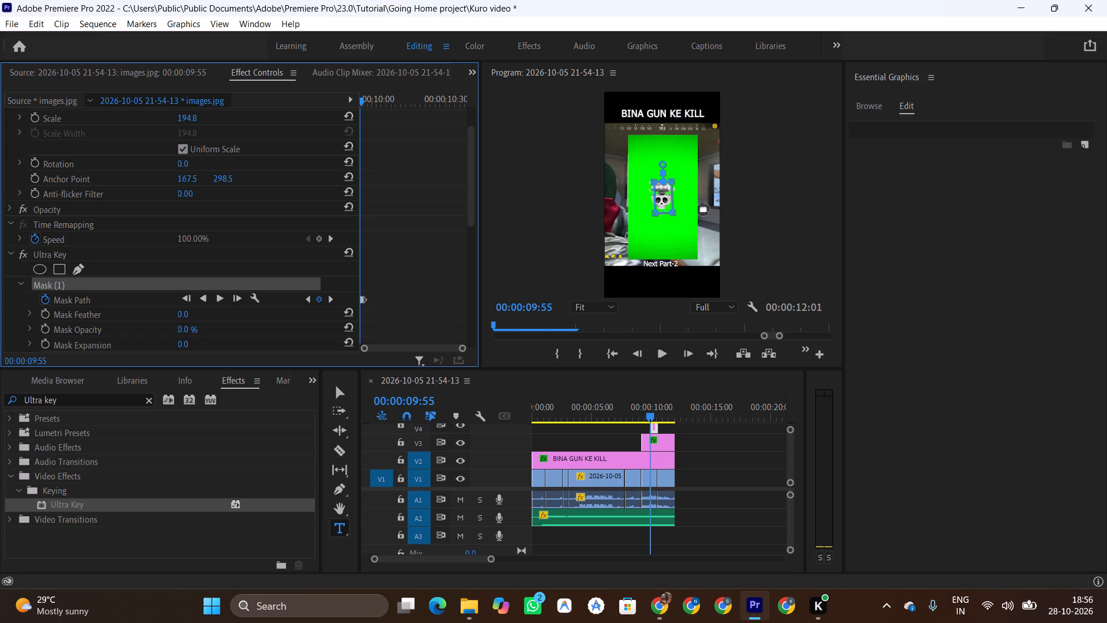
left_click_drag(101, 339, 274, 352)
left_click_drag(188, 344, 210, 348)
left_click_drag(210, 348, 208, 349)
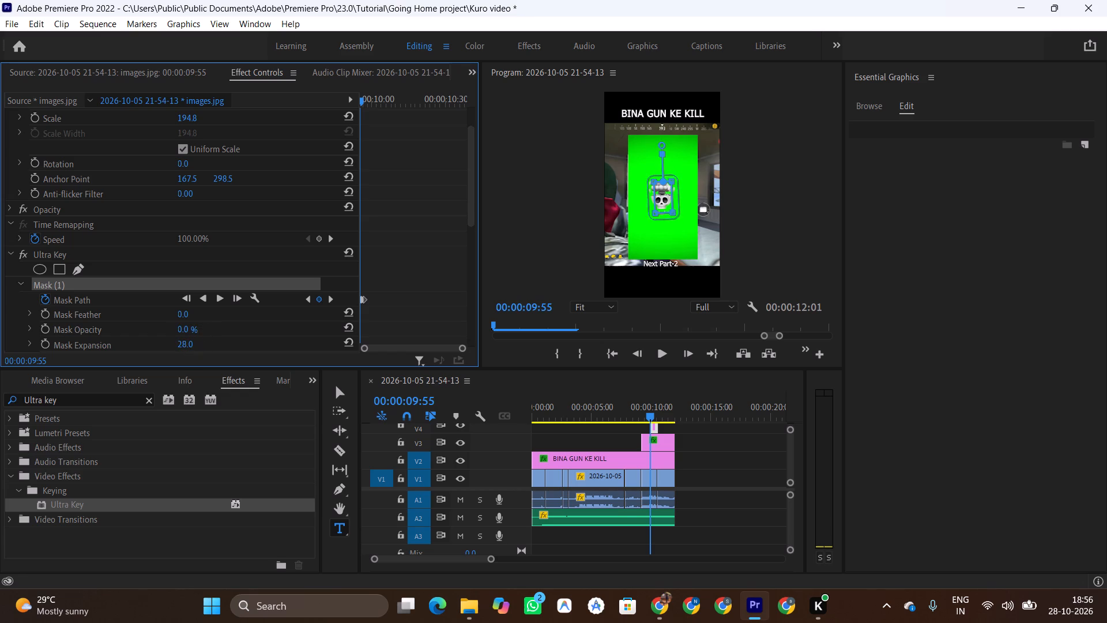
left_click_drag(208, 349, 205, 349)
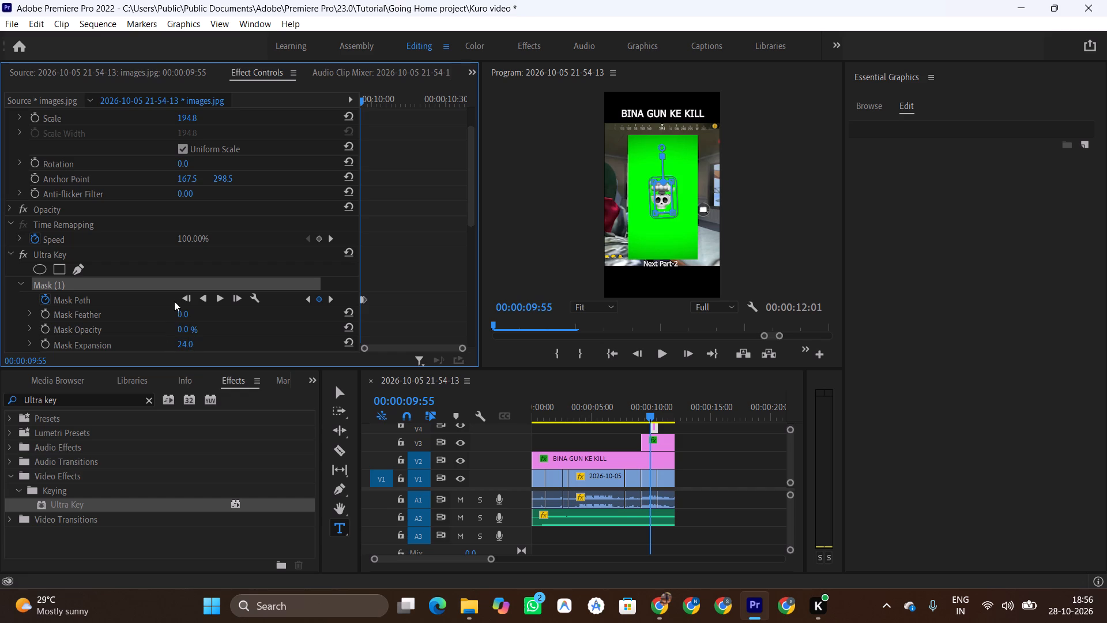
Resample the masked Ultra Key's key color from the green area beside the skull.
scroll(150, 306, "down", 6)
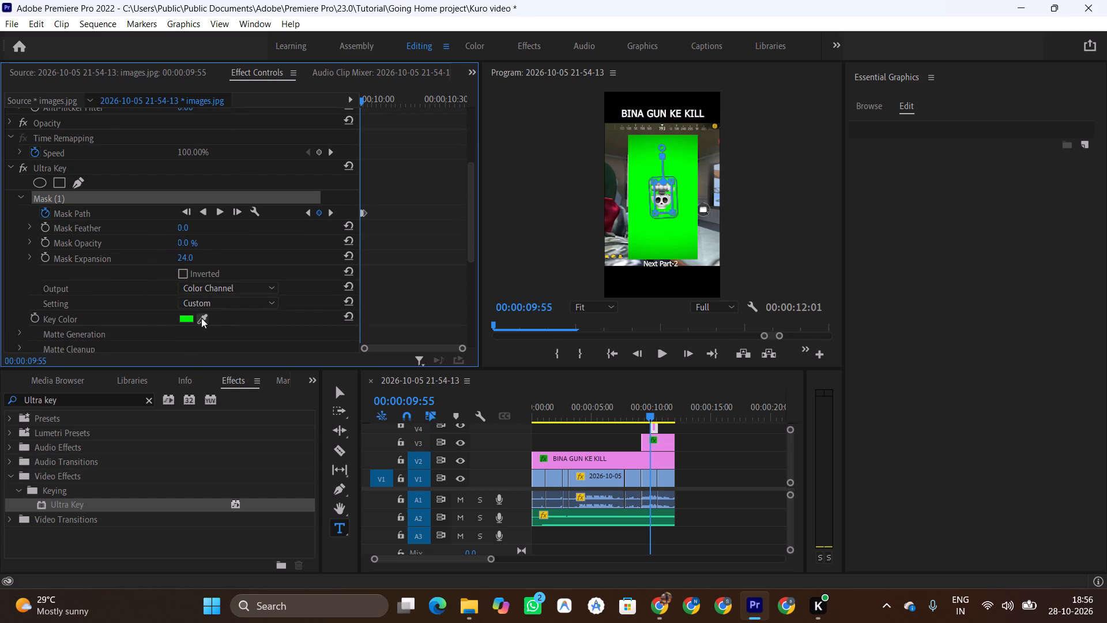
left_click(201, 318)
left_click(692, 162)
Sample the second Ultra Key's key color from the green background of the skull overlay.
scroll(183, 260, "down", 12)
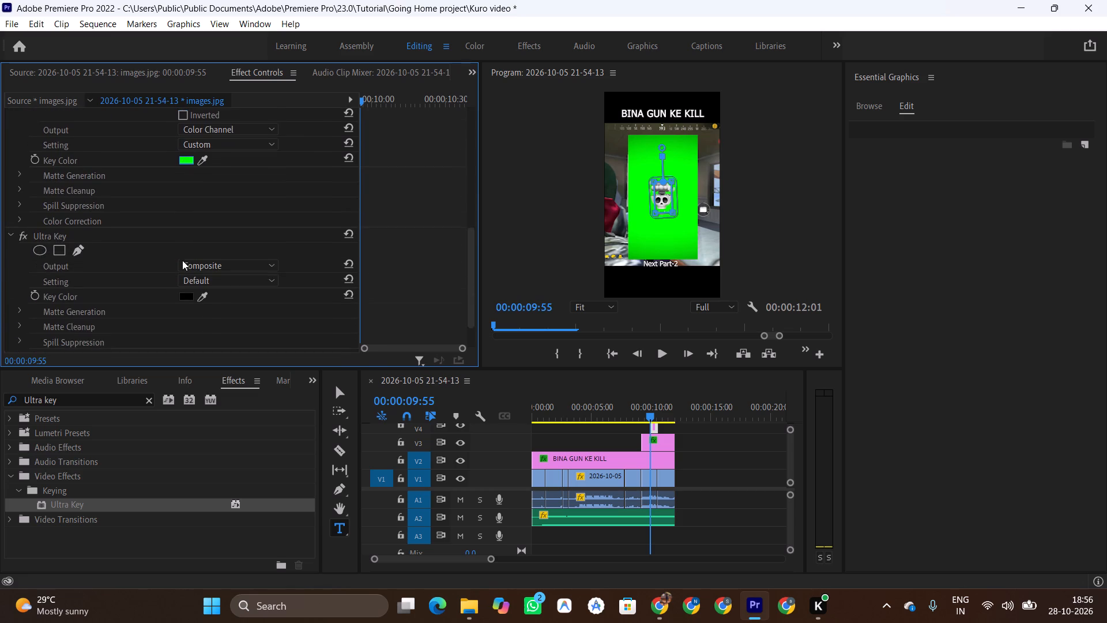
left_click(200, 280)
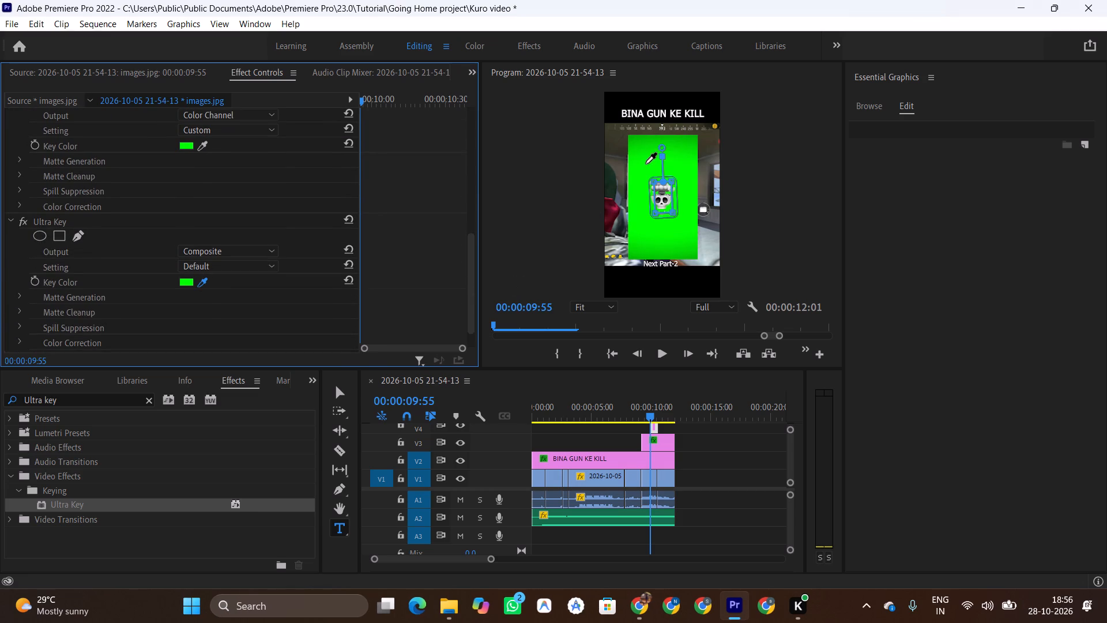
left_click(646, 164)
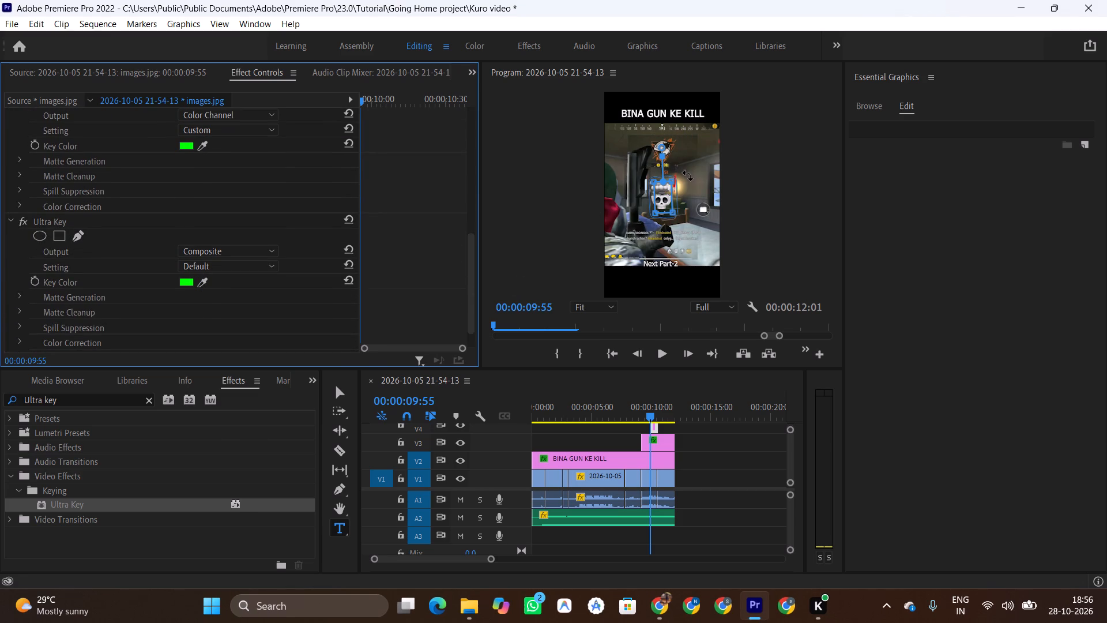
left_click(856, 183)
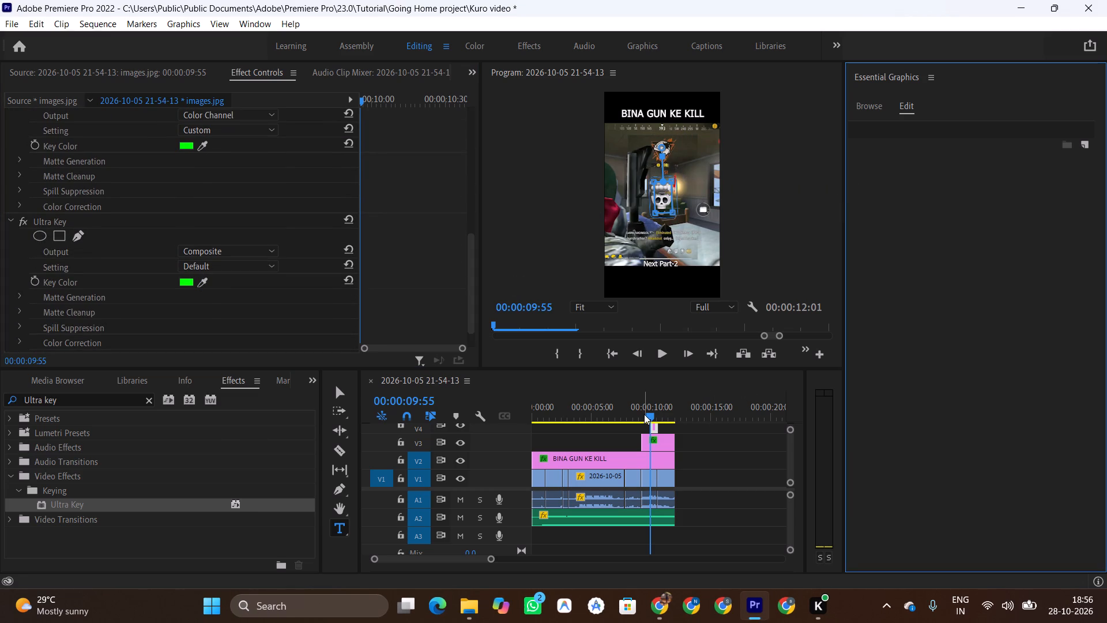
Play the sequence around the skull overlay, starting again from about 00:00:08, to check the keyed result.
left_click(644, 414)
key("space")
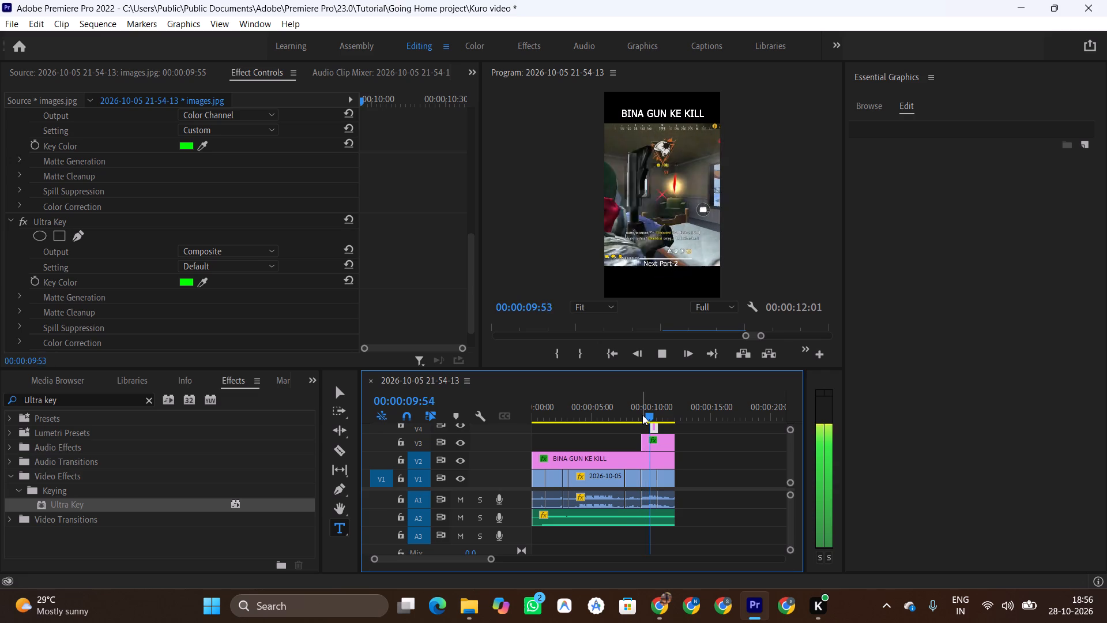
key("space")
key("space")
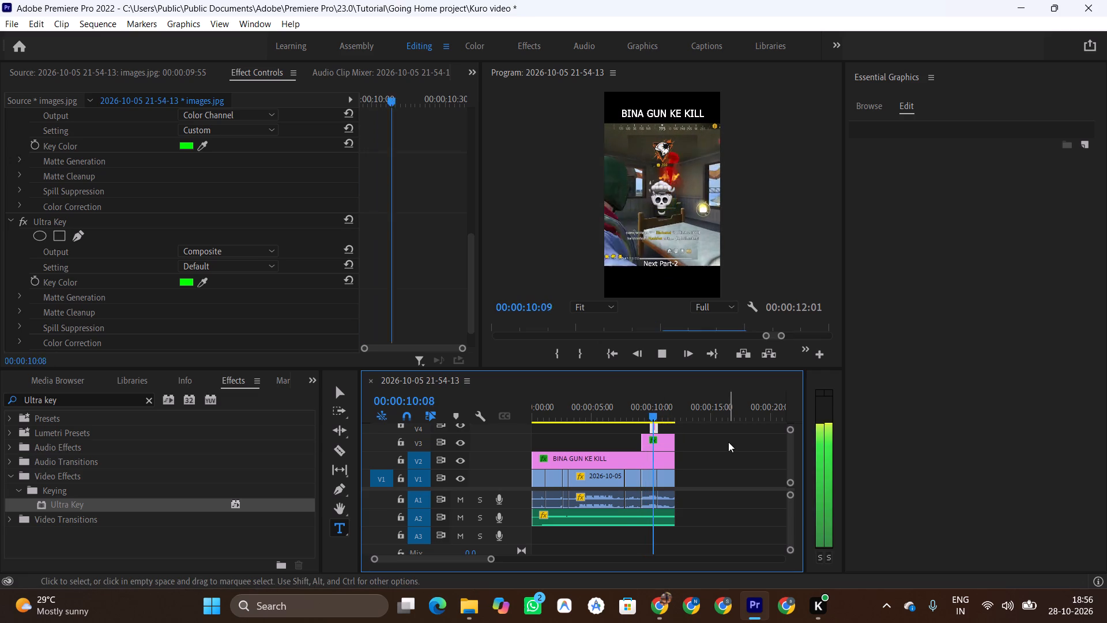
key("space")
left_click(630, 414)
key("space")
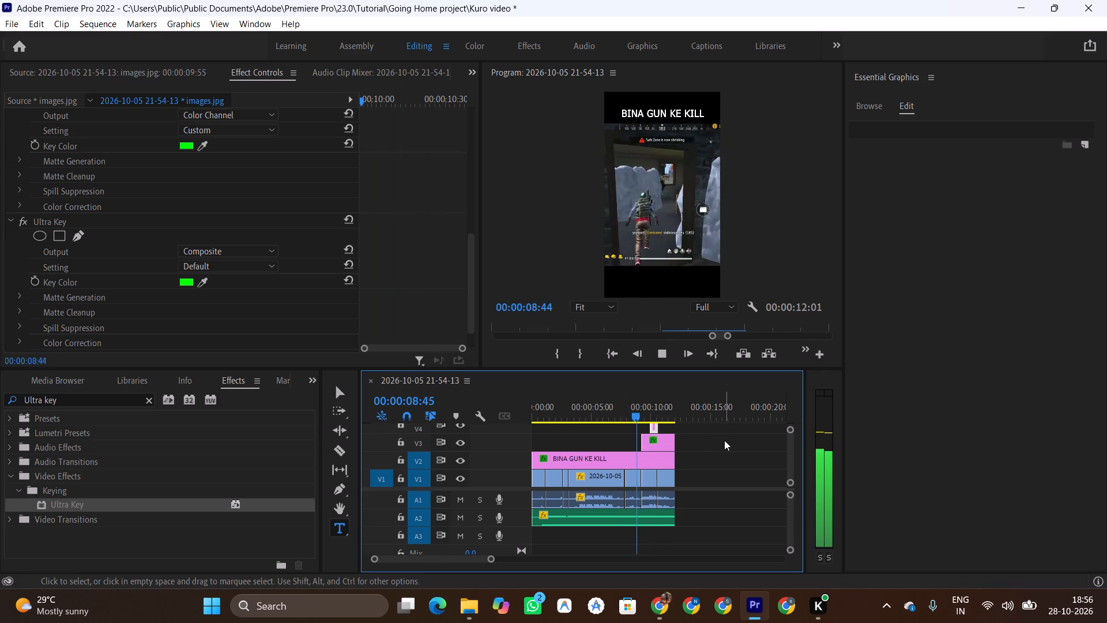
key("space")
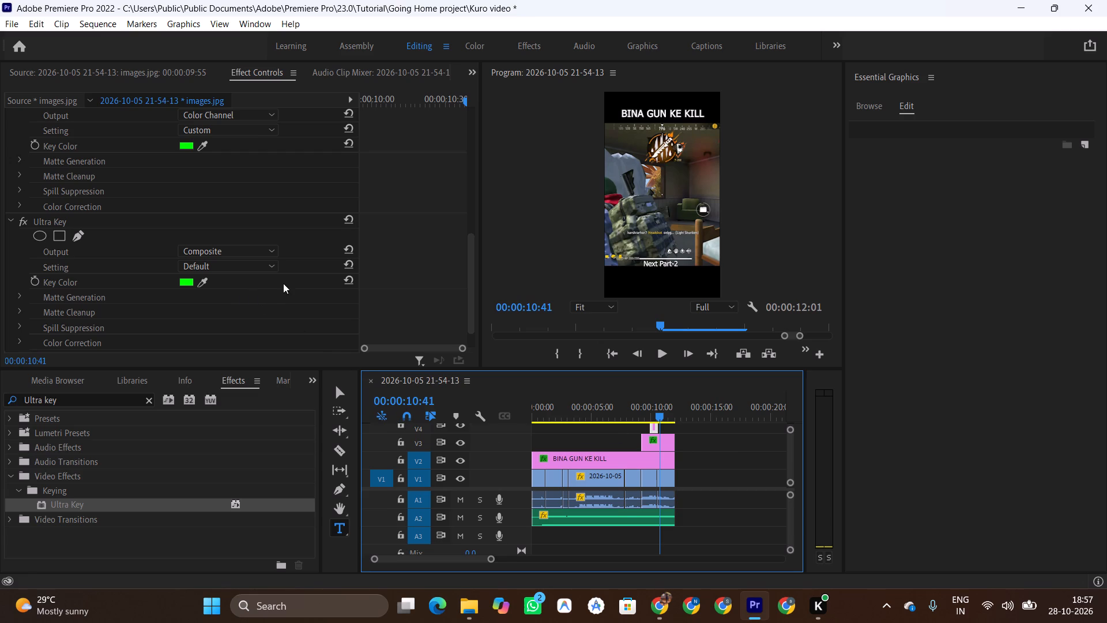
Invert the mask on the first Ultra Key effect of the skull overlay.
scroll(209, 245, "up", 2)
scroll(130, 228, "up", 1)
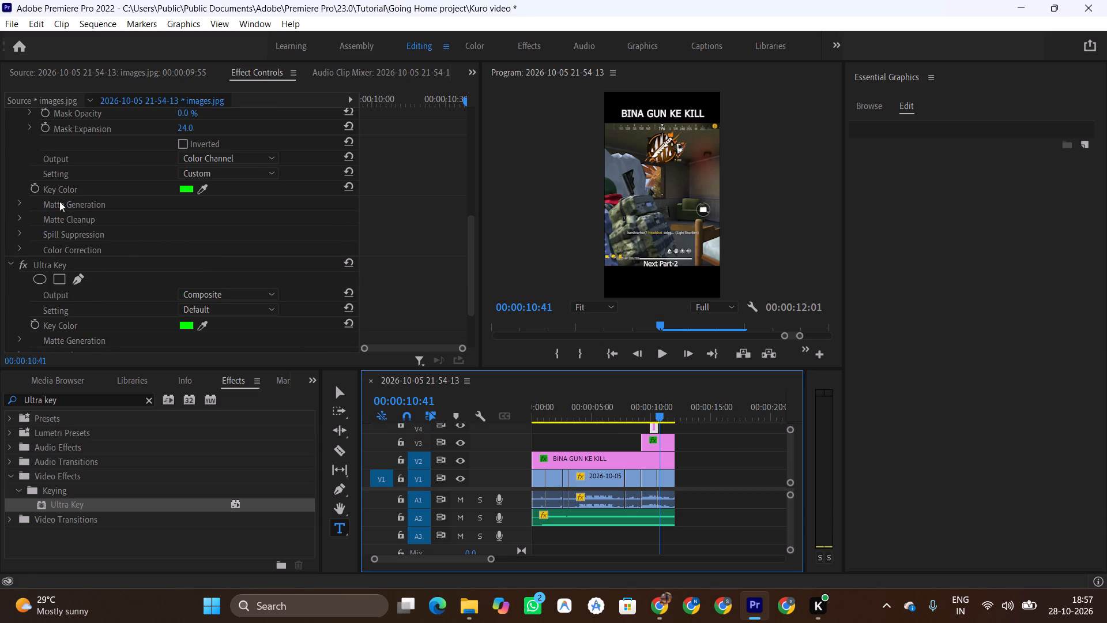
scroll(121, 173, "up", 1)
left_click(251, 170)
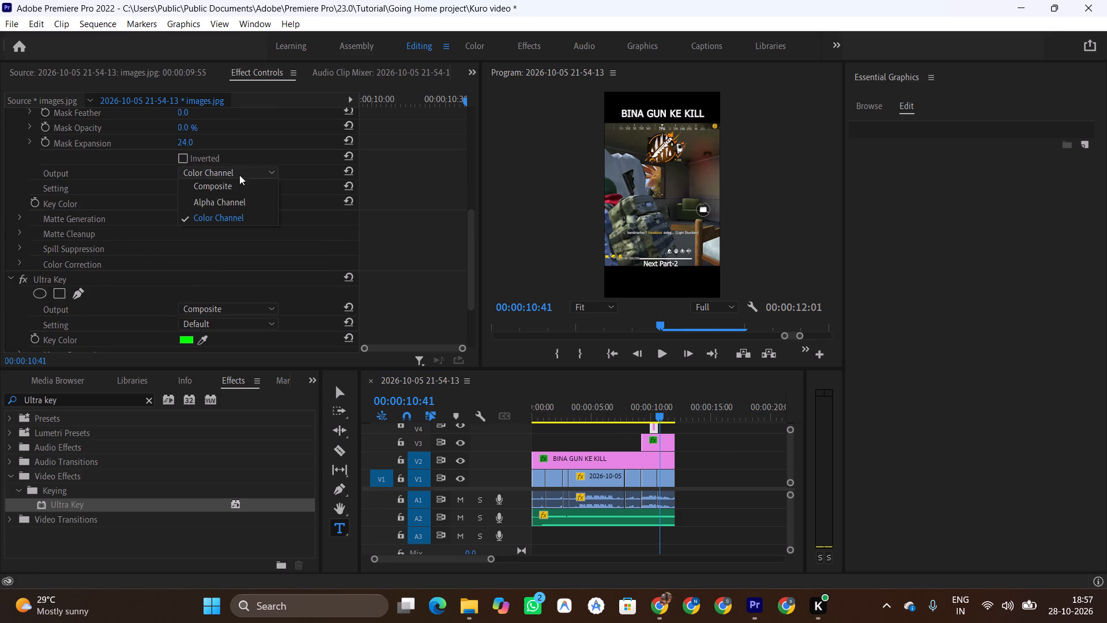
left_click(185, 156)
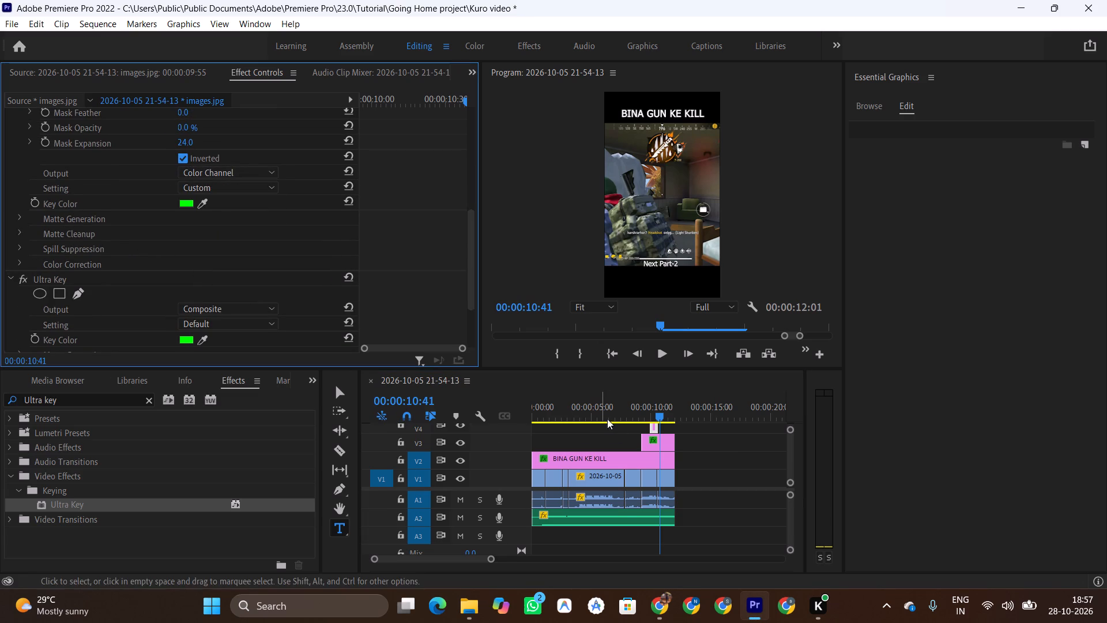
Play the sequence from shortly before the skull overlay and stop on it at 00:00:10:03 to check the key.
left_click(622, 412)
key("space")
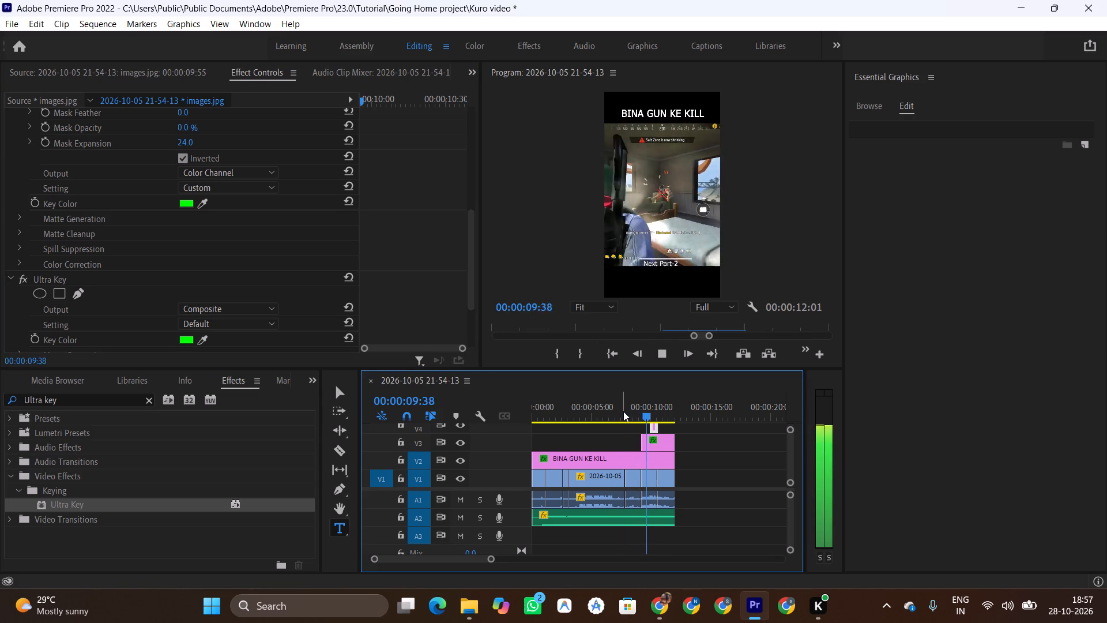
key("space")
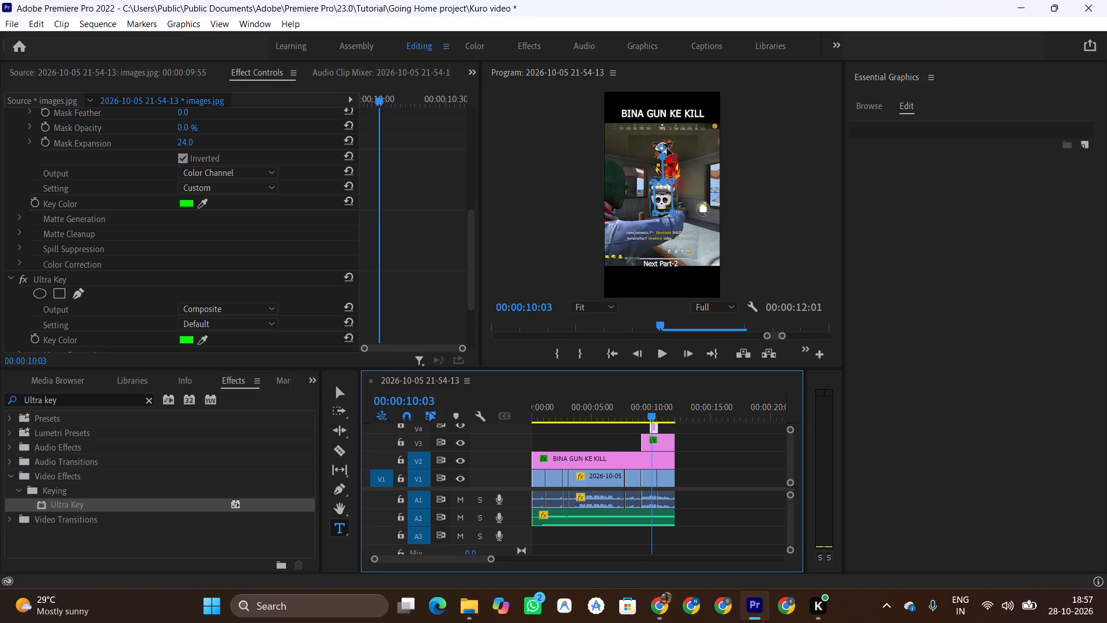
left_click_drag(664, 148, 661, 147)
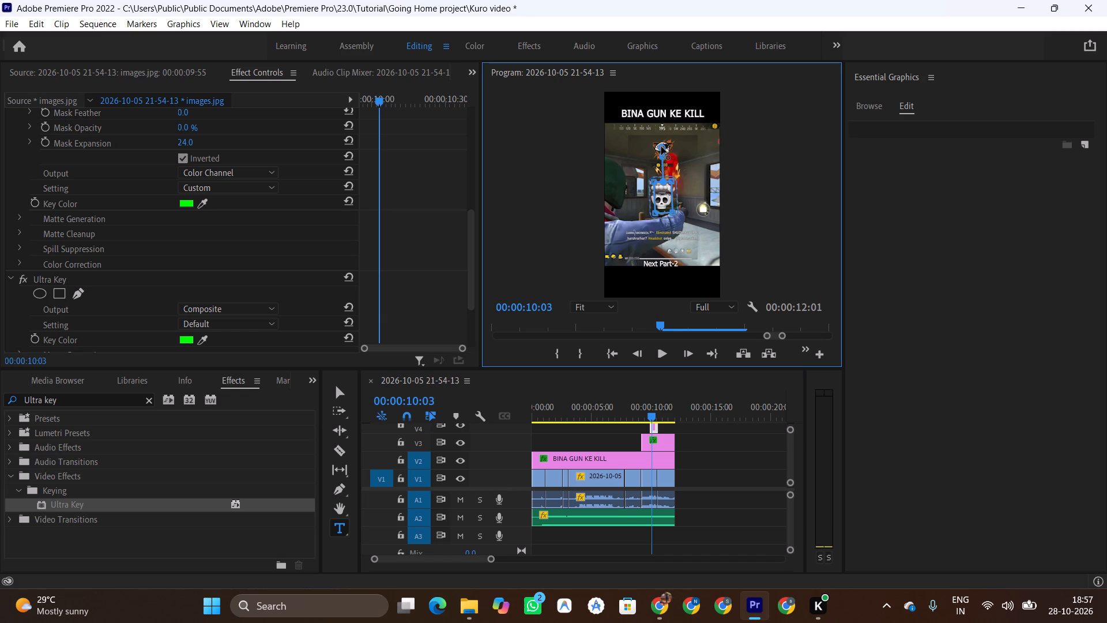
left_click_drag(661, 147, 665, 158)
Add four-point polygon masks to the second Ultra Key and delete the last one, keeping Mask (1) and Mask (2).
scroll(203, 249, "down", 1)
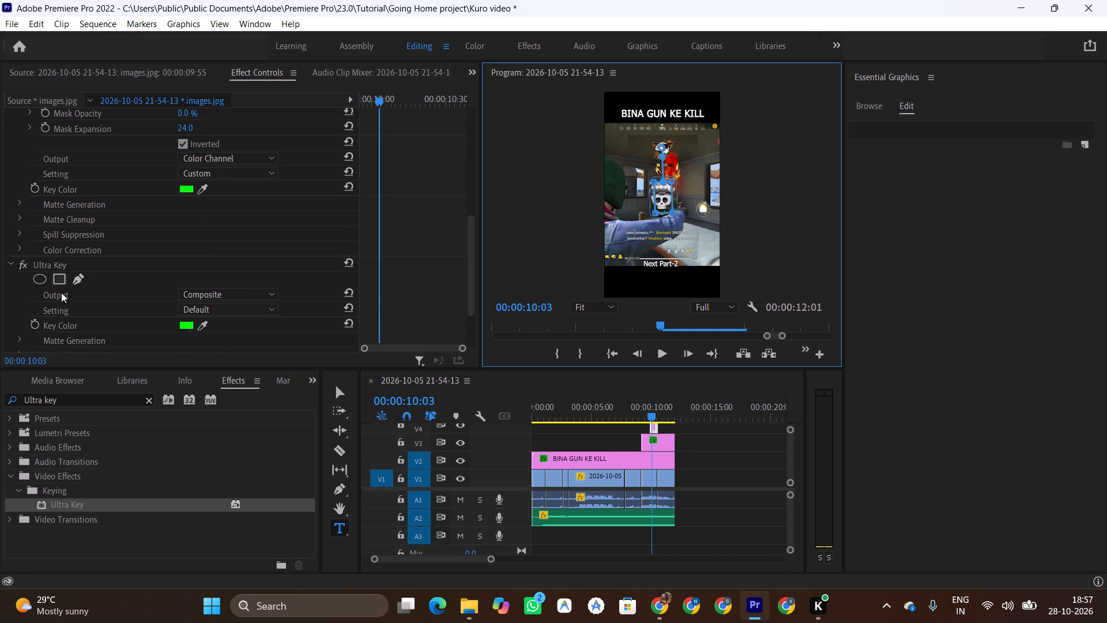
left_click(56, 279)
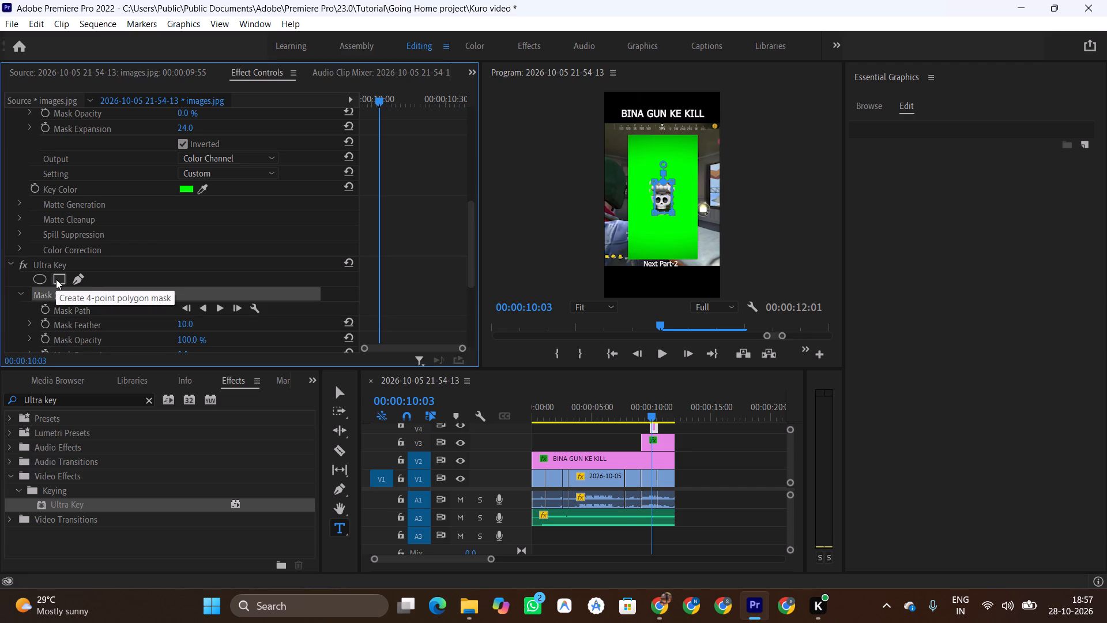
left_click(56, 279)
left_click(56, 279)
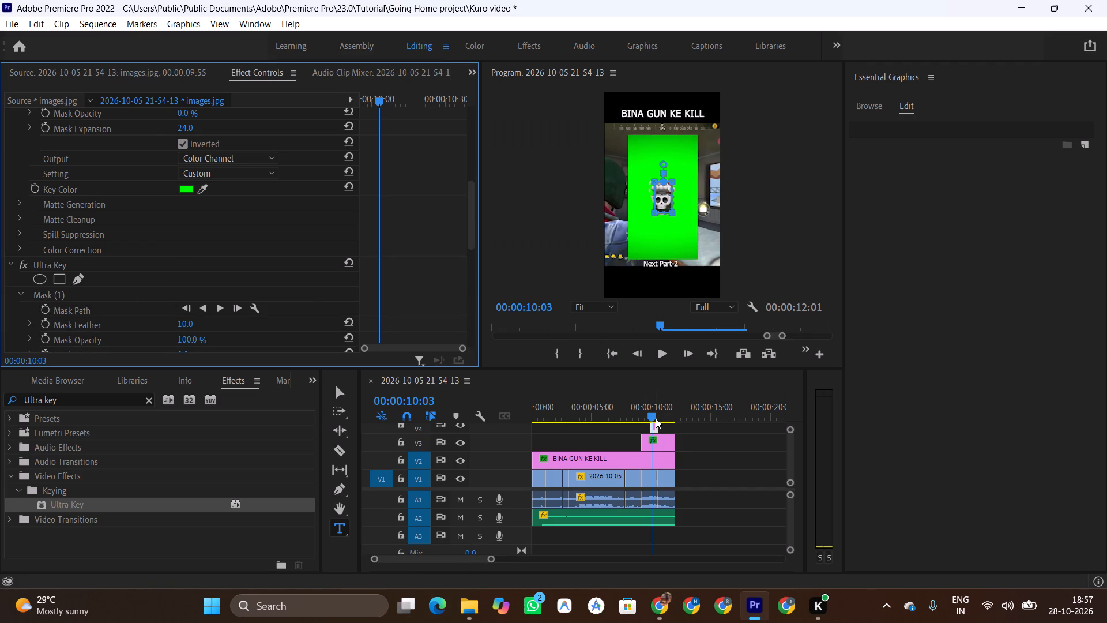
key("Delete")
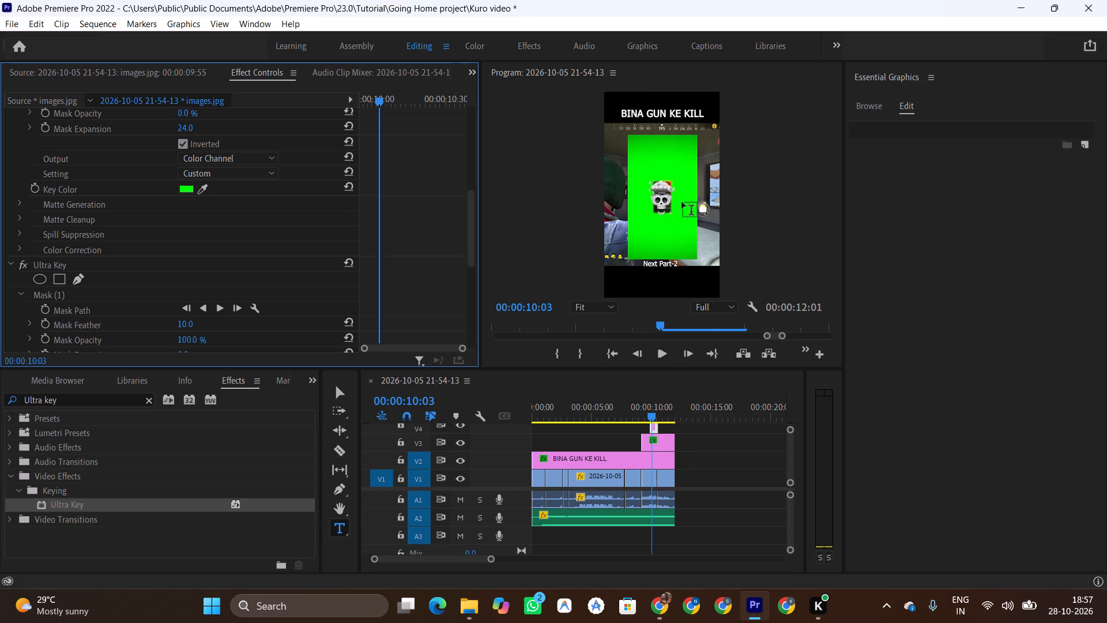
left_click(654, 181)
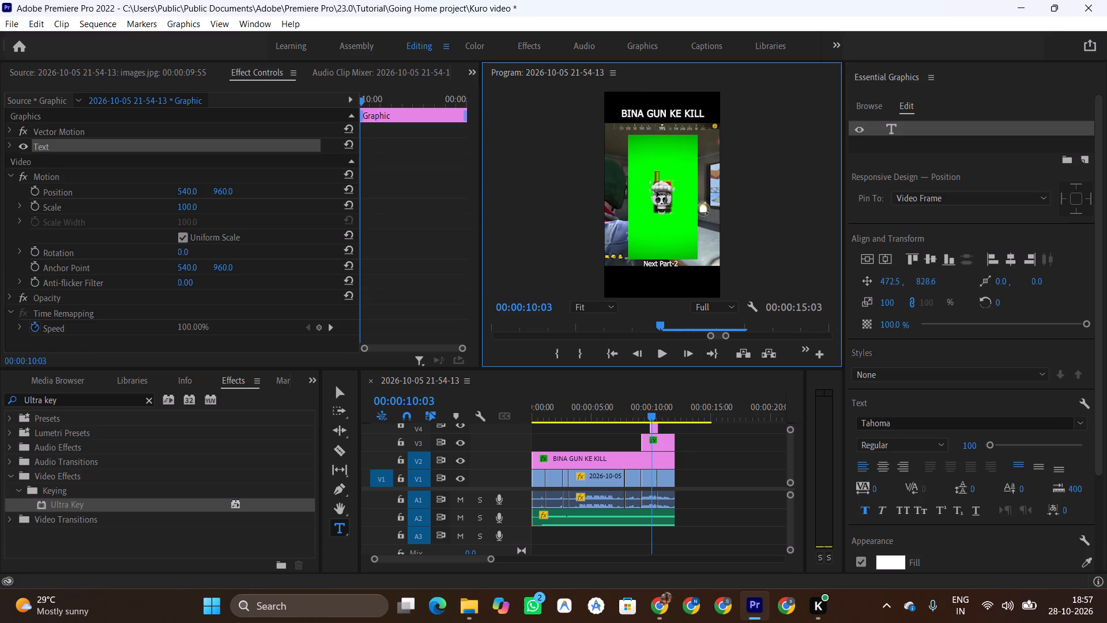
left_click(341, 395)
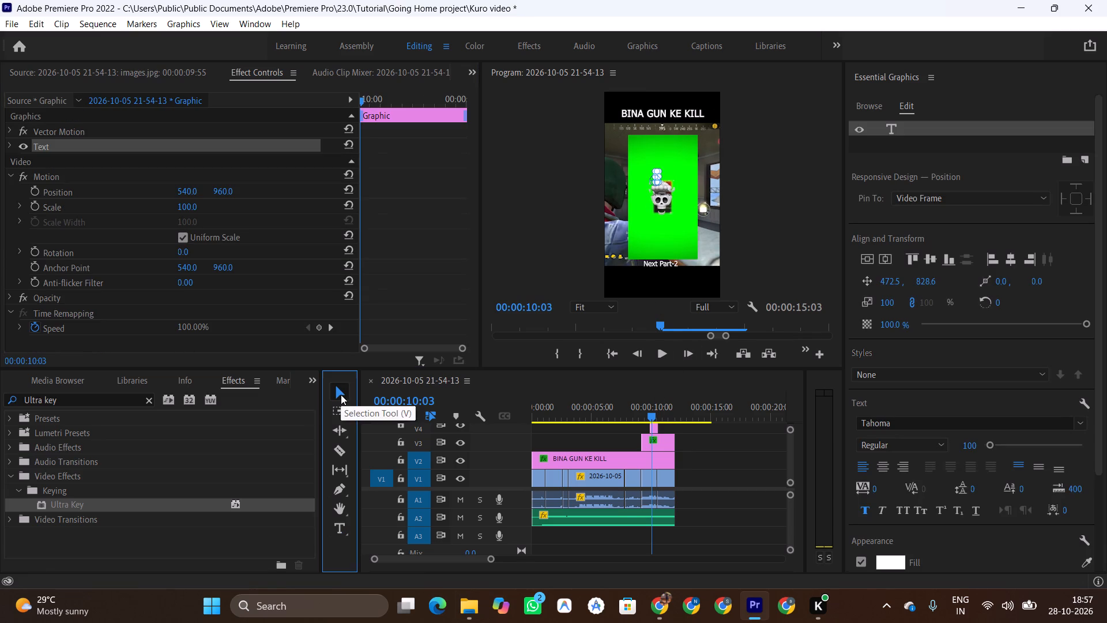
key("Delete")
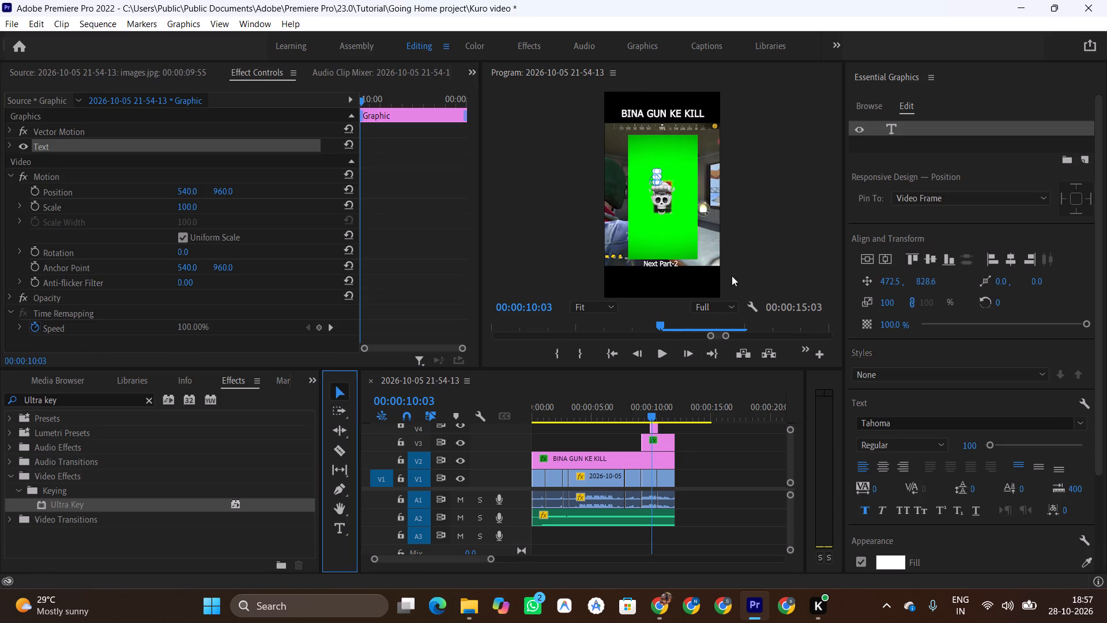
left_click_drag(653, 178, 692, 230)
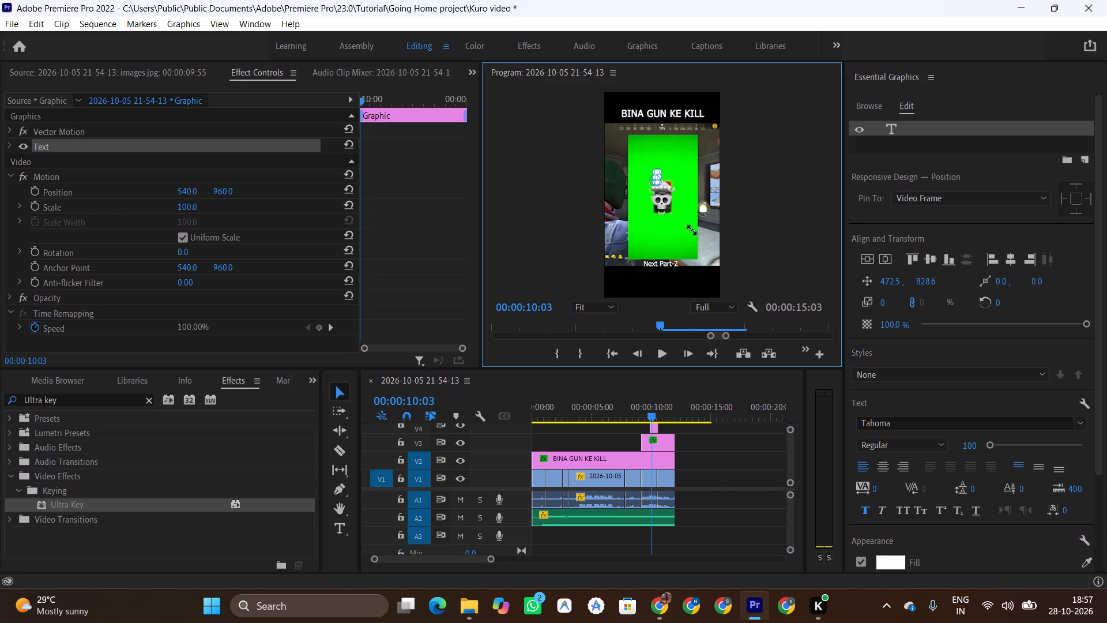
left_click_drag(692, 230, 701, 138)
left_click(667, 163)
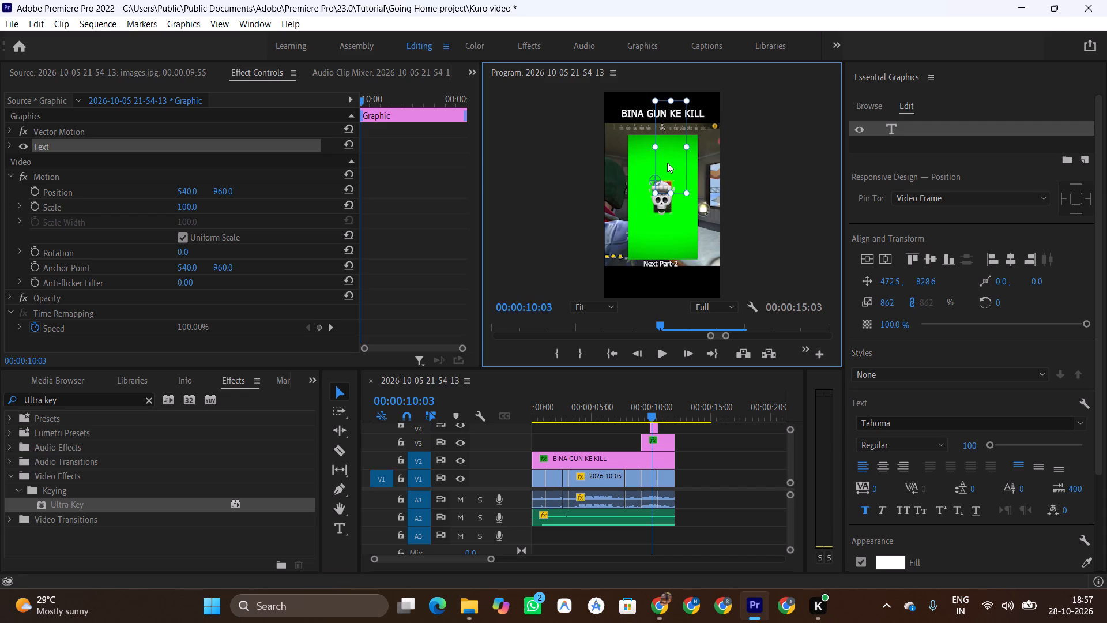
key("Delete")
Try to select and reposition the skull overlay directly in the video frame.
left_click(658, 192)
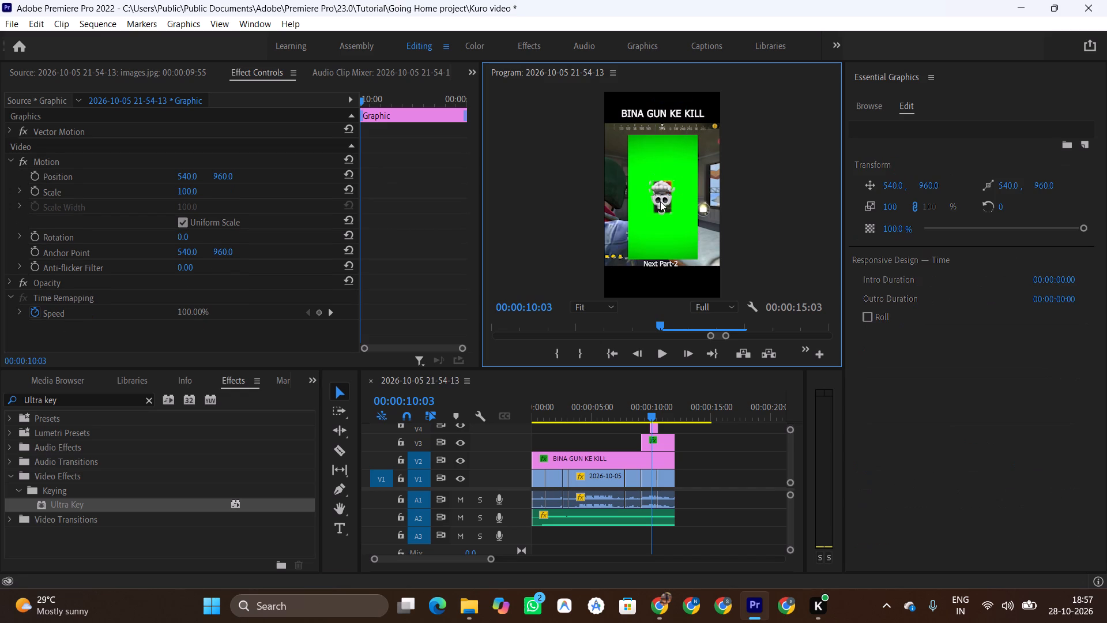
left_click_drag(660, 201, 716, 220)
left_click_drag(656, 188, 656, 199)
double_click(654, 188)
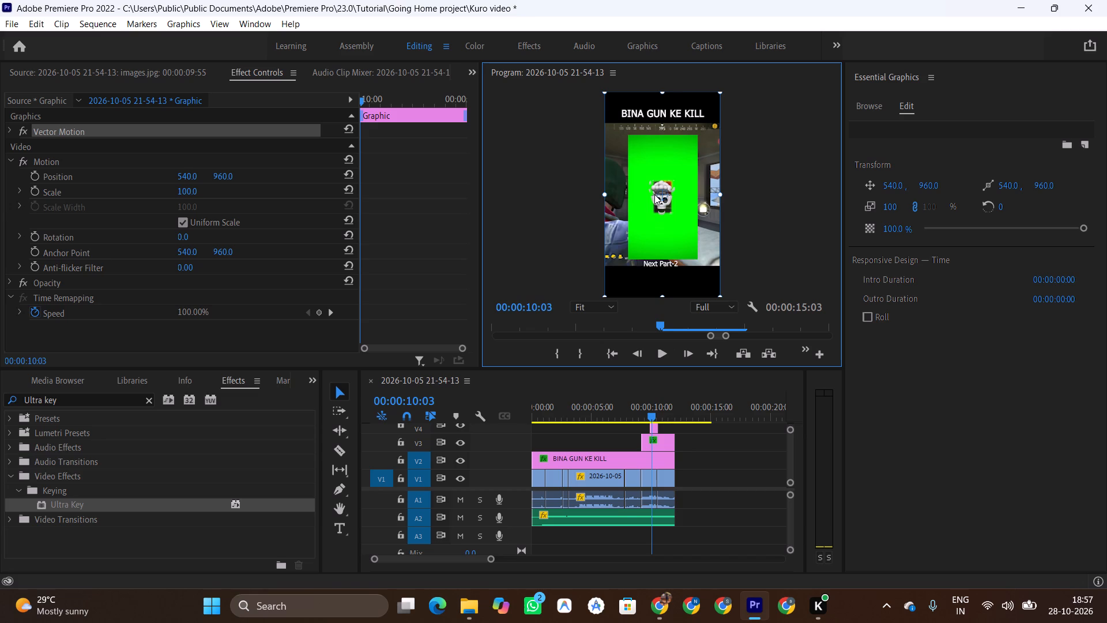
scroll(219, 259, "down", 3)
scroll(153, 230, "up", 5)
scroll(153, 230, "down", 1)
Select the skull overlay clip and resample the first Ultra Key's key color from its green background.
left_click(657, 430)
left_click(657, 430)
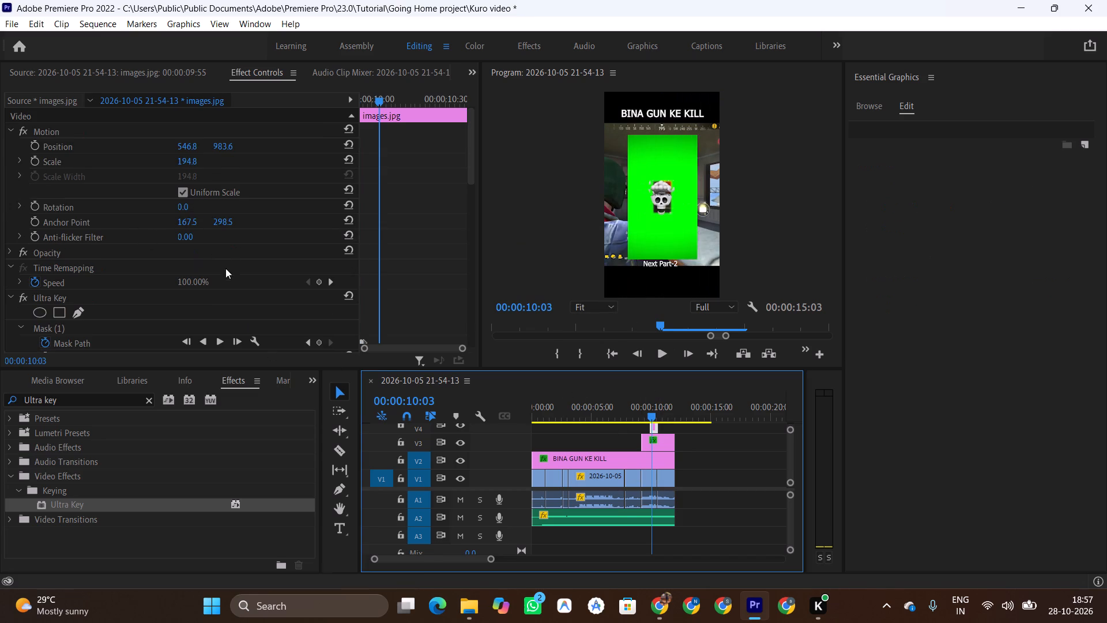
scroll(220, 262, "down", 12)
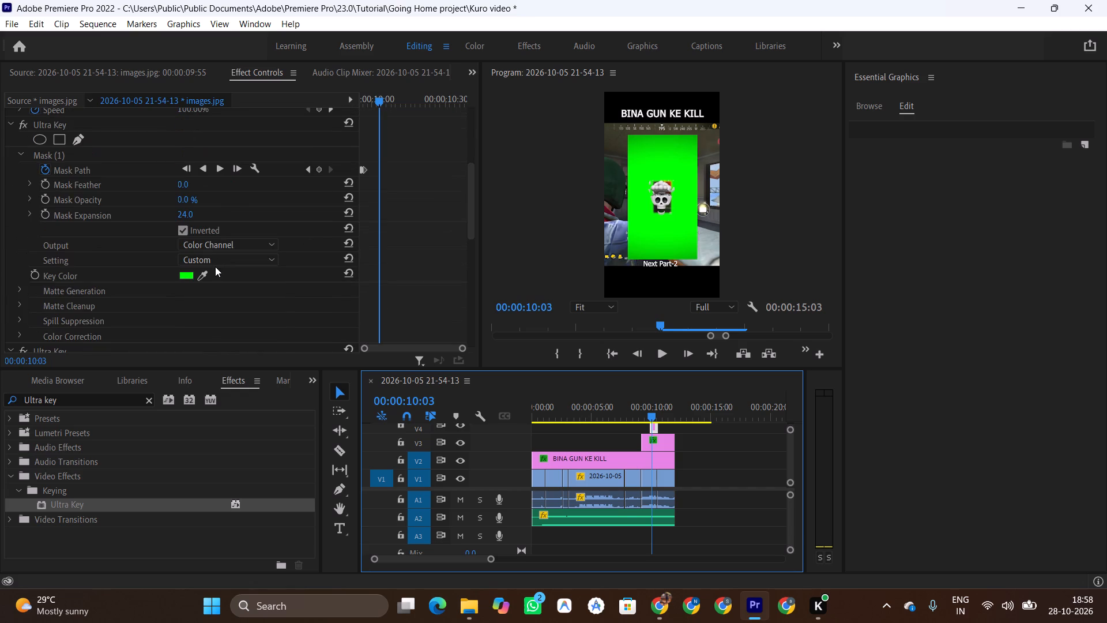
left_click(205, 273)
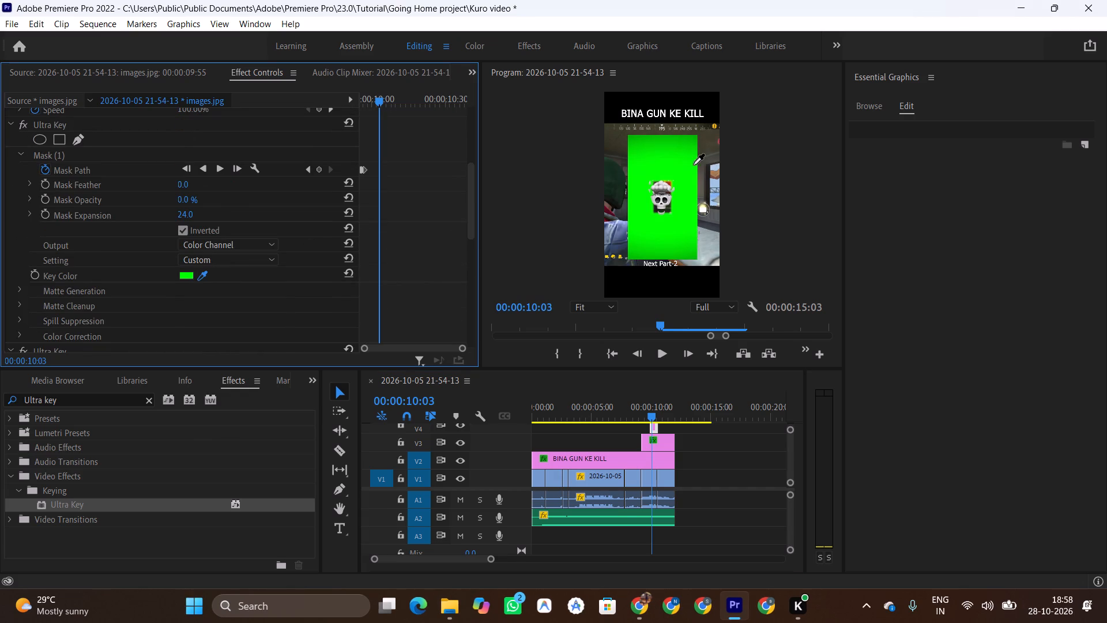
left_click(696, 160)
left_click(201, 275)
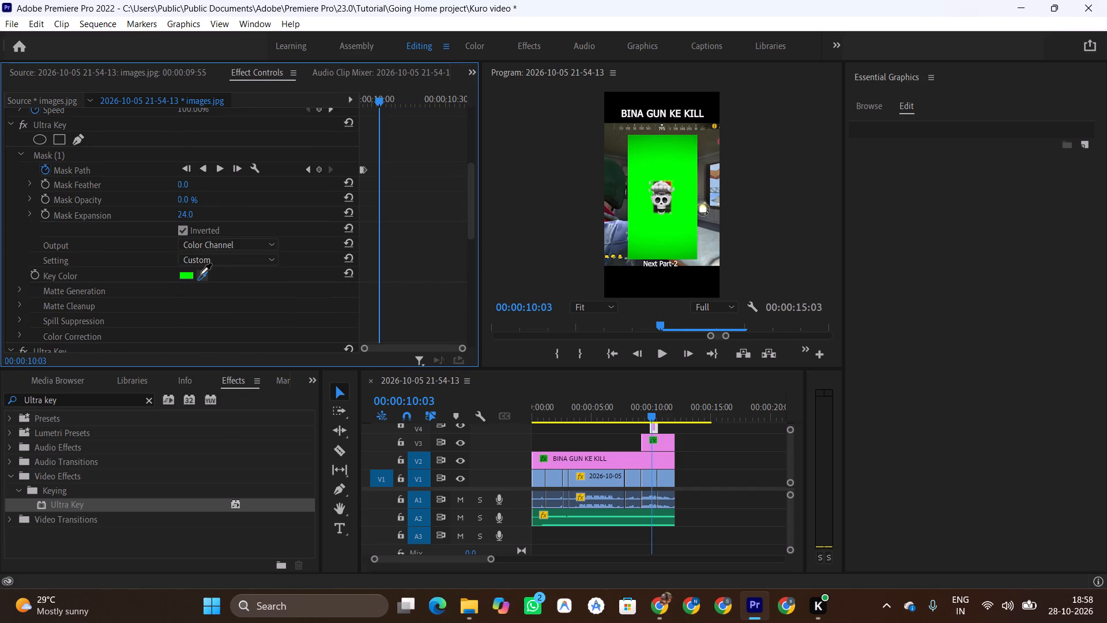
left_click(644, 150)
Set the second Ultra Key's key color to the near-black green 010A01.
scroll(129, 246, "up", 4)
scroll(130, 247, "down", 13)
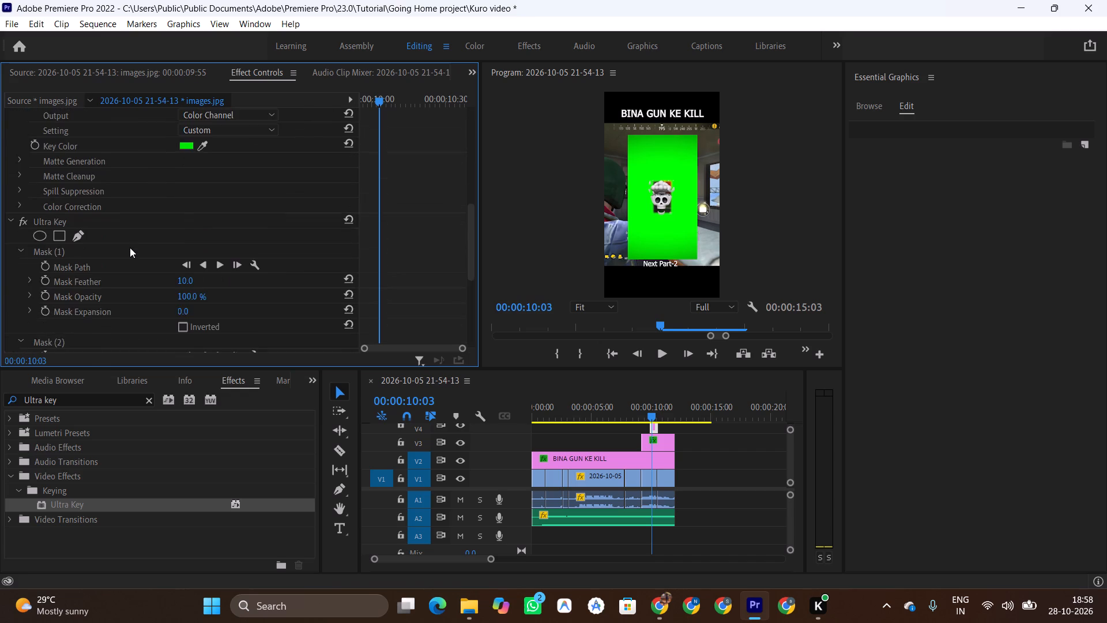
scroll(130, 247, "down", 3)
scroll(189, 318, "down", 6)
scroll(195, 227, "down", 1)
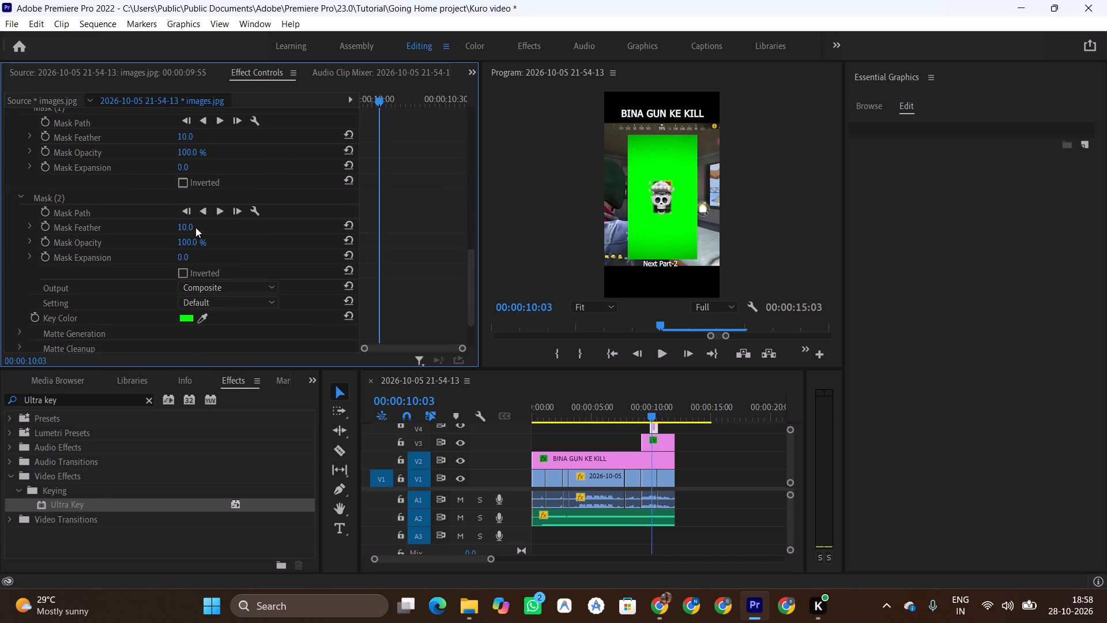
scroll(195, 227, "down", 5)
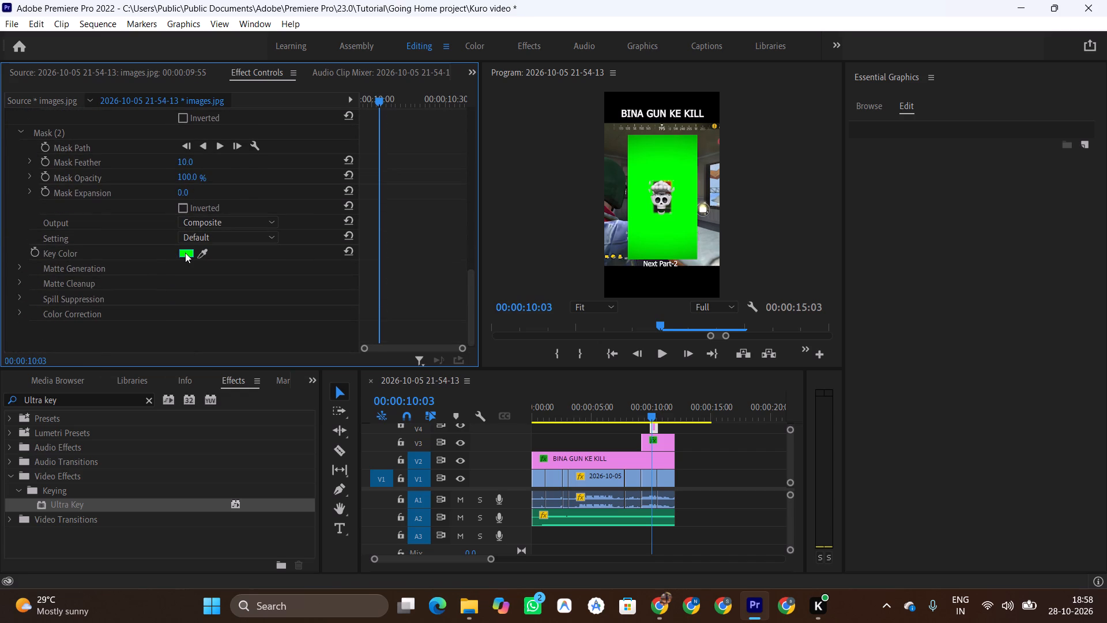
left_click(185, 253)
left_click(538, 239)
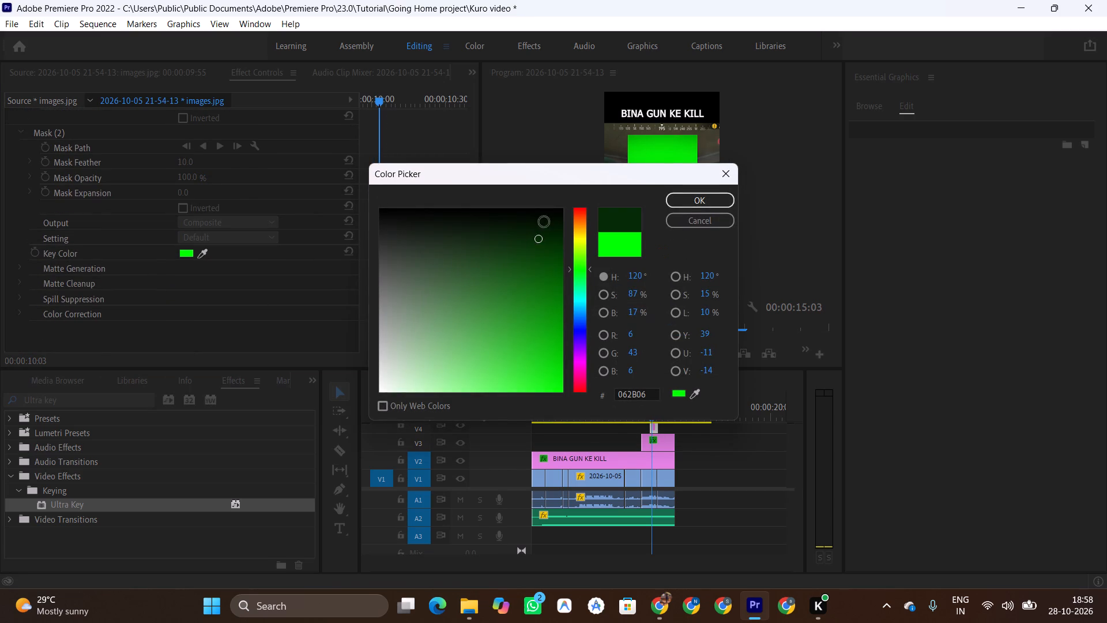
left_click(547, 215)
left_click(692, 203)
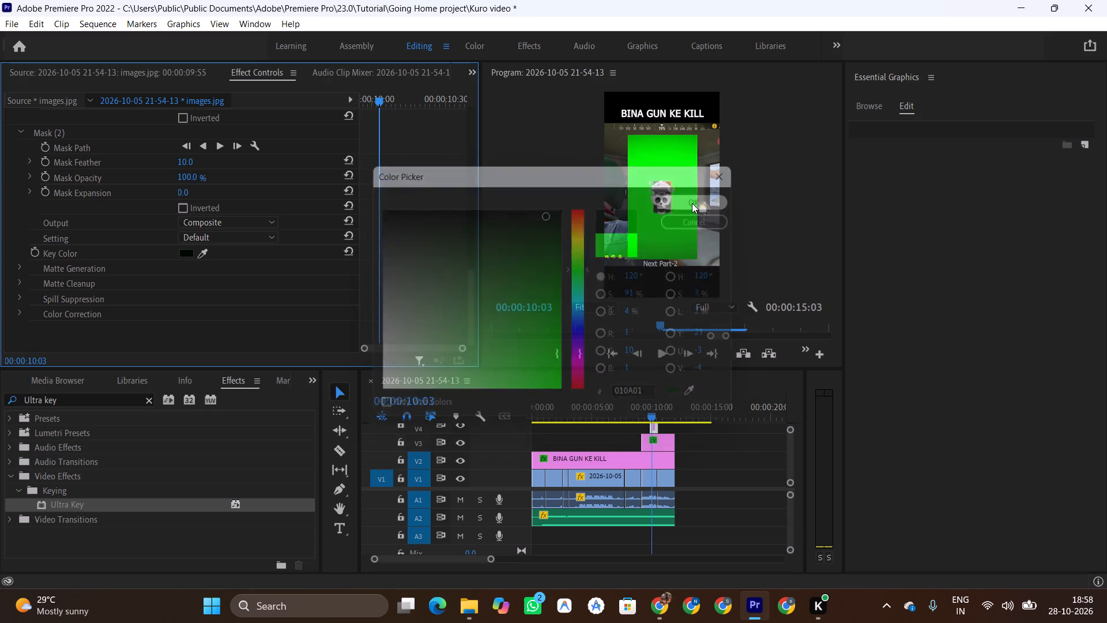
Sample the second Ultra Key's key color from the green area above the skull.
left_click(205, 253)
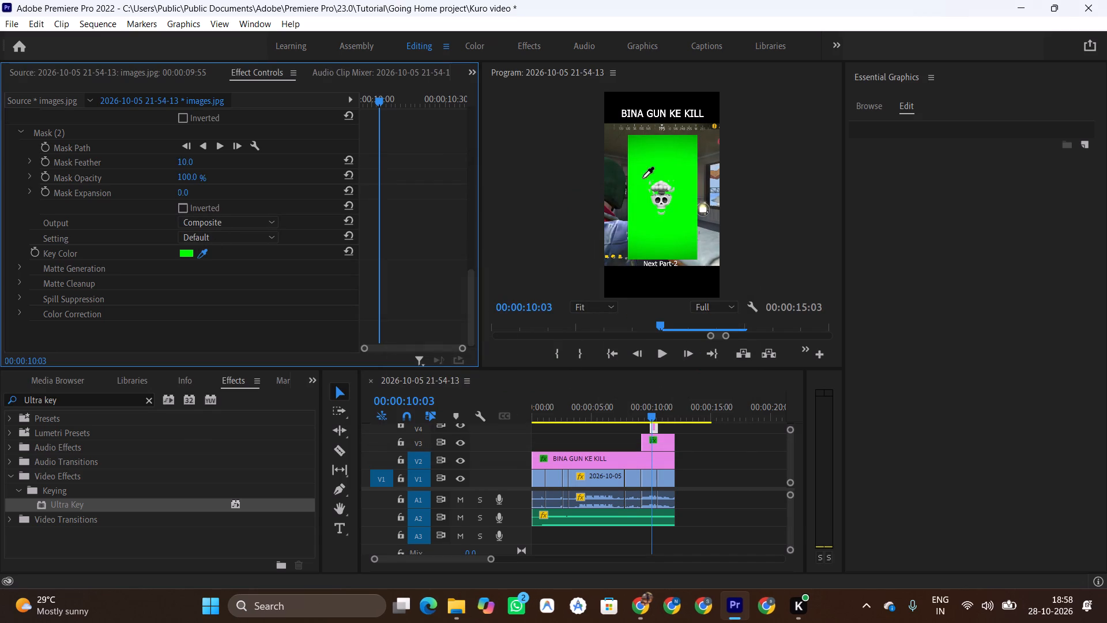
left_click(660, 156)
left_click_drag(674, 150, 679, 151)
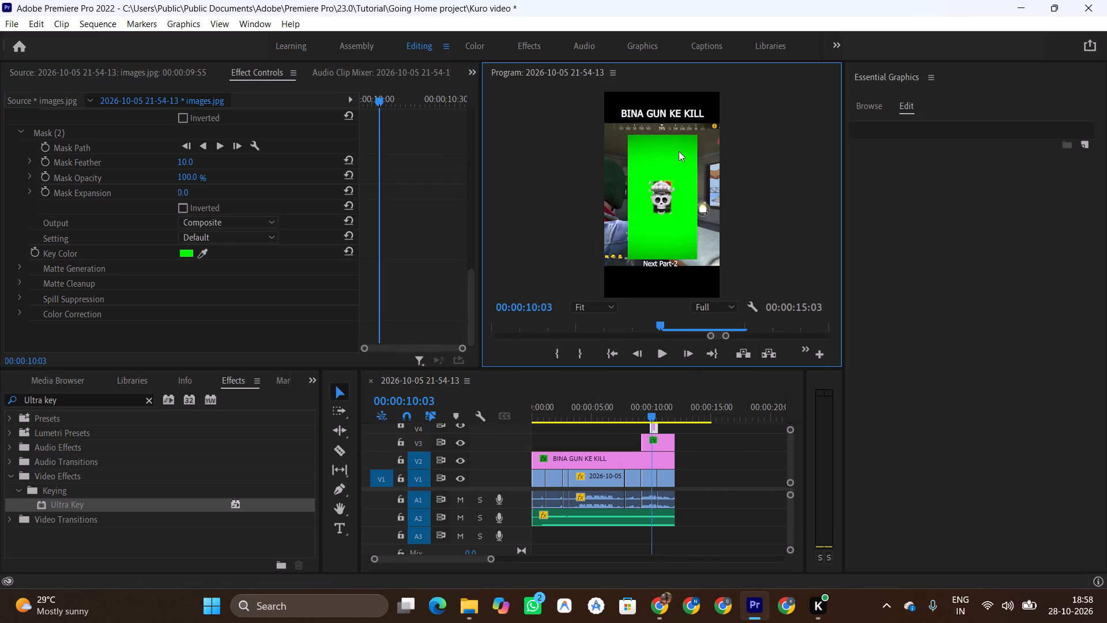
left_click_drag(679, 151, 691, 160)
Move the skull overlay clip past the end of the video to about 00:00:13 and place the playhead on it at 00:00:13:27.
left_click_drag(655, 428, 691, 432)
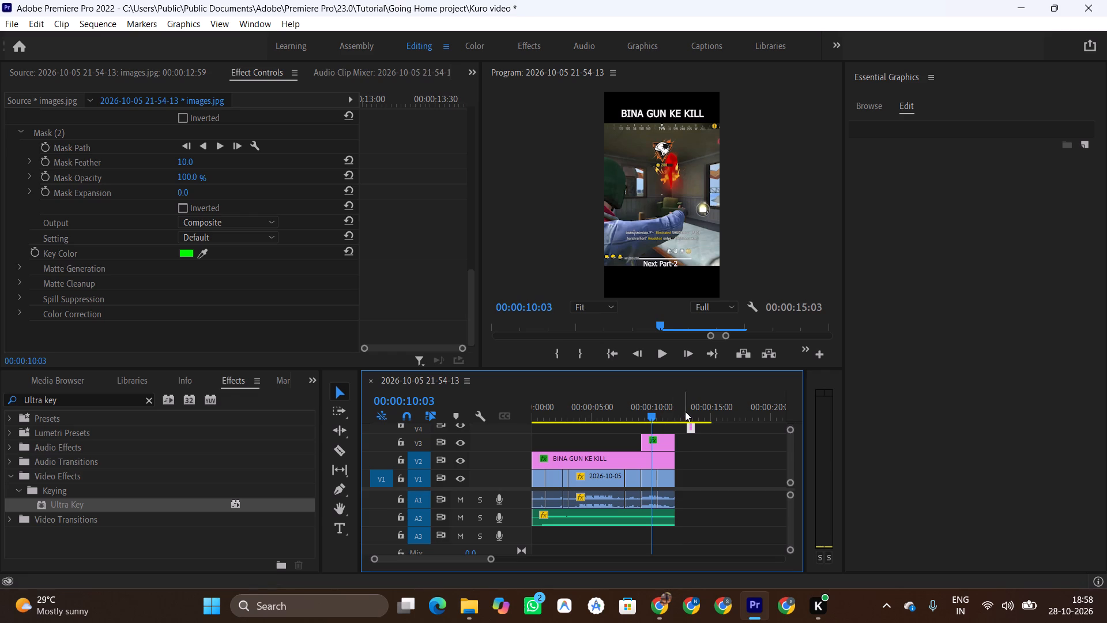
left_click(687, 411)
left_click_drag(686, 416, 694, 416)
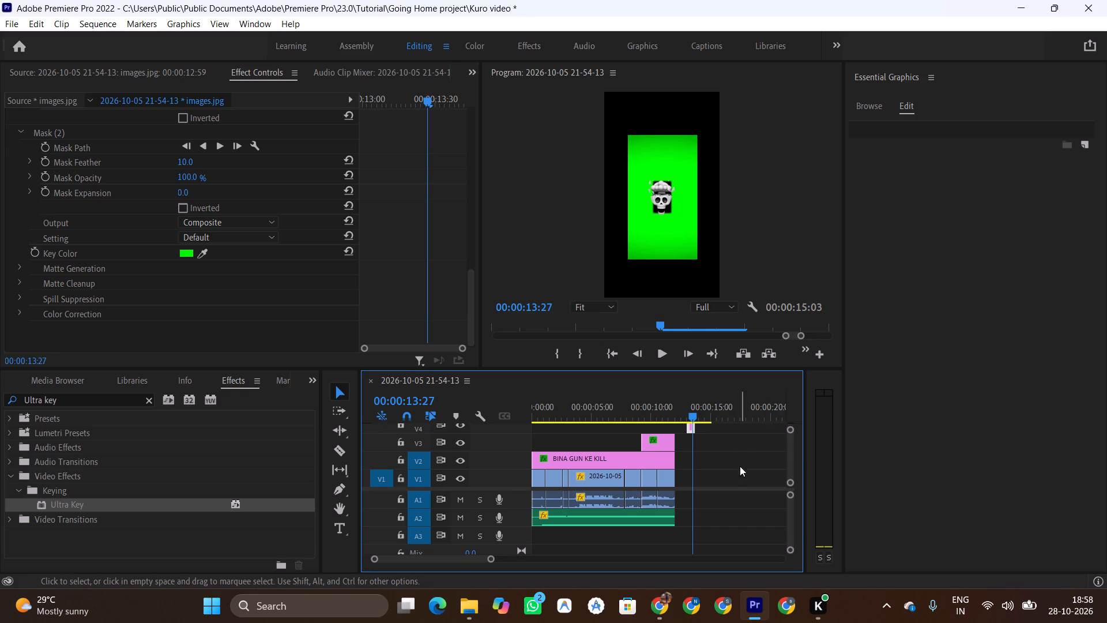
Undo the skull overlay clip's move past the end of the video to return it to about 00:00:10.
key("ctrl+z")
key("ctrl+z")
key("ctrl+z")
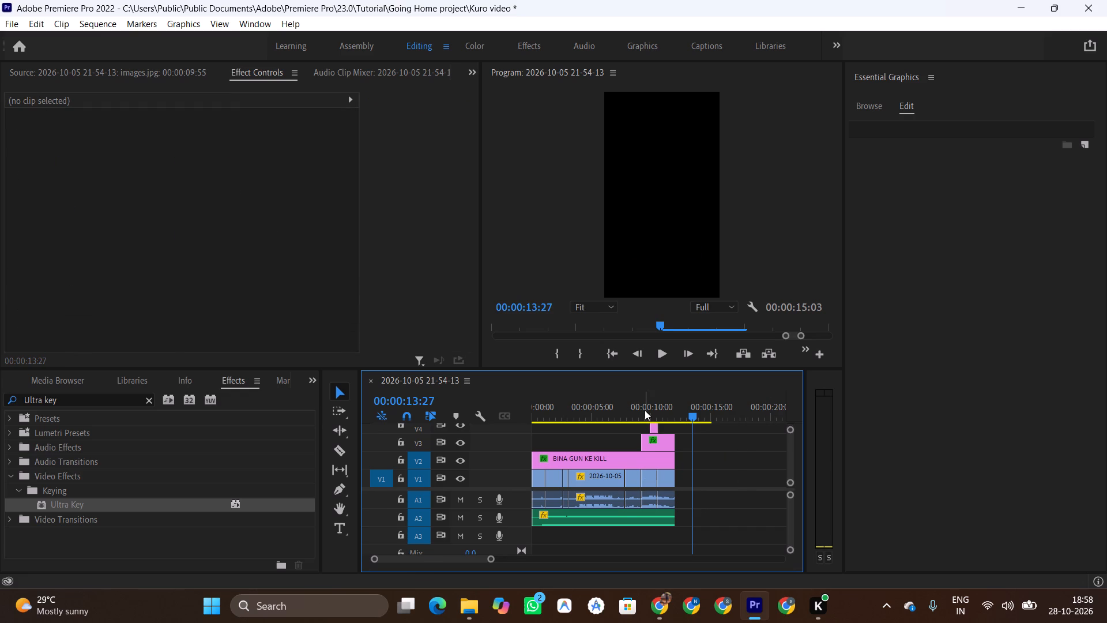
Play back the section with the skull overlay around 00:00:10 to check how it looks over the gameplay.
left_click(645, 410)
key("space")
key("space")
key("space")
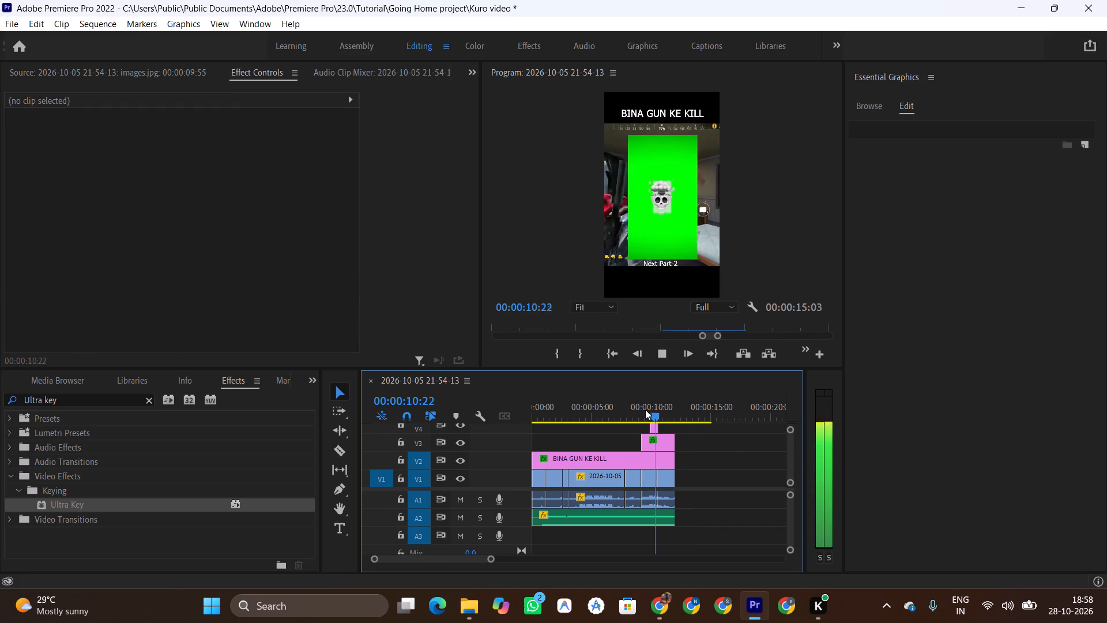
key("space")
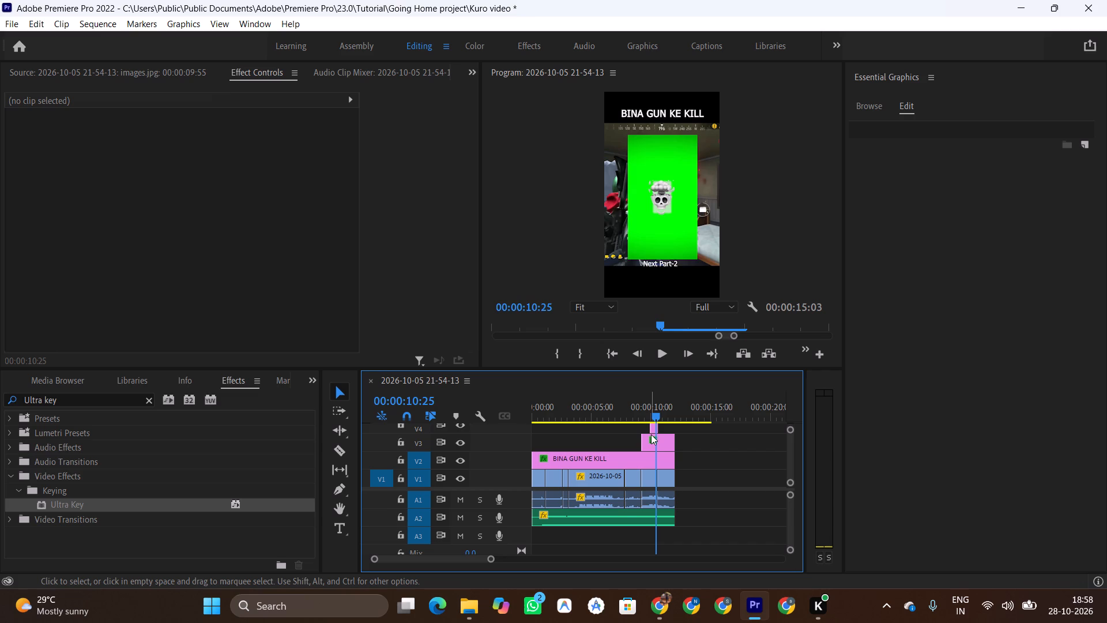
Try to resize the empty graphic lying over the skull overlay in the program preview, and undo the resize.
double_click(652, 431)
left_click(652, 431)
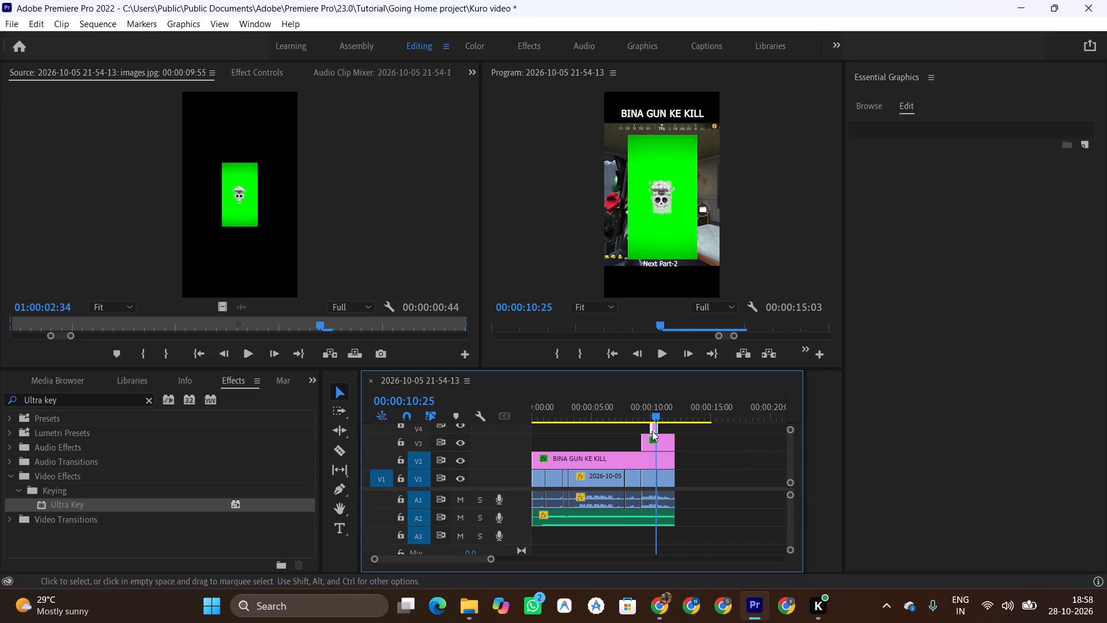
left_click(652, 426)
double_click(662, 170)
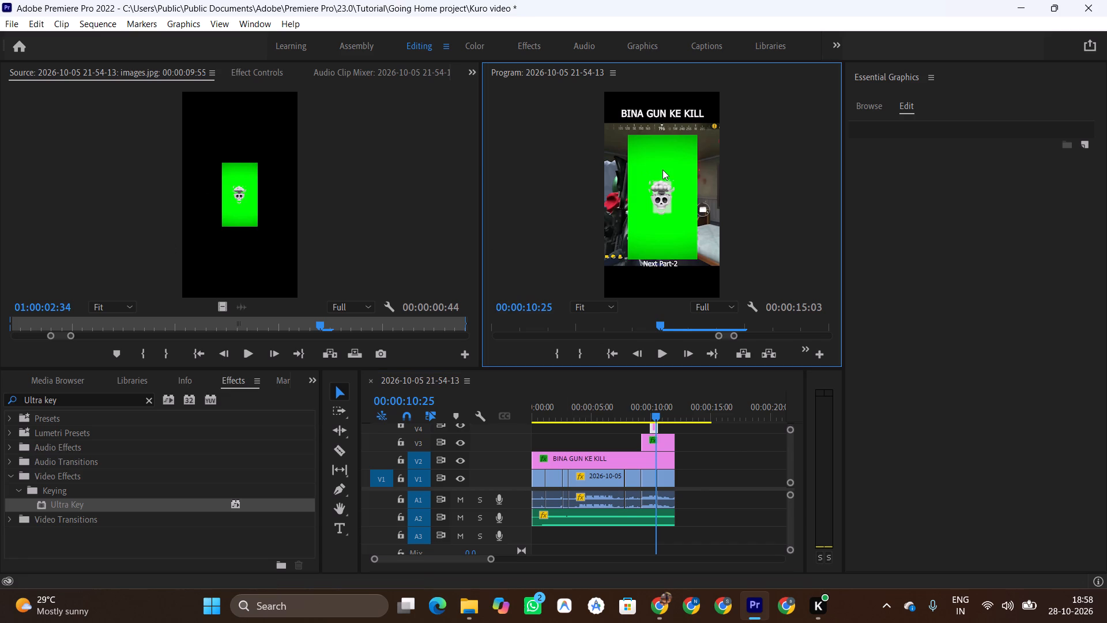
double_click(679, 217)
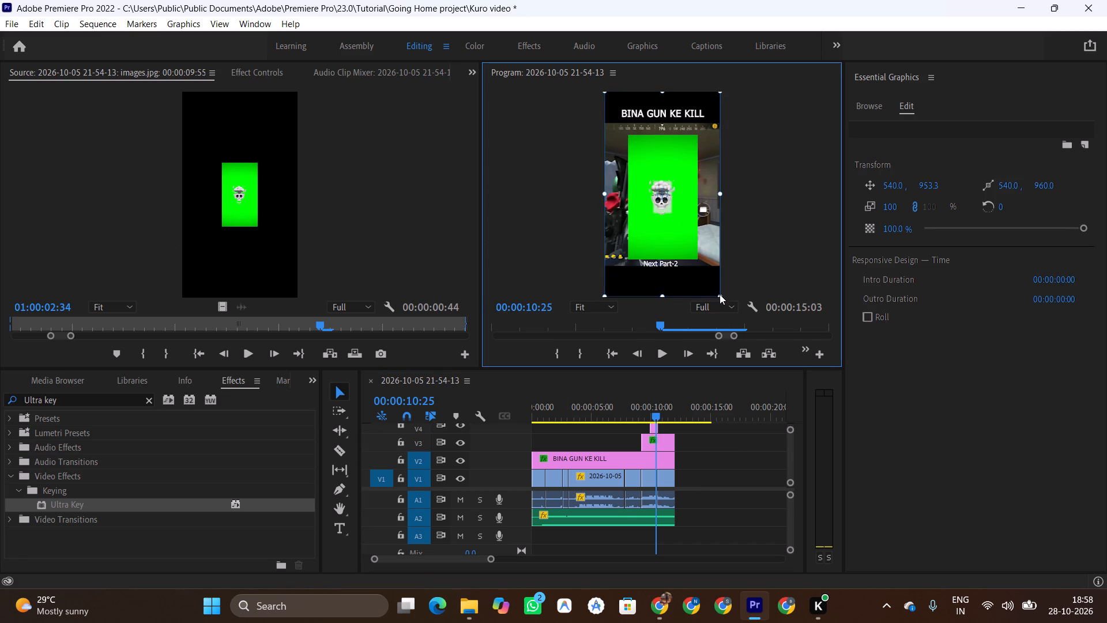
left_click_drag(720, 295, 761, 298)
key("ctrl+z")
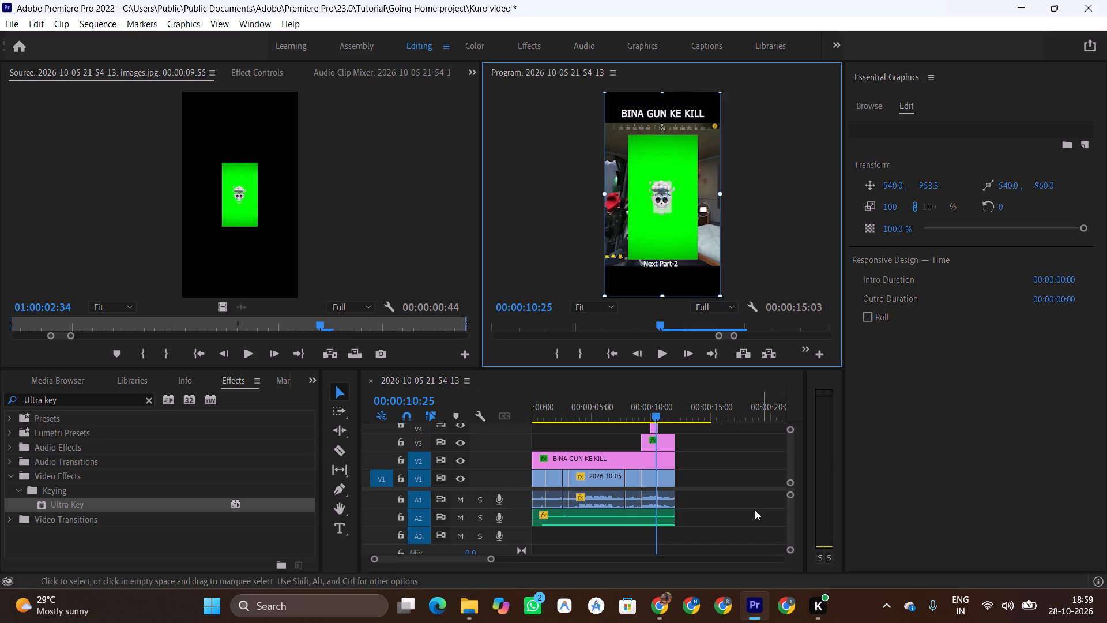
Enlarge the timeline area so the V4 and V5 tracks can be seen above the lower tracks around 00:00:10.
double_click(652, 430)
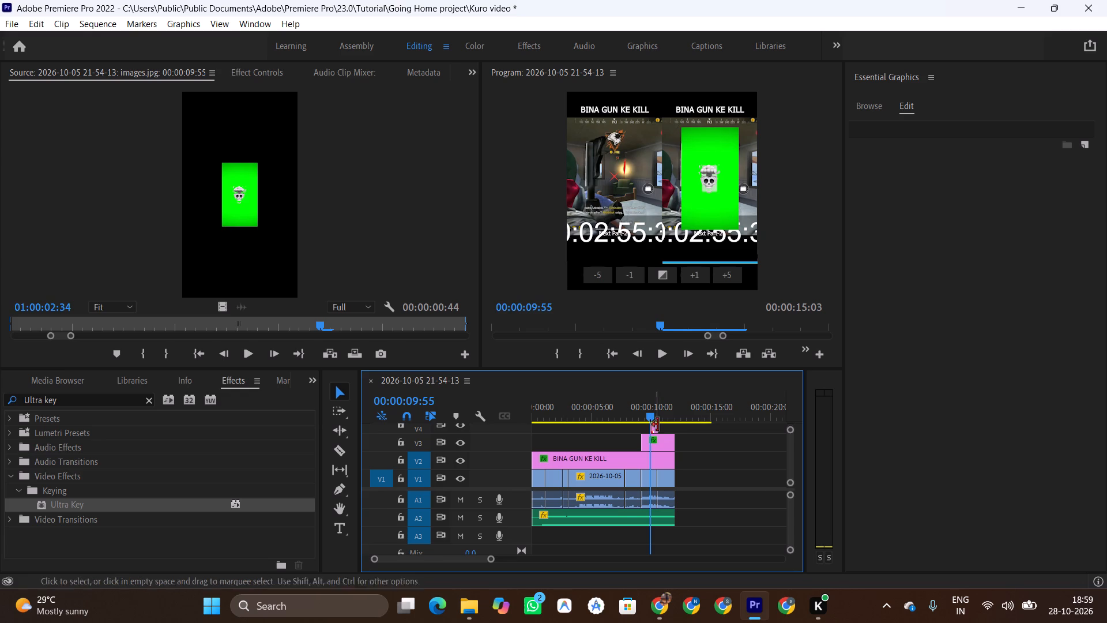
scroll(657, 440, "up", 12, "alt")
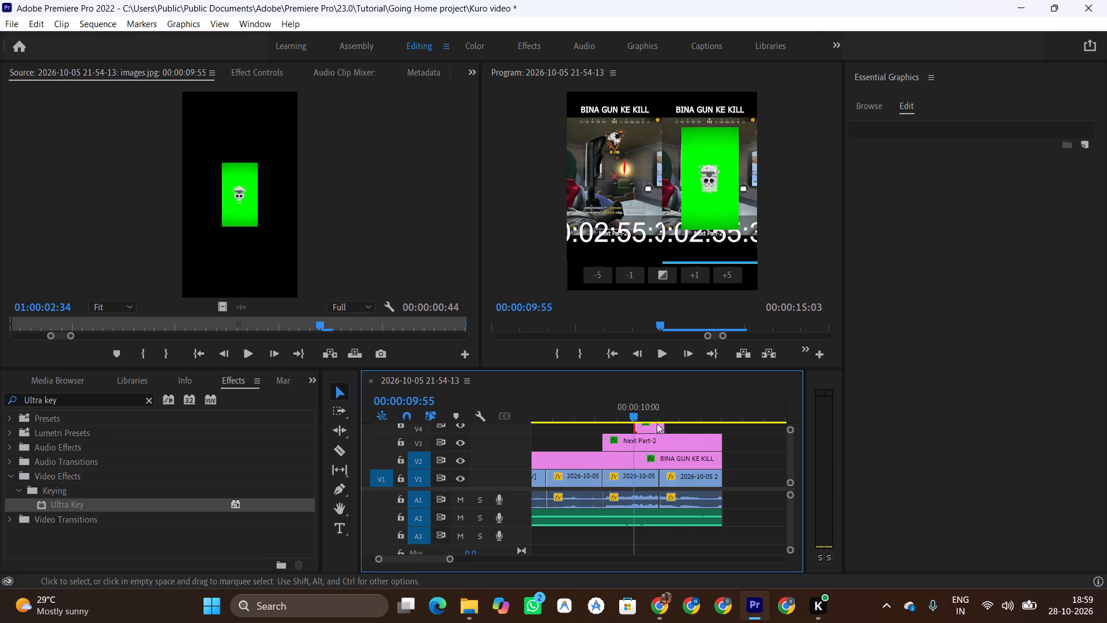
scroll(655, 455, "up", 3)
scroll(654, 456, "down", 6)
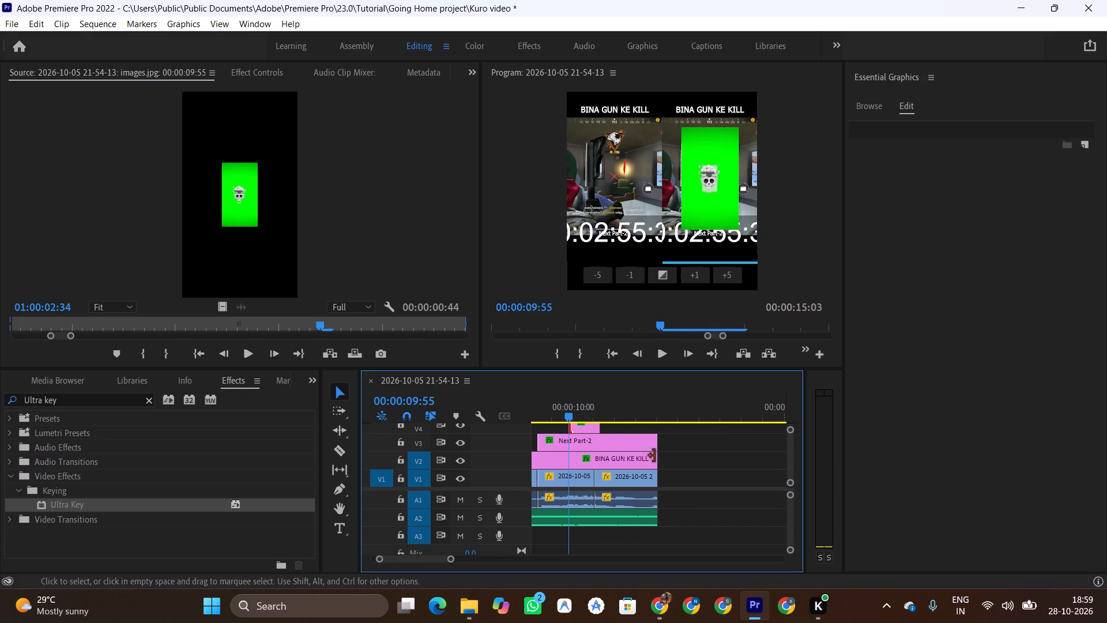
scroll(654, 456, "up", 3, "ctrl")
scroll(654, 456, "down", 3, "ctrl")
scroll(654, 456, "up", 1, "ctrl")
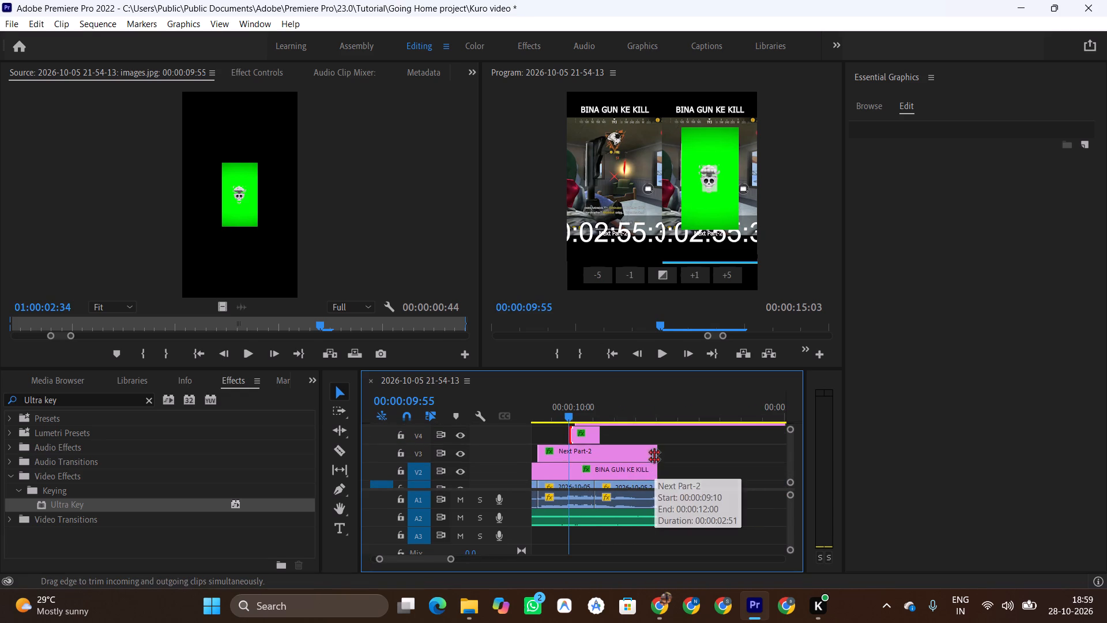
scroll(654, 456, "up", 6, "ctrl")
scroll(654, 456, "down", 9, "ctrl")
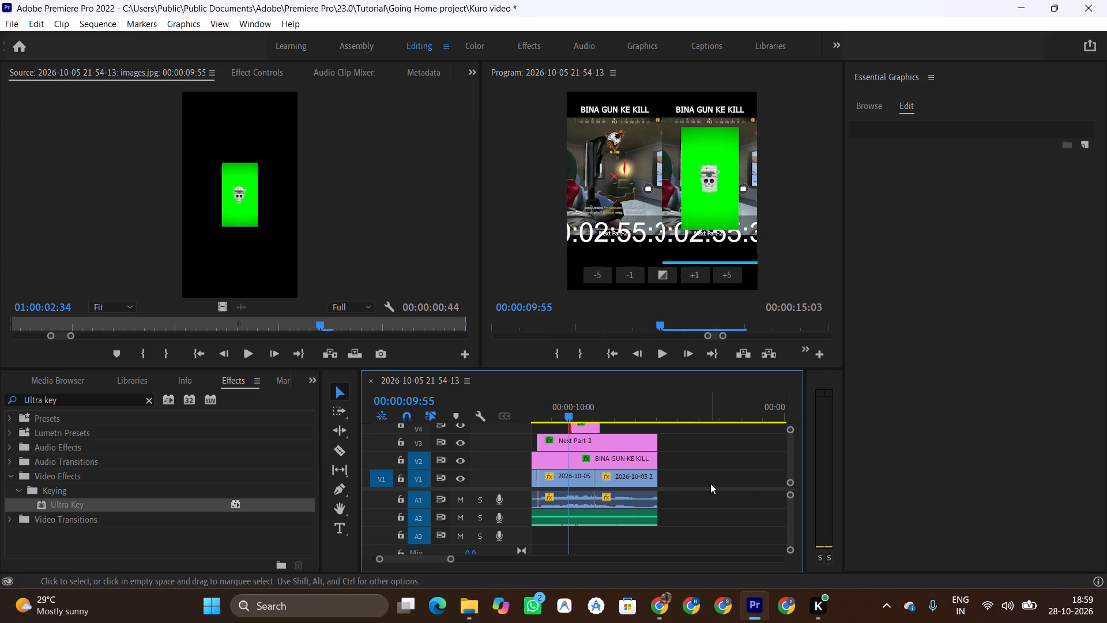
left_click_drag(702, 370, 702, 336)
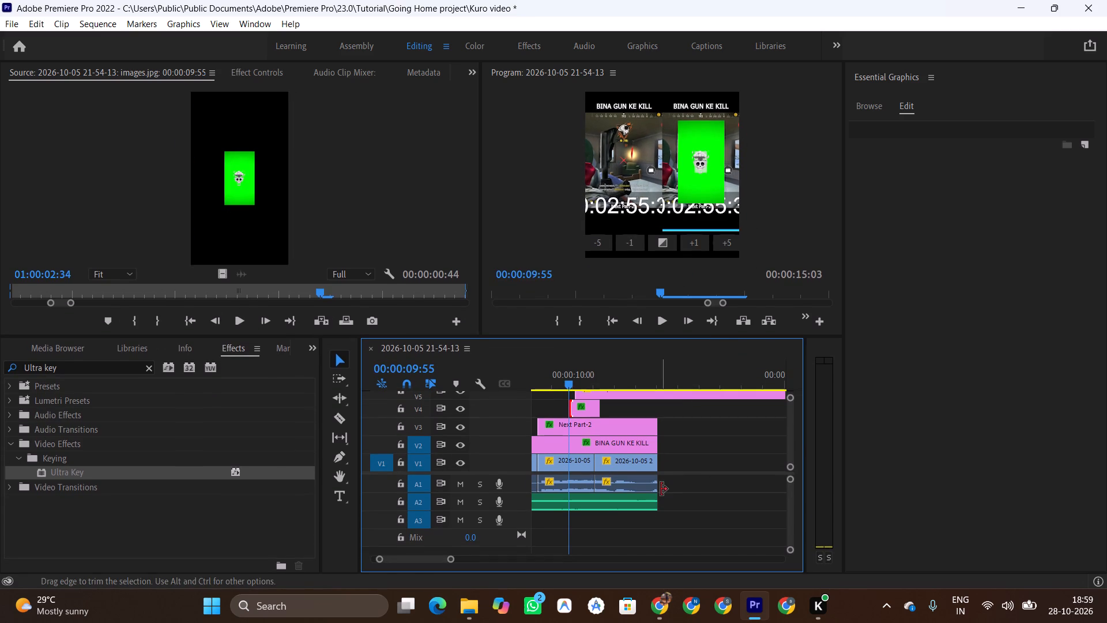
scroll(661, 489, "up", 2, "ctrl")
scroll(669, 487, "up", 2, "alt")
scroll(669, 487, "down", 4, "alt")
scroll(669, 487, "up", 2)
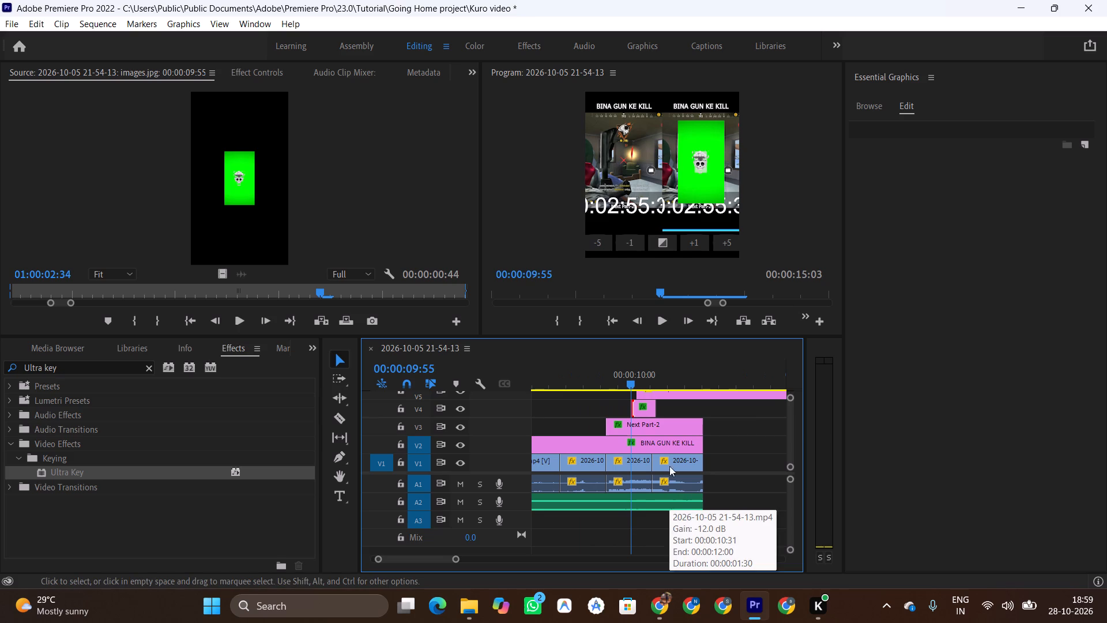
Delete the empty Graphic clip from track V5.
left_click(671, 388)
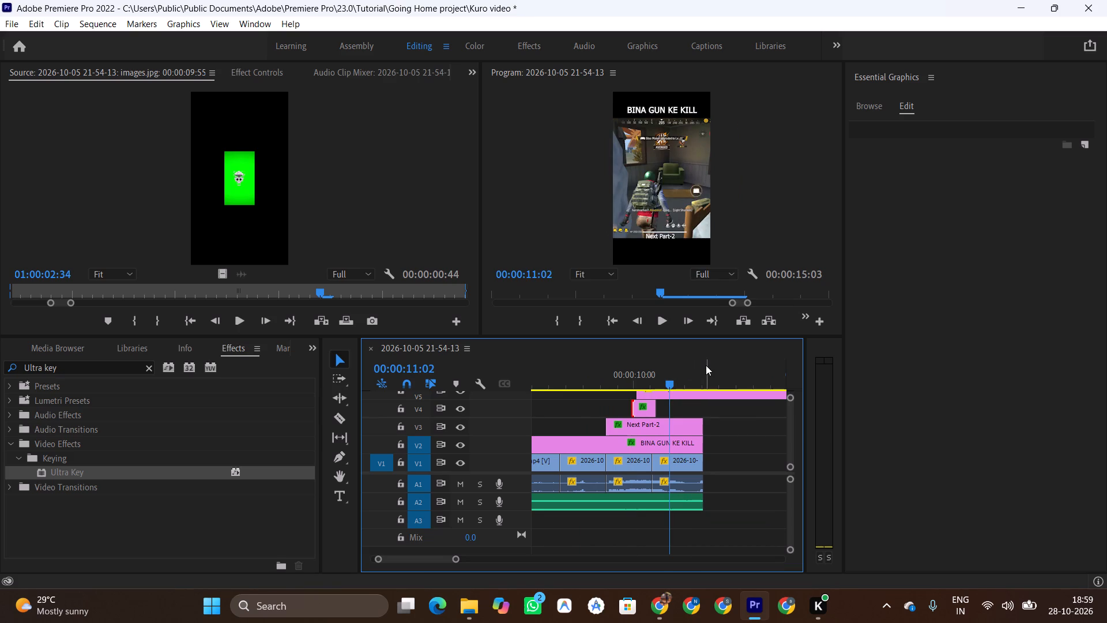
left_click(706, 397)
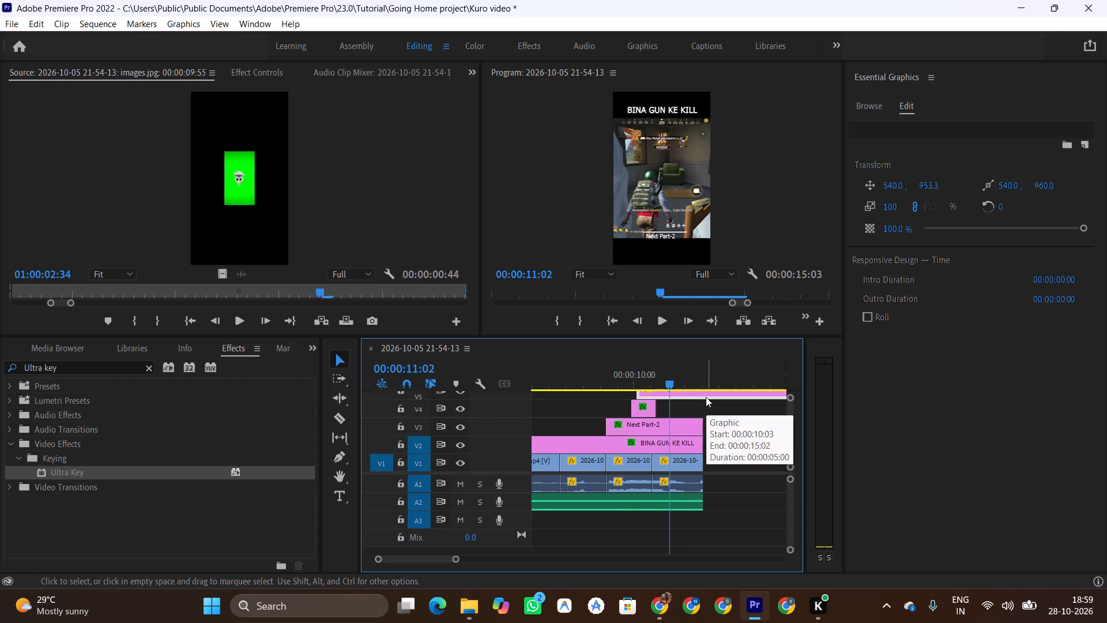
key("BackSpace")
Open the skull overlay clip on V4 and play back its section to check the green background.
left_click(653, 412)
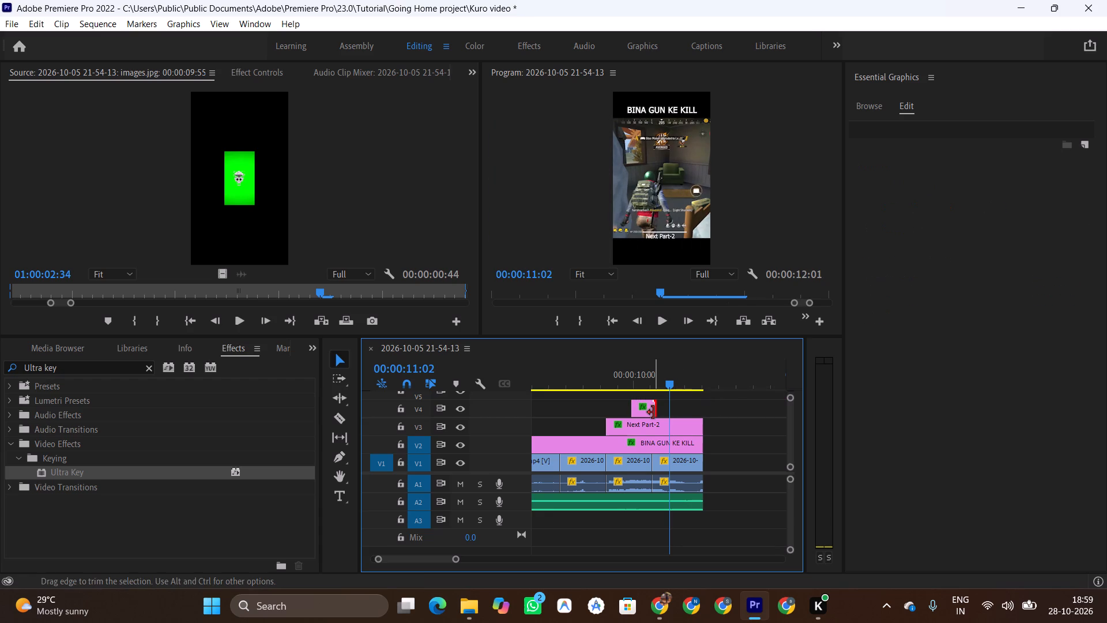
left_click(638, 389)
left_click(639, 369)
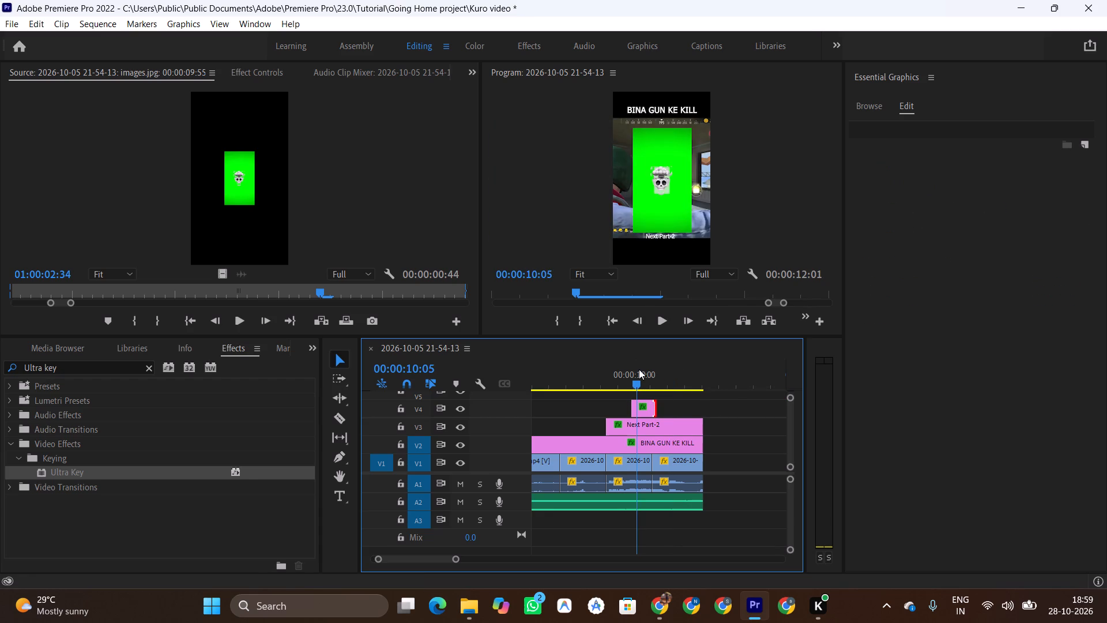
double_click(643, 408)
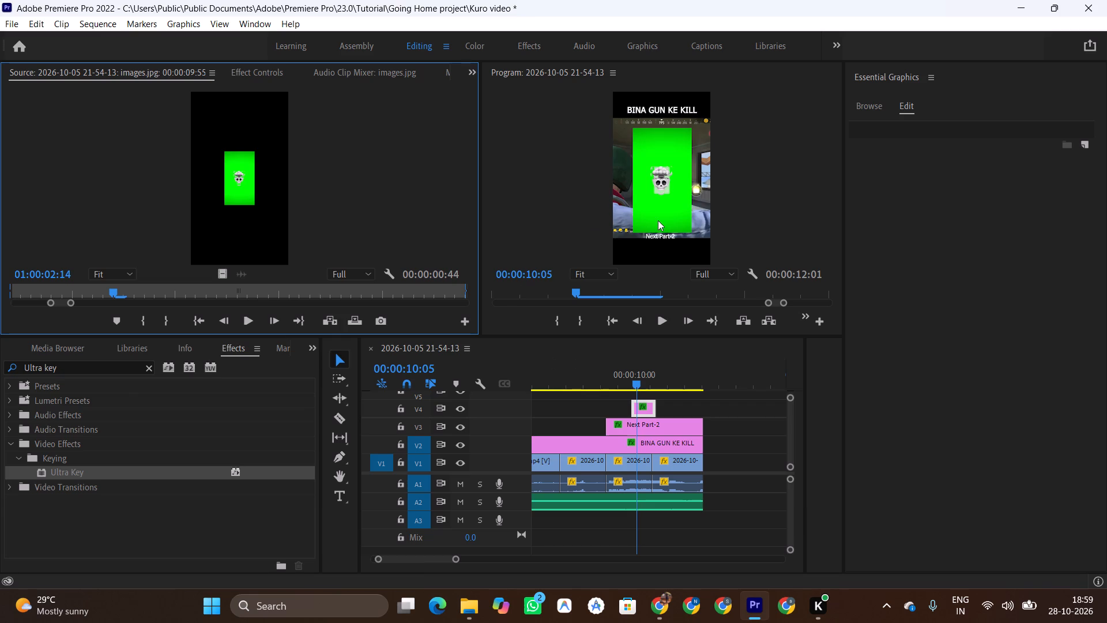
left_click(675, 212)
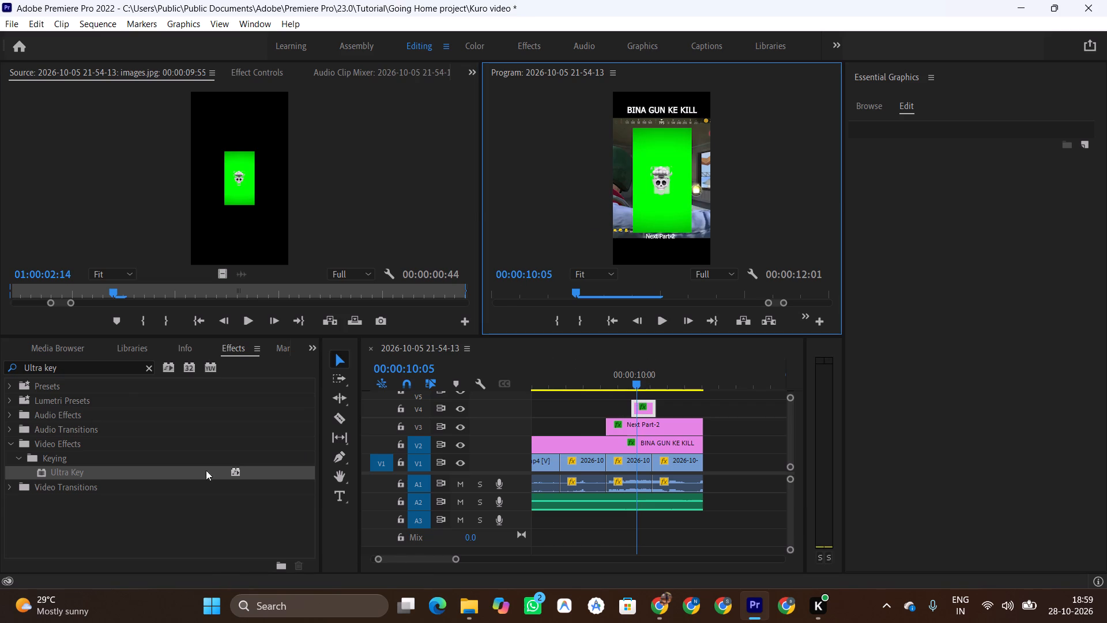
double_click(639, 408)
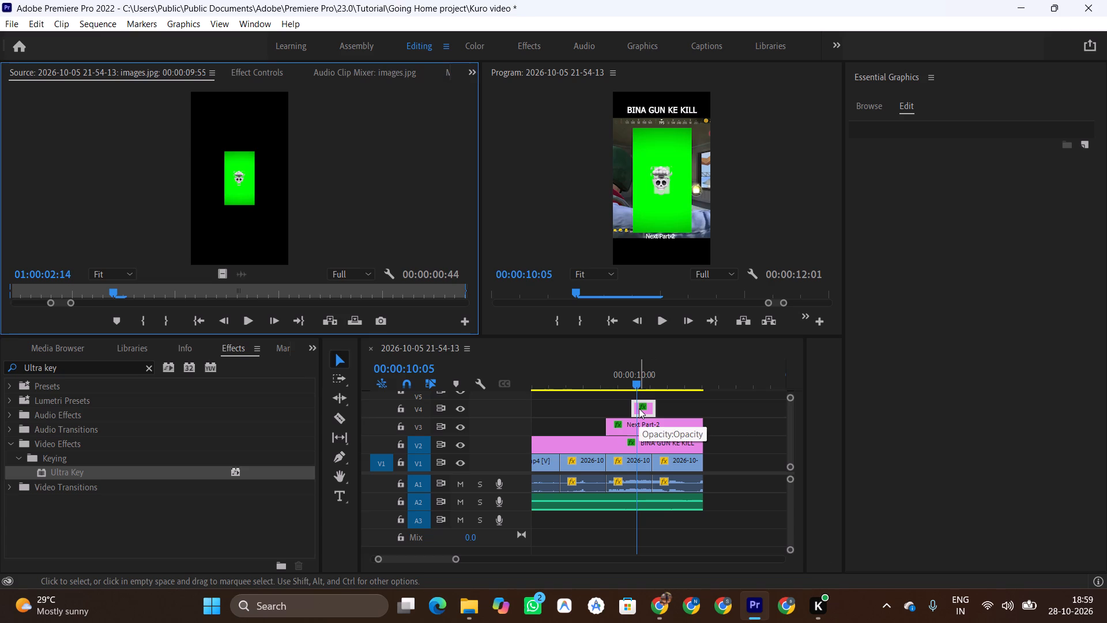
key("shift+ampersand")
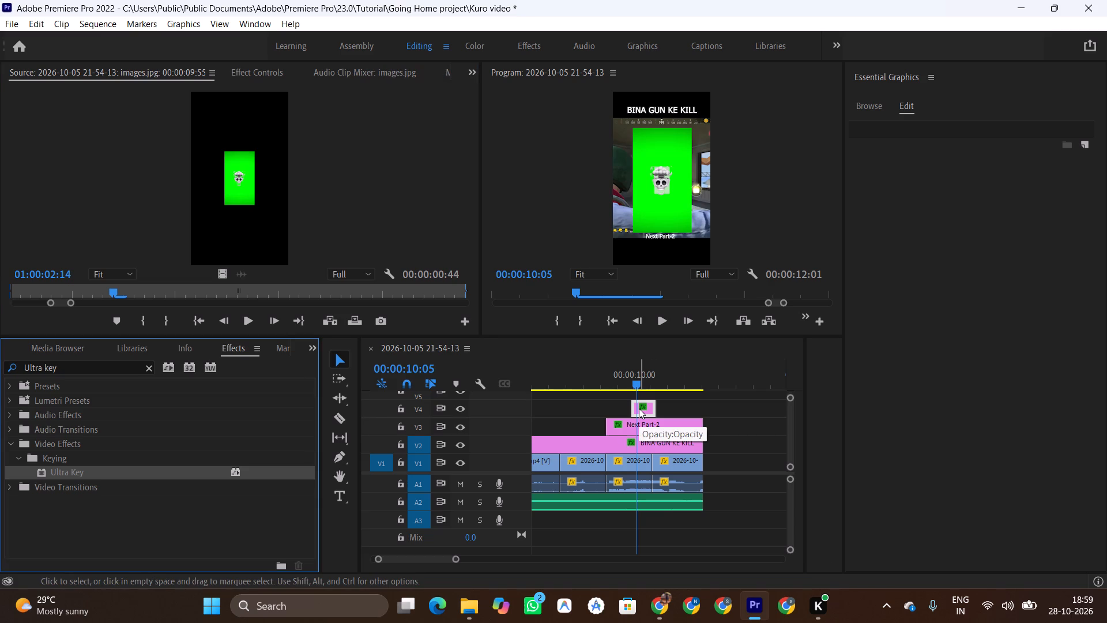
double_click(646, 414)
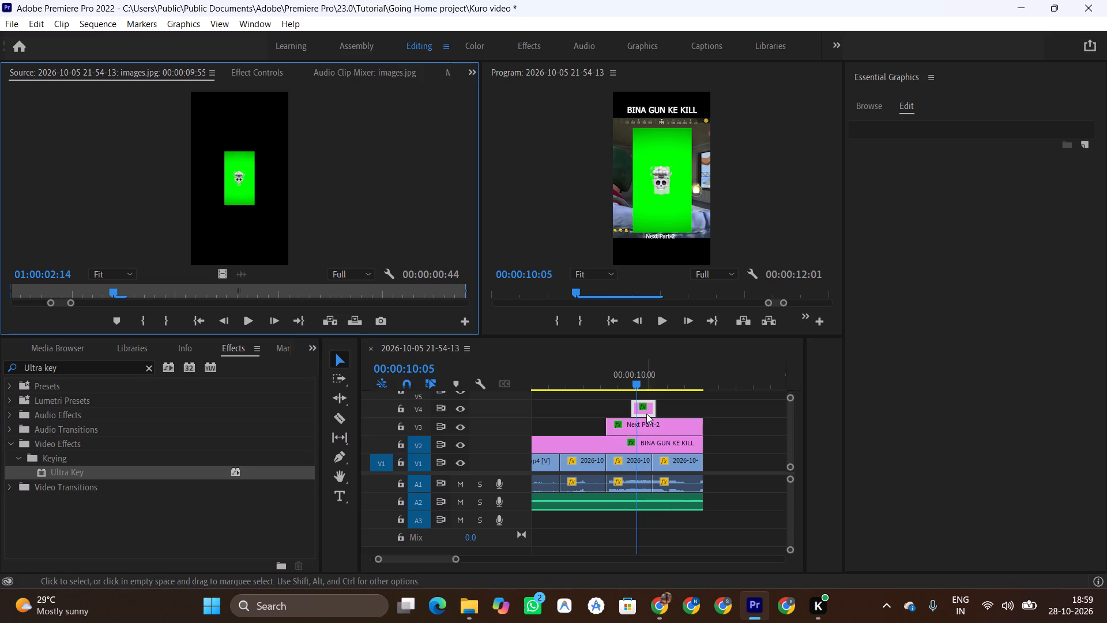
left_click(620, 382)
key("space")
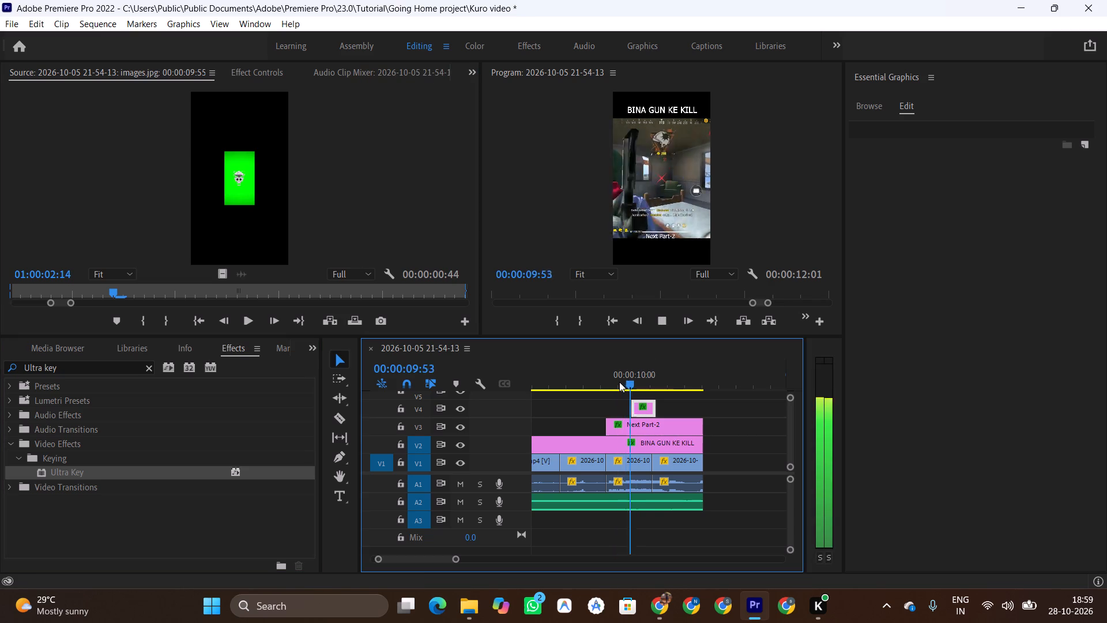
key("space")
Undo the recent edits, back past the V5 graphic and the key changes, until the skull overlay's green background is keyed out.
key("ctrl+z")
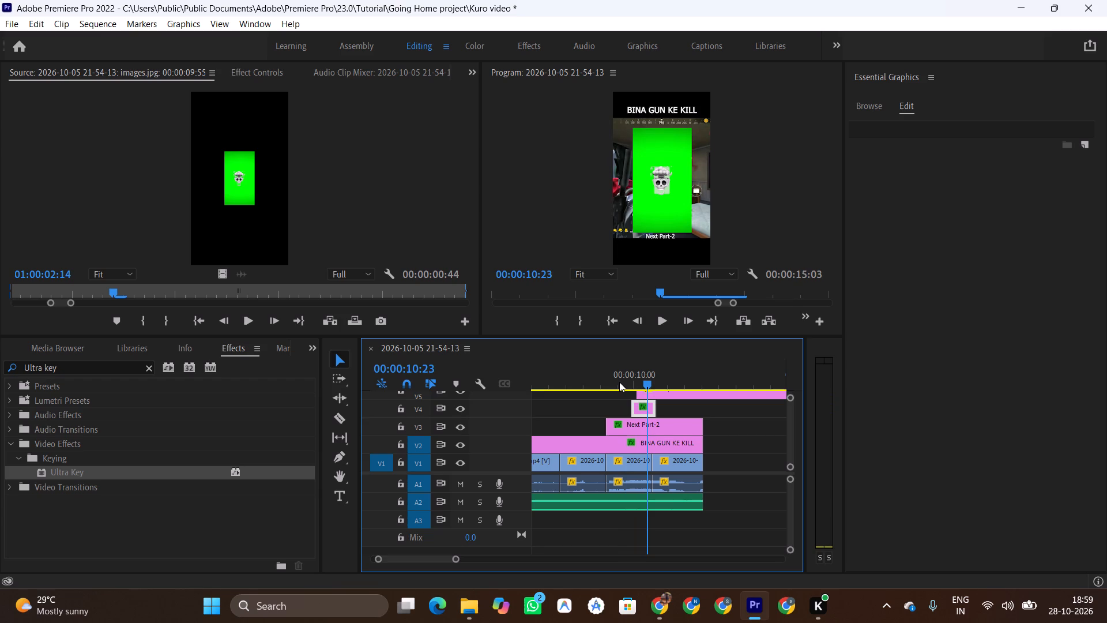
key("ctrl+z")
key("ctrl+z")
key("ctrl+z")
key("ctrl+z")
key("ctrl+z")
key("ctrl+z")
key("ctrl+z")
key("ctrl+z")
key("ctrl+z")
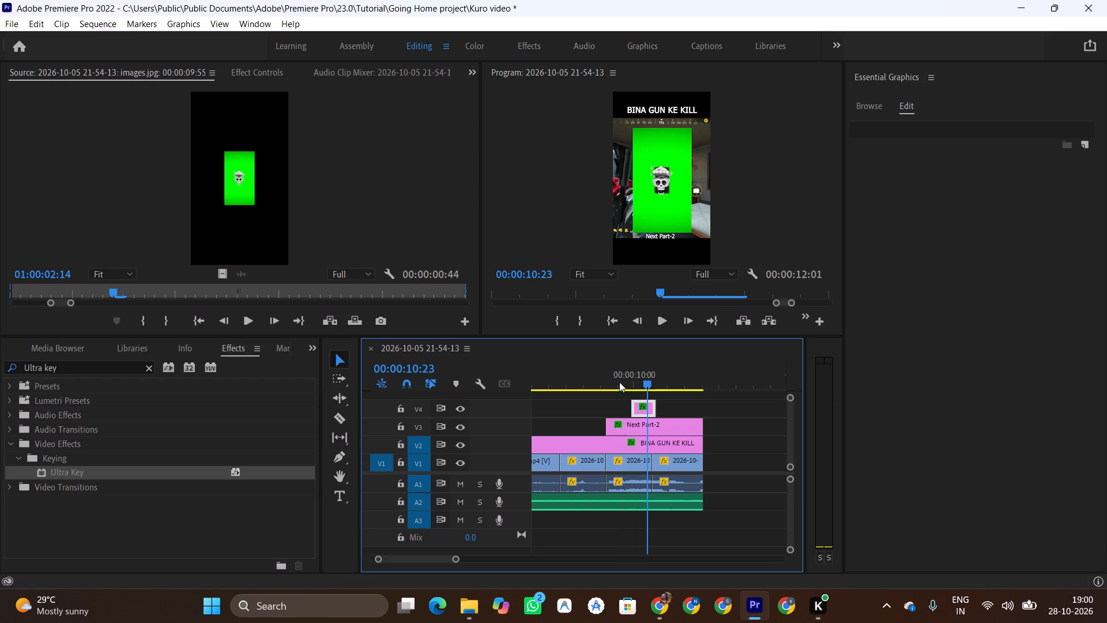
key("ctrl+z")
key("ctrl+z")
key("ctrl+z")
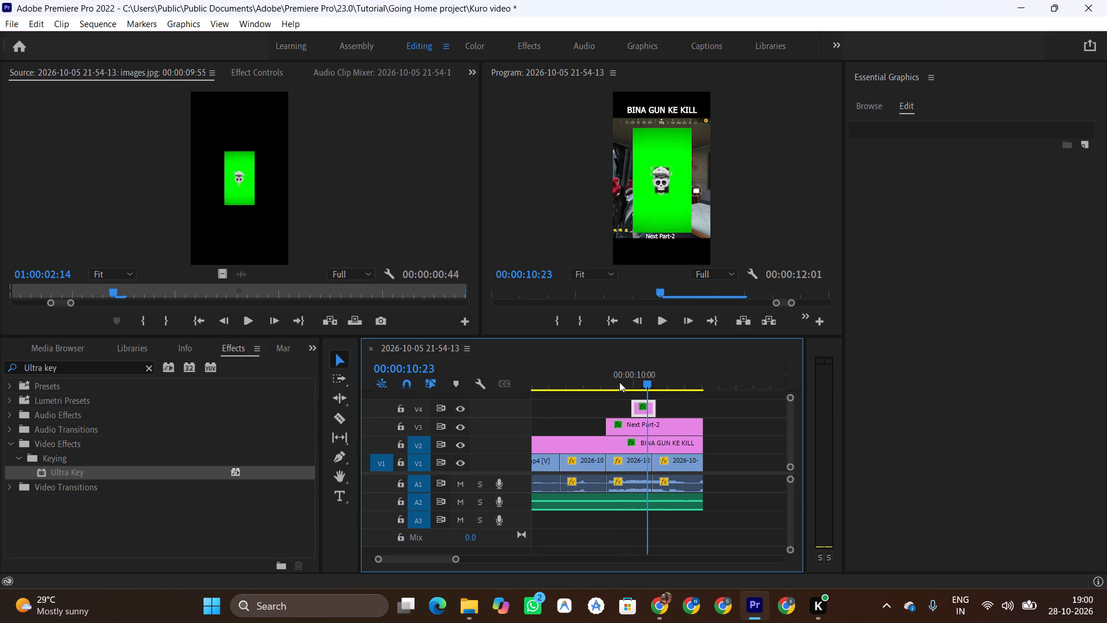
left_click(619, 382)
key("space")
key("space")
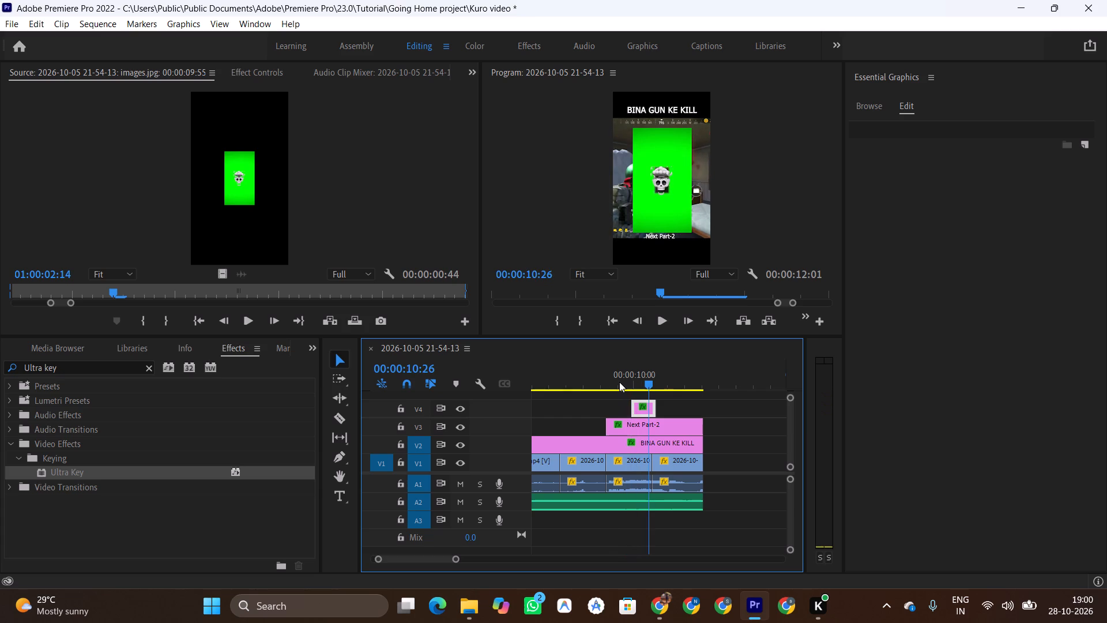
key("ctrl+z")
Play back from 00:00:08:57 through the skull overlay to check the keyed result.
left_click(599, 375)
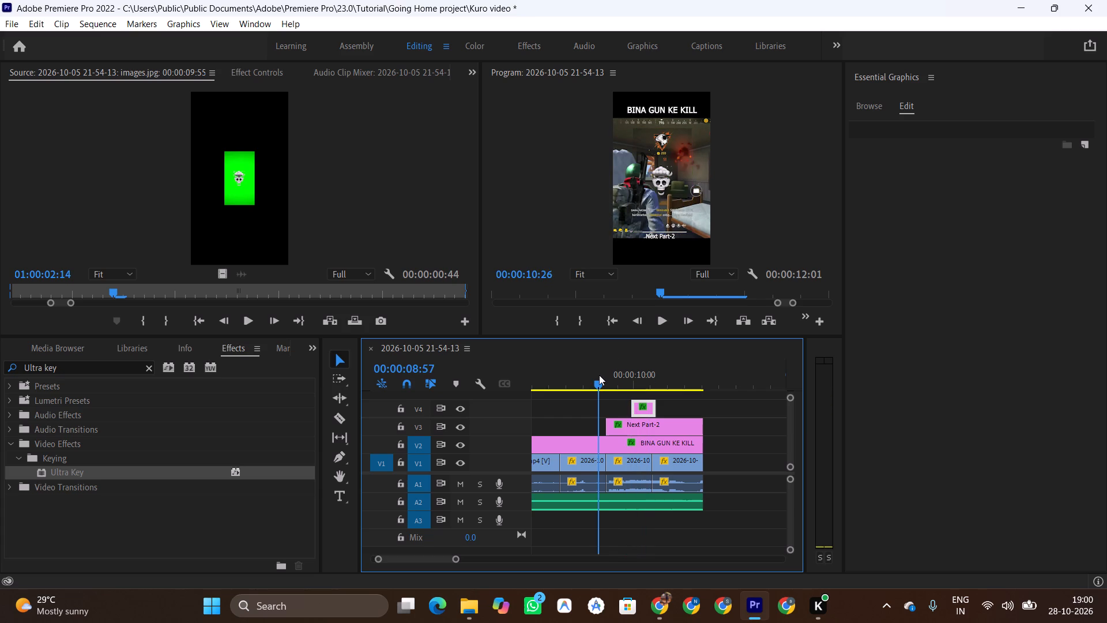
key("space")
key("space")
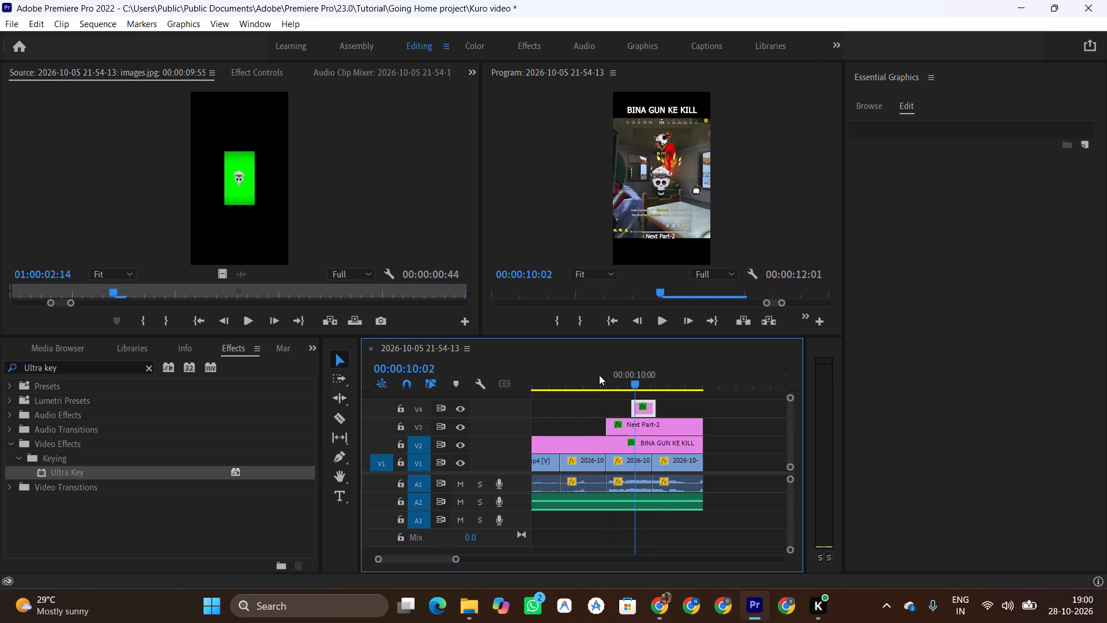
key("space")
key("space")
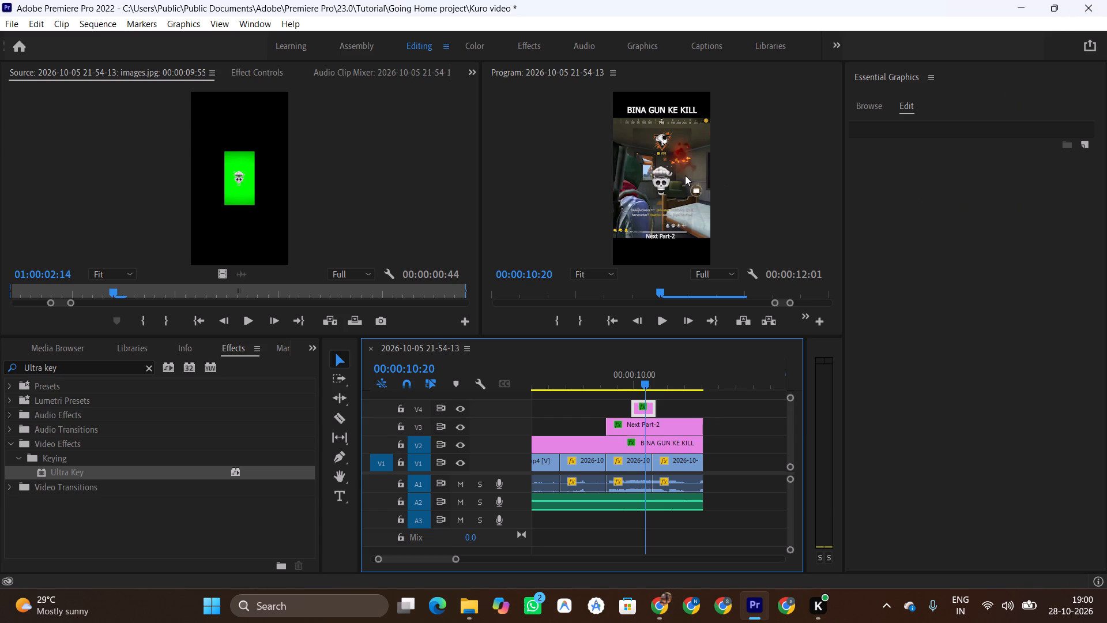
Delete the skull overlay clip from track V4.
left_click(644, 412)
key("BackSpace")
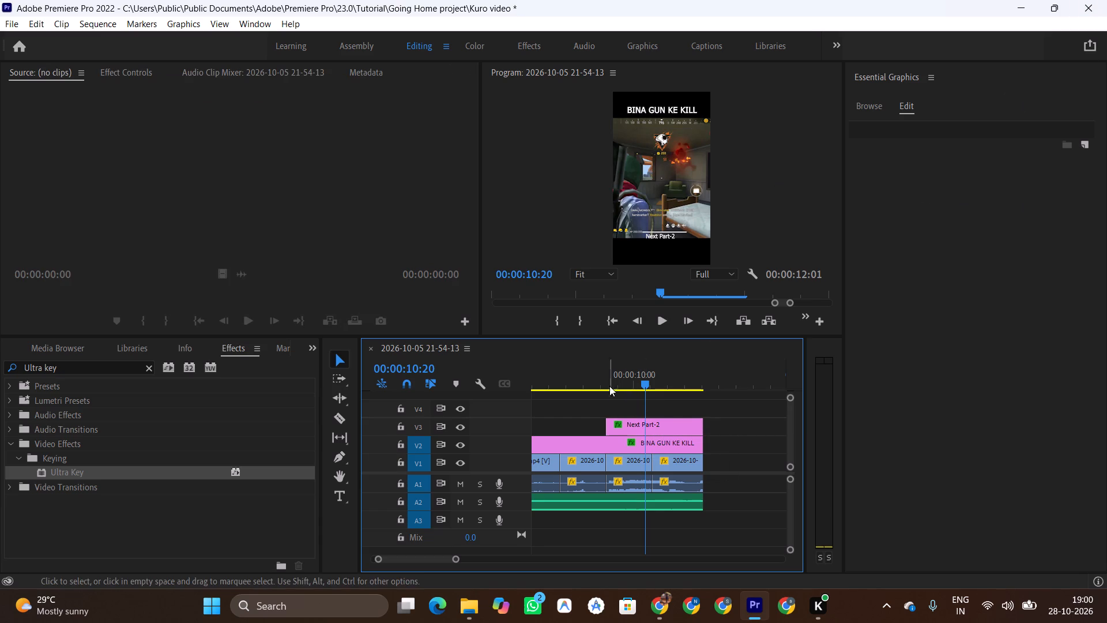
Play back the sequence's ending from about 00:00:09 to check it without the skull overlay.
left_click(601, 378)
key("space")
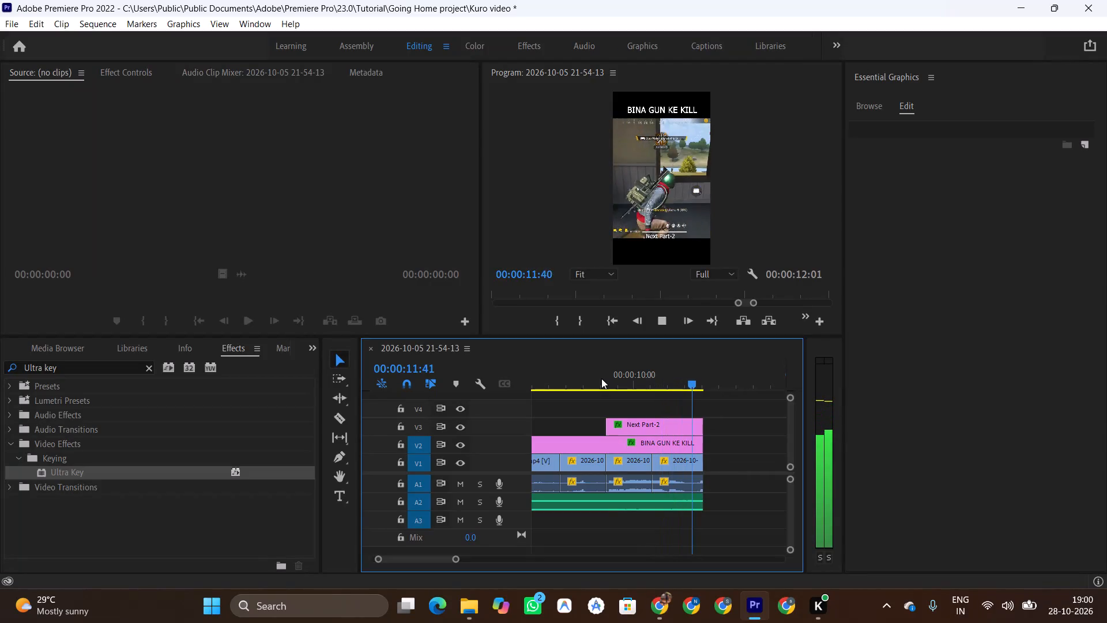
key("space")
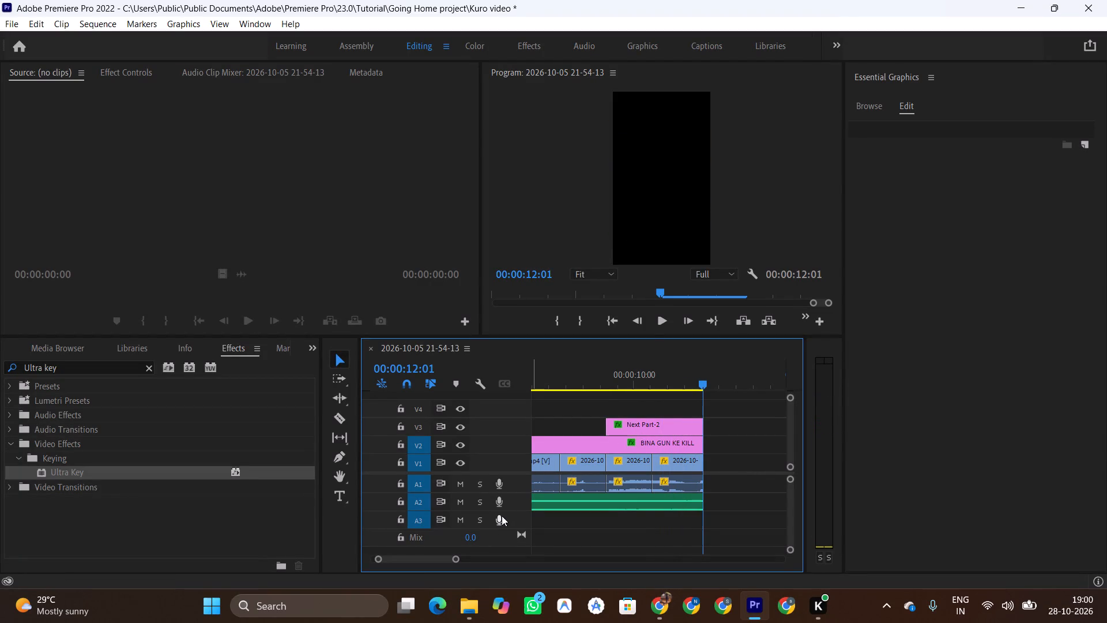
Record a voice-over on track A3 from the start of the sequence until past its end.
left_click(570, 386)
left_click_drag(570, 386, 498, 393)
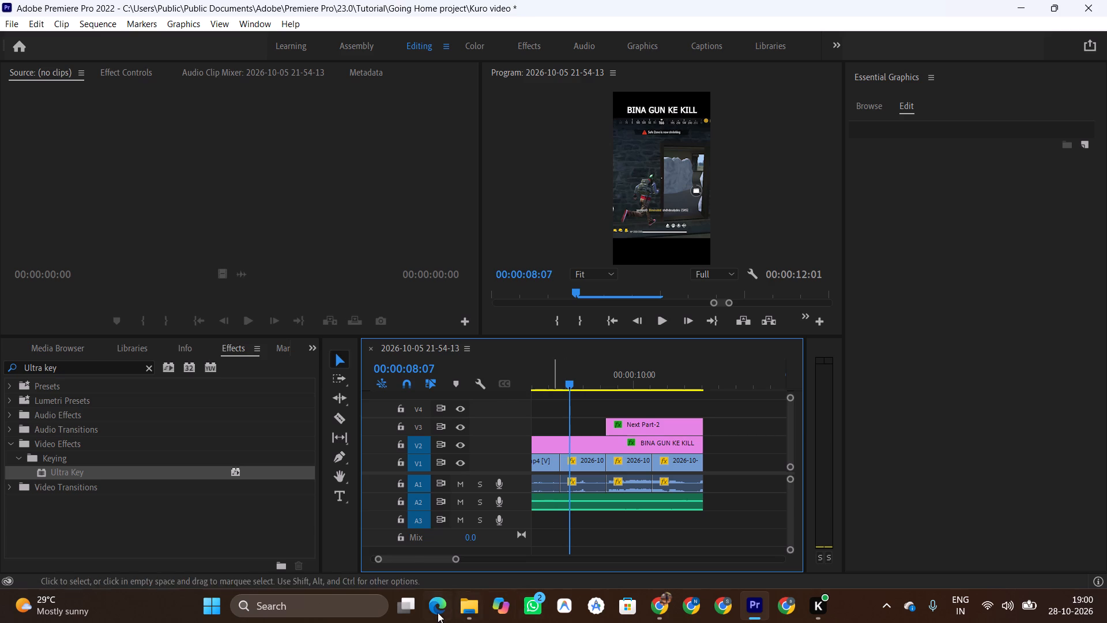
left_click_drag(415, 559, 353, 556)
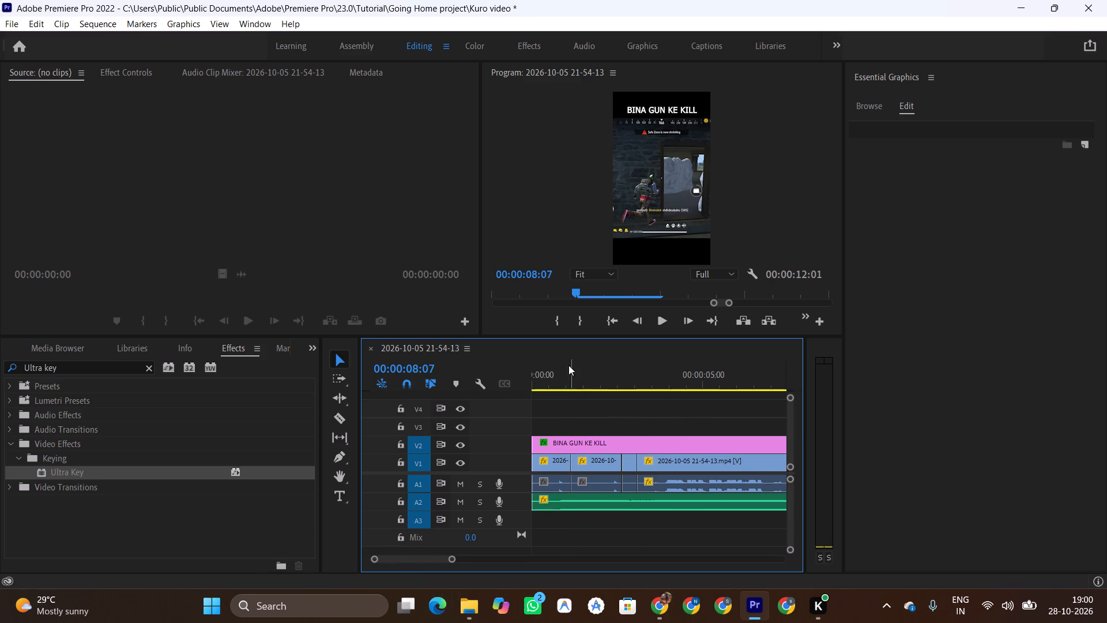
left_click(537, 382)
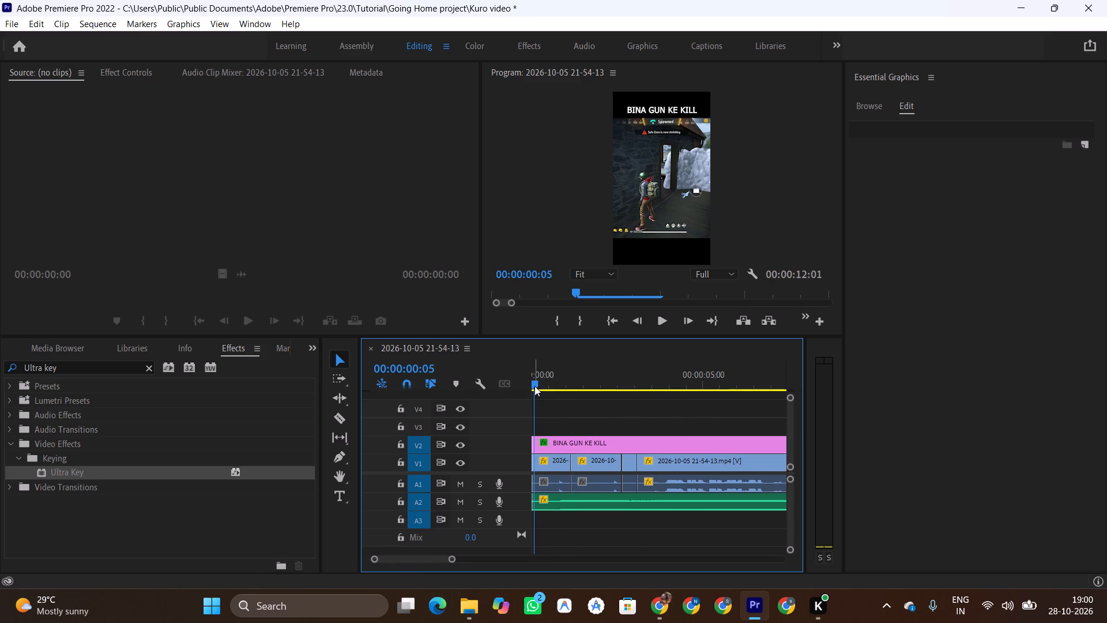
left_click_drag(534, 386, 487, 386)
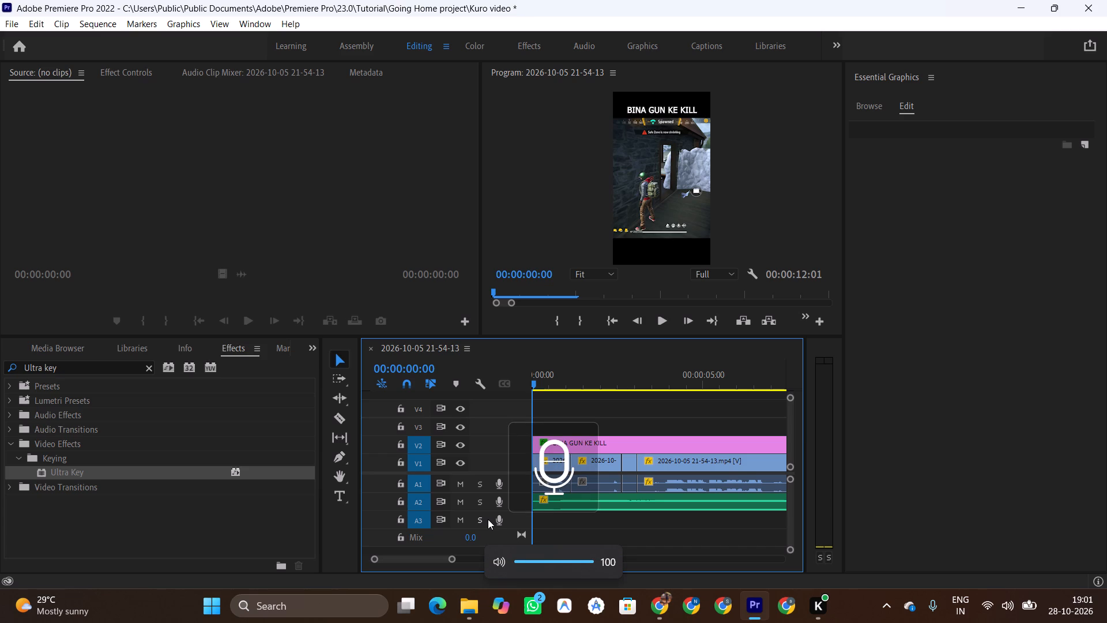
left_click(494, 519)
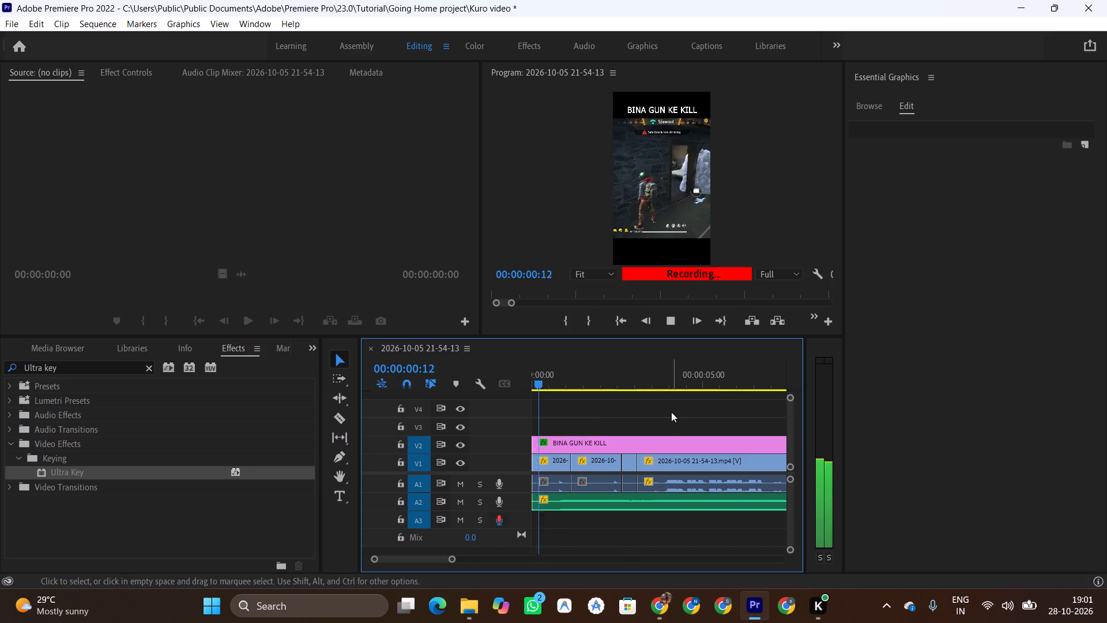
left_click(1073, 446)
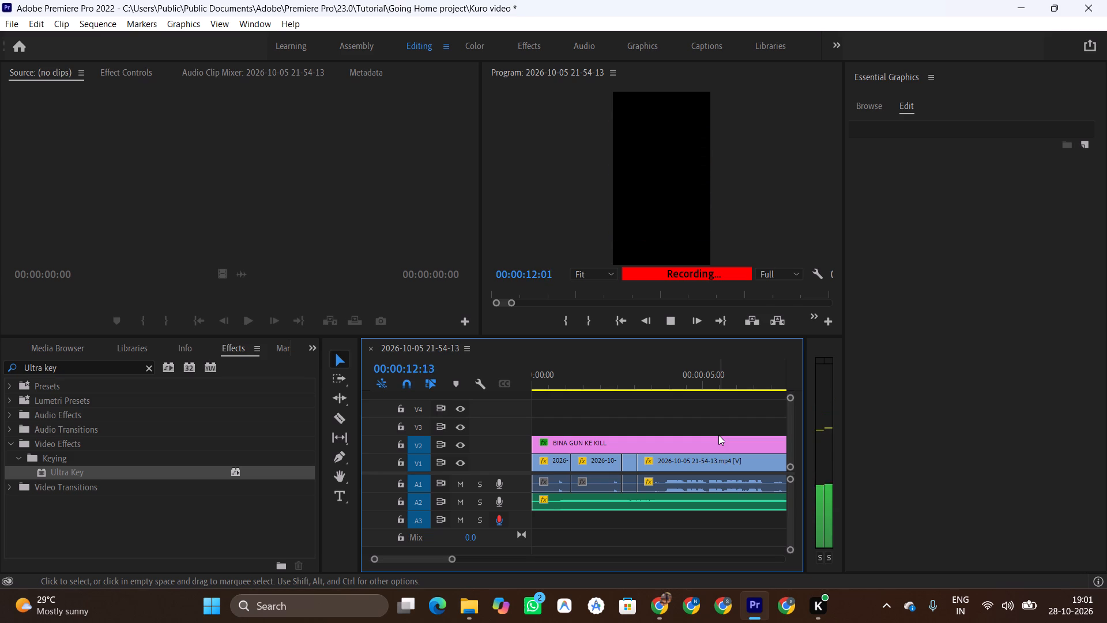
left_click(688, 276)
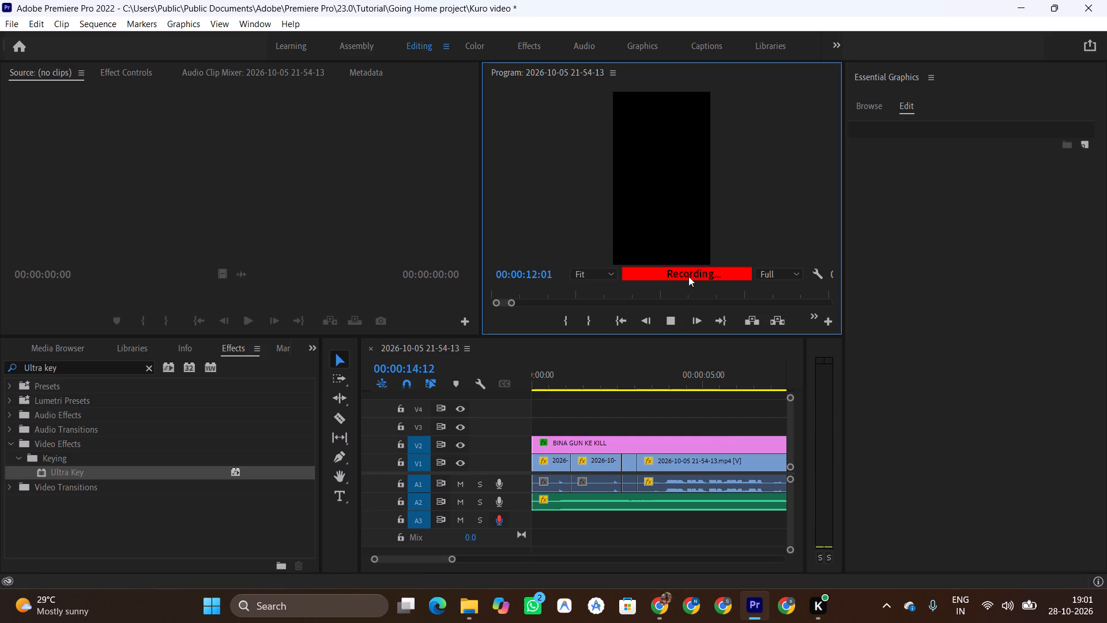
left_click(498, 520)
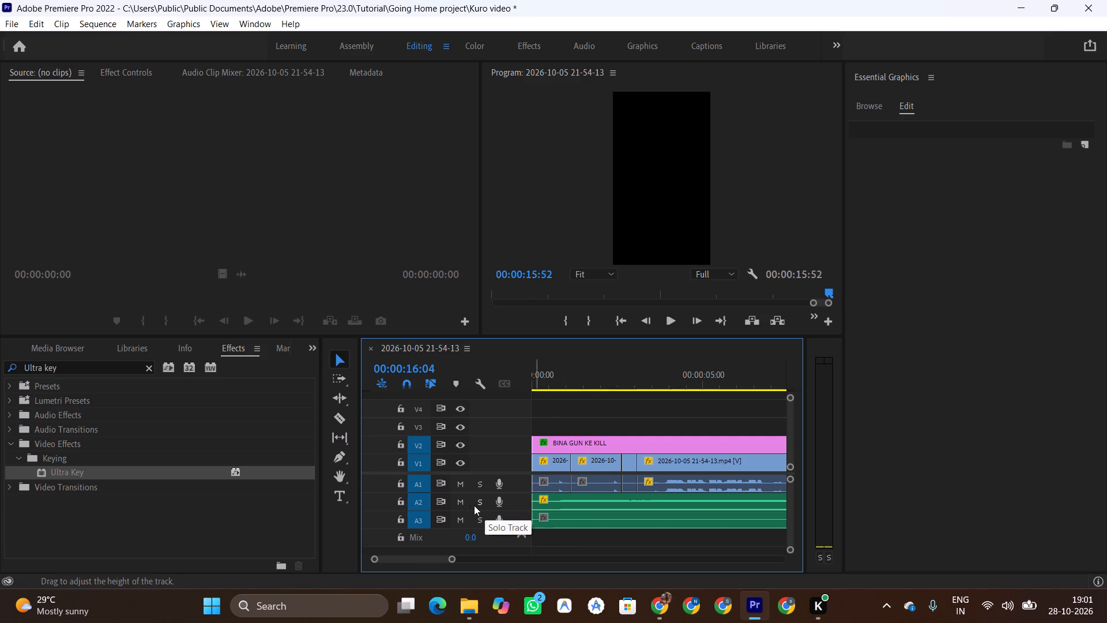
Check the recorded voice-over by playing the opening with A2, A3 and A1 muted in turn, and again with only A3 unmuted.
left_click(460, 505)
left_click(544, 380)
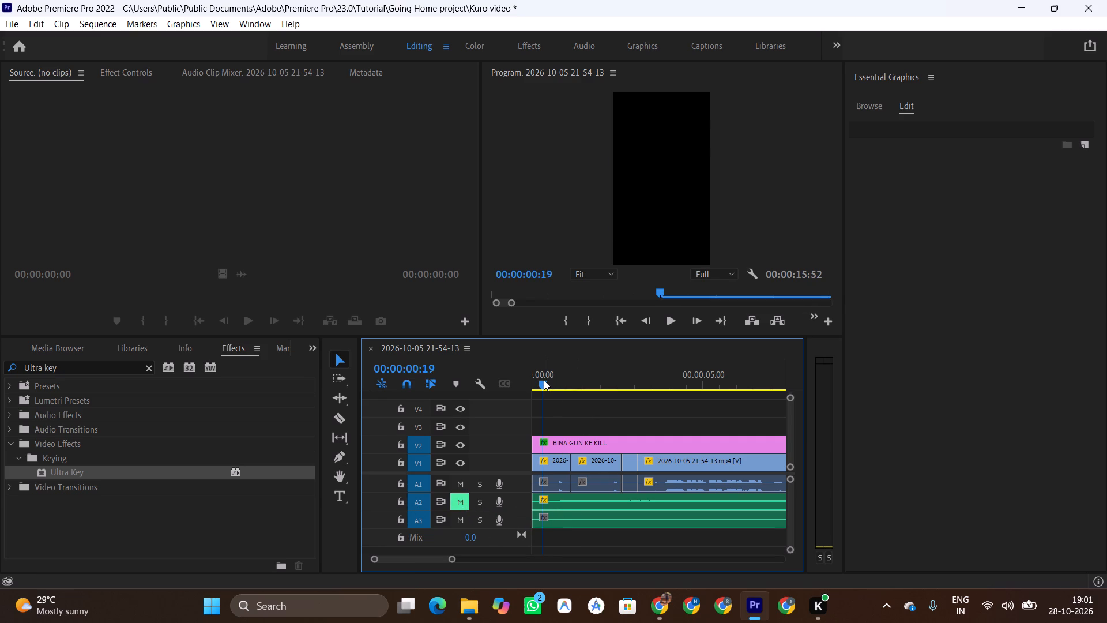
key("space")
key("space")
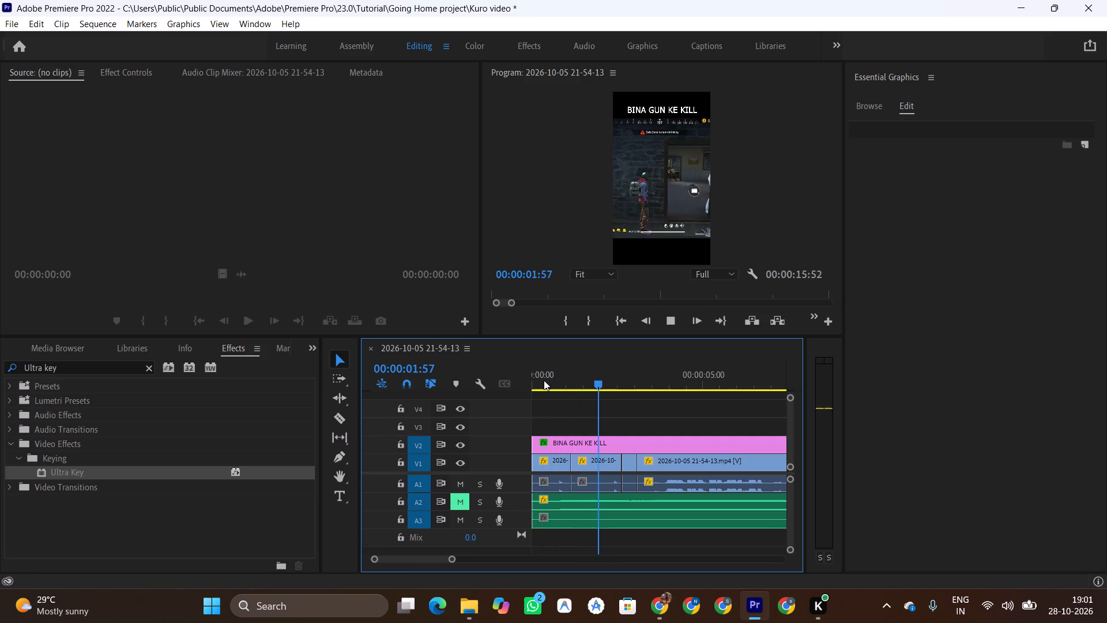
left_click(457, 521)
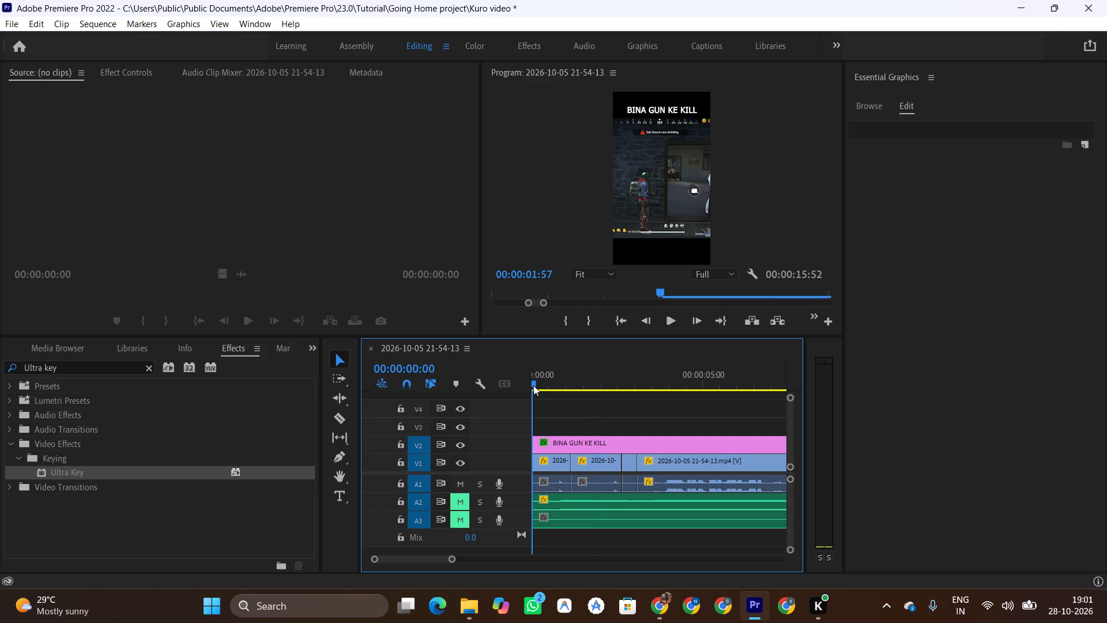
left_click(533, 385)
key("space")
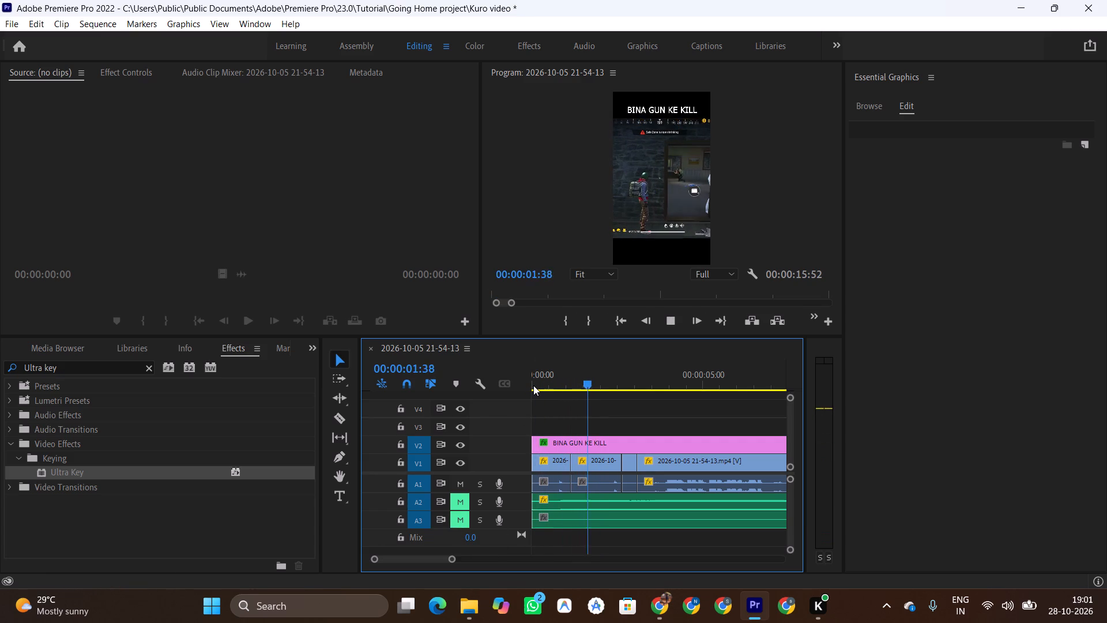
key("space")
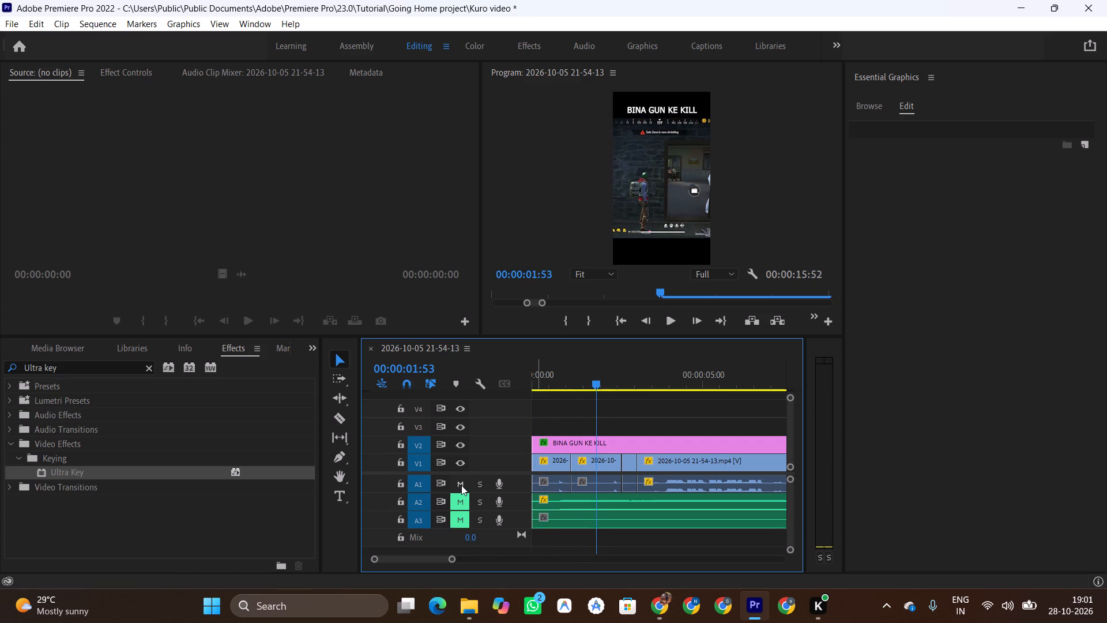
left_click(461, 485)
left_click(559, 384)
key("space")
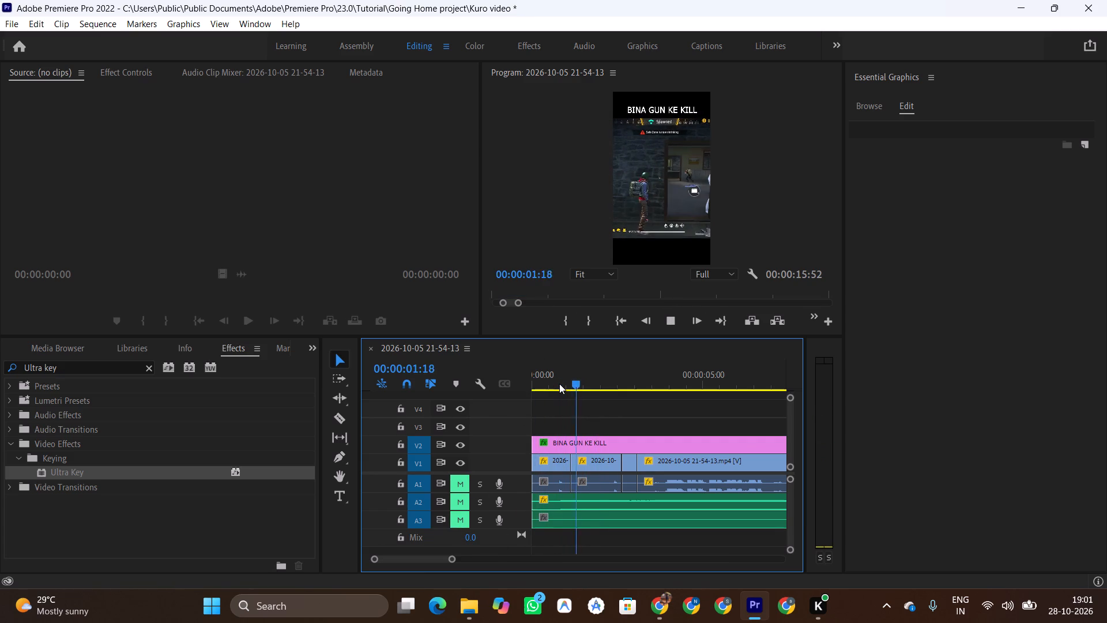
key("space")
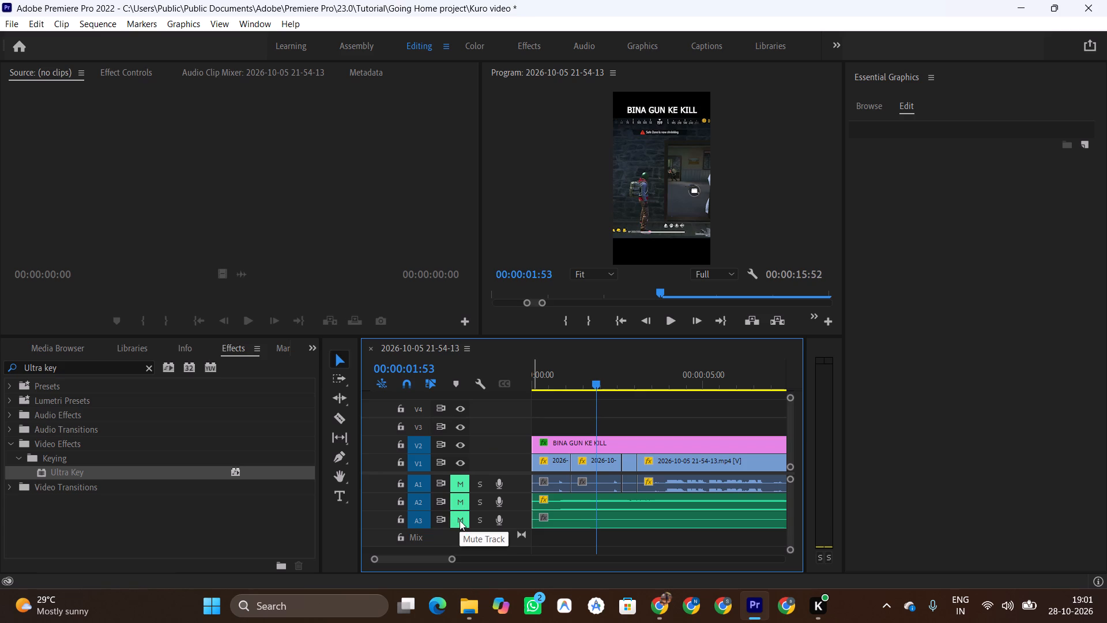
left_click(460, 520)
left_click(541, 388)
key("space")
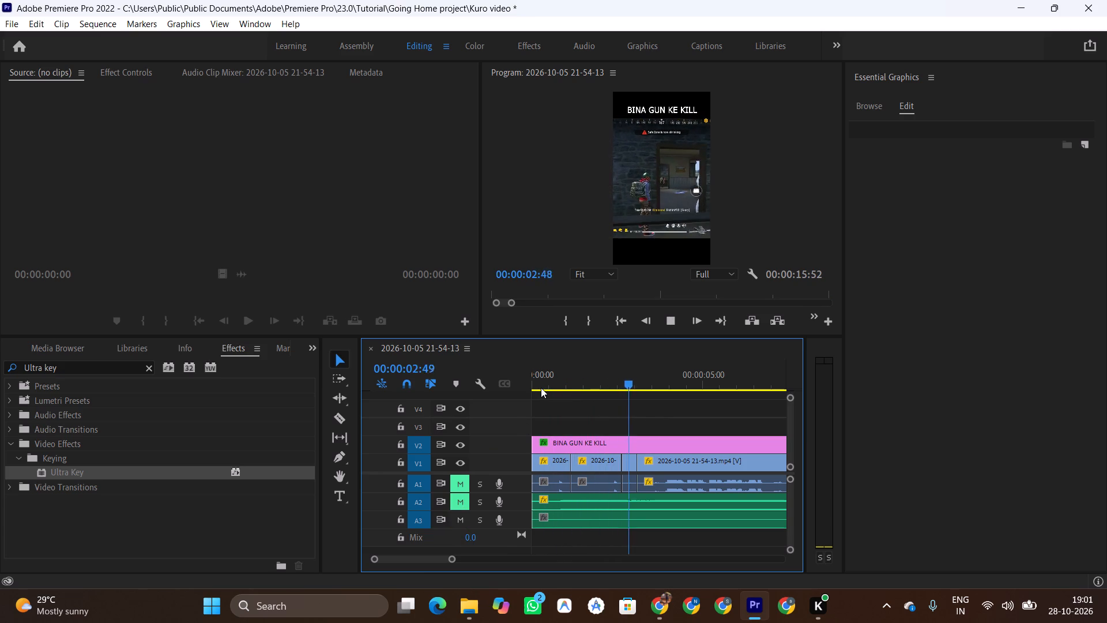
key("space")
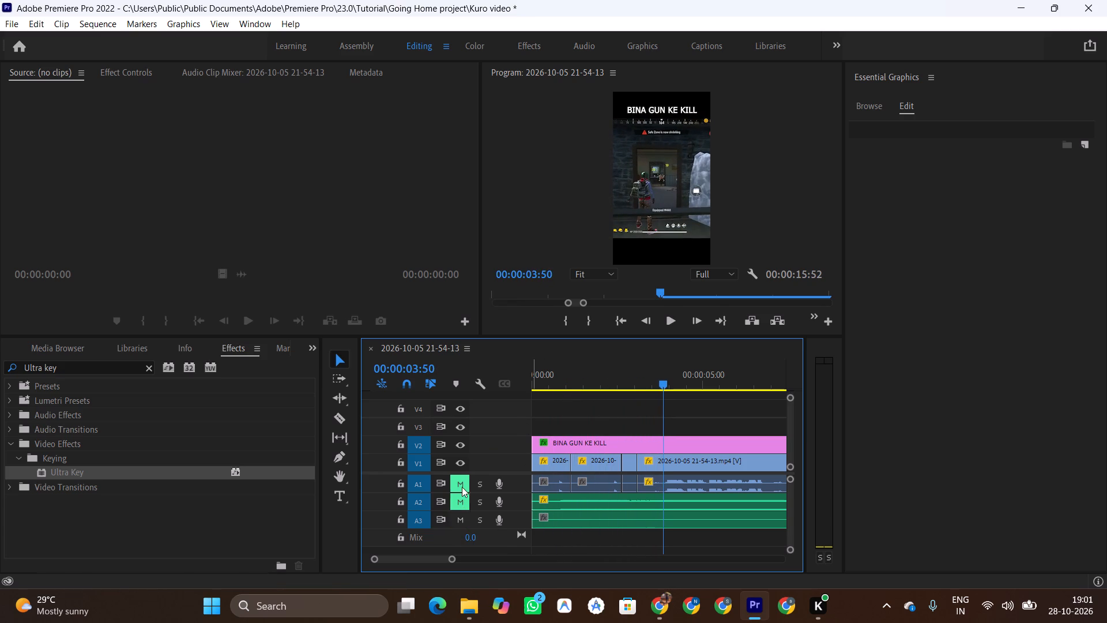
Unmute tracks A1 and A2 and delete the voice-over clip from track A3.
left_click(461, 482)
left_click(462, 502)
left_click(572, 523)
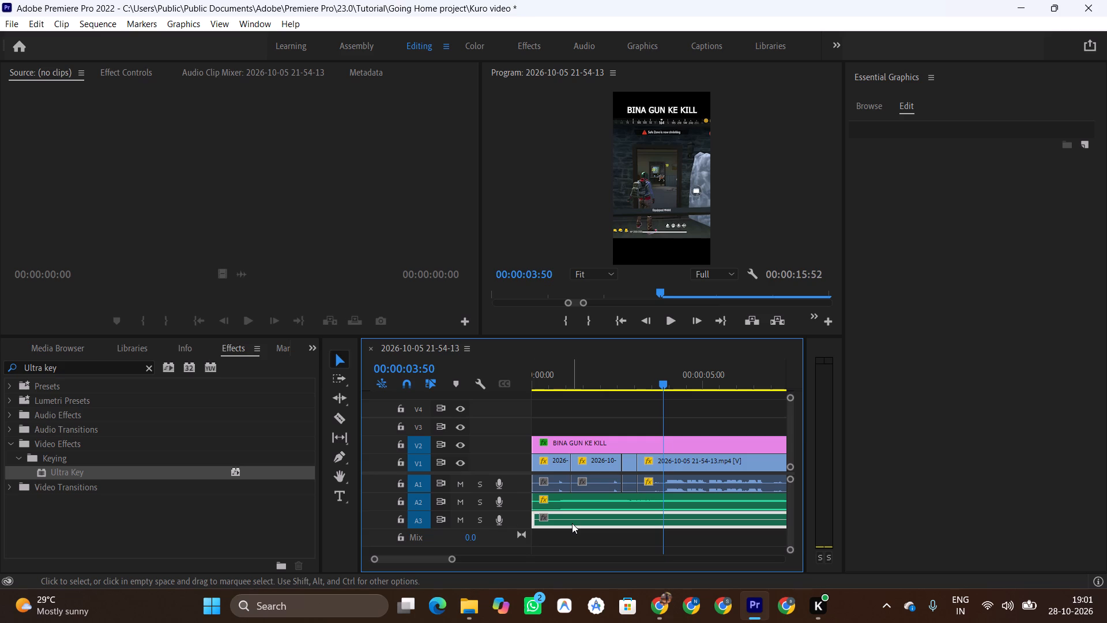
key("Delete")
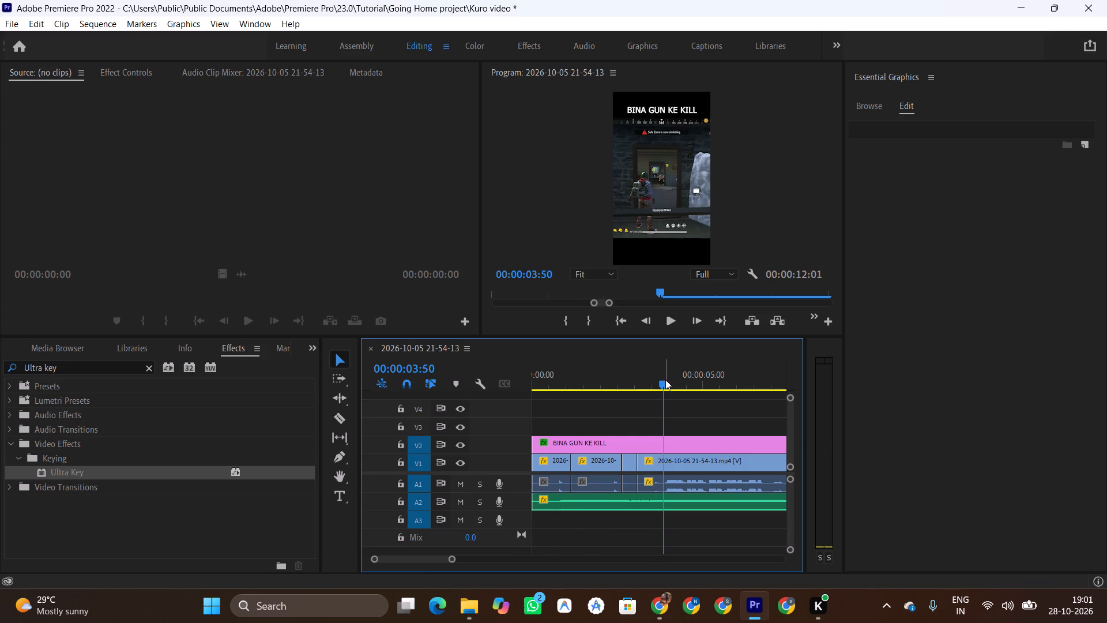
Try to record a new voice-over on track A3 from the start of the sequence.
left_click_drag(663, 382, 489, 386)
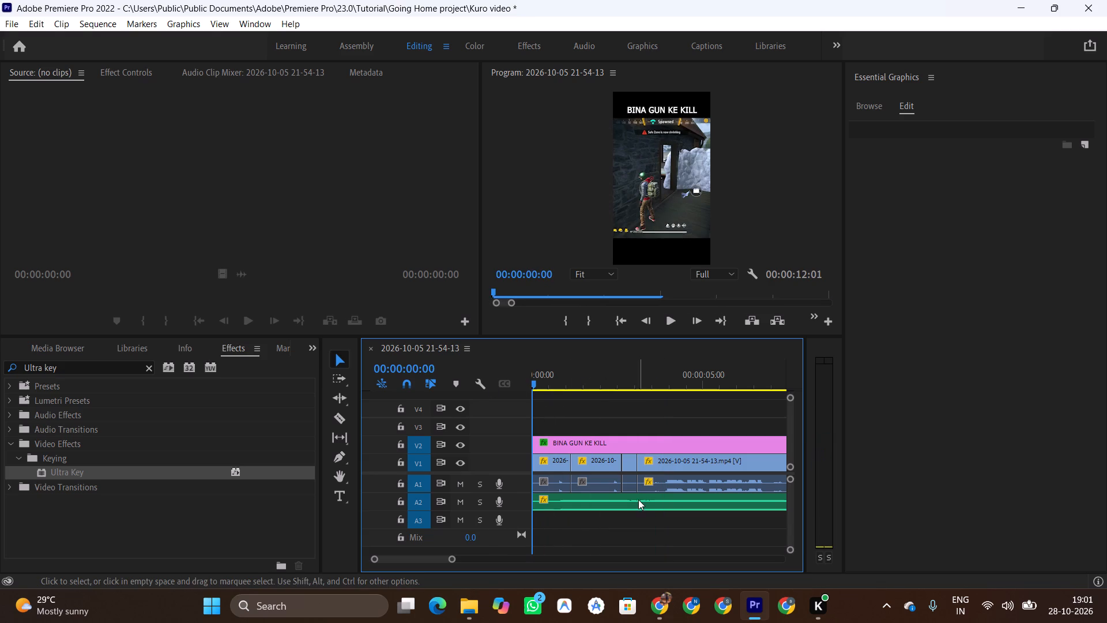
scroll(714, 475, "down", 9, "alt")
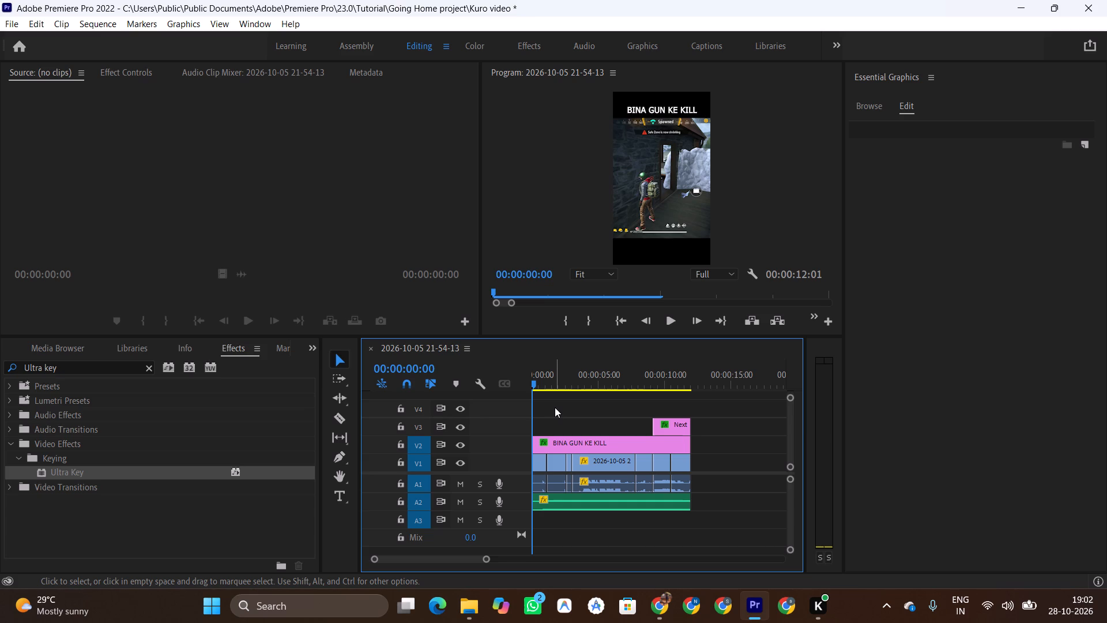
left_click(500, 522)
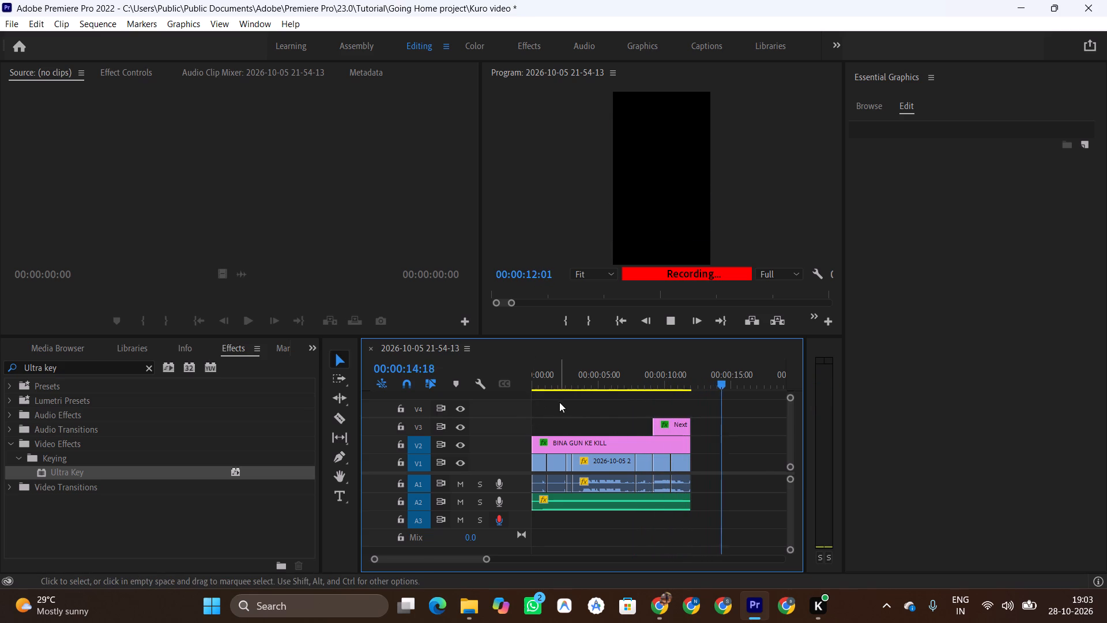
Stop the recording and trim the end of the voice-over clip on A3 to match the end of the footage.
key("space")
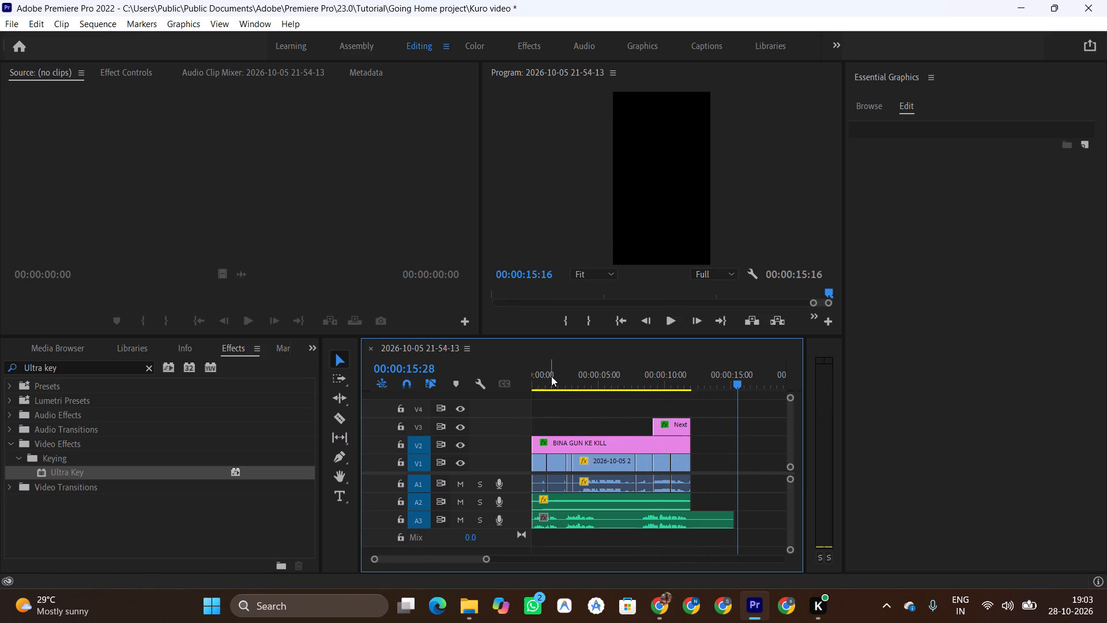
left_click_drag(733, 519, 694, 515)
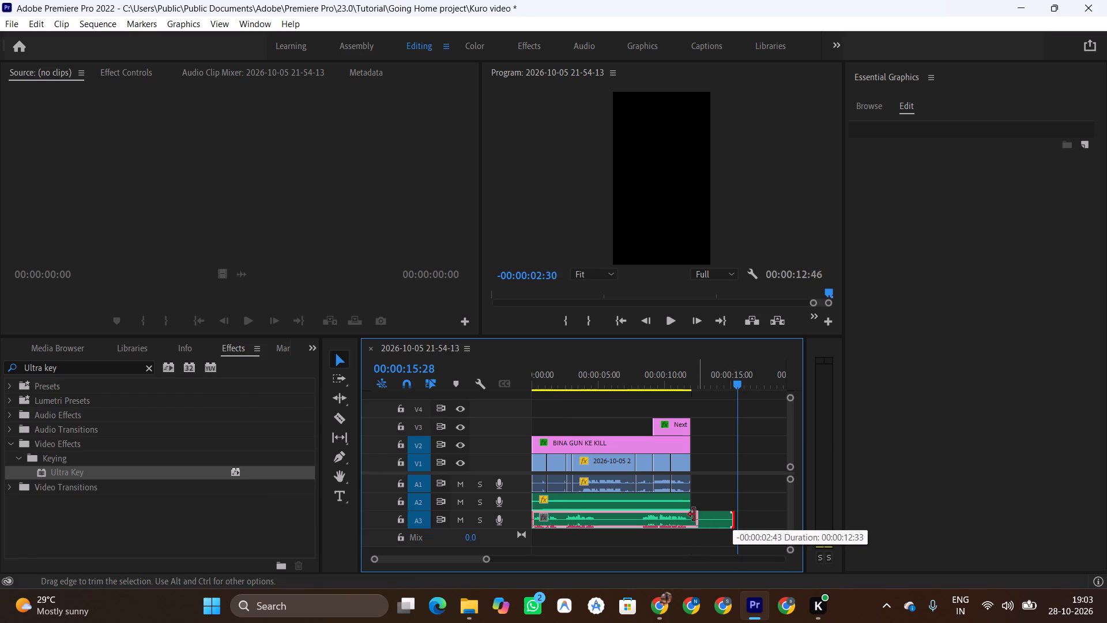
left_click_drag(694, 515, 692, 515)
Check the trimmed voice-over by playing the sequence from the start into the "Next Part-2" section, and replay the opening.
left_click(533, 384)
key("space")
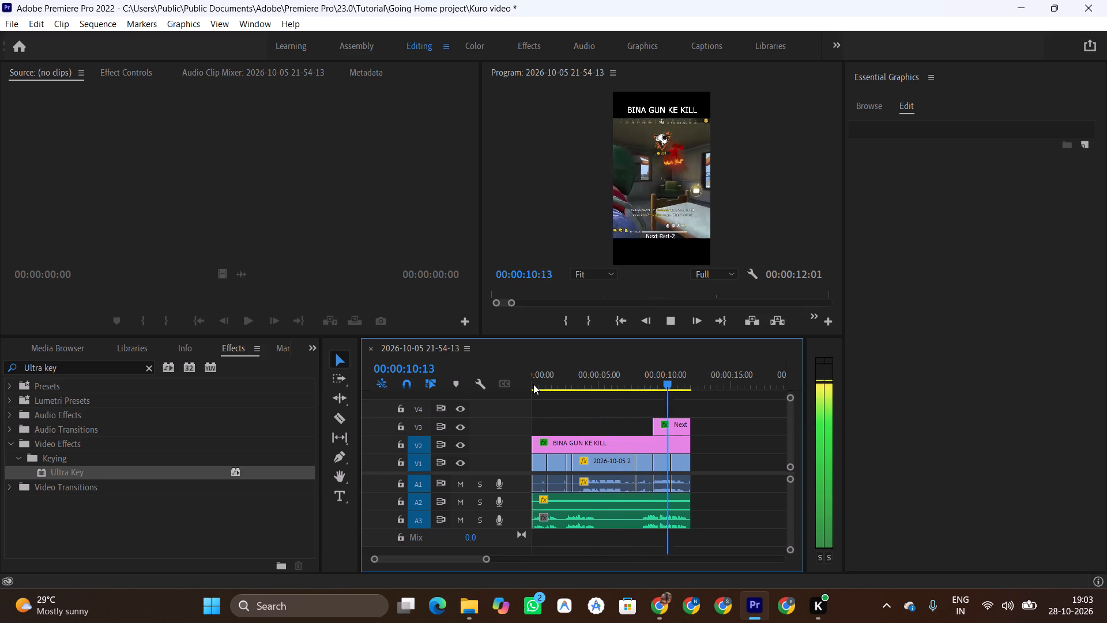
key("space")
left_click(624, 521)
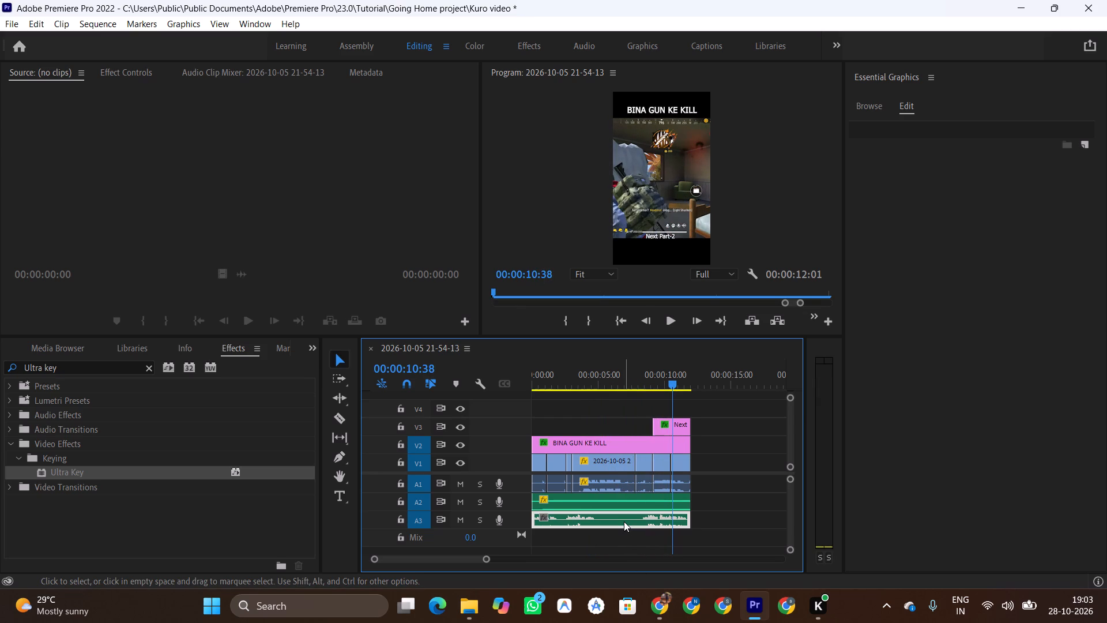
left_click(534, 382)
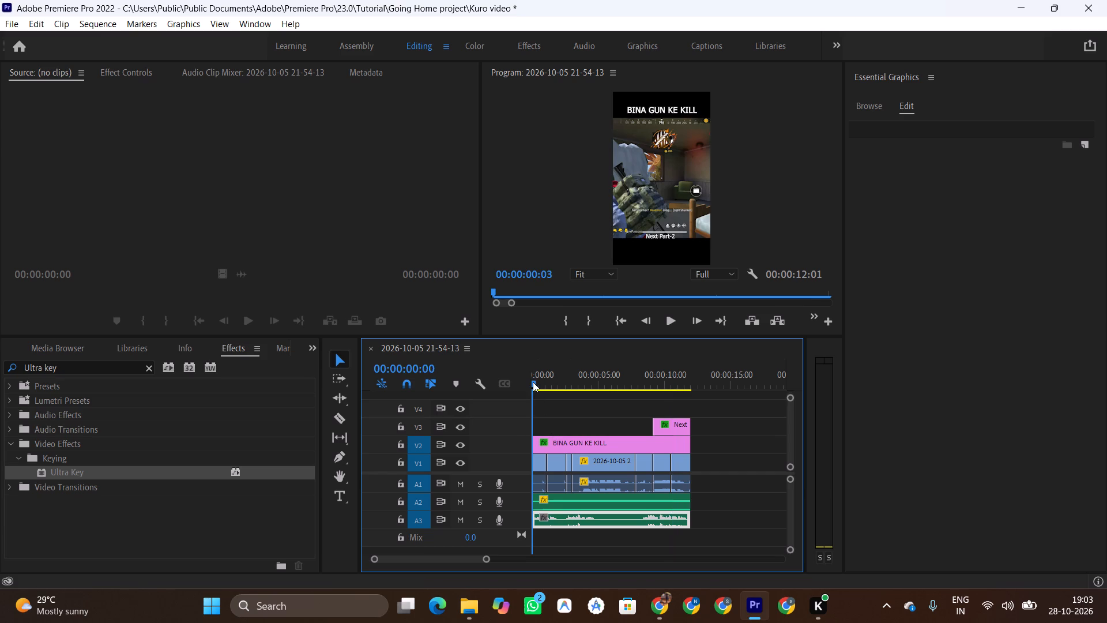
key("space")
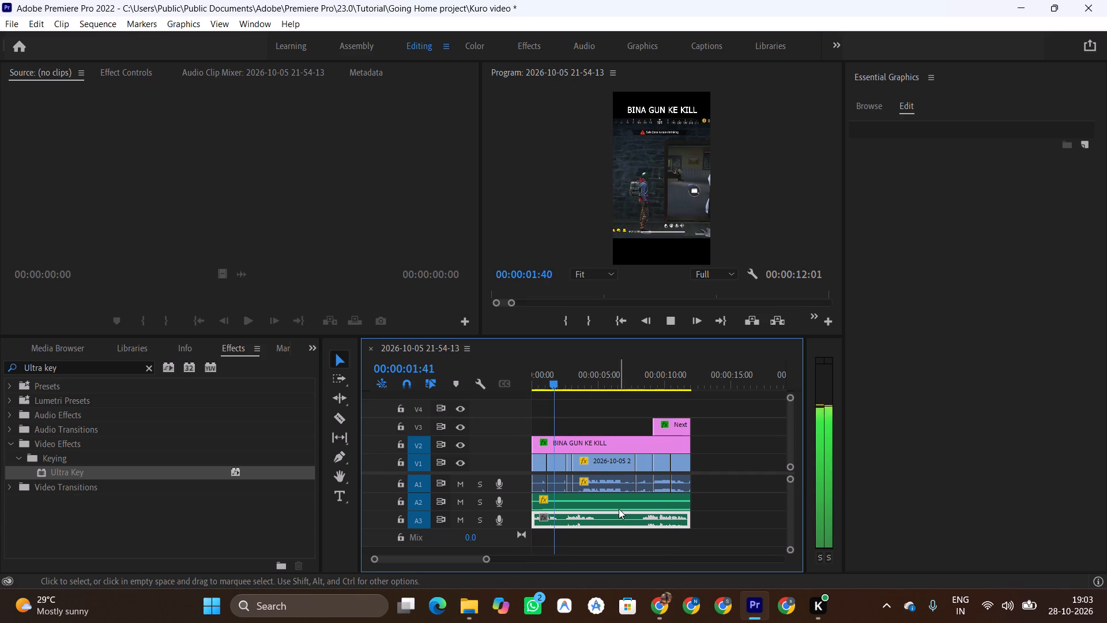
Delete the voice-over clip from track A3 and stop playback.
left_click(631, 516)
key("Delete")
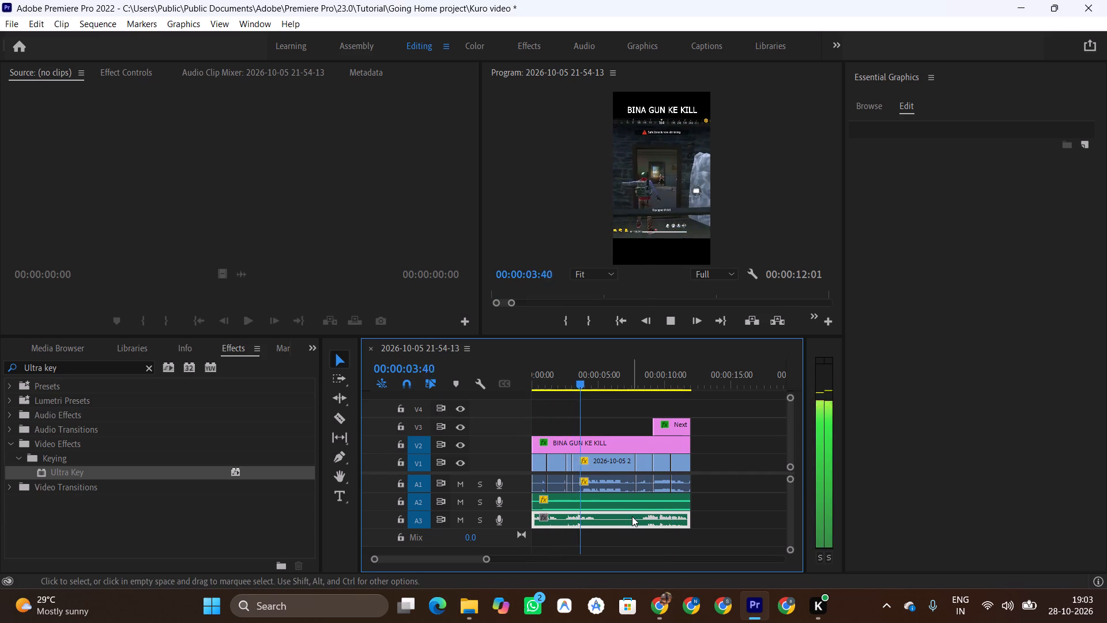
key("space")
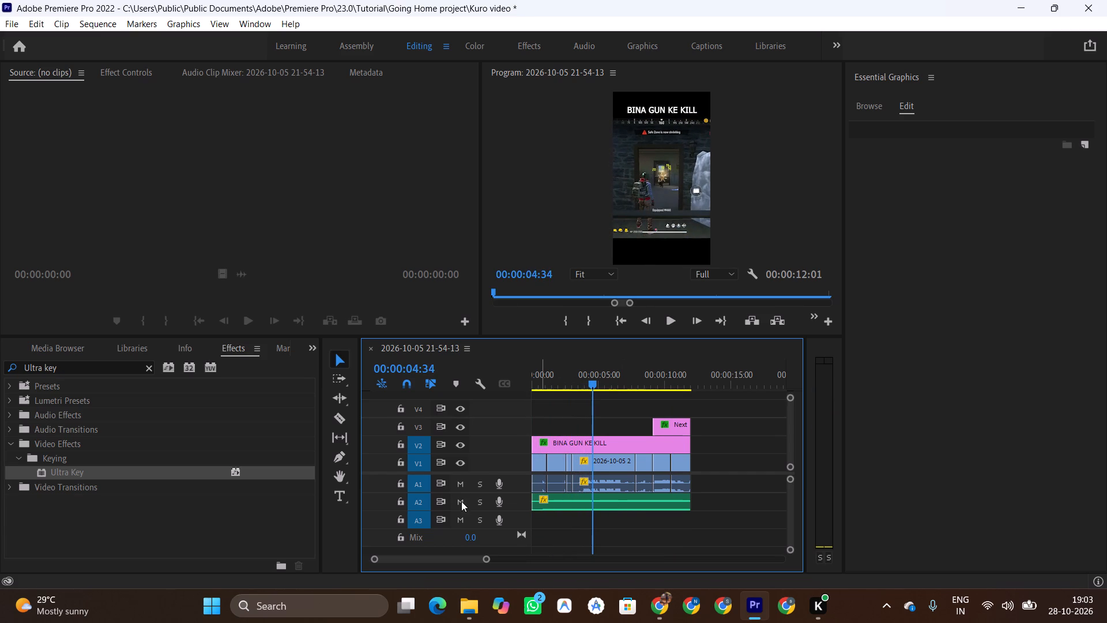
Mute audio tracks A2 and A1.
left_click(461, 501)
left_click(455, 483)
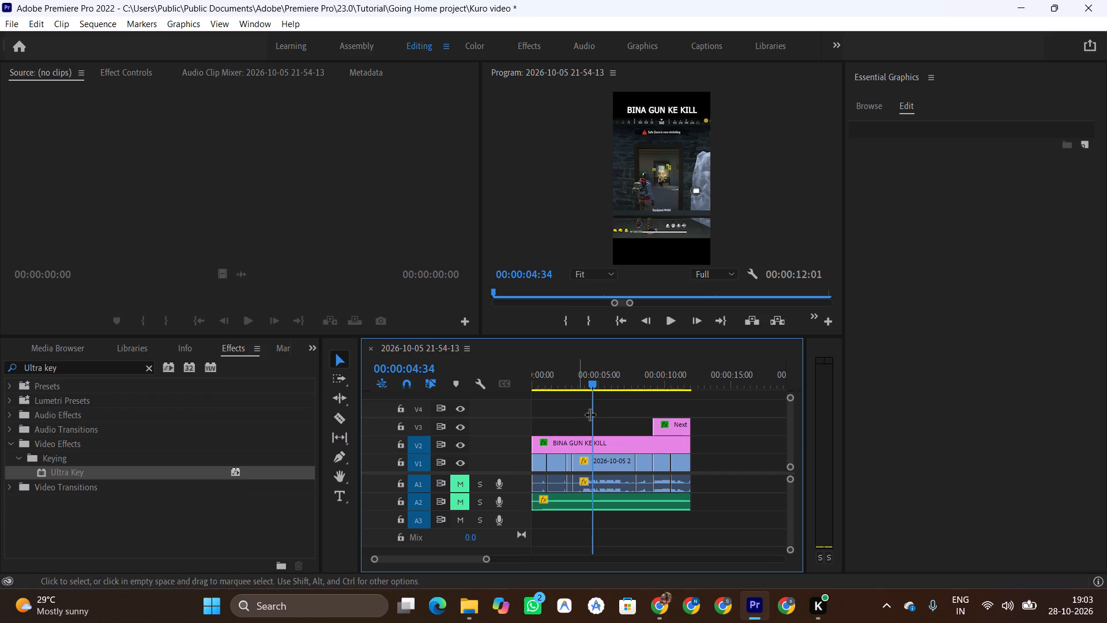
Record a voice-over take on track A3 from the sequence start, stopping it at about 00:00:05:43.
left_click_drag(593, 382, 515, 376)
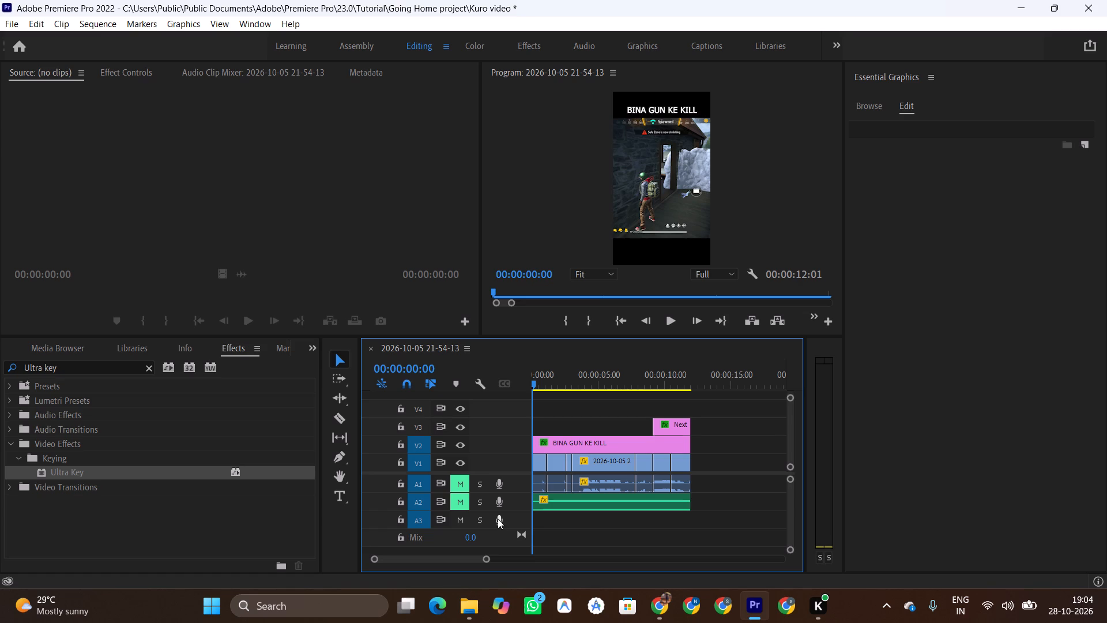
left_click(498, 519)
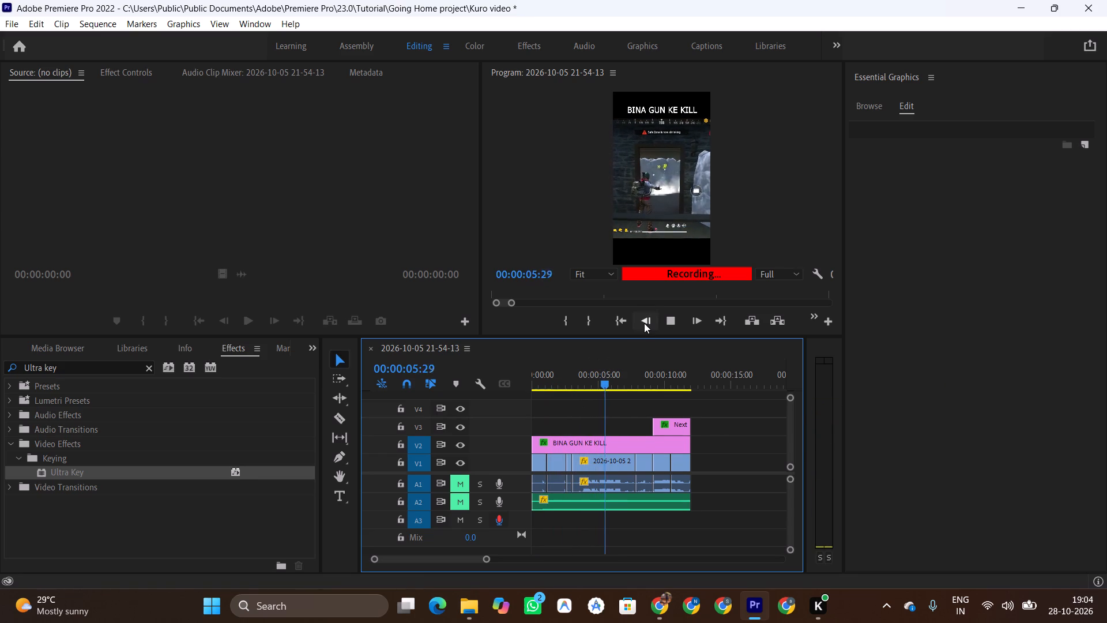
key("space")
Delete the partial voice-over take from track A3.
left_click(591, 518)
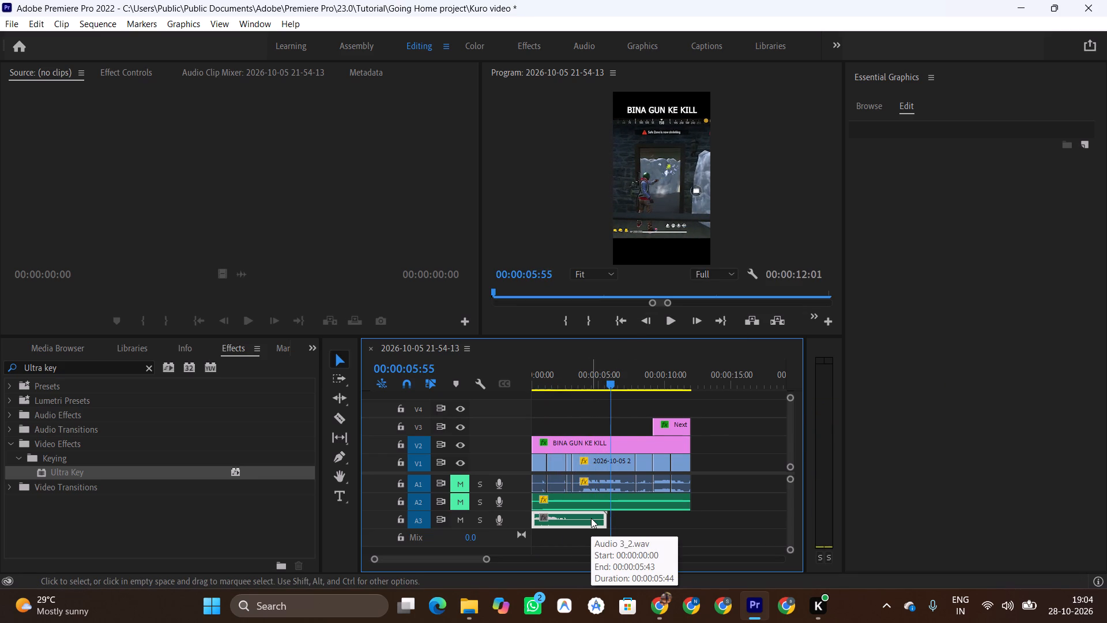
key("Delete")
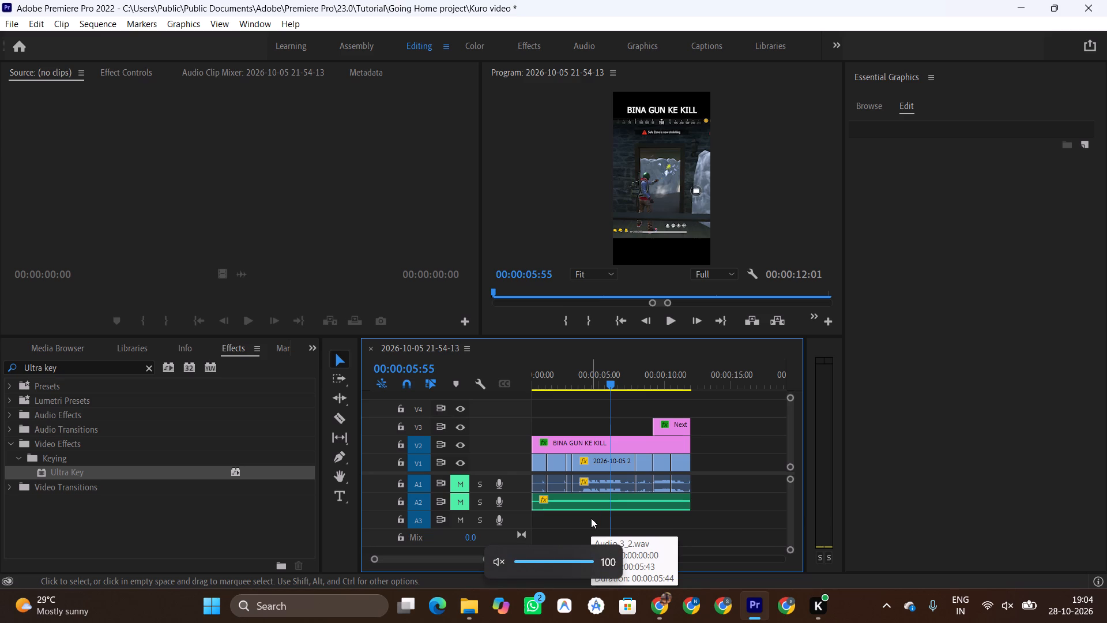
Record a full voice-over on track A3 from 00:00:00:00, stopping just past the end of the video at about 00:00:12:22.
left_click(500, 513)
left_click_drag(593, 384, 477, 384)
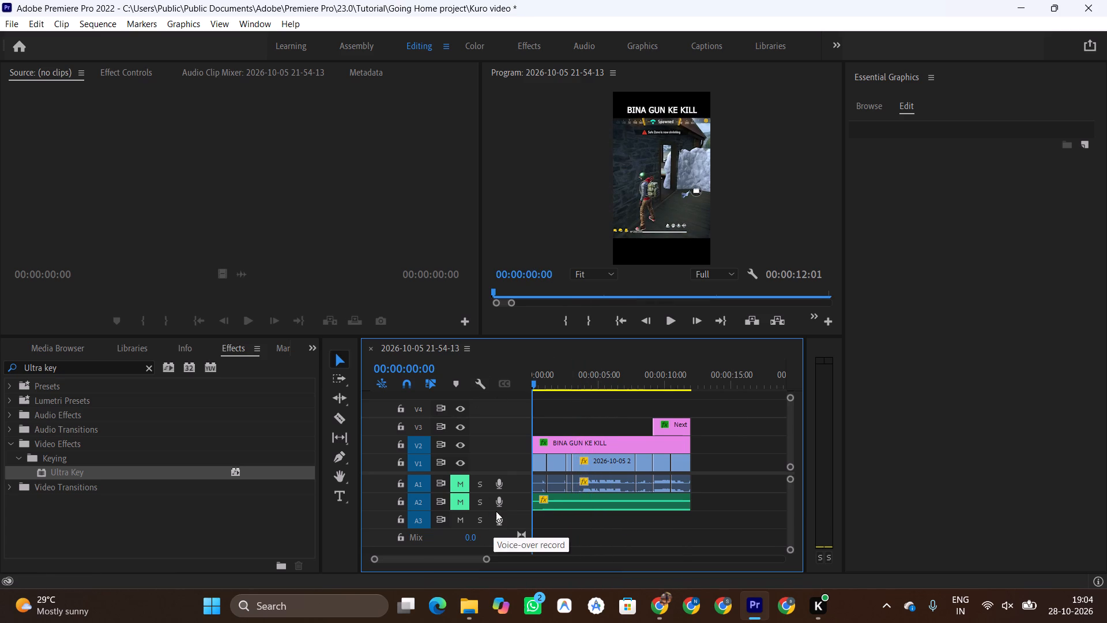
key("space")
key("space")
left_click_drag(533, 382, 501, 379)
left_click(499, 519)
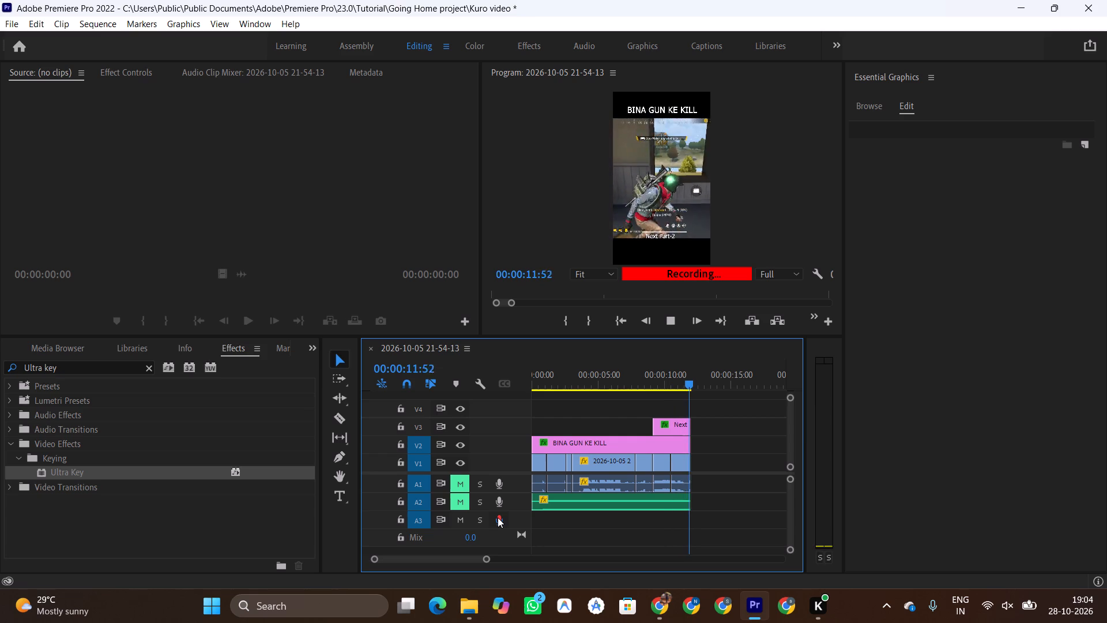
key("space")
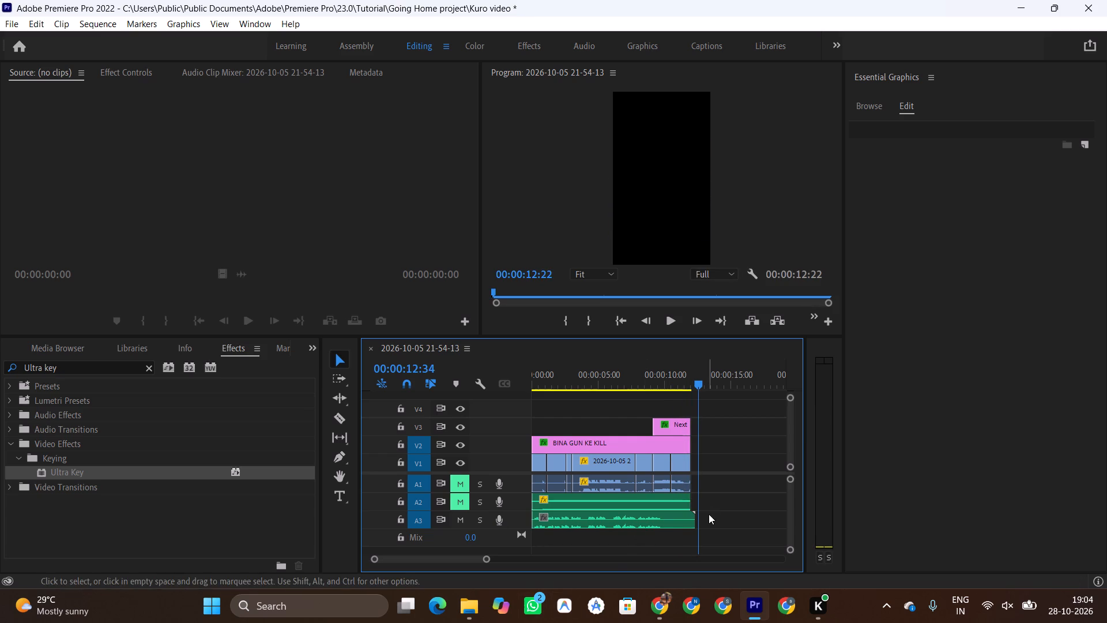
Trim the end of the A3 voice-over to 00:00:12:01 so it lines up with the other clips.
left_click(695, 516)
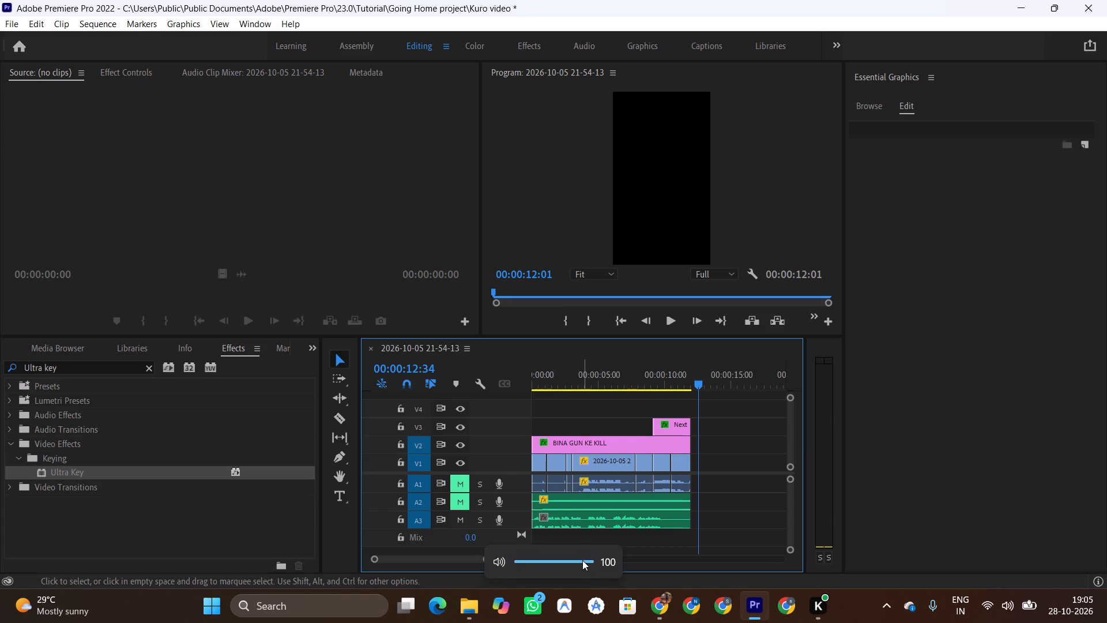
Lower the system volume to 70 and play the sequence from the start to audition the new voice-over.
left_click(570, 560)
left_click(553, 376)
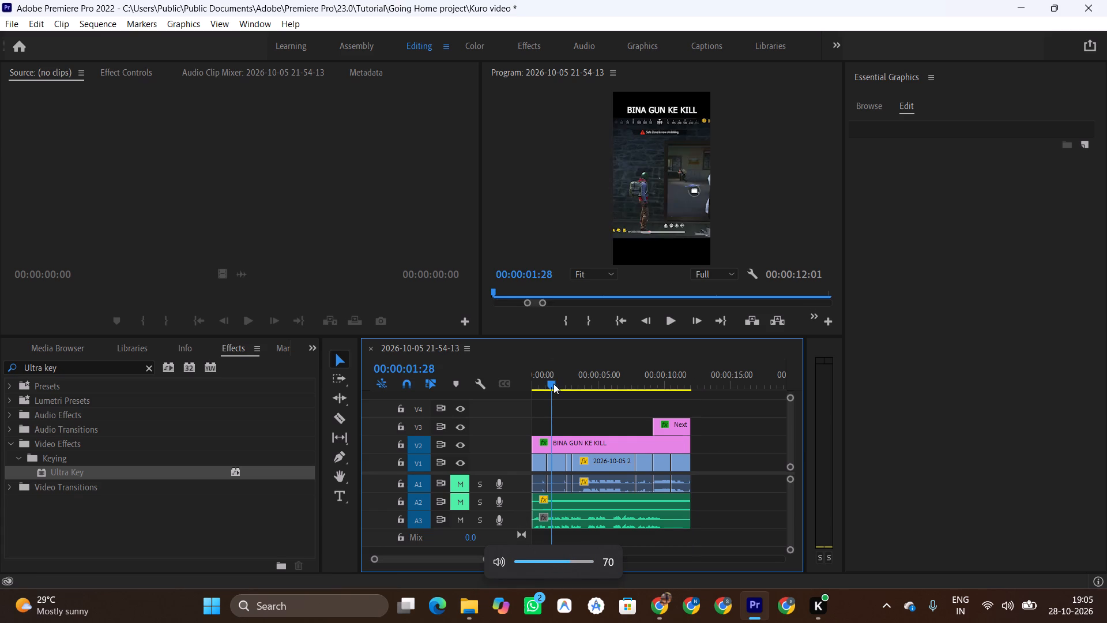
left_click_drag(553, 384, 495, 392)
key("space")
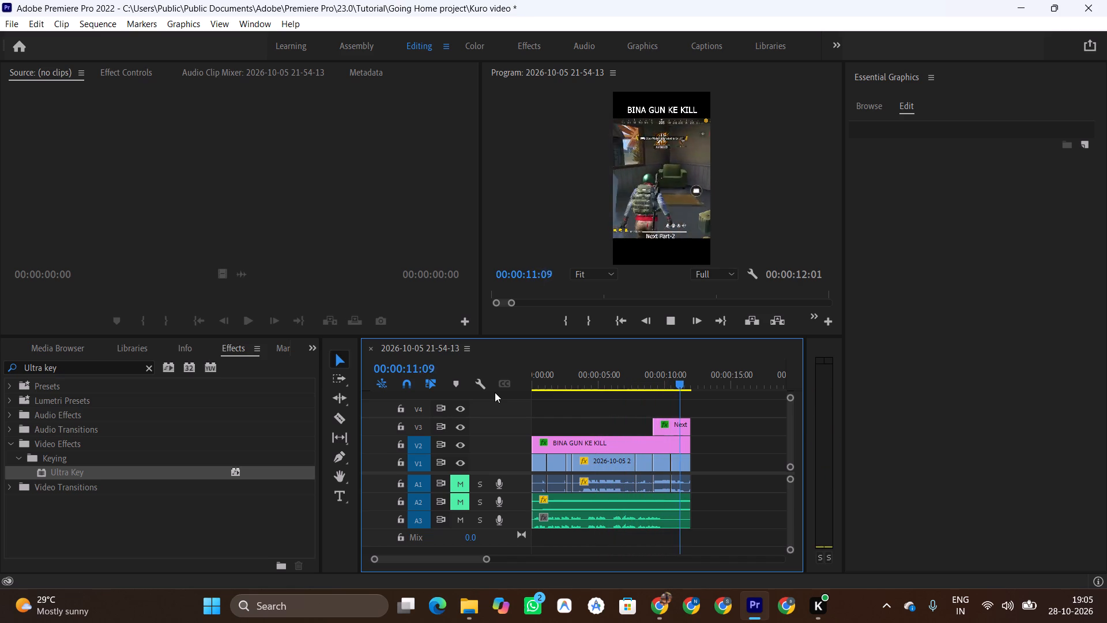
key("space")
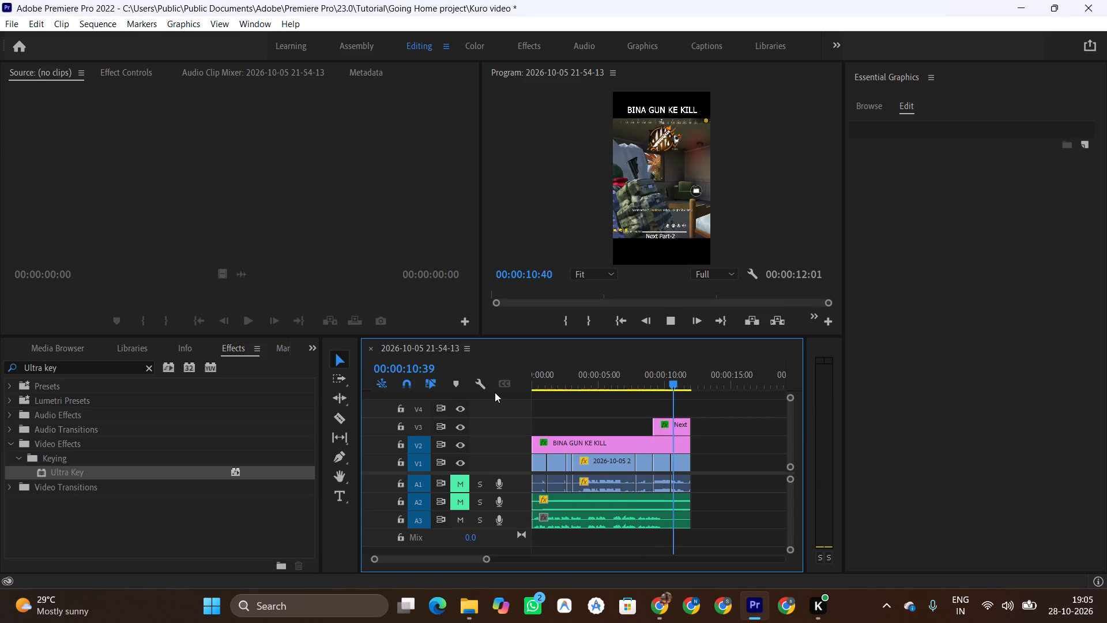
Stop playback and replay the sequence from 00:00:03:38 to review the voice-over against the later part of the video.
key("space")
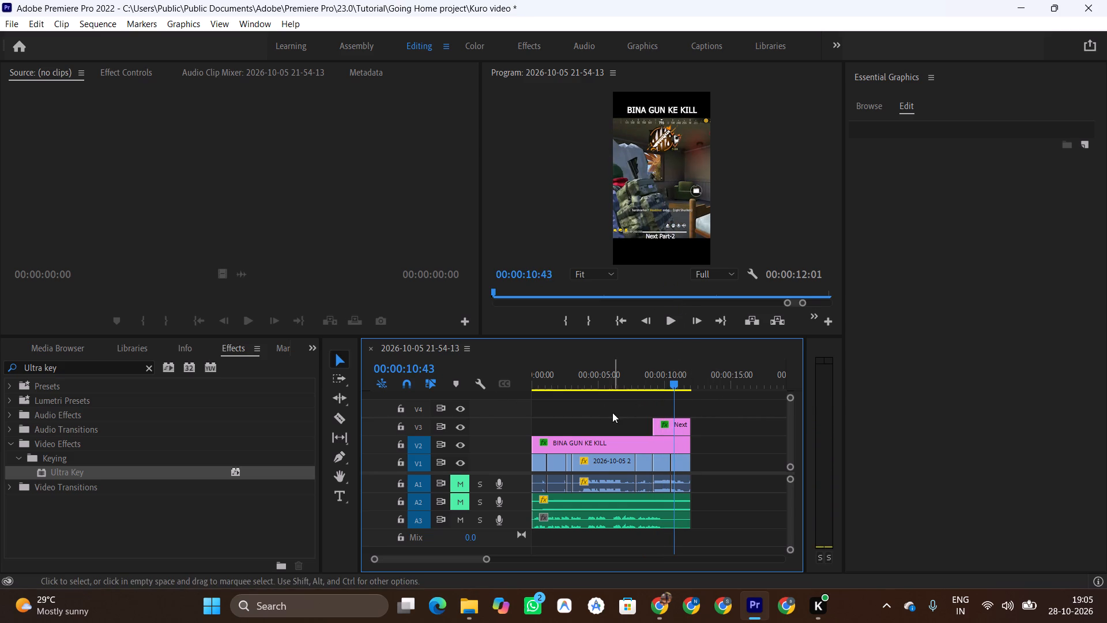
left_click(582, 384)
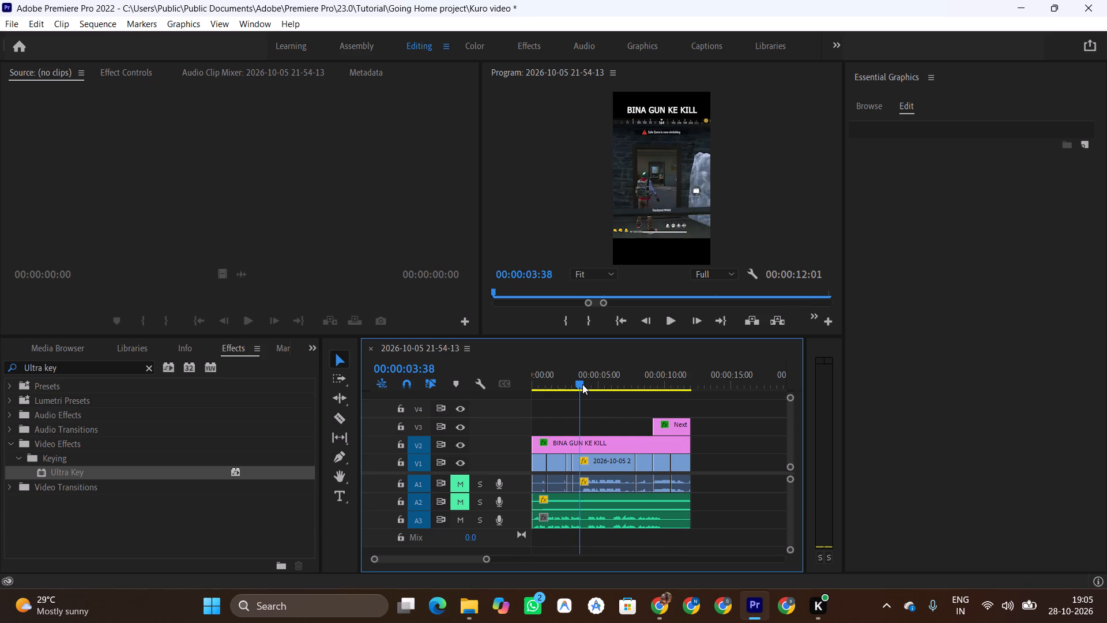
key("space")
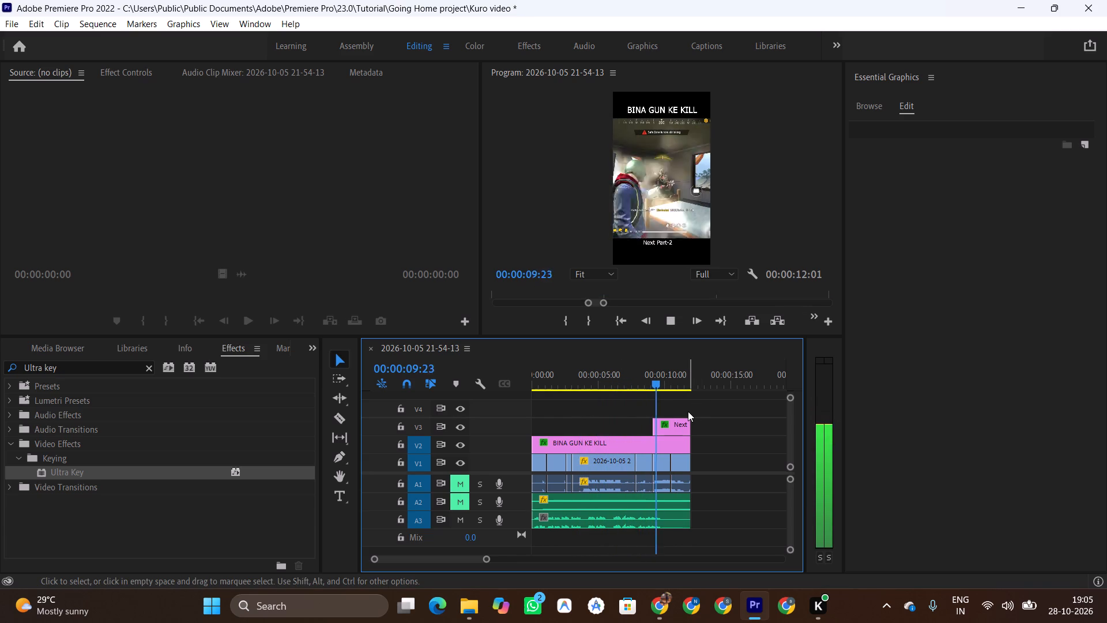
key("space")
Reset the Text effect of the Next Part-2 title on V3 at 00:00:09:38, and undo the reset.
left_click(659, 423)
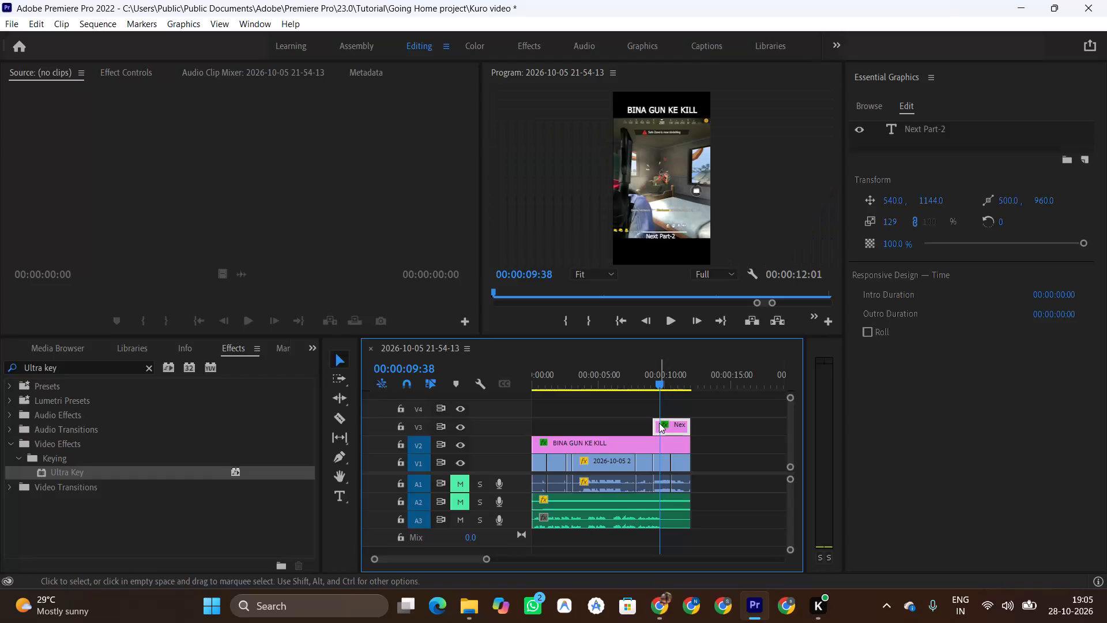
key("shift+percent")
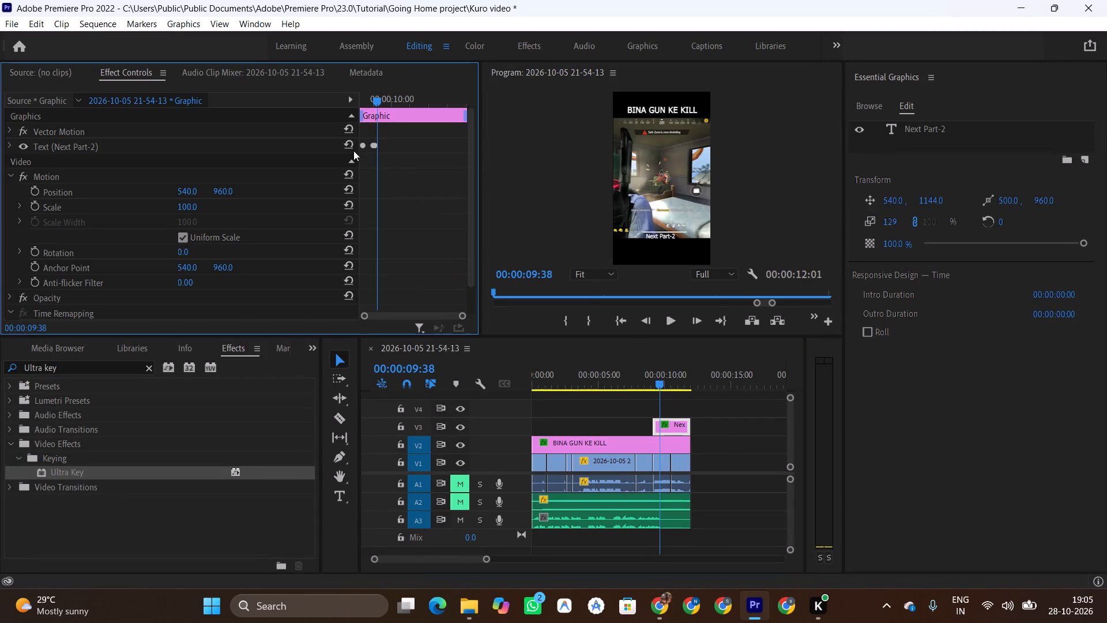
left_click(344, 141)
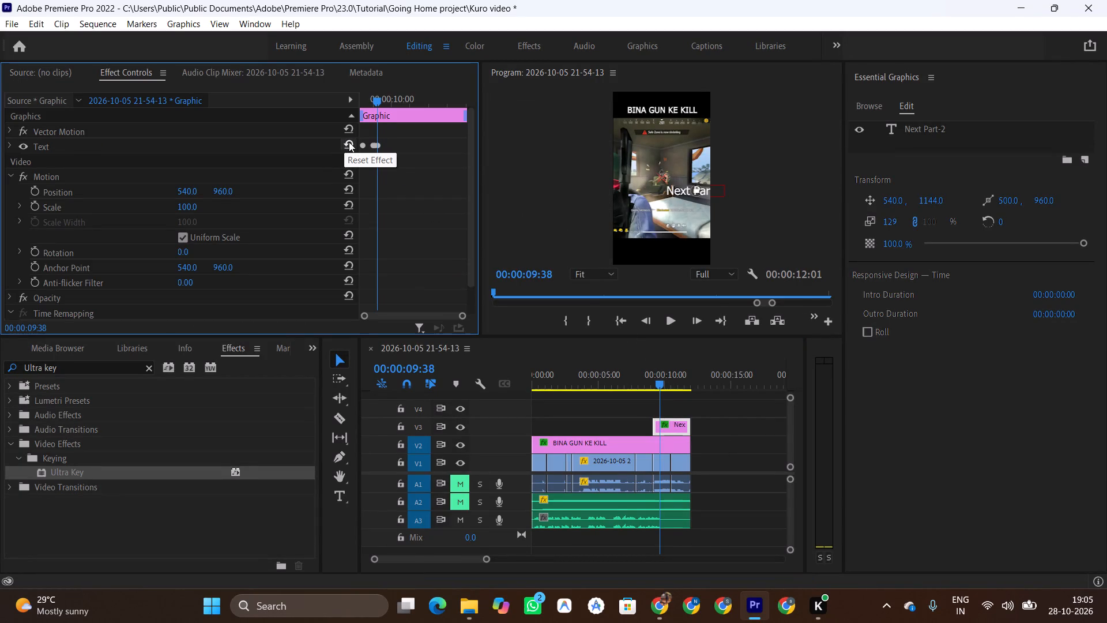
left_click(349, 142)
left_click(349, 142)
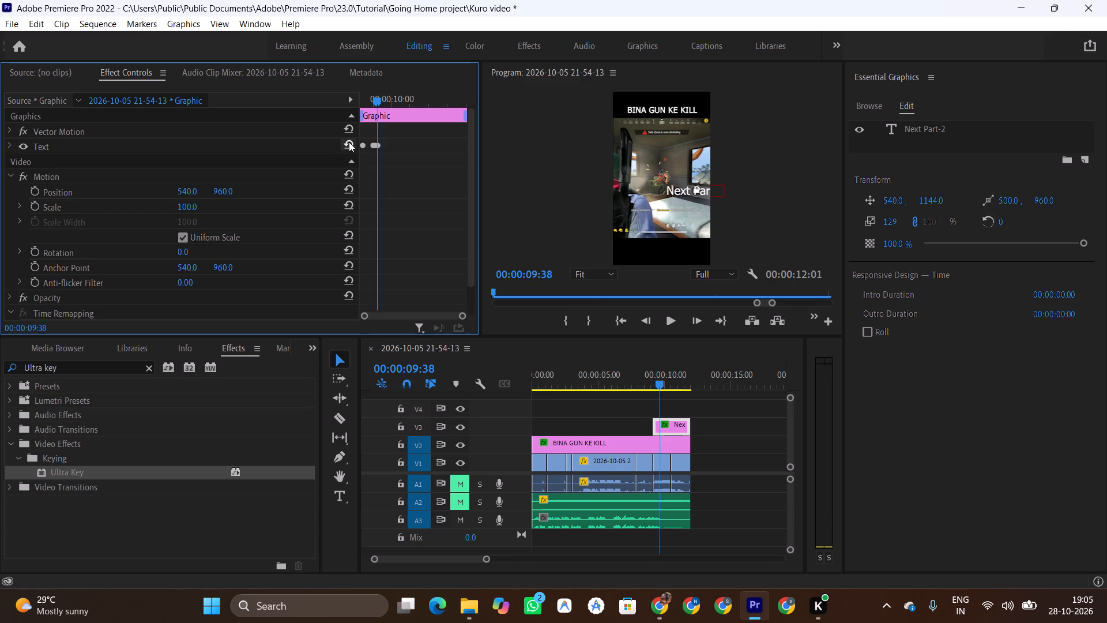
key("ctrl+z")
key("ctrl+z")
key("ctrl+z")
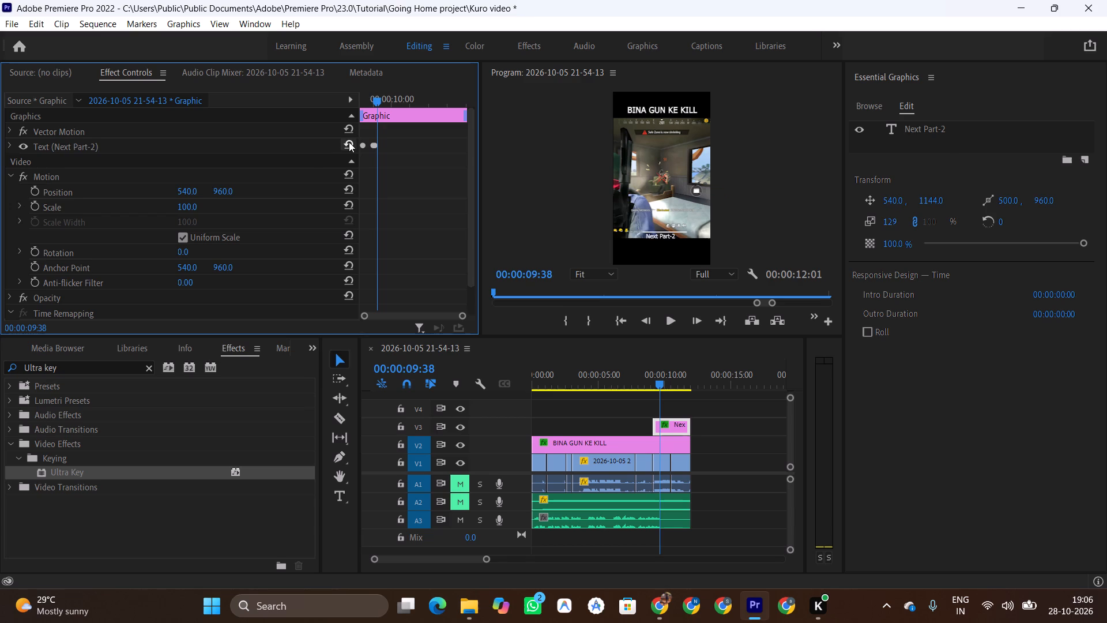
Lower the Next Part-2 text at 00:00:09:38 to vertical position 1395.2, into the black bar below the gameplay.
scroll(279, 161, "up", 6)
scroll(279, 161, "down", 1)
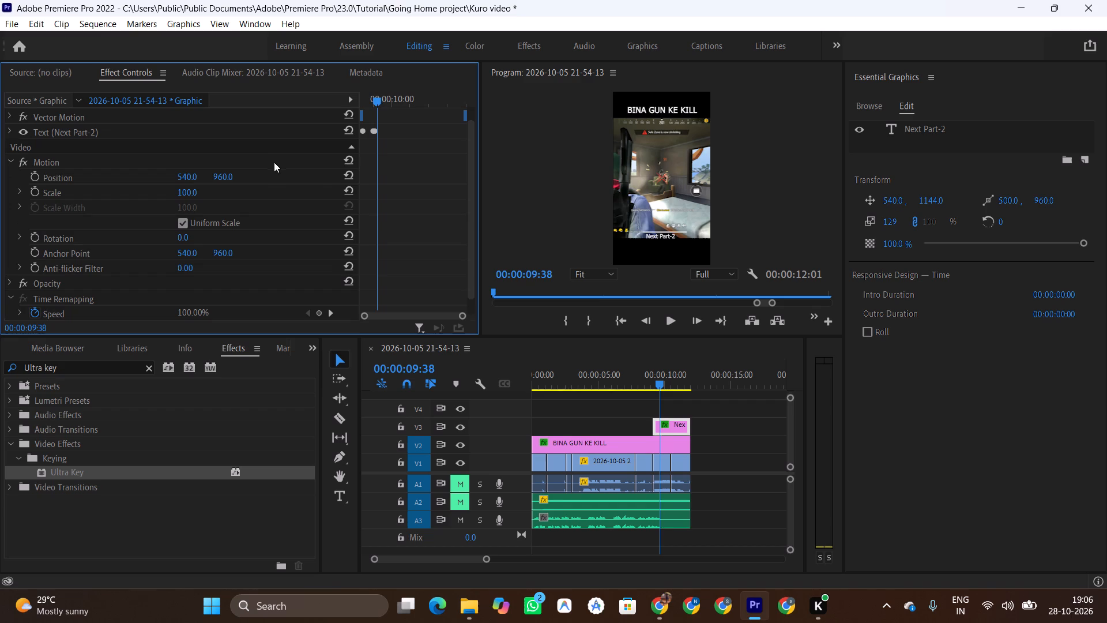
left_click(350, 189)
double_click(664, 237)
left_click_drag(920, 279, 966, 280)
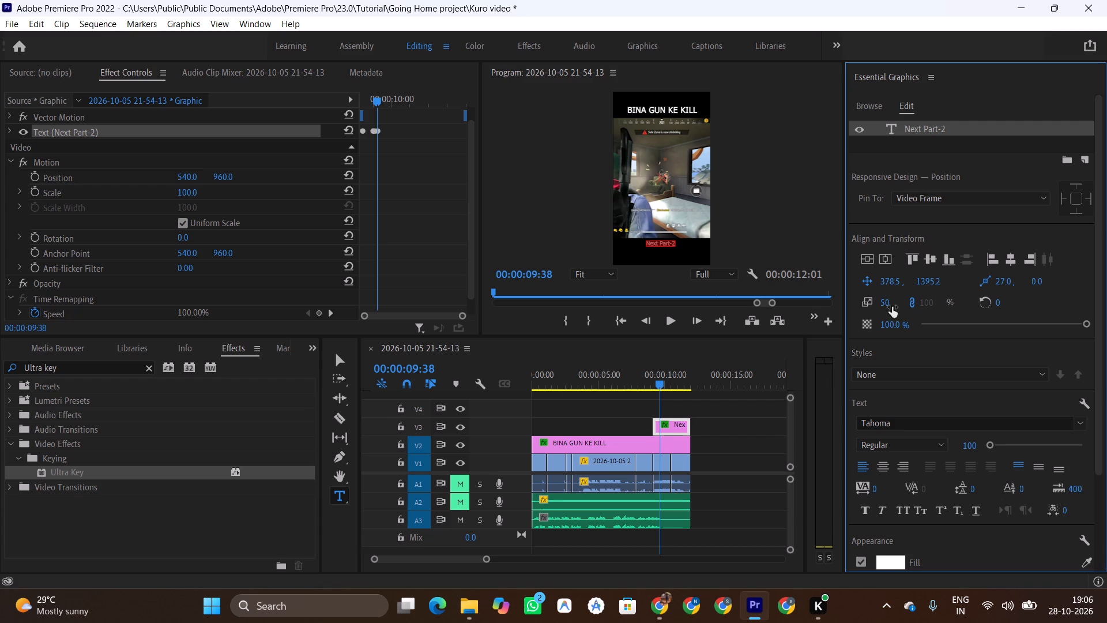
Play the sequence from just before the Next Part-2 title to check its movement up to 00:00:09:39.
left_click(561, 381)
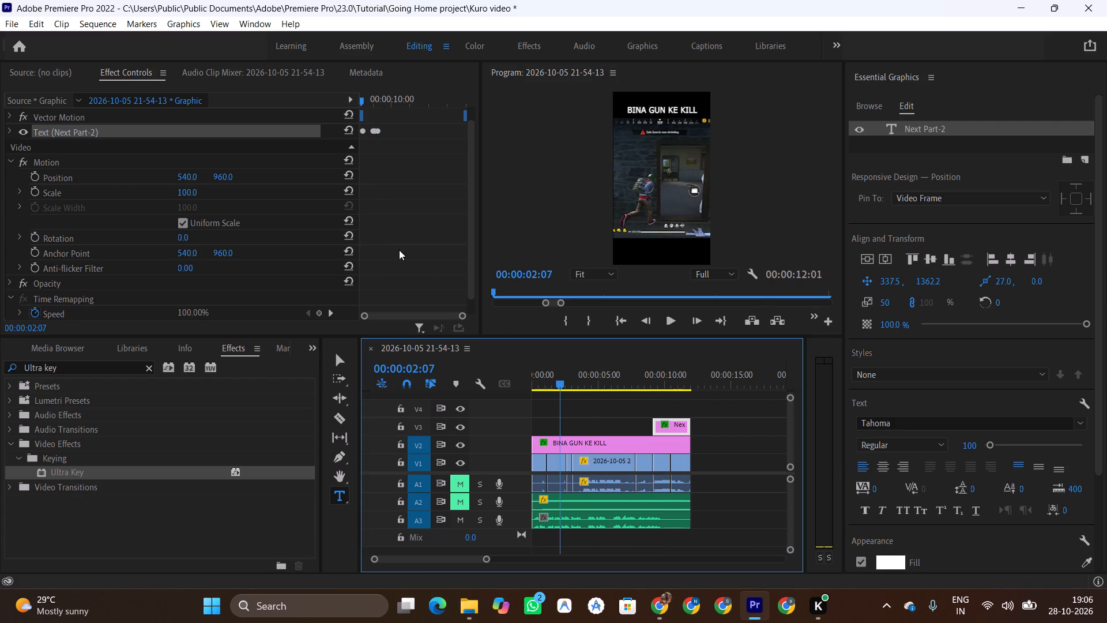
left_click(375, 129)
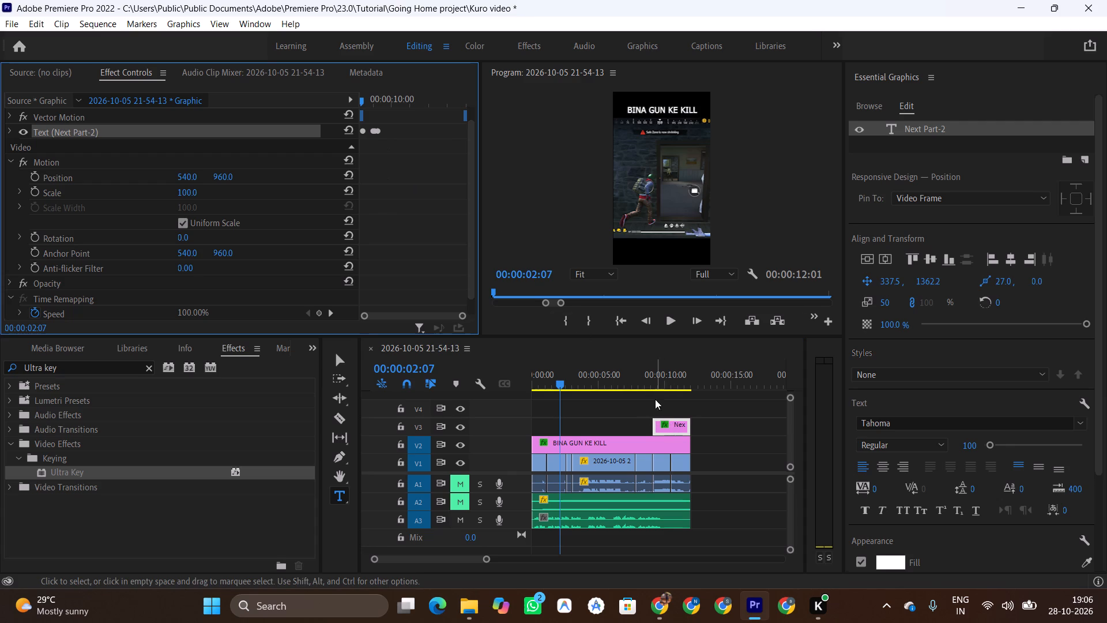
left_click(643, 378)
key("space")
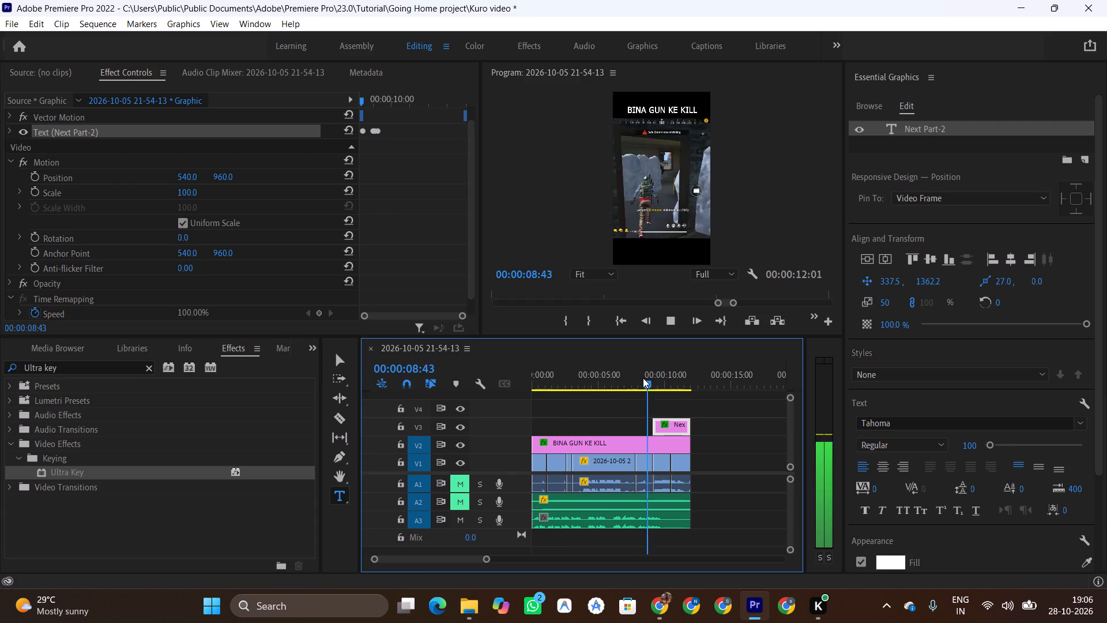
key("space")
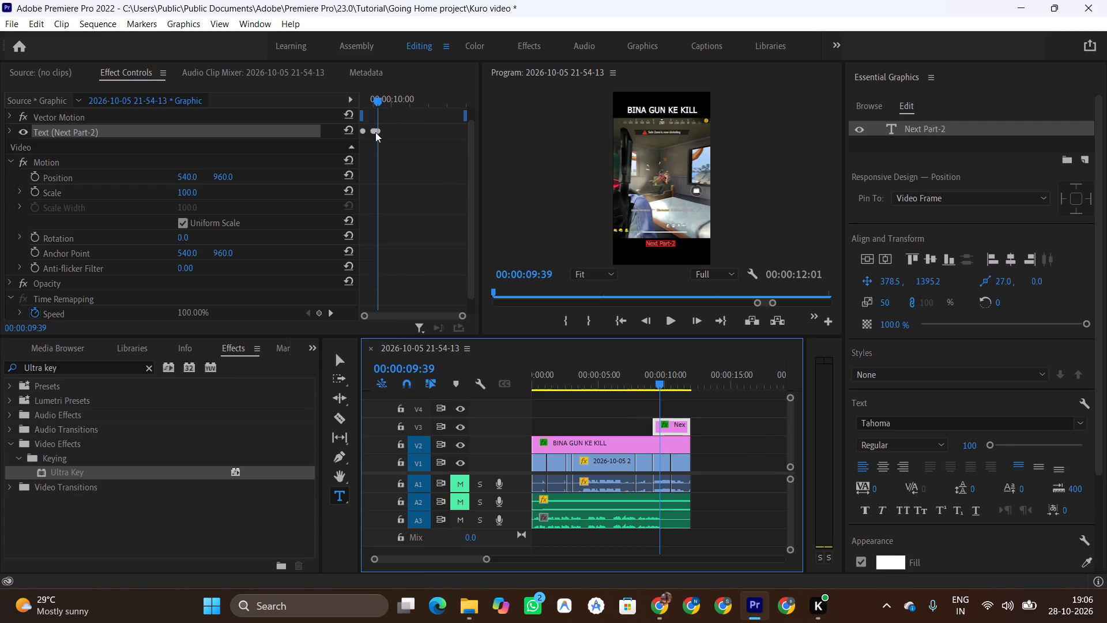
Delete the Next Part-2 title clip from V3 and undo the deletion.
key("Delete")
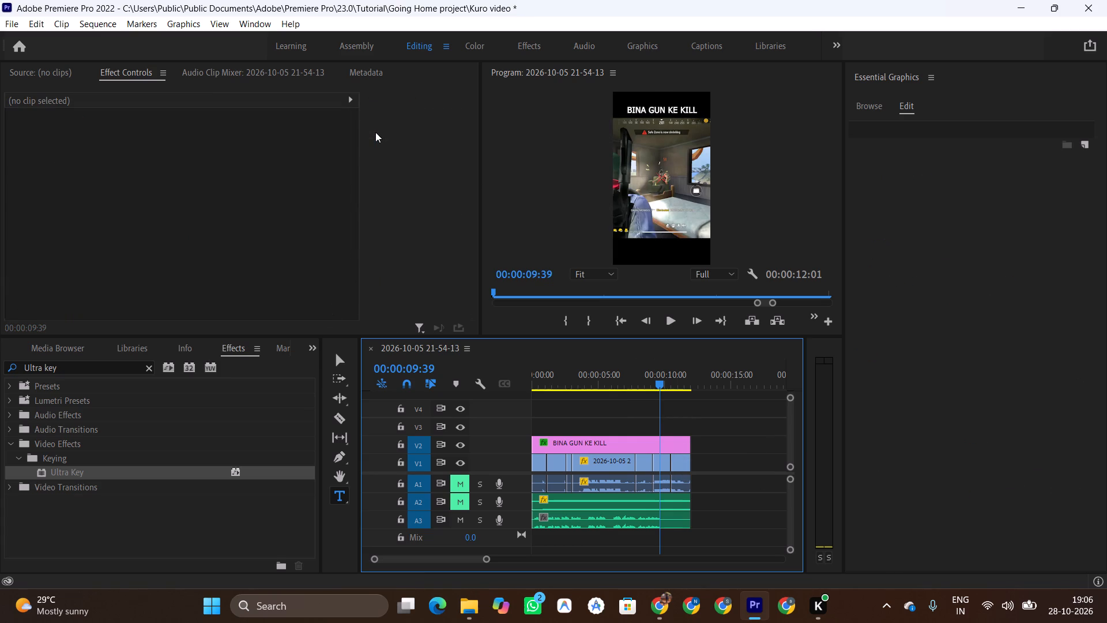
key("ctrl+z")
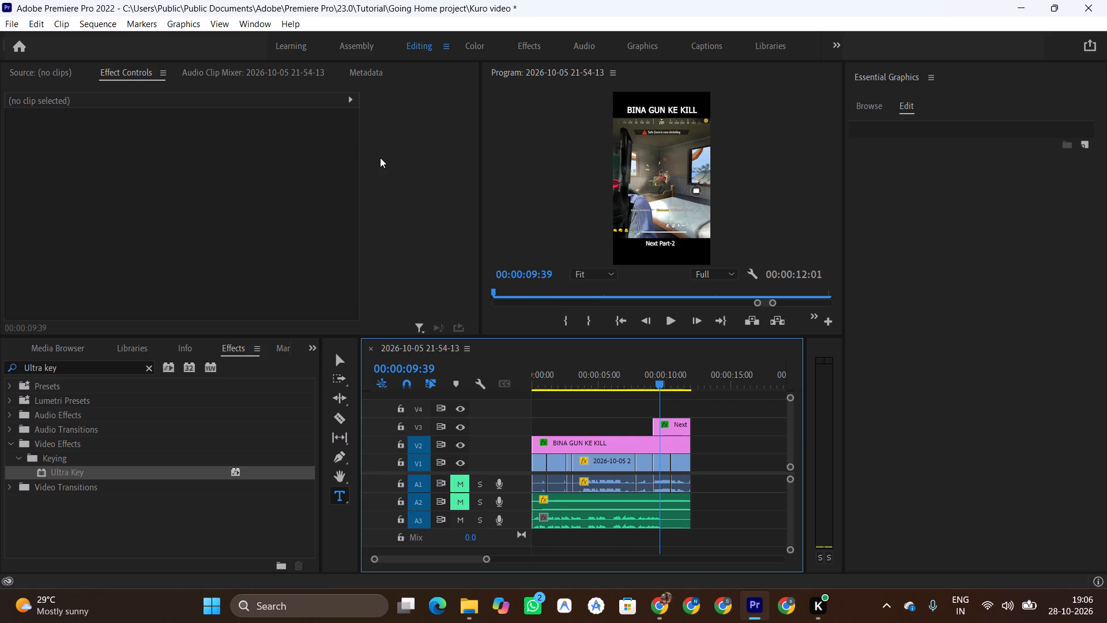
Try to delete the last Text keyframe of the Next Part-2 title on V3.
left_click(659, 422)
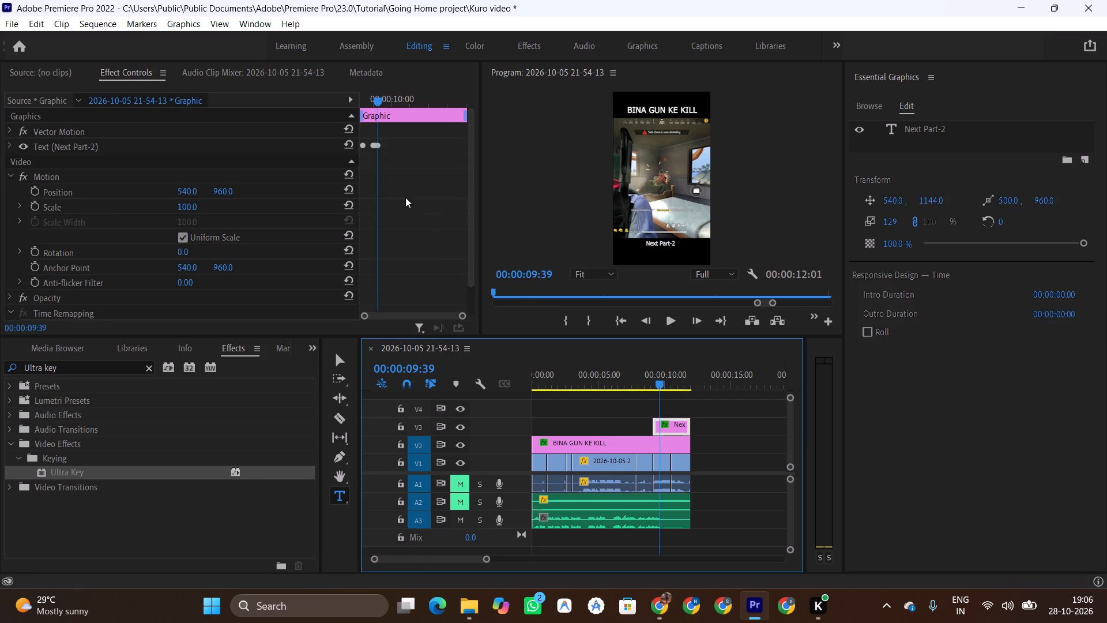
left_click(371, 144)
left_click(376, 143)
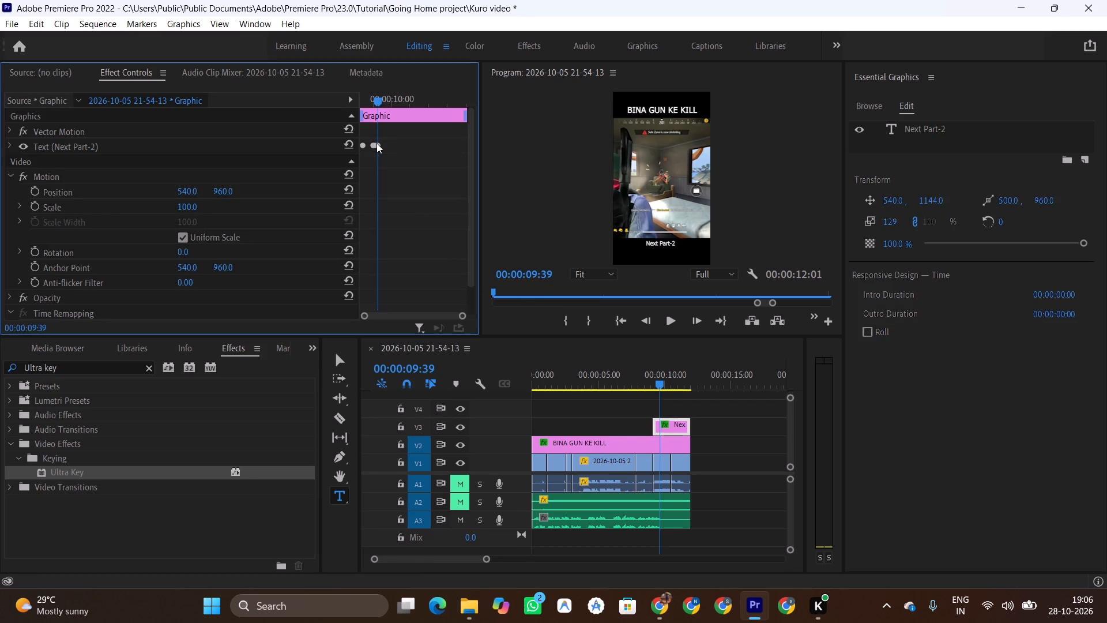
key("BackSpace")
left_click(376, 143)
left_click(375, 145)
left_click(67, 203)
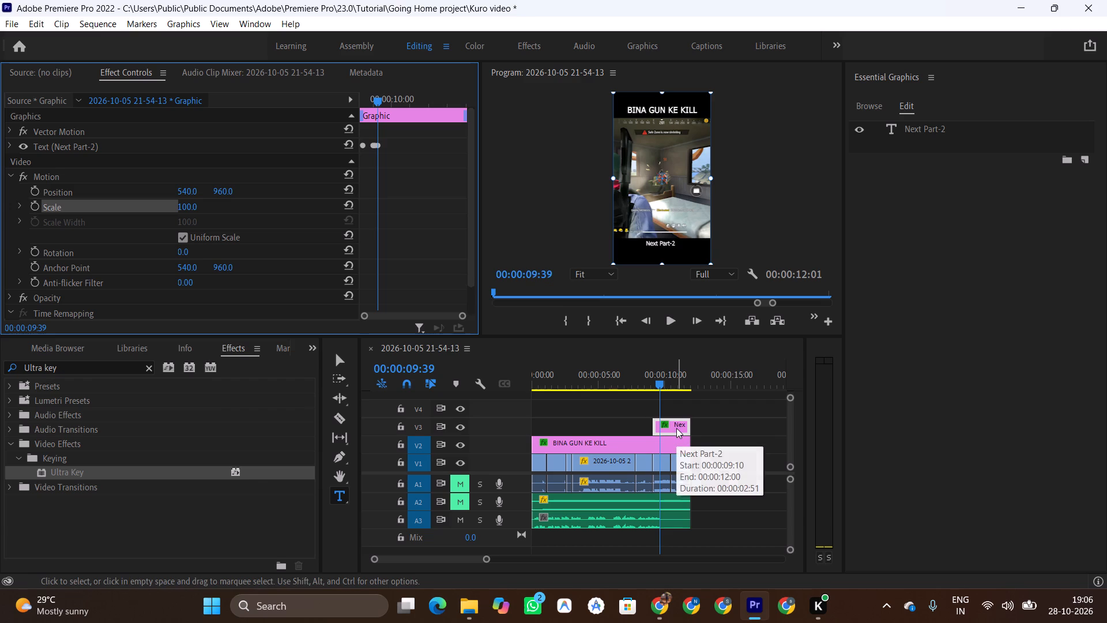
Play the sequence from 00:00:05:52 to about 00:00:09:38 to check the voice-over and the title's appearance.
left_click(611, 381)
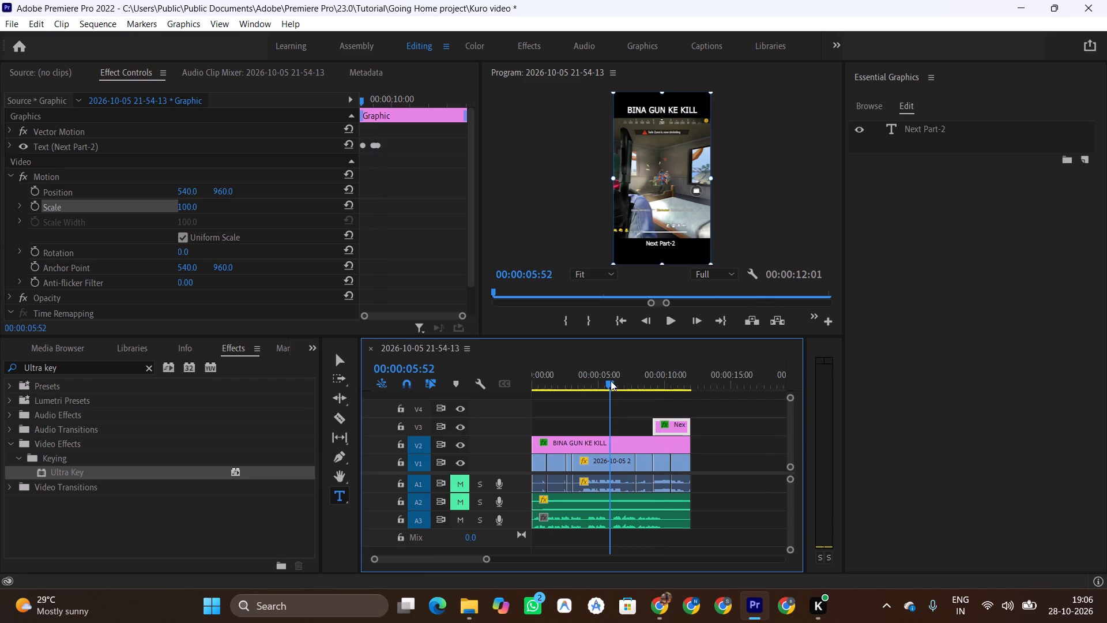
key("space")
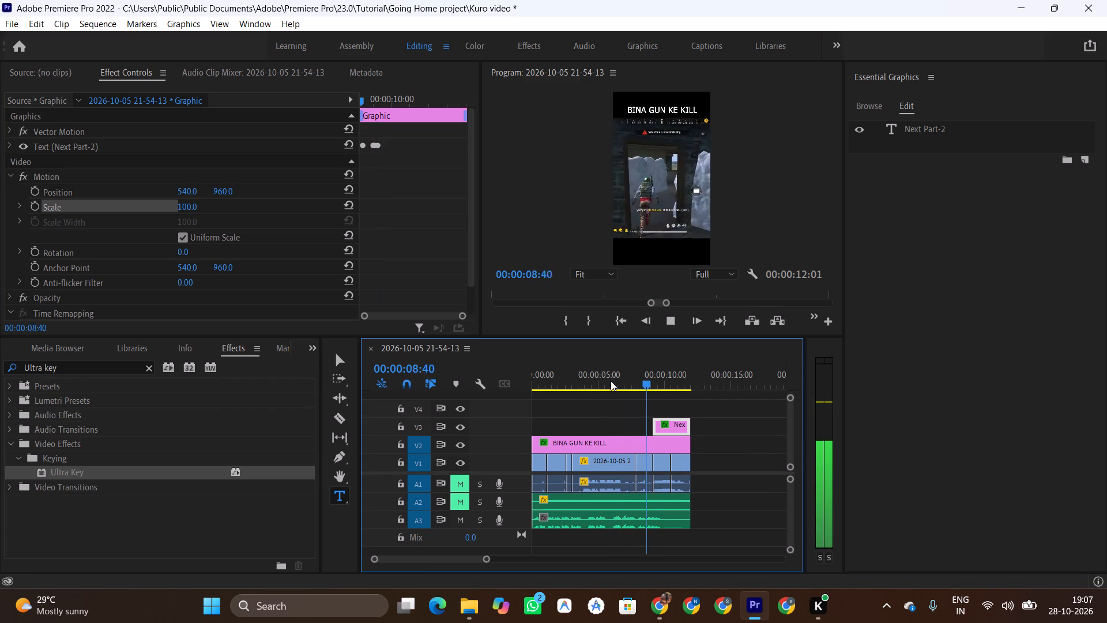
key("space")
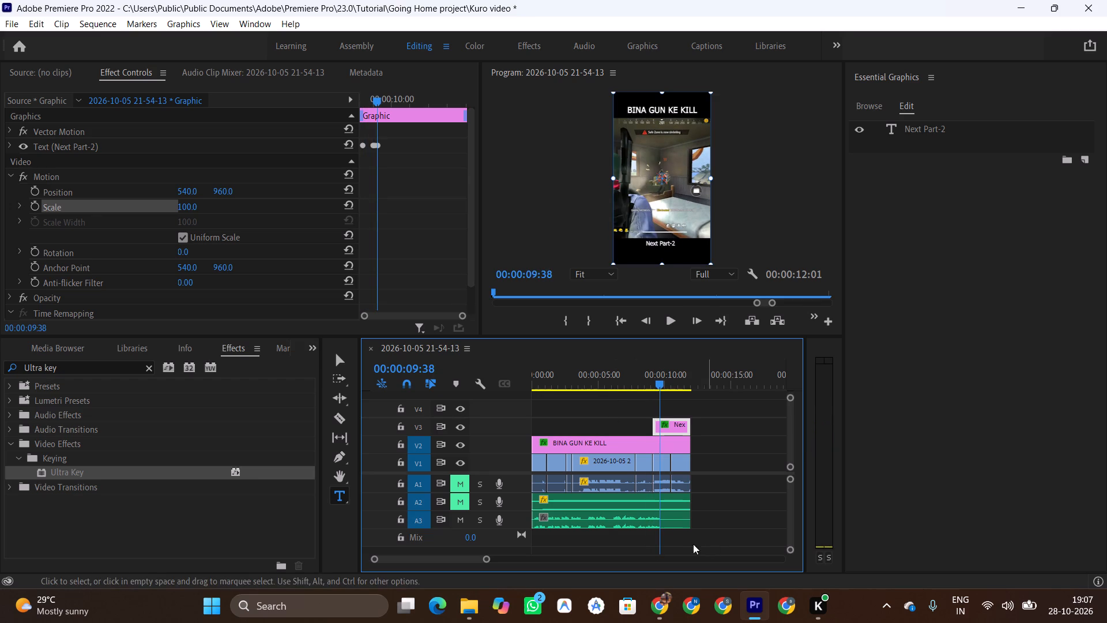
Trim the end of the A3 voice-over back to the playhead at about 00:00:09:38.
left_click(675, 516)
left_click_drag(688, 517, 662, 517)
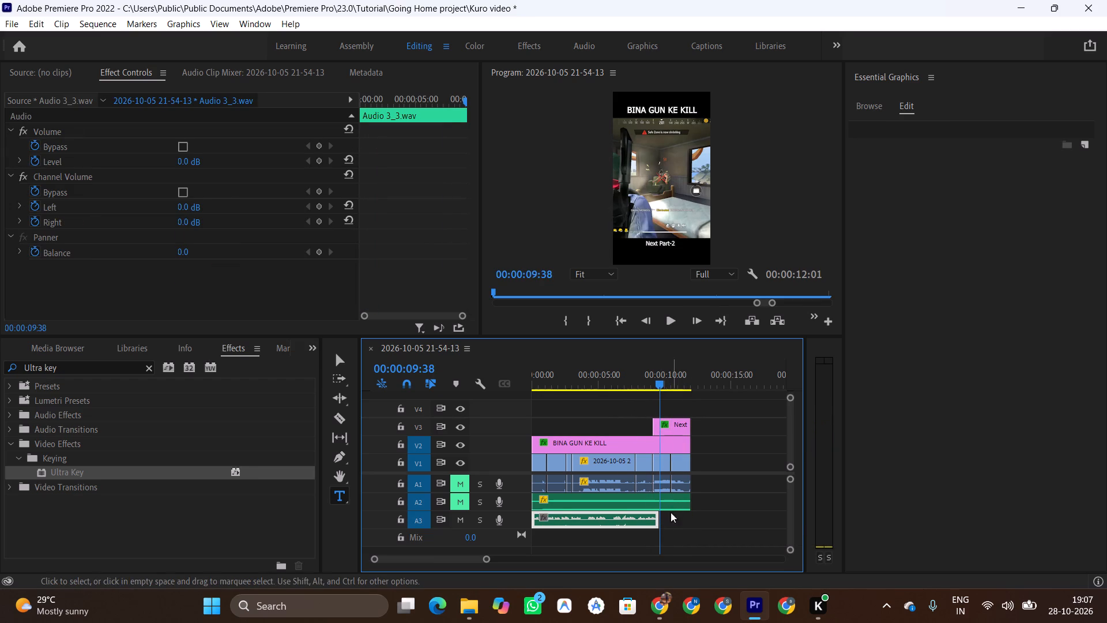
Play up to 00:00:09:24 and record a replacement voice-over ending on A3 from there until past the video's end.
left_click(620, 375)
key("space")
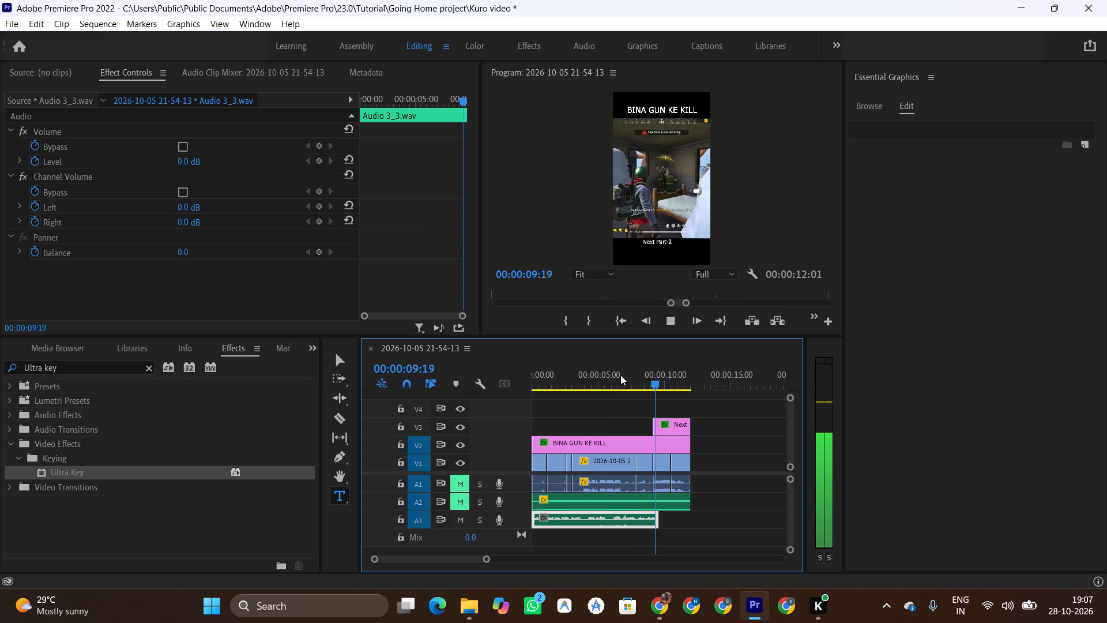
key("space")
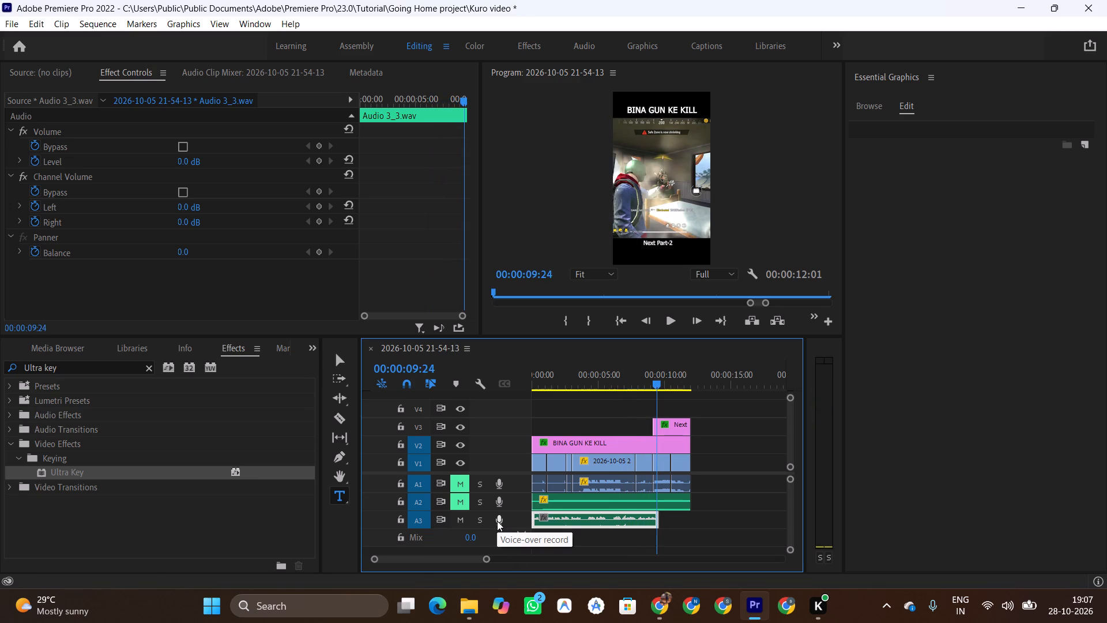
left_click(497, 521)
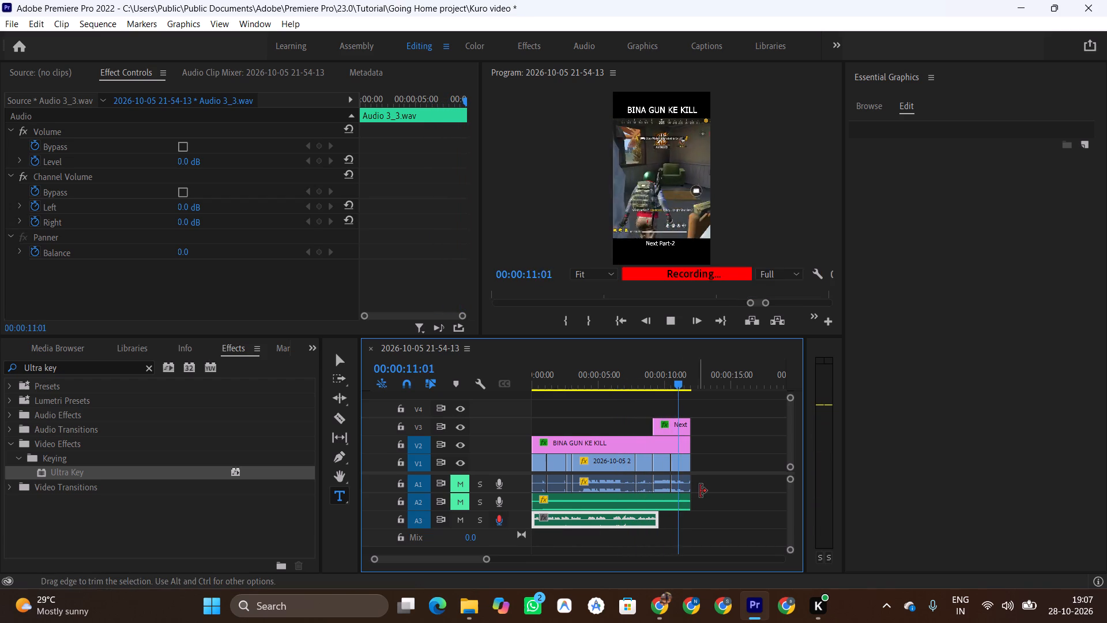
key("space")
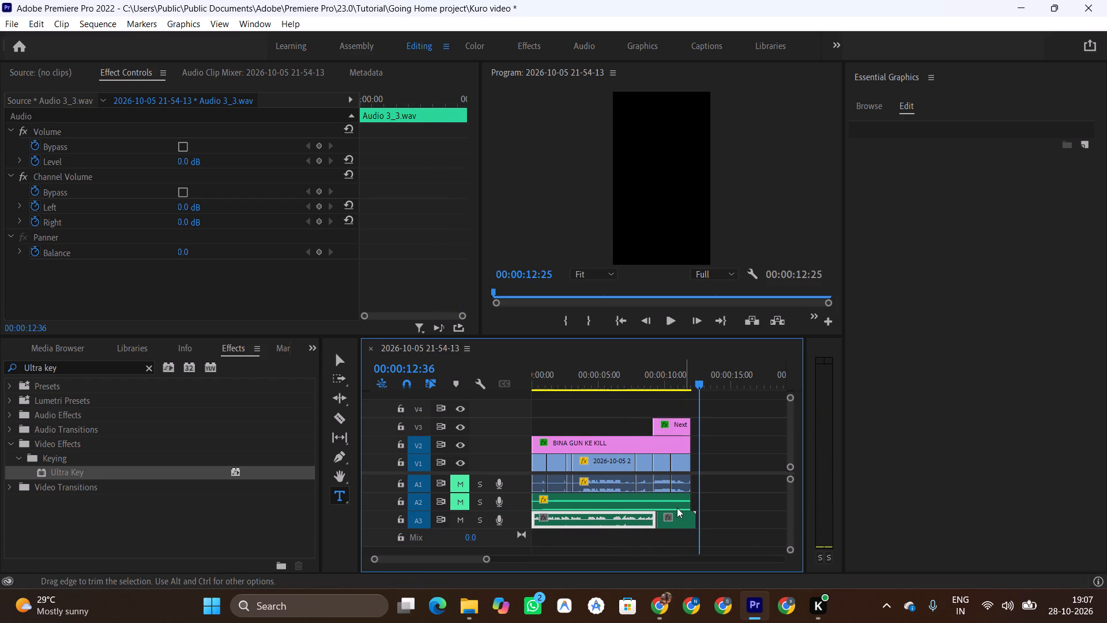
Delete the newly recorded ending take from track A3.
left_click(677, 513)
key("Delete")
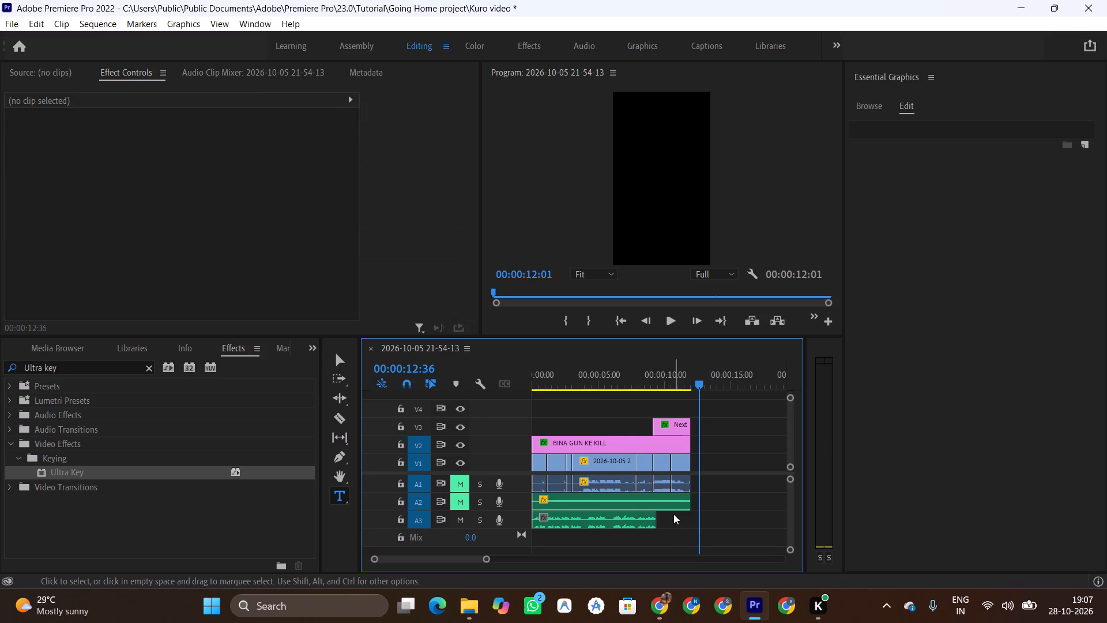
Record another voice-over ending on track A3 from 00:00:07:13, stopping at about 00:00:11:11.
left_click(629, 374)
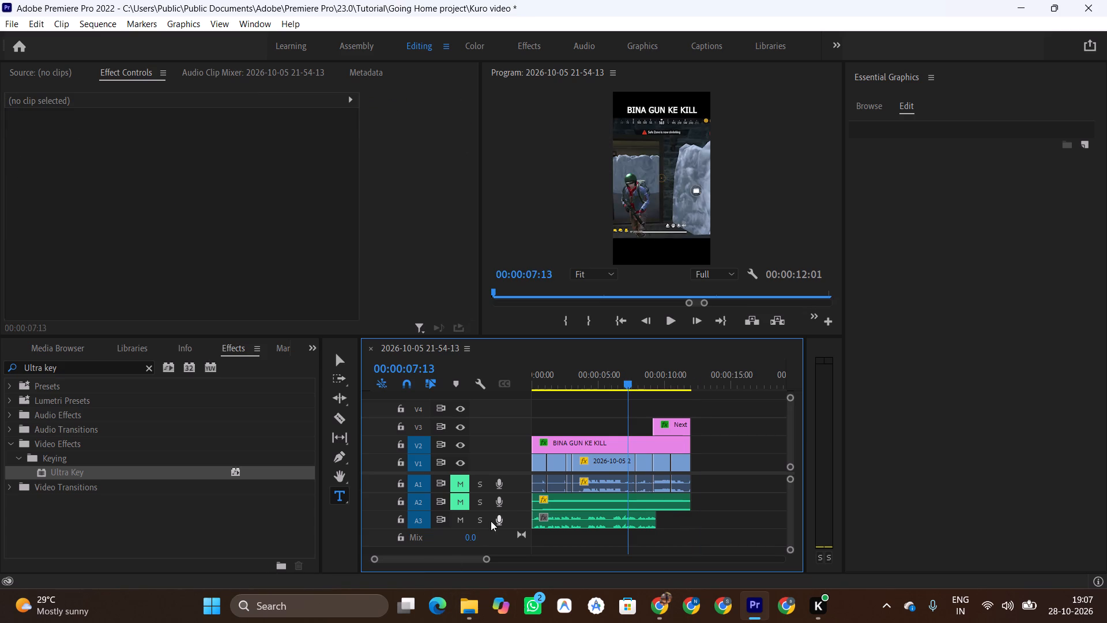
left_click(499, 514)
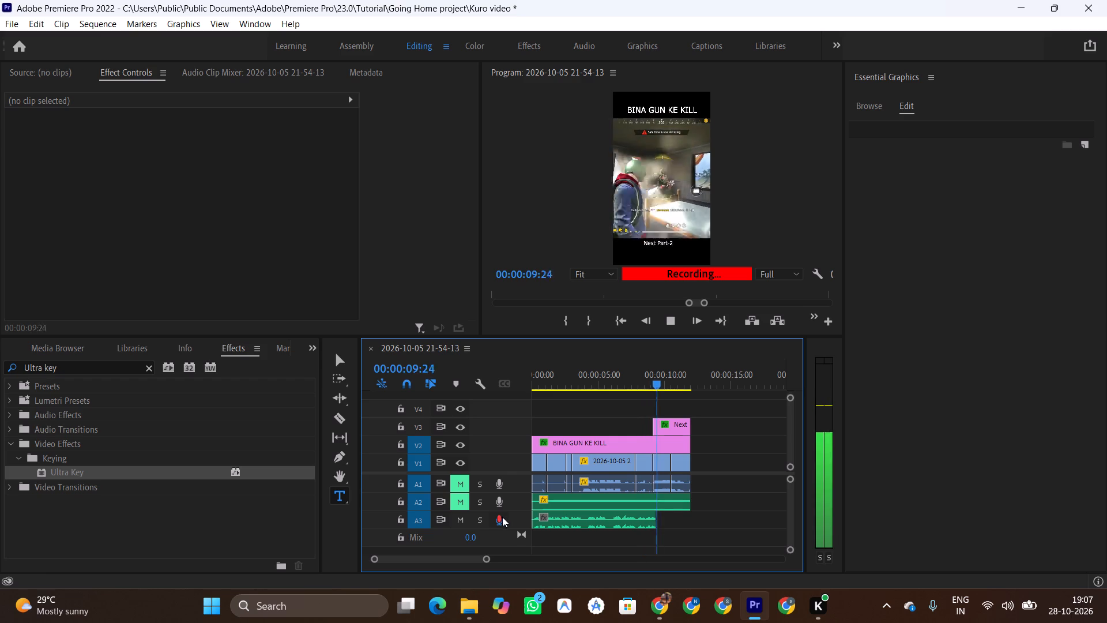
key("space")
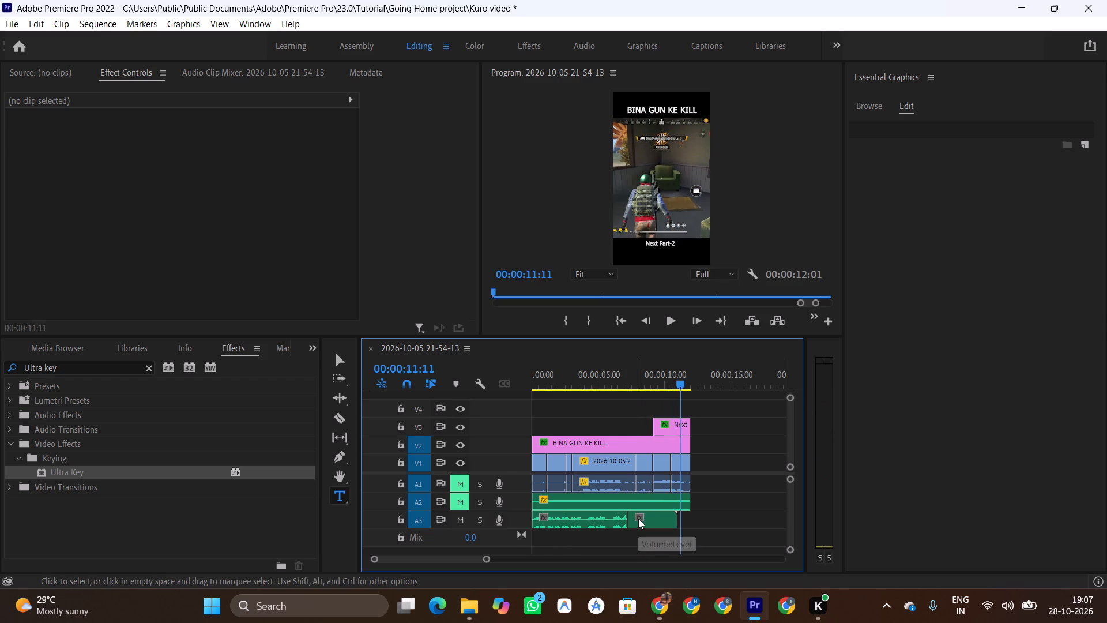
Delete the second ending take from track A3, keeping the earlier voice-over up to about 00:00:07:13.
left_click(639, 519)
key("Delete")
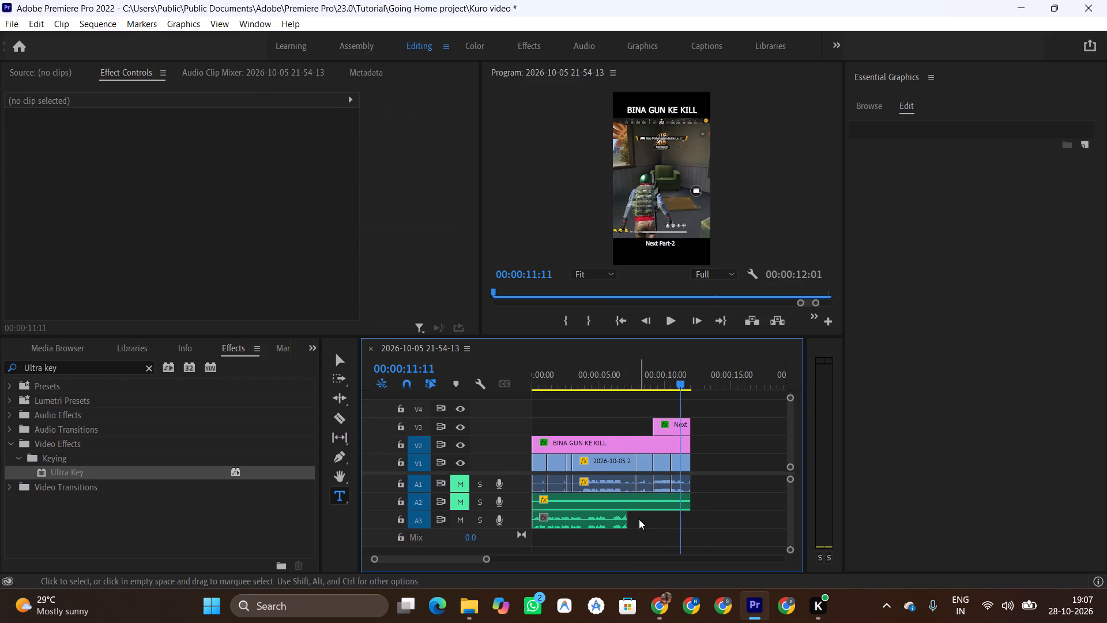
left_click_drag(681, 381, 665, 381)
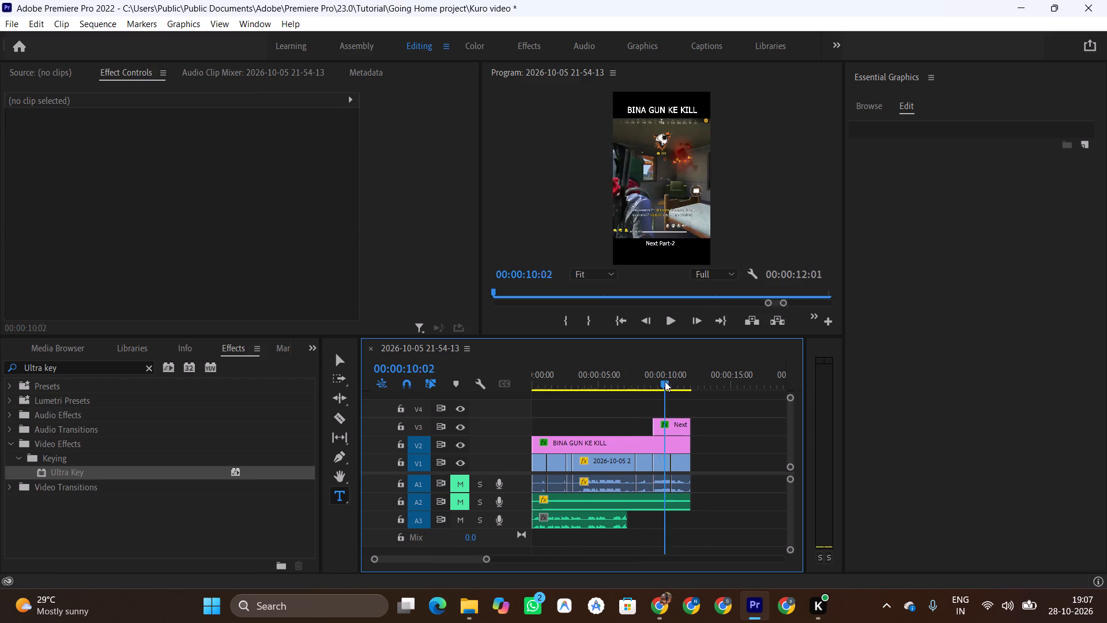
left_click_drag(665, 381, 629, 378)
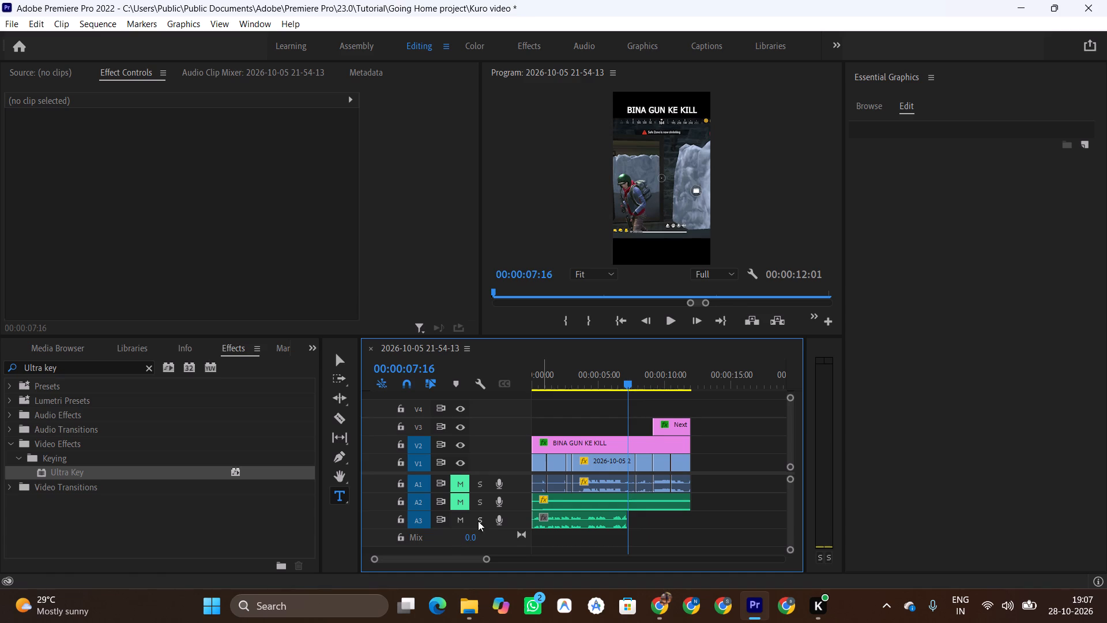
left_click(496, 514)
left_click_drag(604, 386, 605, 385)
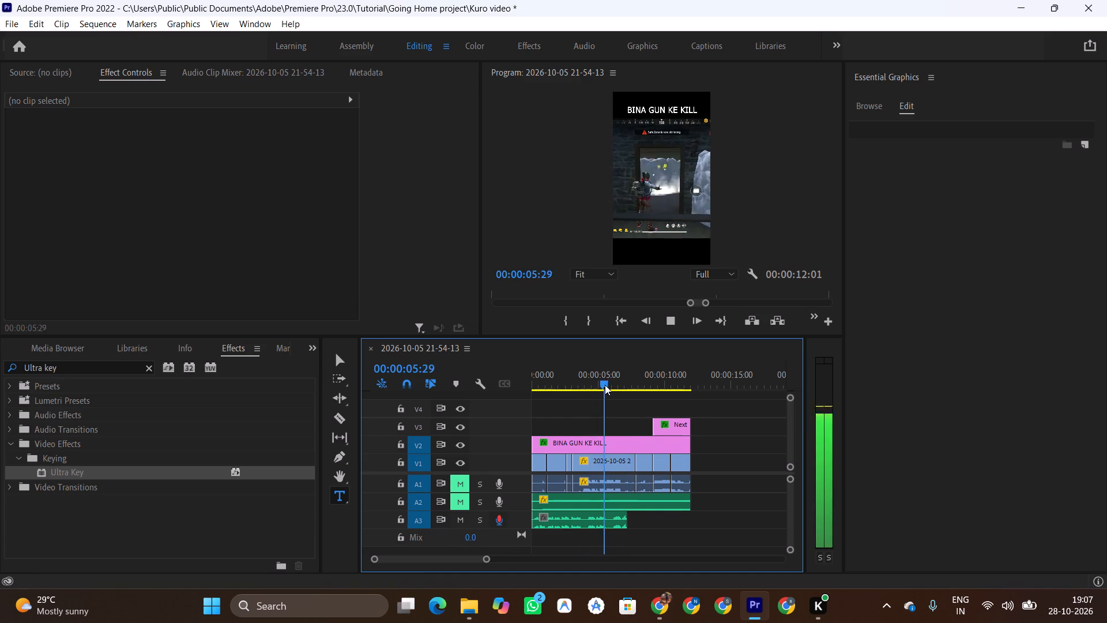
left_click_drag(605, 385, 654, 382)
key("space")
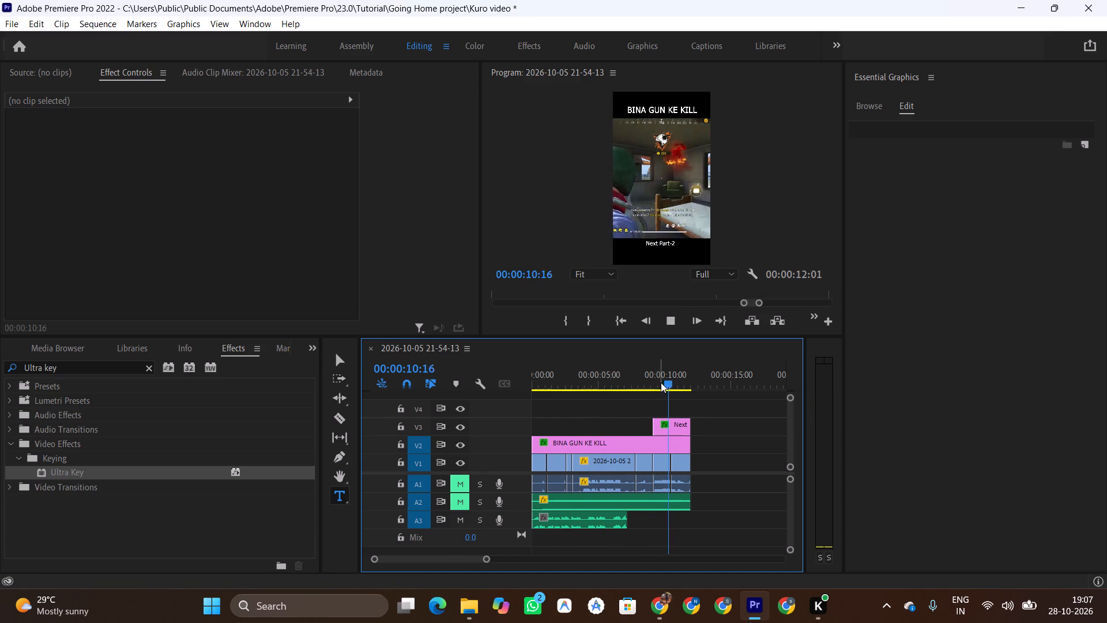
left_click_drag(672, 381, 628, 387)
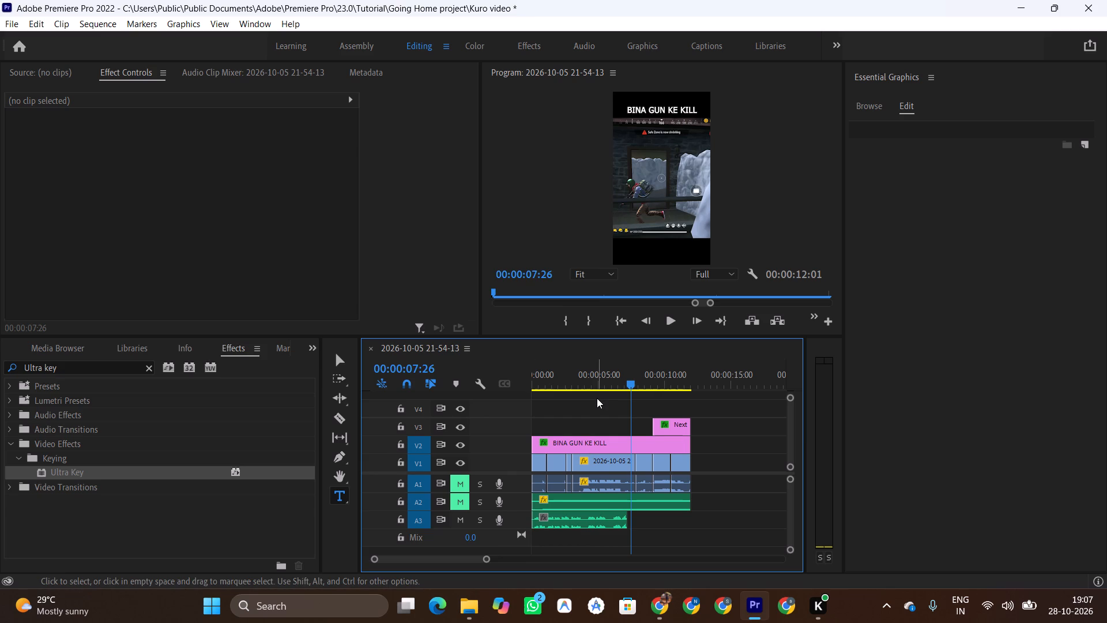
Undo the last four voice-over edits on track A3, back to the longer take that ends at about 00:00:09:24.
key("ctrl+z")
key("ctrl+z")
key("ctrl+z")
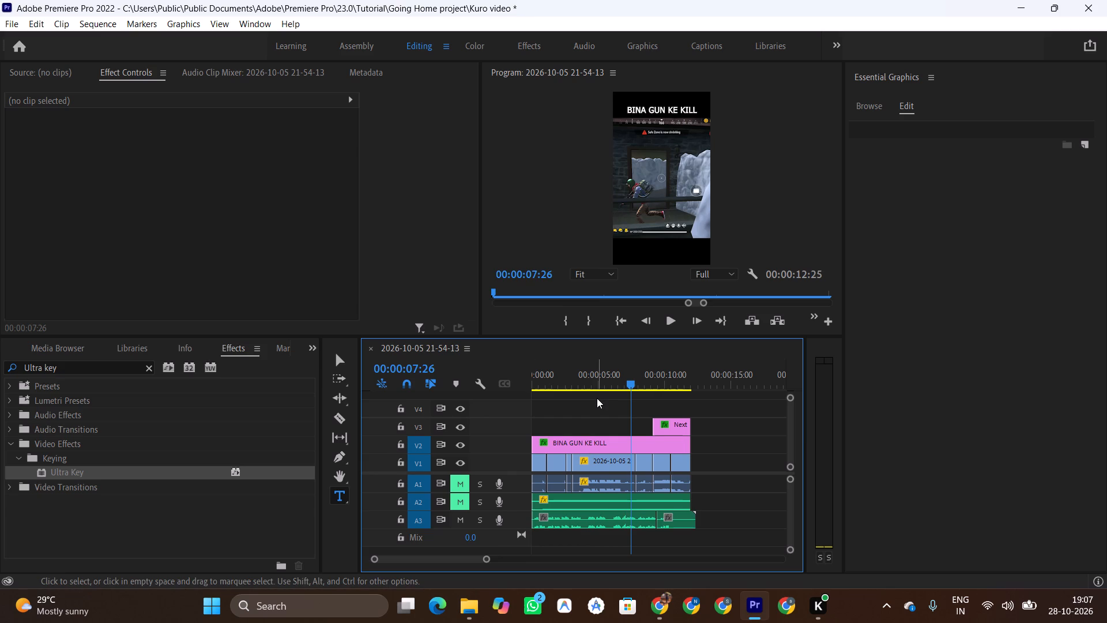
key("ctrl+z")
Play back the A3 voice-over from 00:00:02:33 and delete it entirely from the track.
left_click(567, 385)
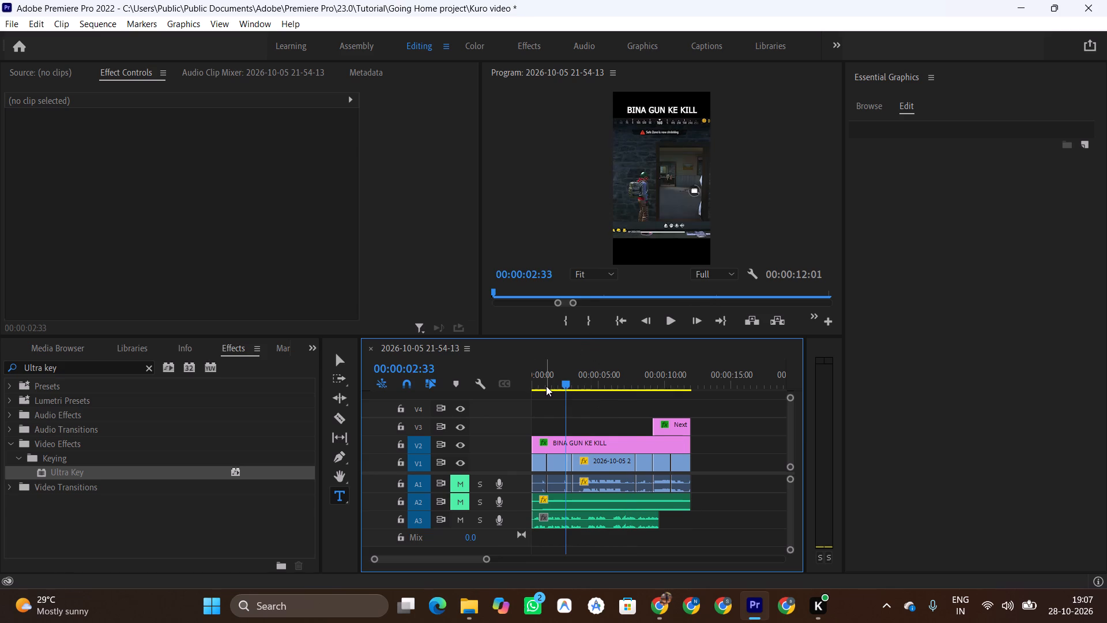
key("space")
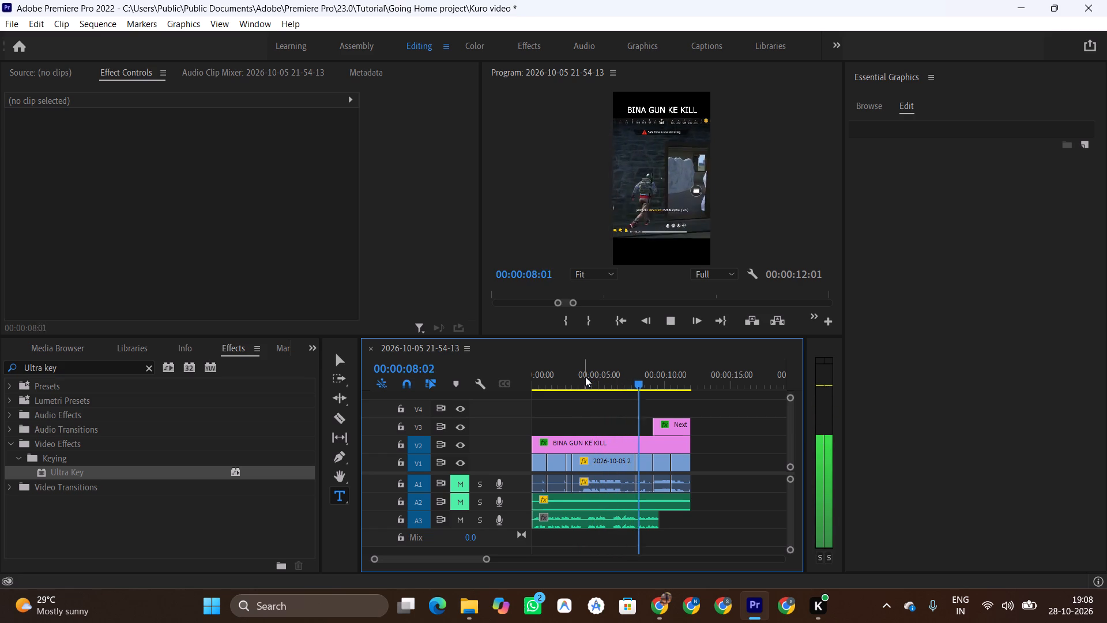
key("space")
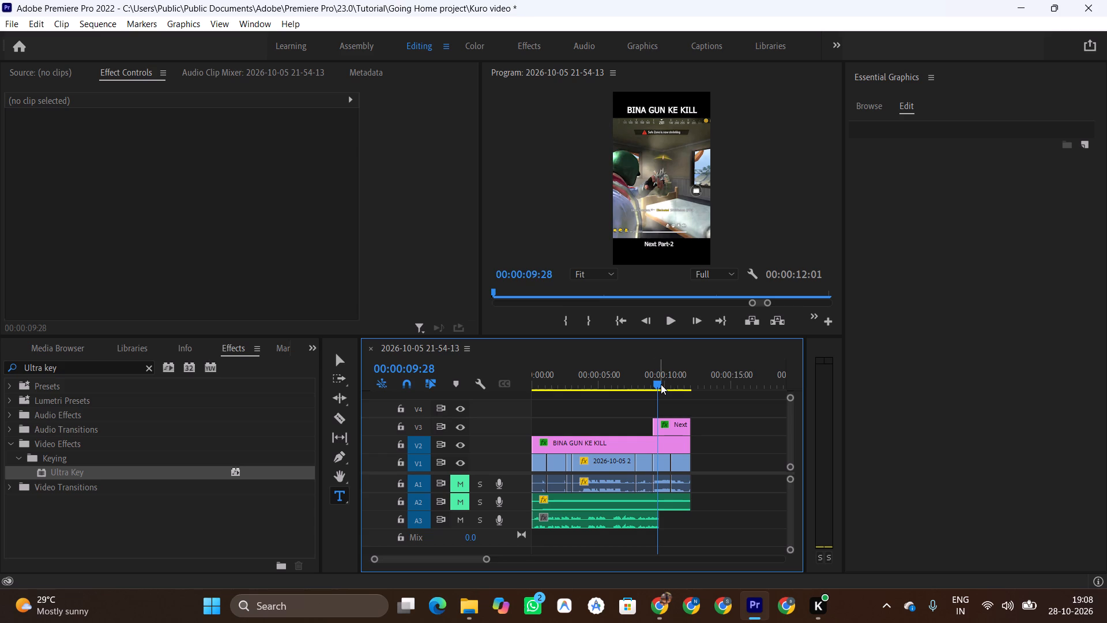
left_click(620, 526)
left_click(619, 524)
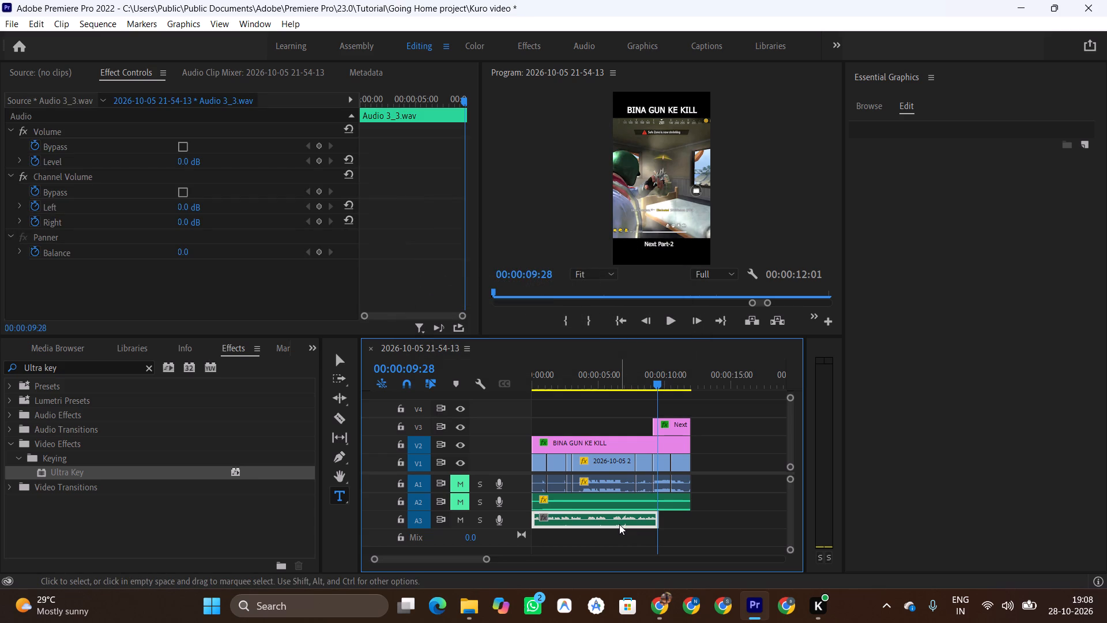
key("Delete")
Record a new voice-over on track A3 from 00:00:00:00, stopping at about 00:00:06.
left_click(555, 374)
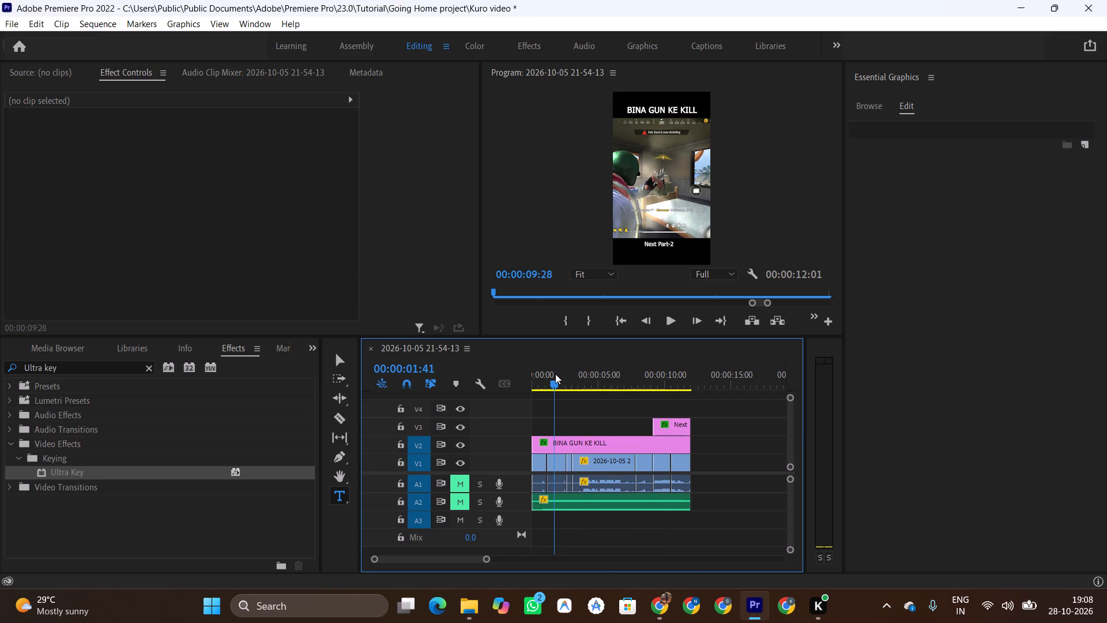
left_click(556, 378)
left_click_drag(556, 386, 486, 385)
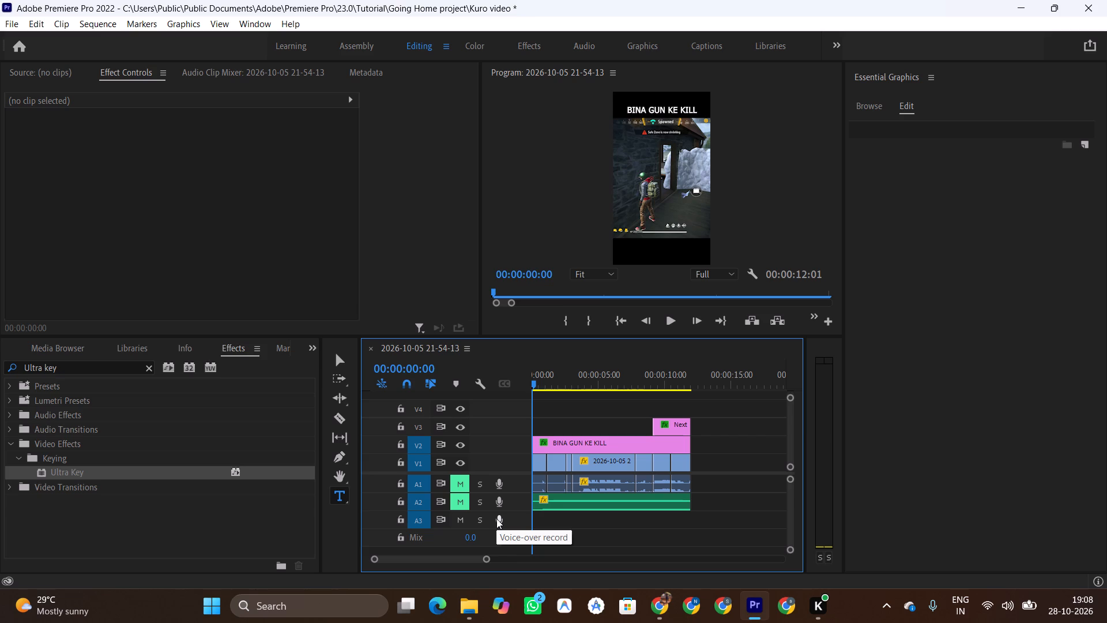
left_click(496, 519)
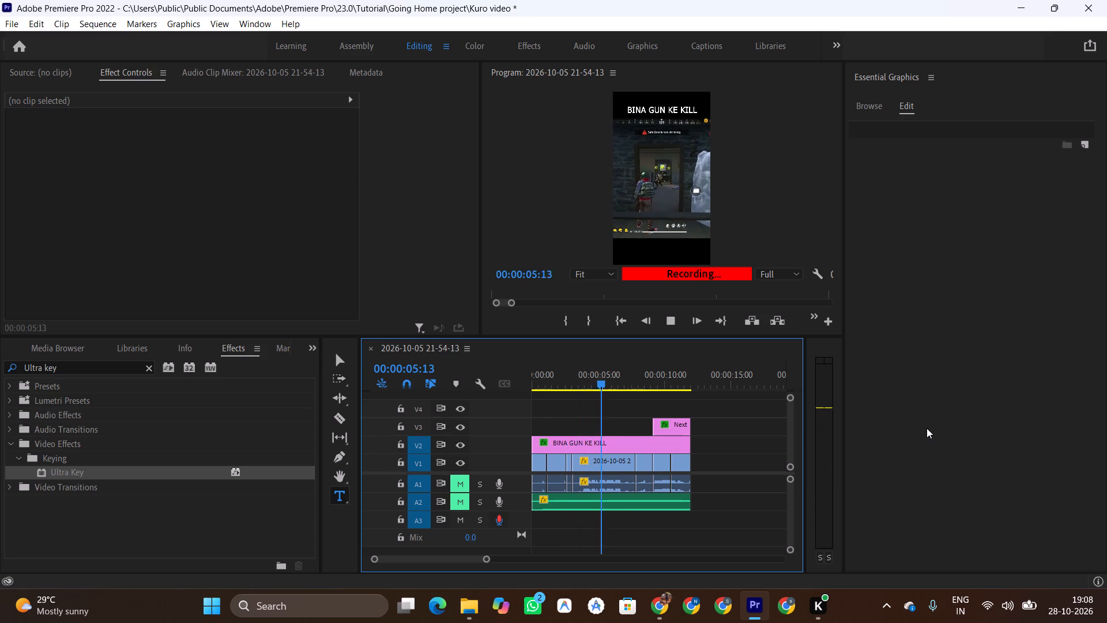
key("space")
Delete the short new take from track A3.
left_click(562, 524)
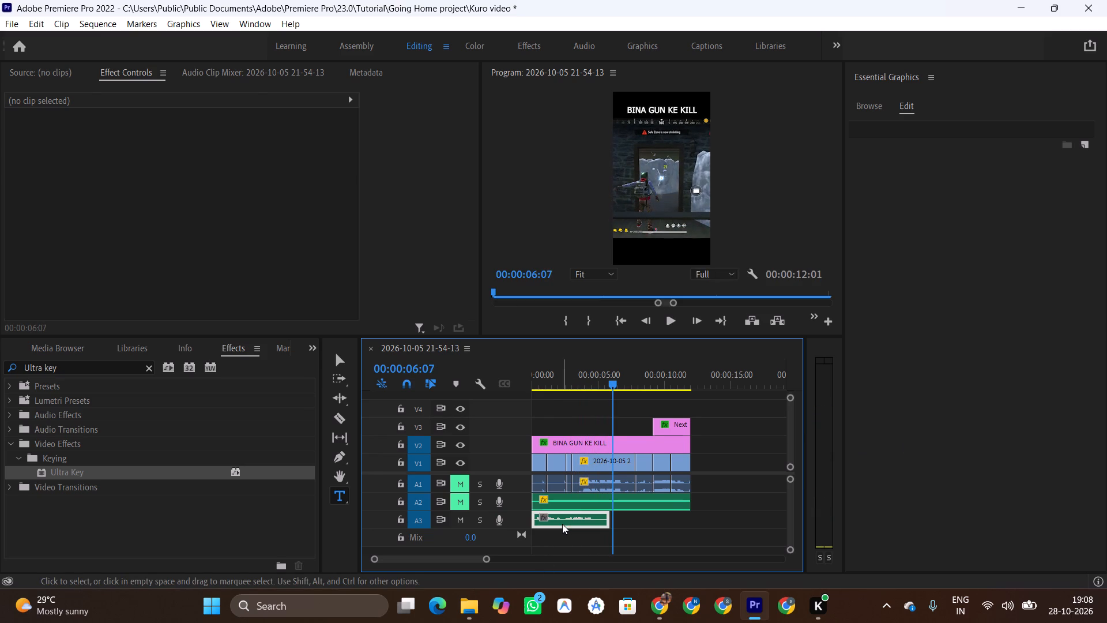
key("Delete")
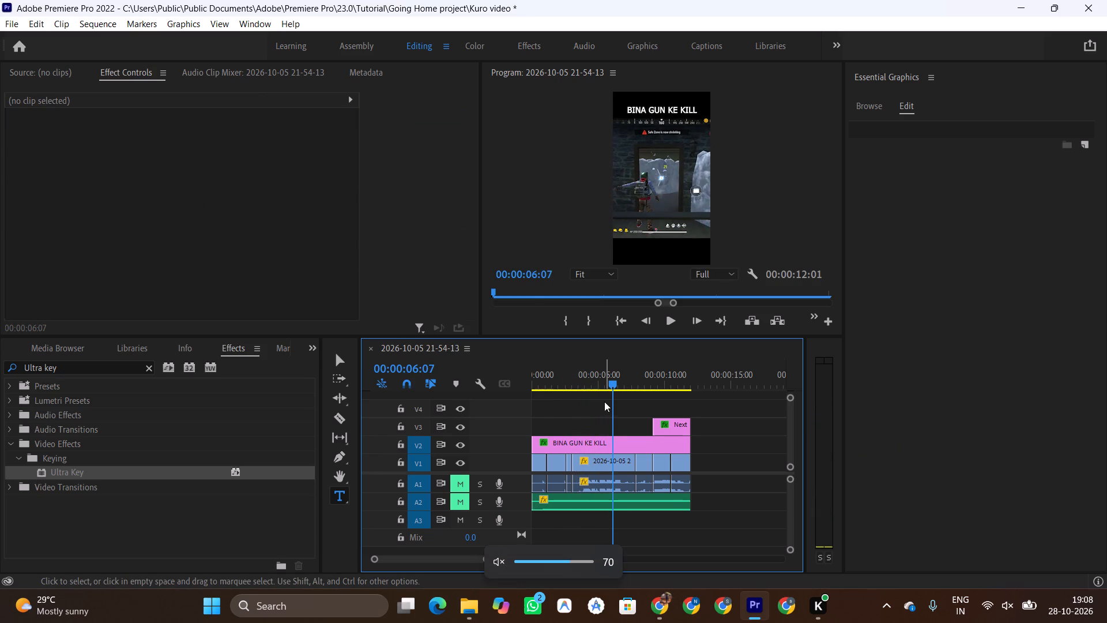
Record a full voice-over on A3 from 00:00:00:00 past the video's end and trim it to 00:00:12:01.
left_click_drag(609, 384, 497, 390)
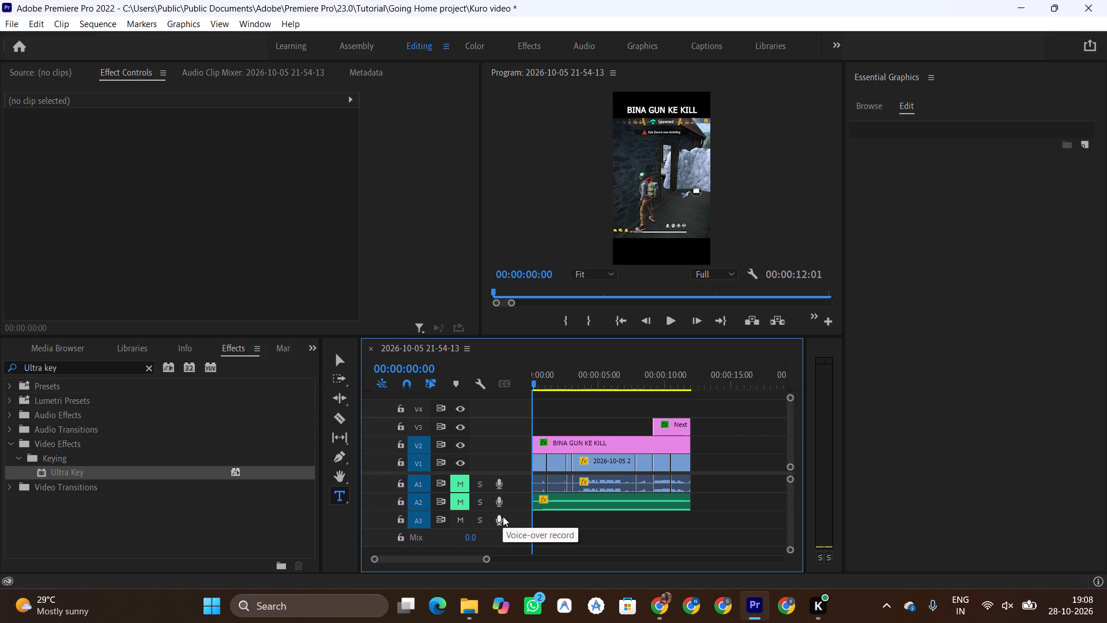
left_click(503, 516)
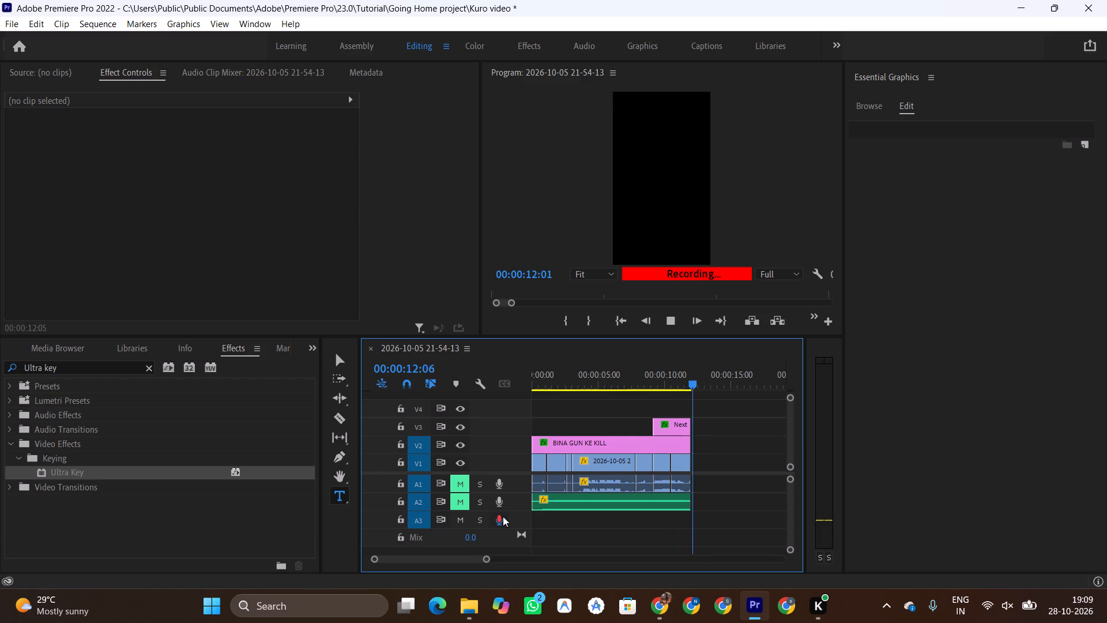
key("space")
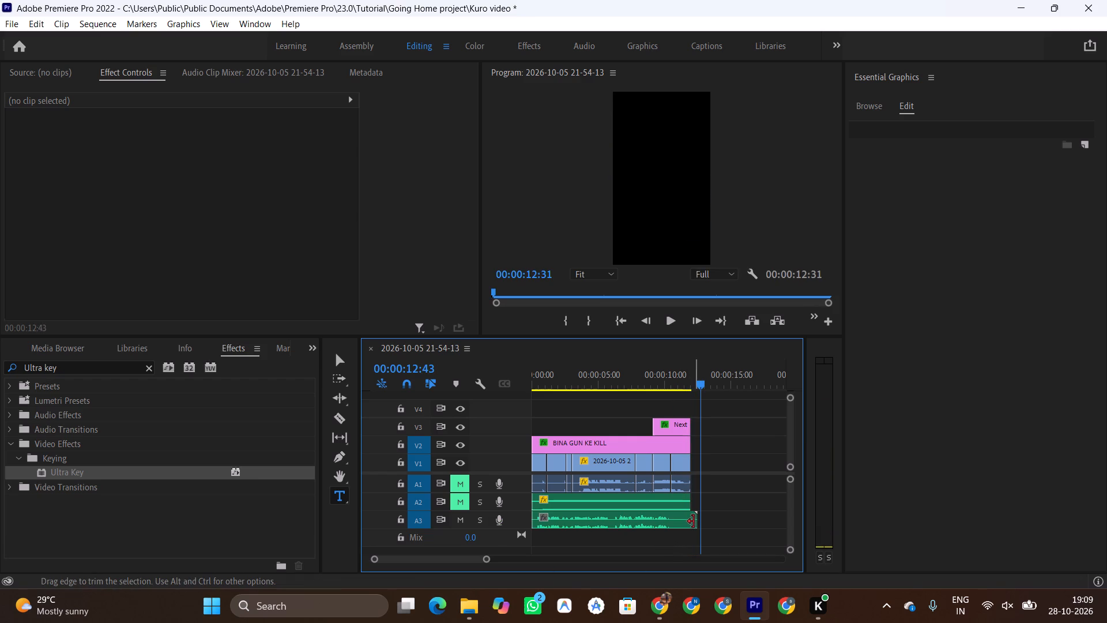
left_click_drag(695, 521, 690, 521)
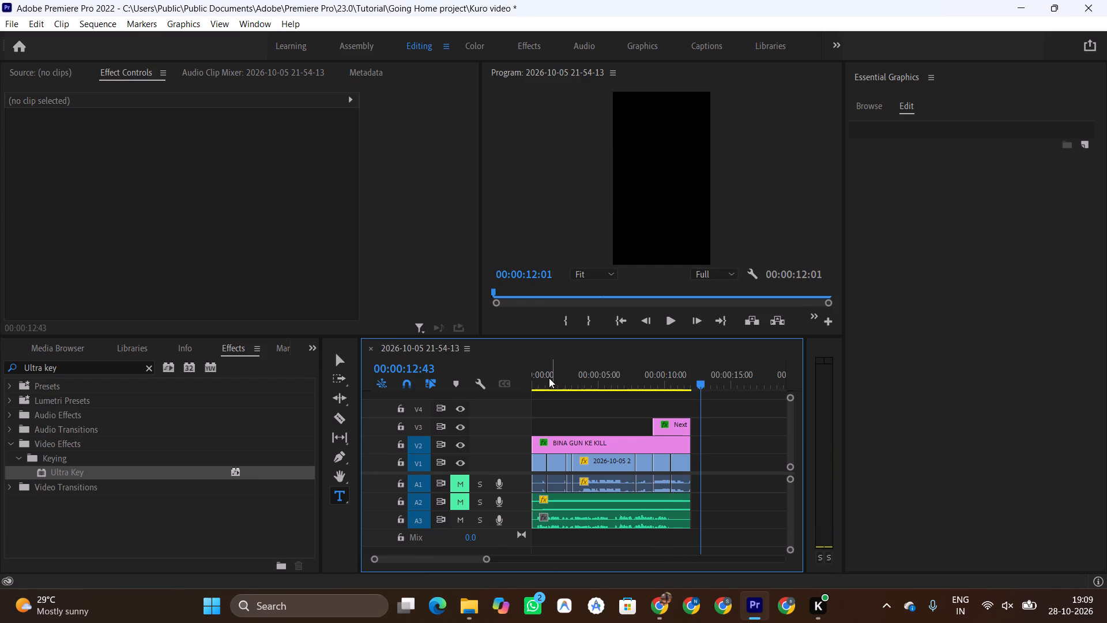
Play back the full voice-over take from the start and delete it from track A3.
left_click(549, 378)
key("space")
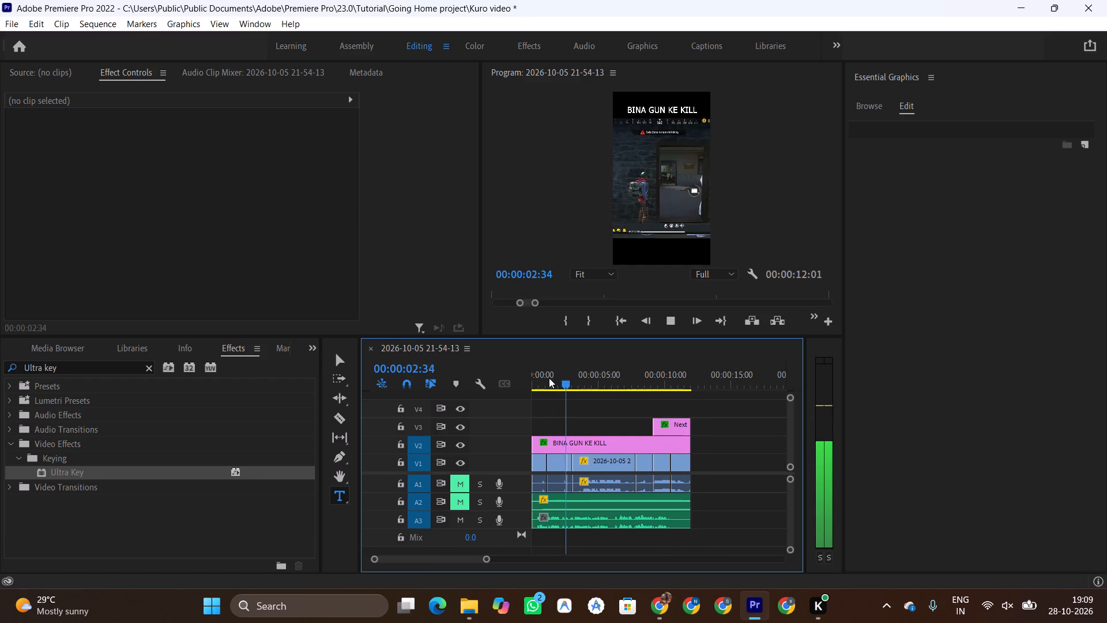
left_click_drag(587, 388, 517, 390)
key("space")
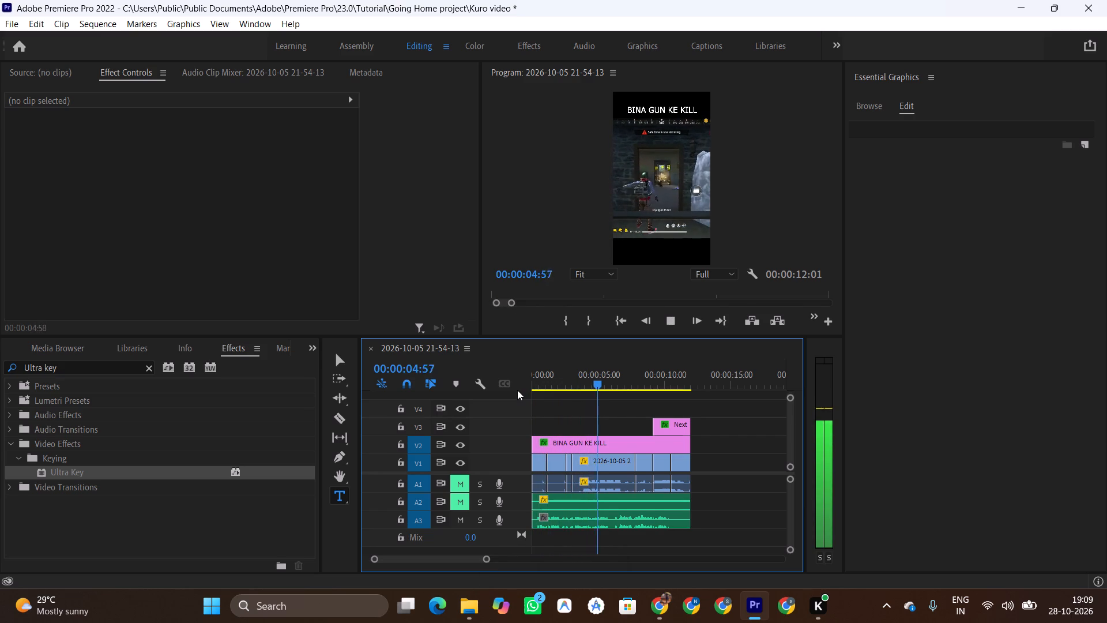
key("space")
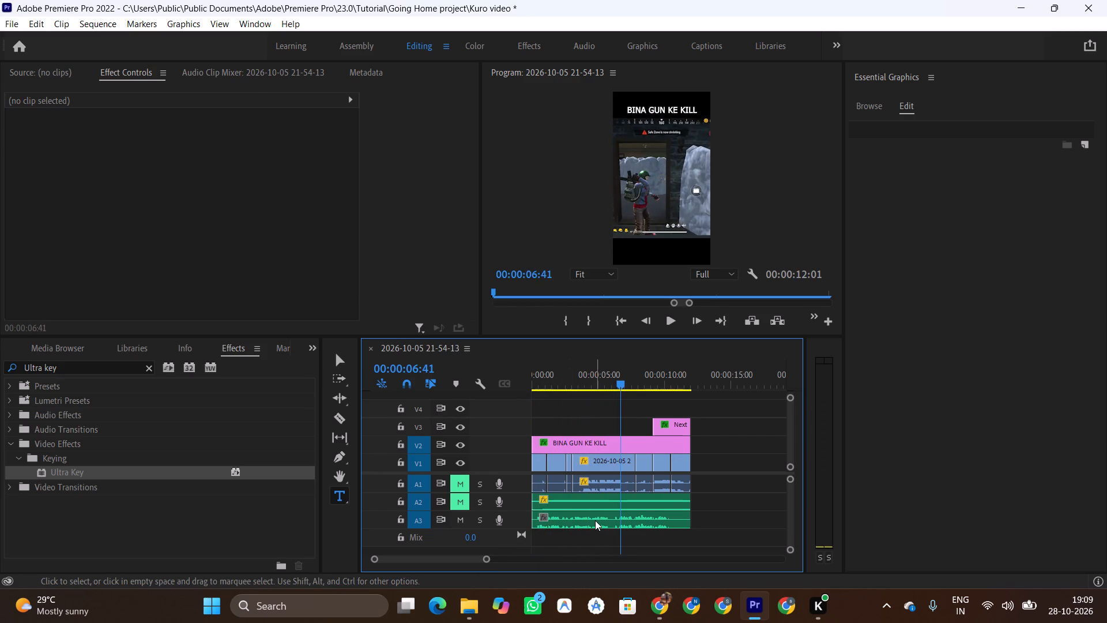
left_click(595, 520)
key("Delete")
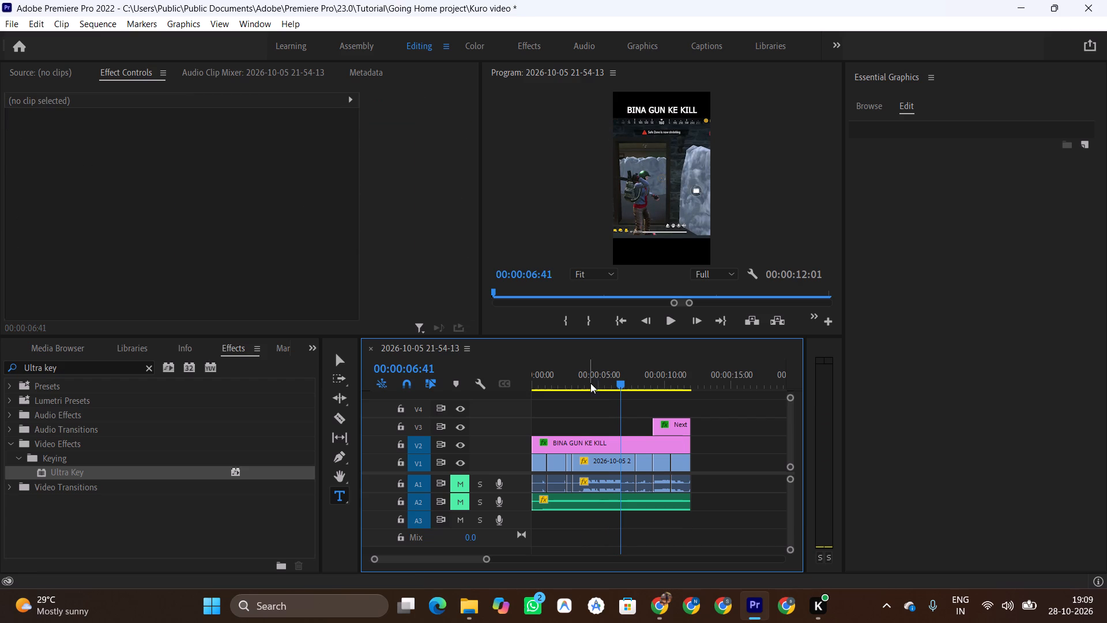
Return the playhead to 00:00:00:00 and capture a screenshot of the timeline's clips and tracks.
left_click_drag(620, 381, 519, 392)
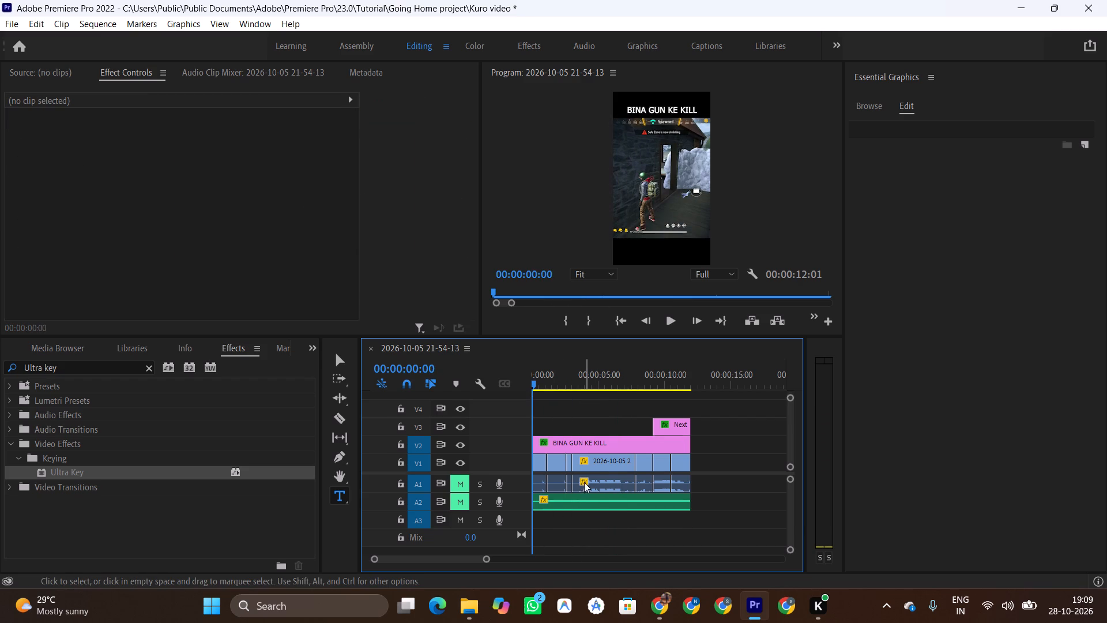
key("shift+super+s")
left_click_drag(502, 353, 604, 459)
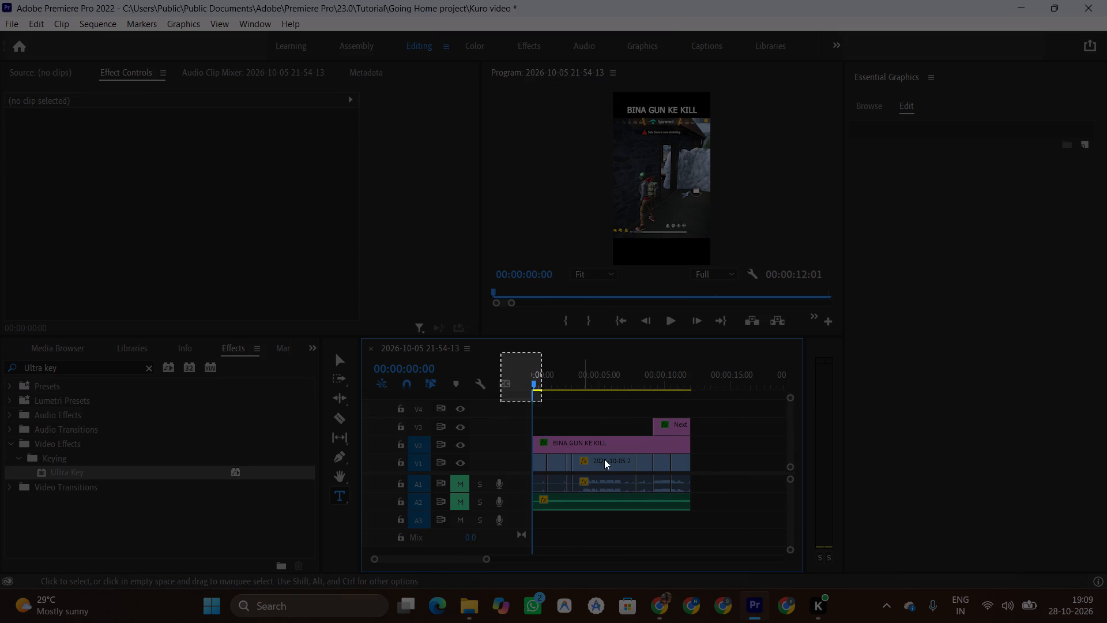
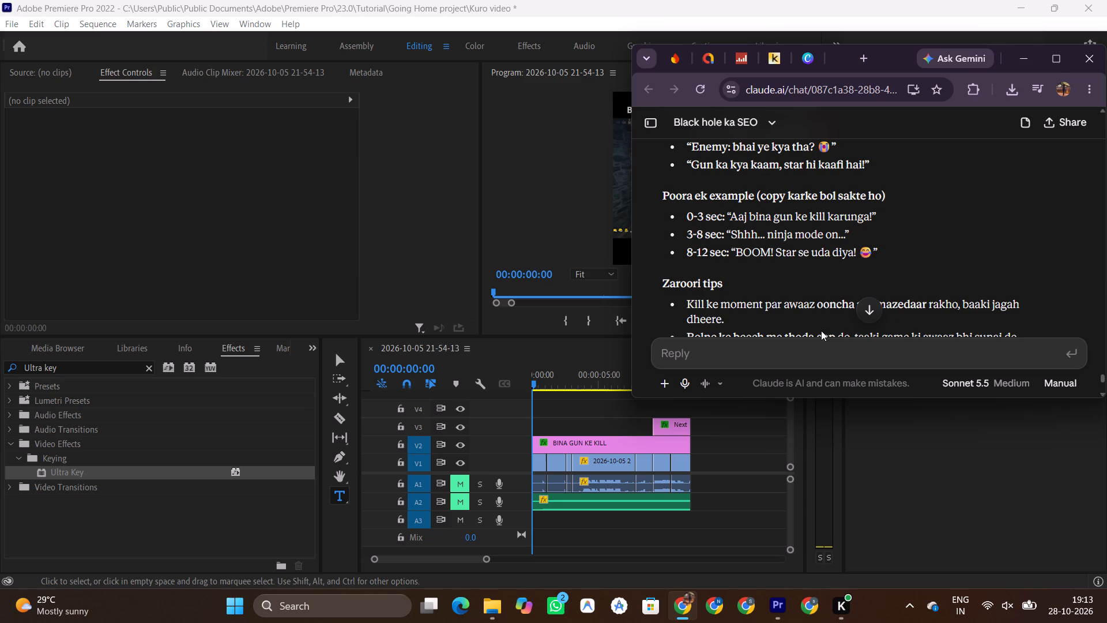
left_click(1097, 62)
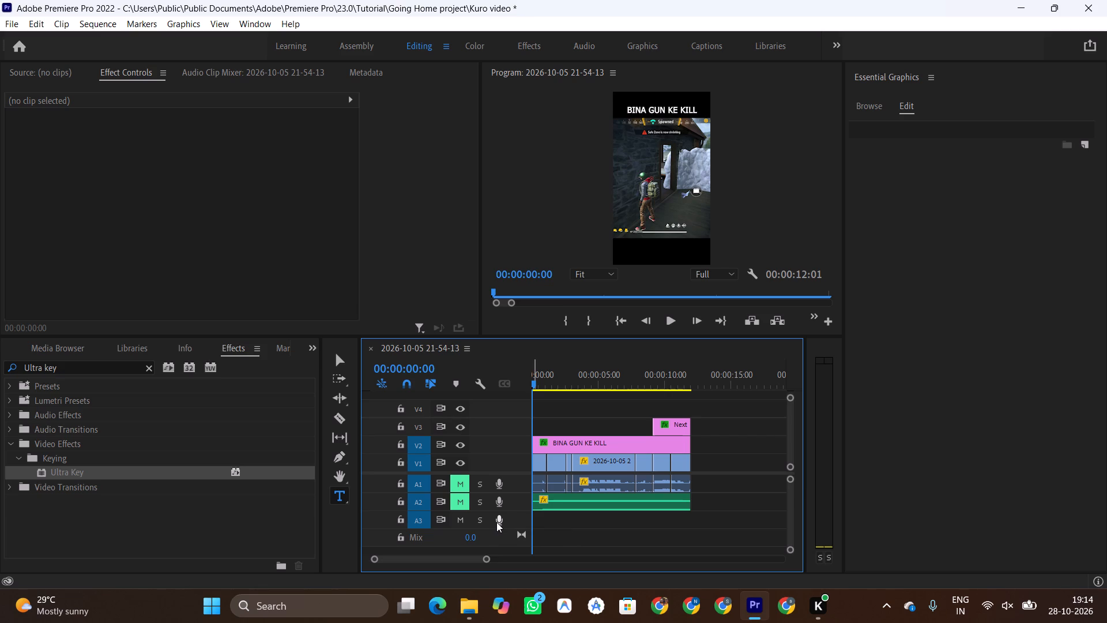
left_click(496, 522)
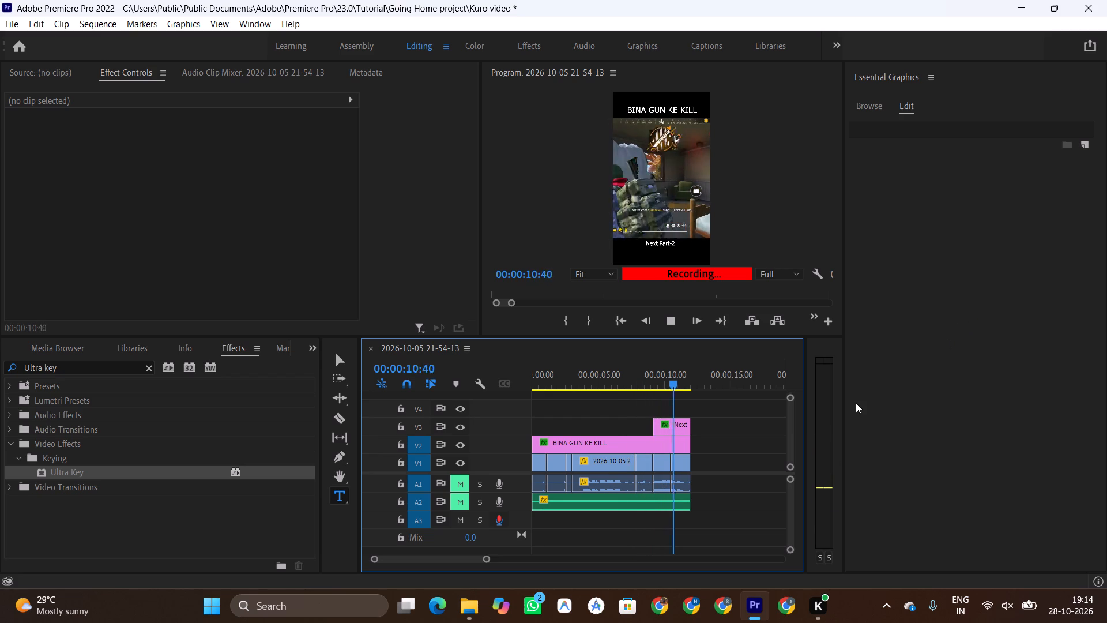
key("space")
Play back the opening seconds of the sequence to check the voice-over take on track A3.
left_click(549, 378)
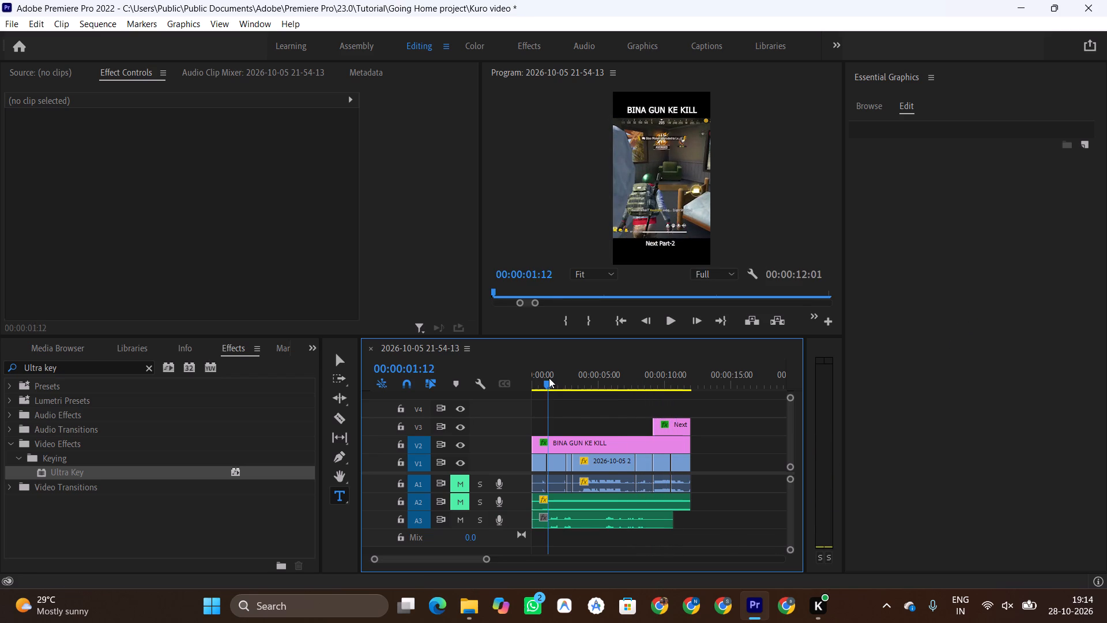
left_click_drag(549, 384, 468, 384)
key("space")
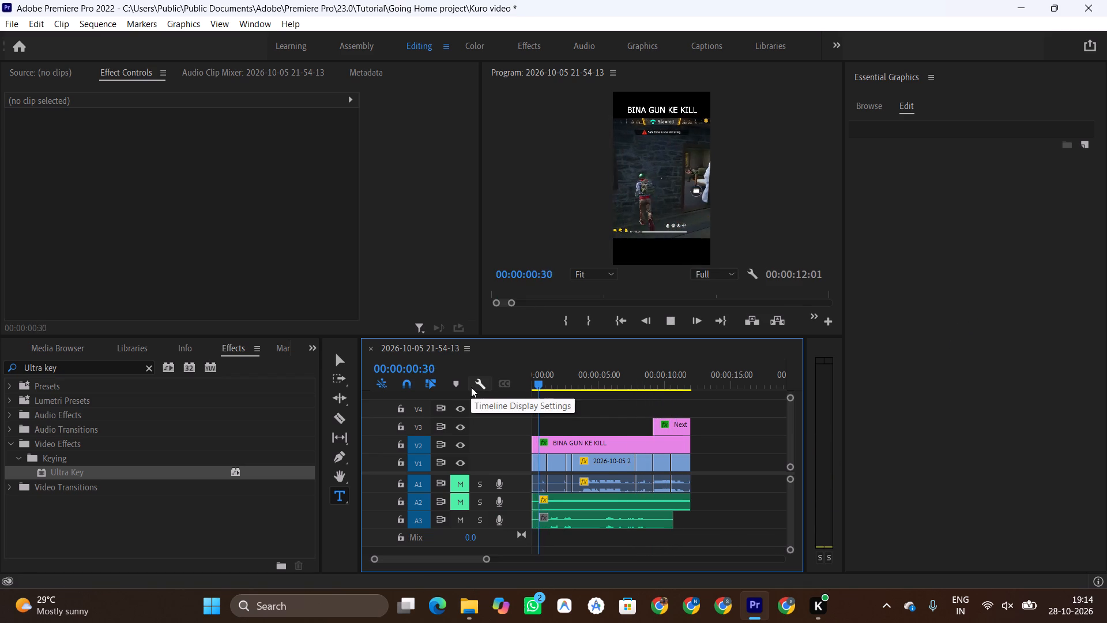
key("space")
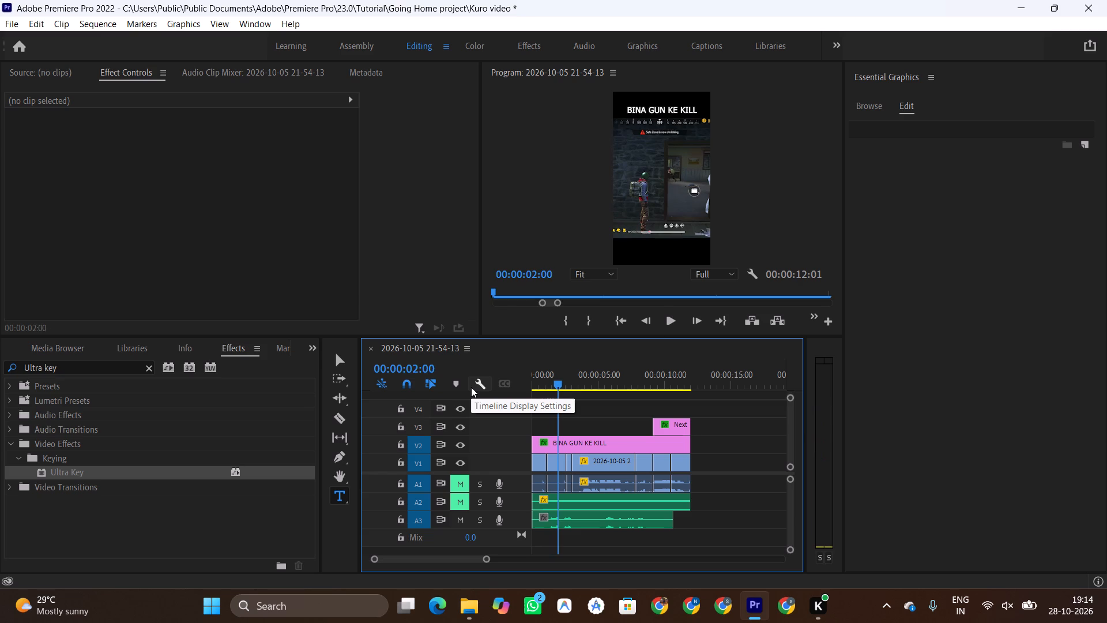
key("Left")
key("Left")
key("Left")
key("Left")
key("Left")
key("Left")
key("Left")
key("Left")
key("Left")
key("Left")
key("Left")
key("Left")
key("Left")
key("Left")
key("Left")
key("Left")
key("Left")
key("Left")
key("Left")
key("Left")
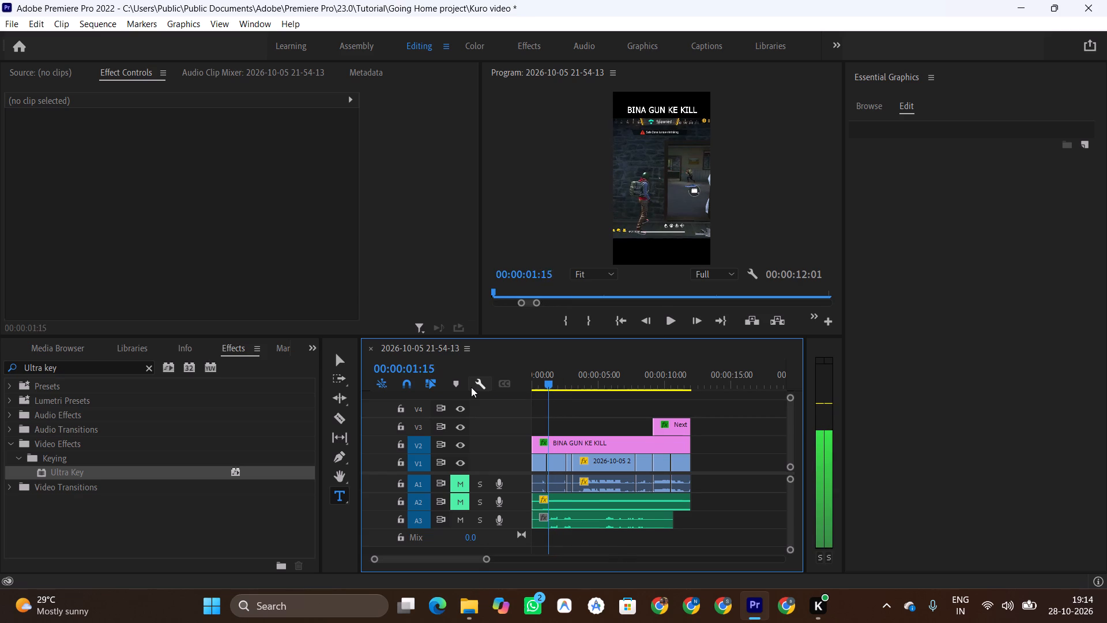
key("space")
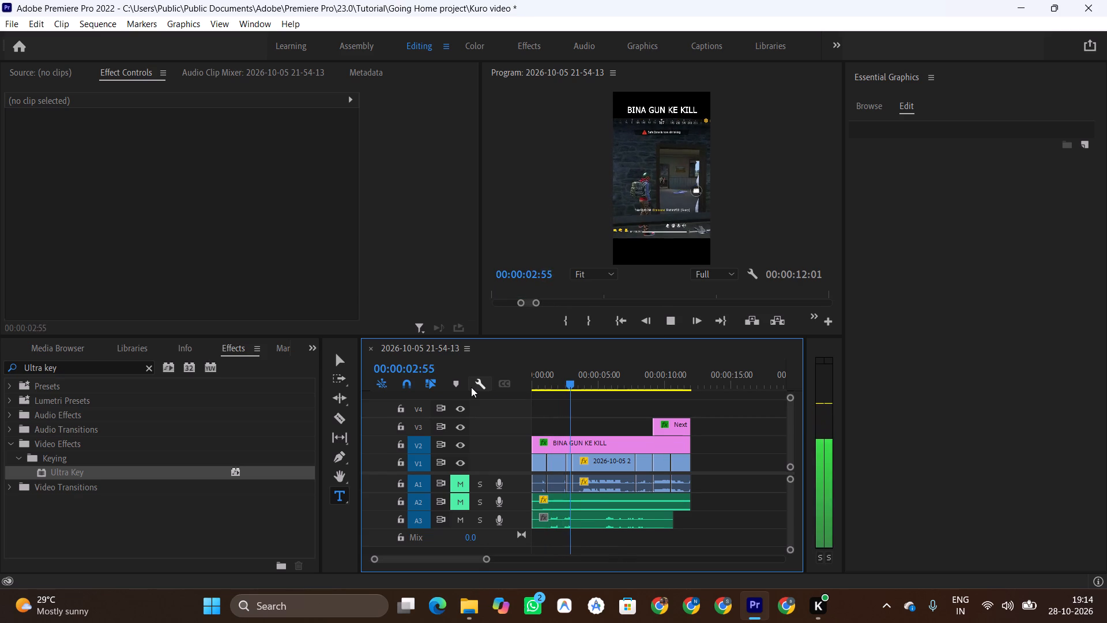
key("space")
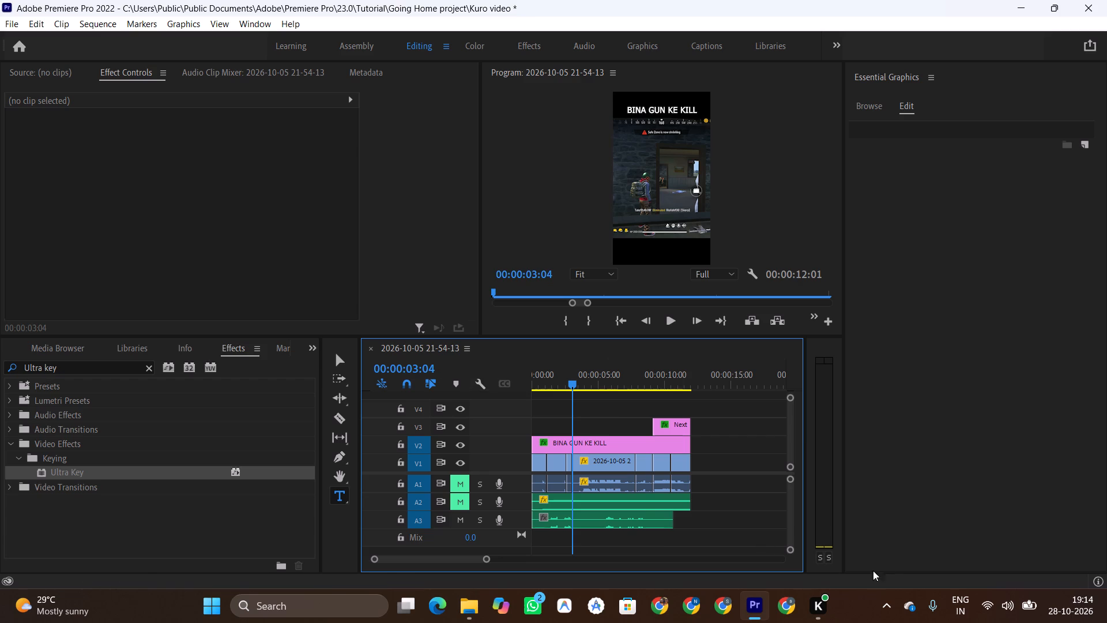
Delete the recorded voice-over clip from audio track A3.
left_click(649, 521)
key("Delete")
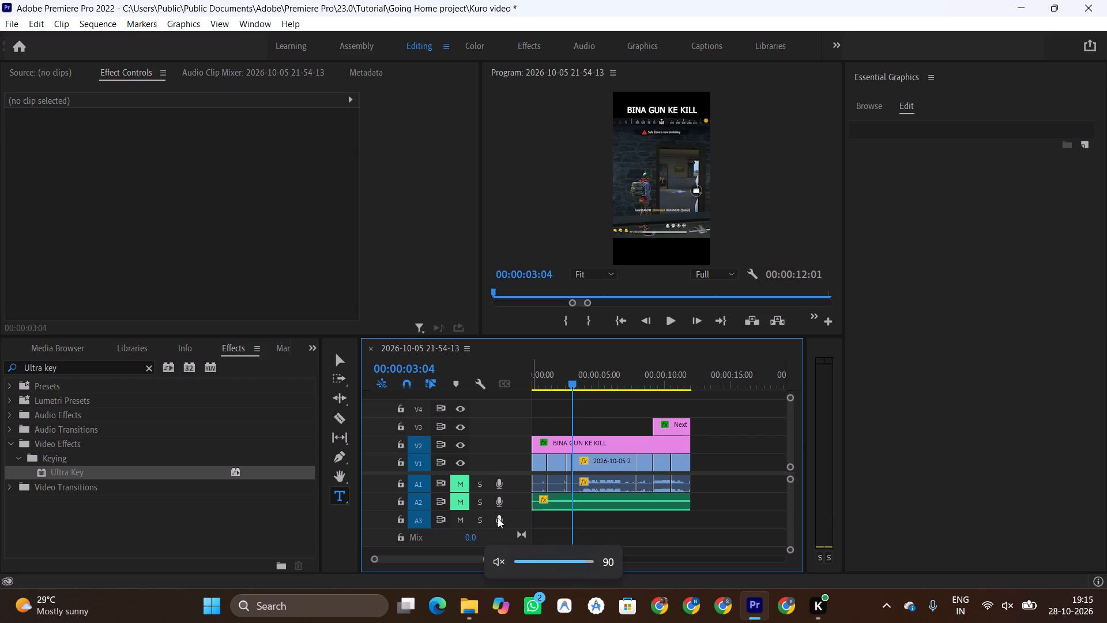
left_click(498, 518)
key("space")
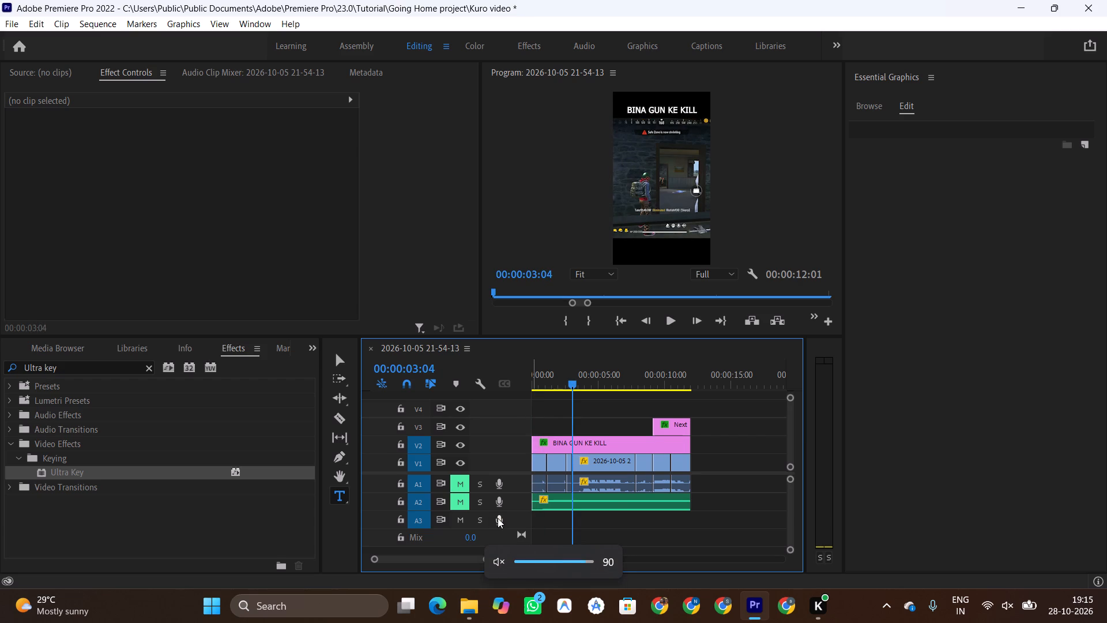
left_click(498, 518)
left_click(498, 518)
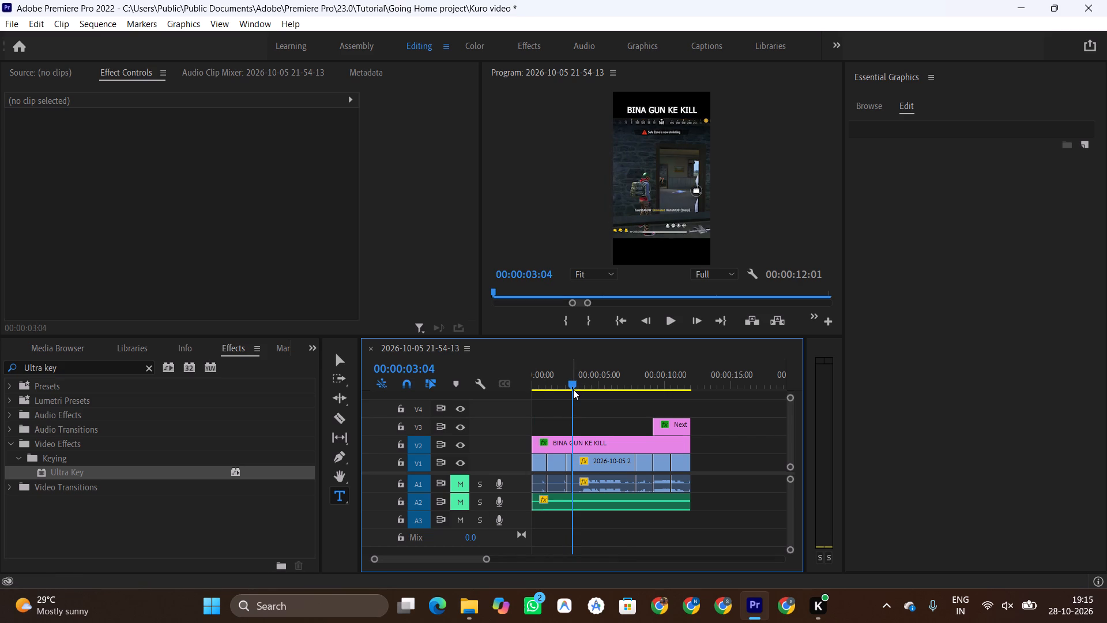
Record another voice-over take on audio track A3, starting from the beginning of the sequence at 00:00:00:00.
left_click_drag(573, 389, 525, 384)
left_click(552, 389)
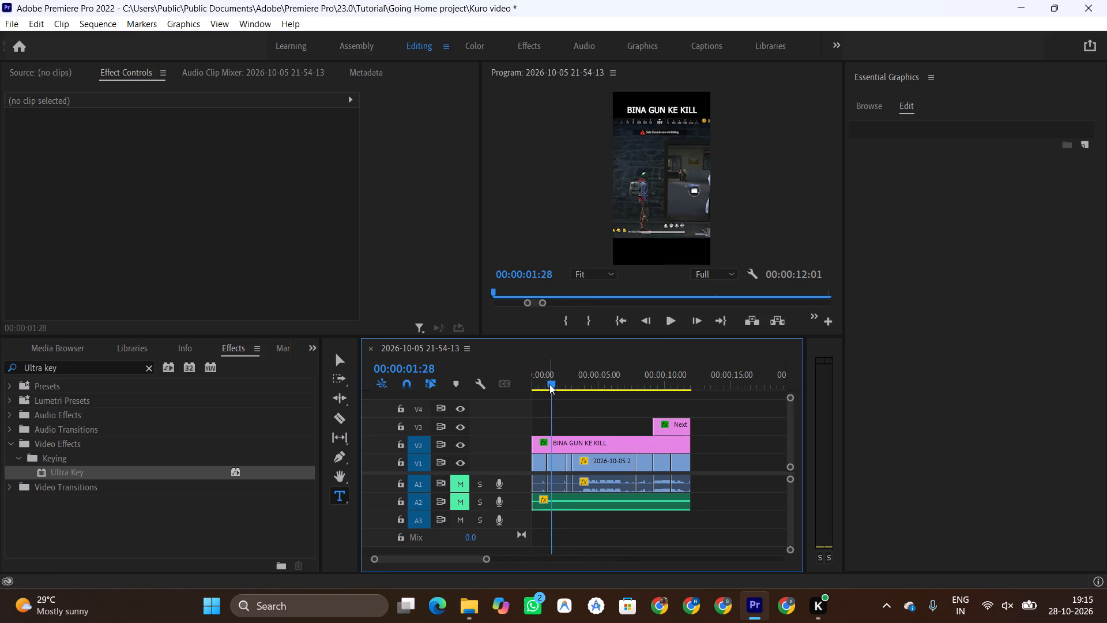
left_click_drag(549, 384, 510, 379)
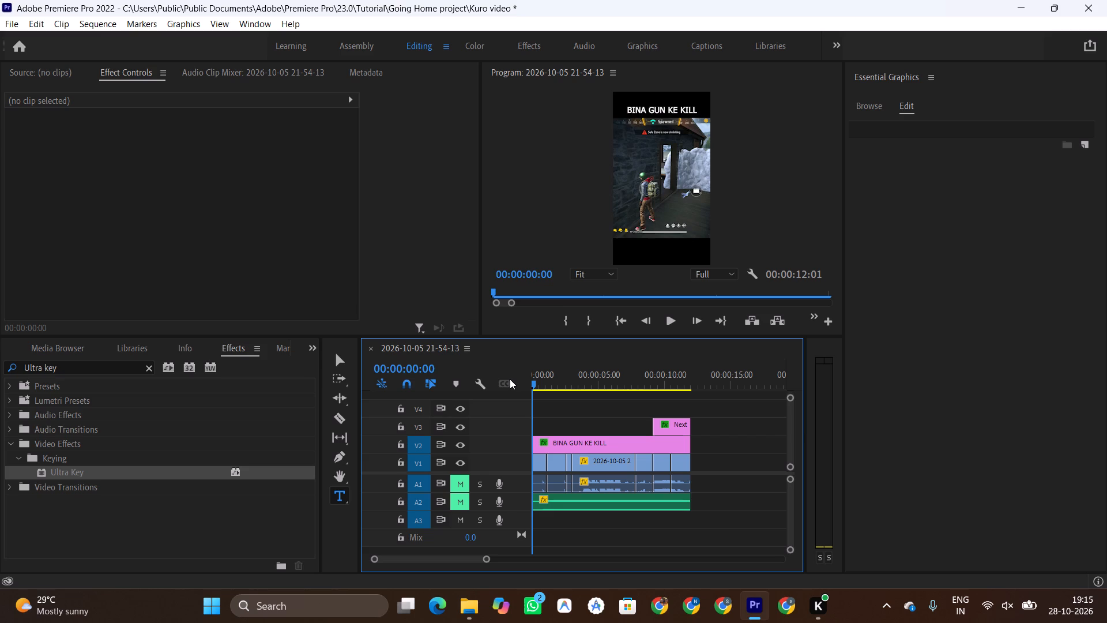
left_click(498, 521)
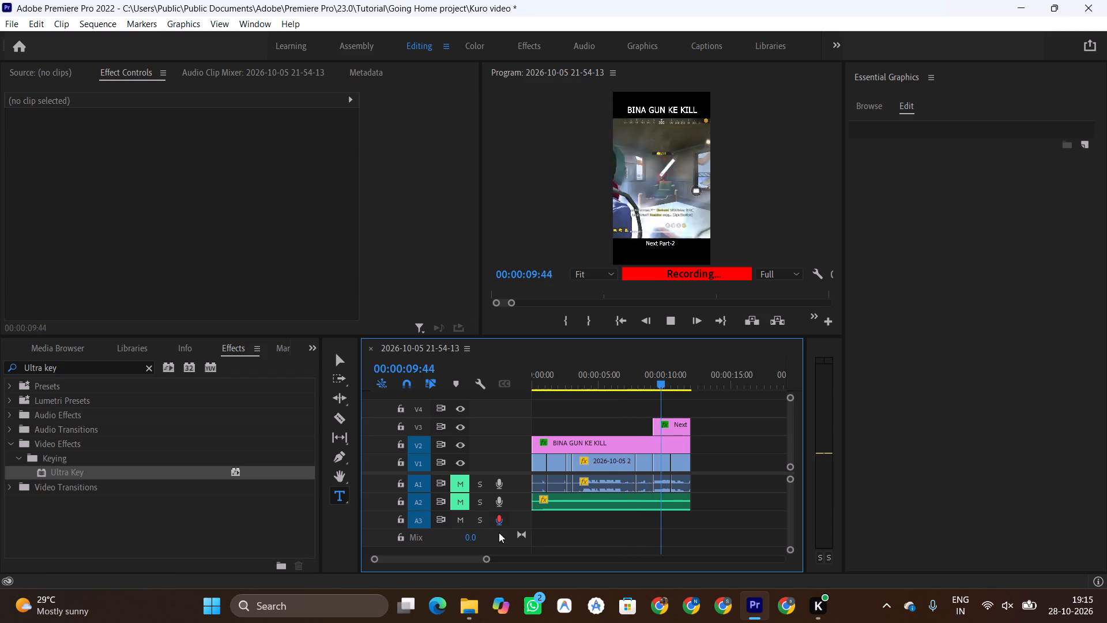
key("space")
Delete the "Next Part-2" text clip from video track V3.
left_click(665, 425)
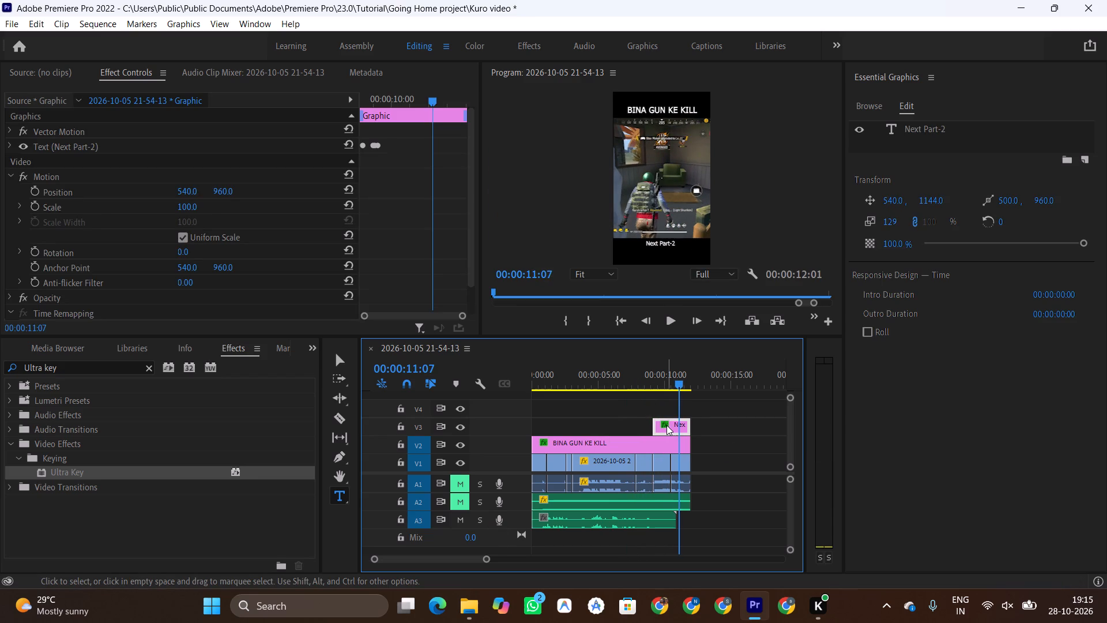
key("Delete")
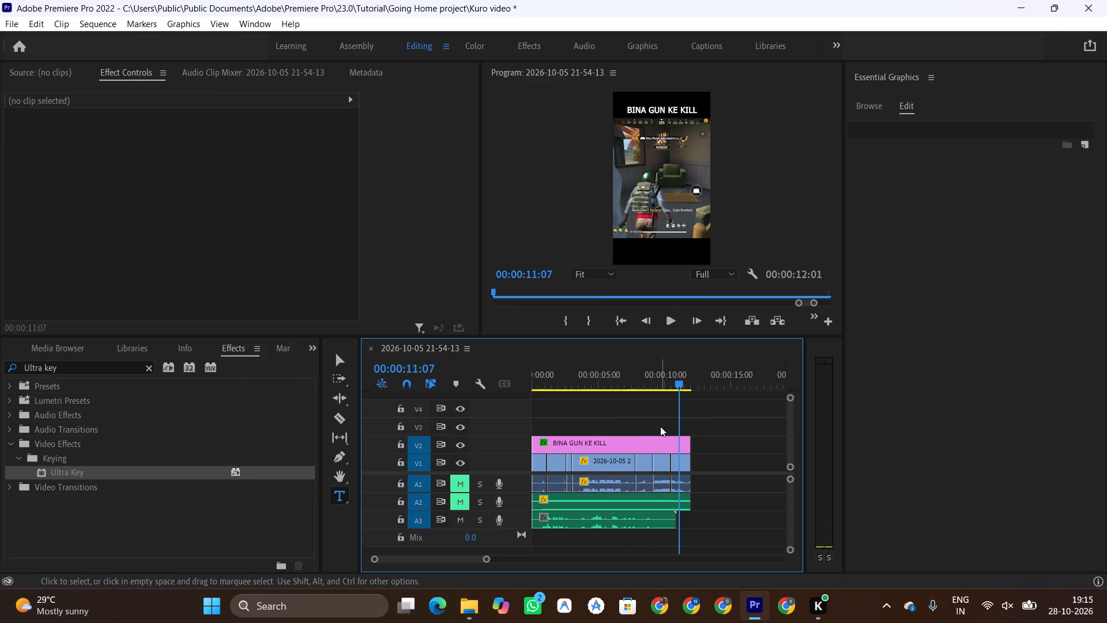
Play the sequence from the start to check the new voice-over take on track A3.
left_click(657, 441)
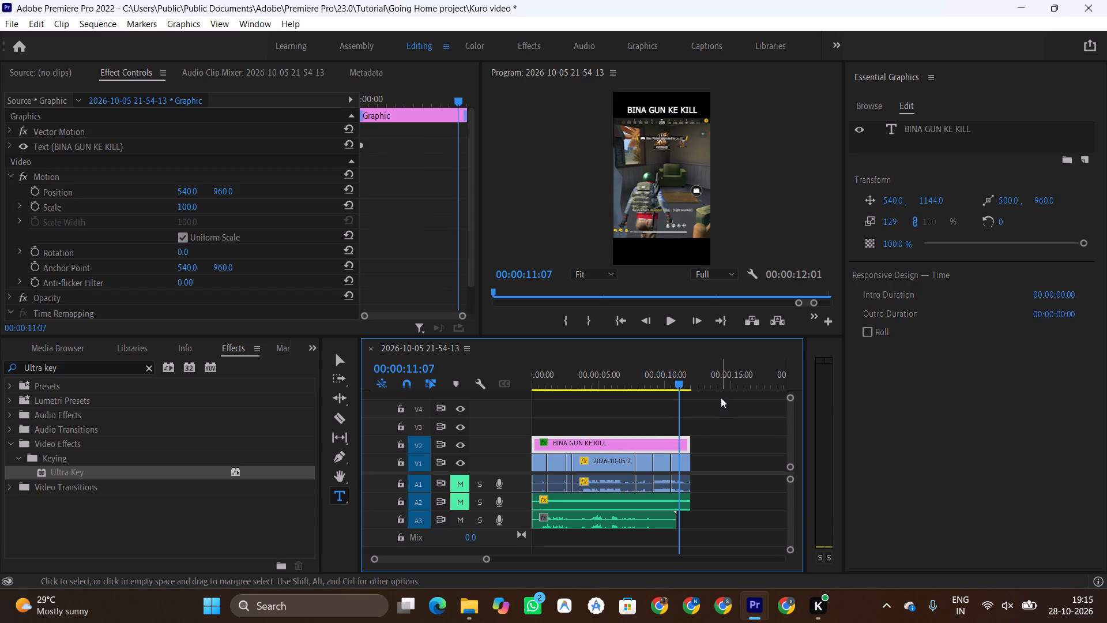
left_click(548, 379)
left_click_drag(546, 382, 498, 384)
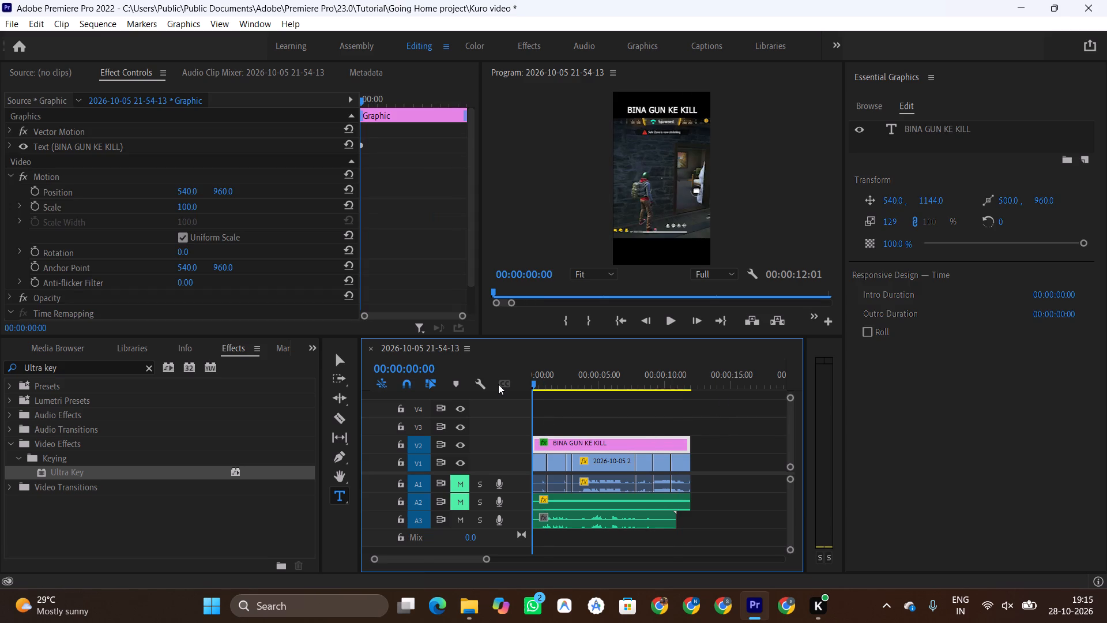
left_click_drag(498, 384, 494, 384)
key("space")
key("space")
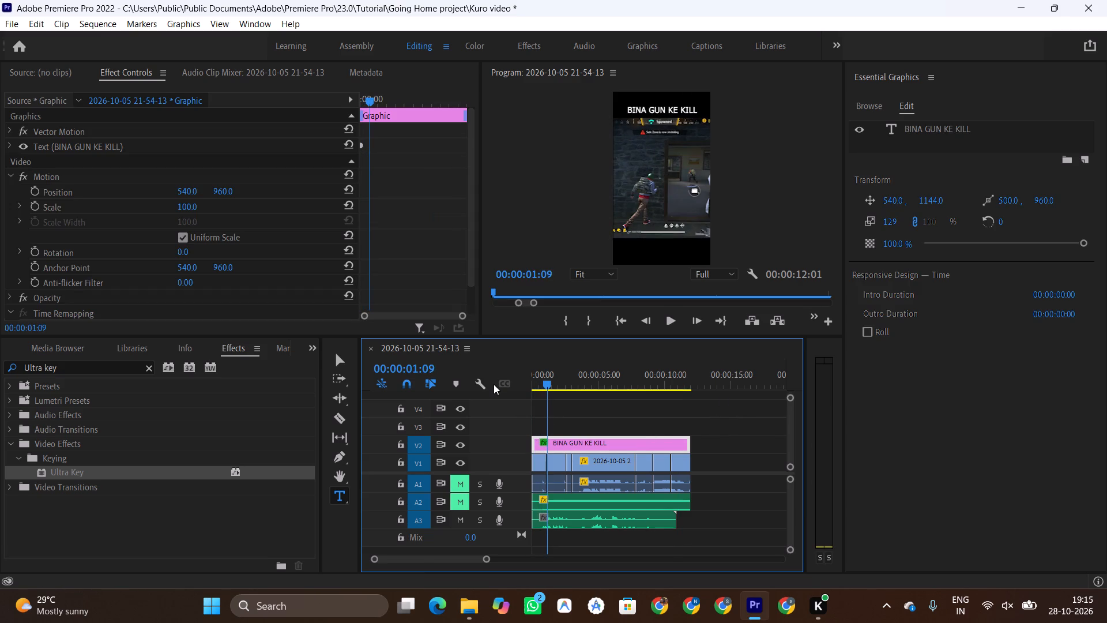
left_click_drag(544, 380, 492, 372)
key("space")
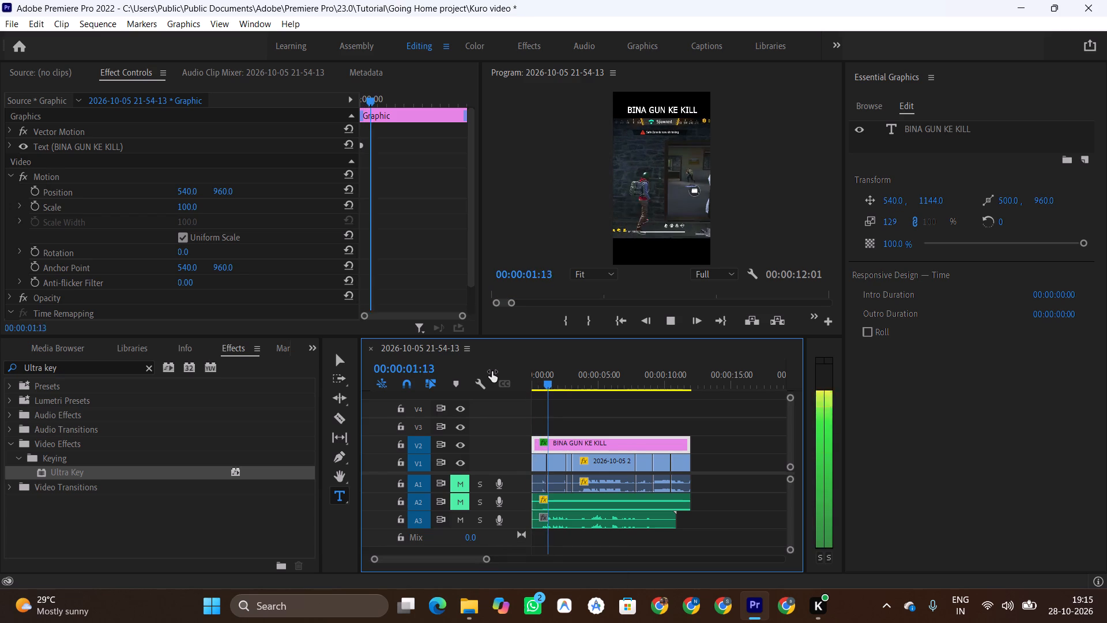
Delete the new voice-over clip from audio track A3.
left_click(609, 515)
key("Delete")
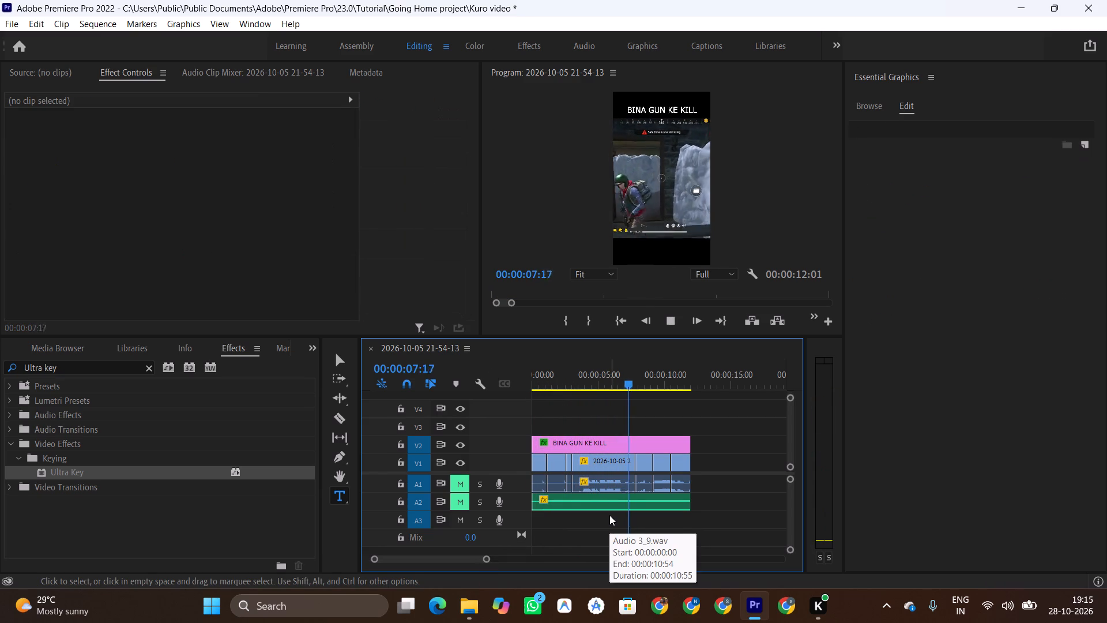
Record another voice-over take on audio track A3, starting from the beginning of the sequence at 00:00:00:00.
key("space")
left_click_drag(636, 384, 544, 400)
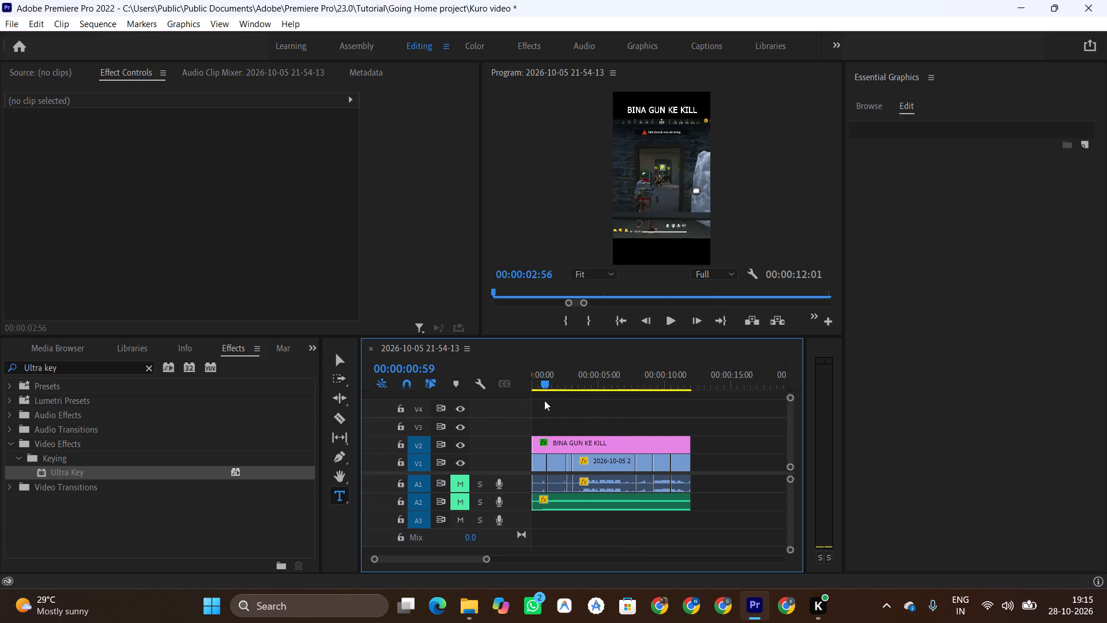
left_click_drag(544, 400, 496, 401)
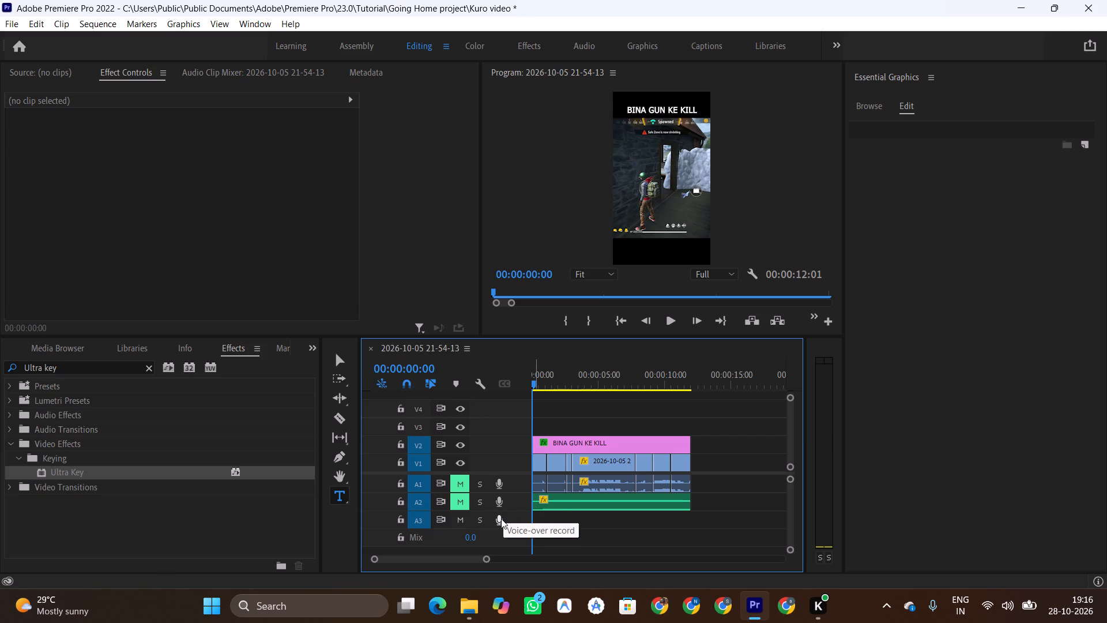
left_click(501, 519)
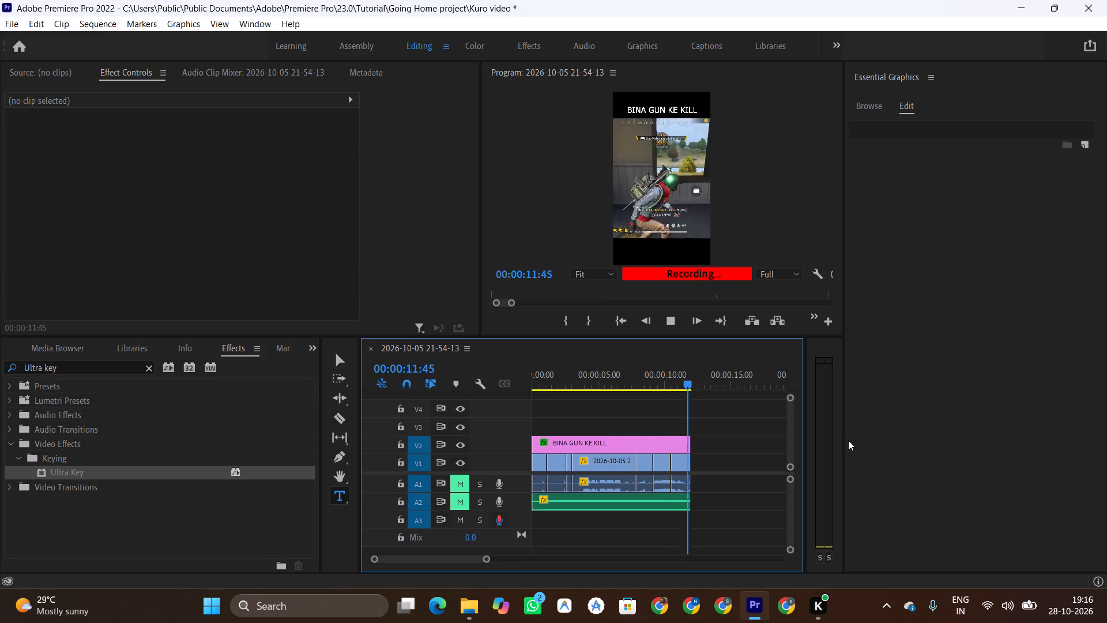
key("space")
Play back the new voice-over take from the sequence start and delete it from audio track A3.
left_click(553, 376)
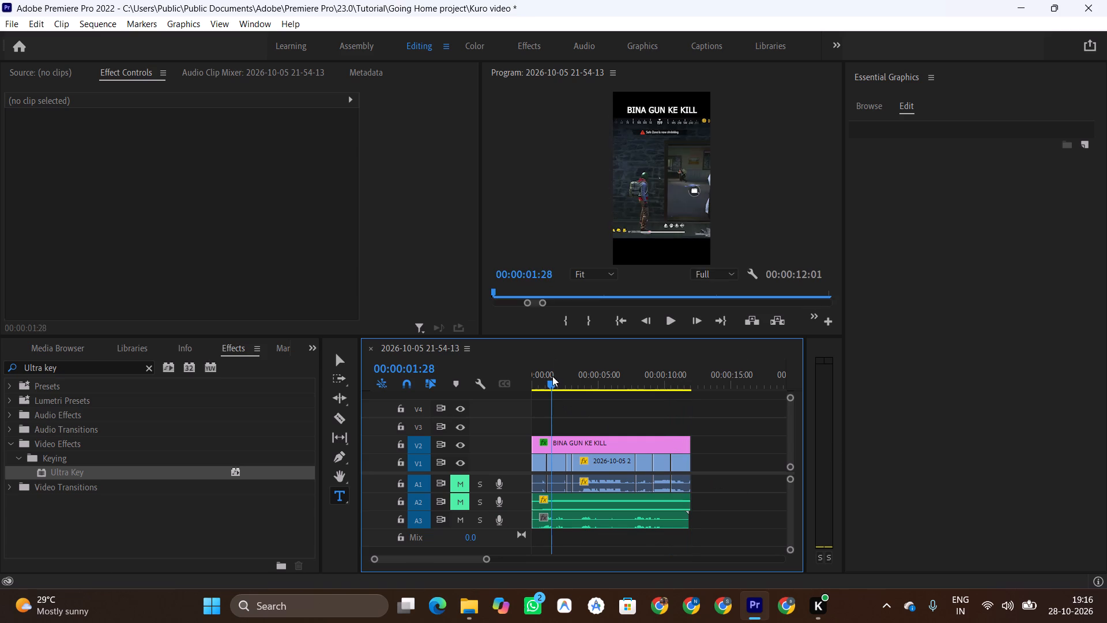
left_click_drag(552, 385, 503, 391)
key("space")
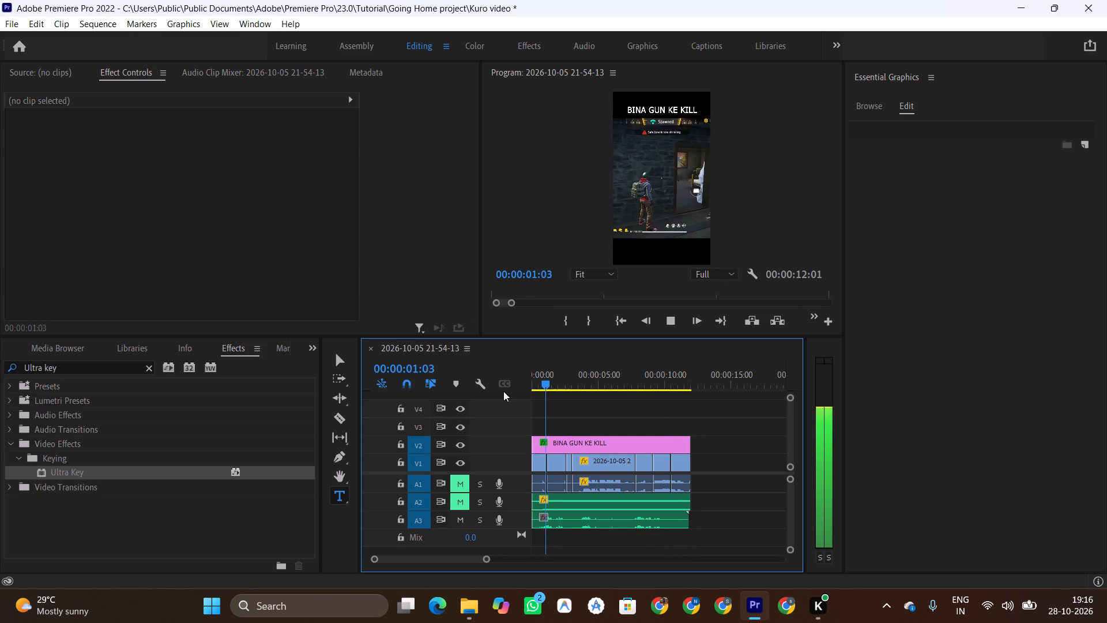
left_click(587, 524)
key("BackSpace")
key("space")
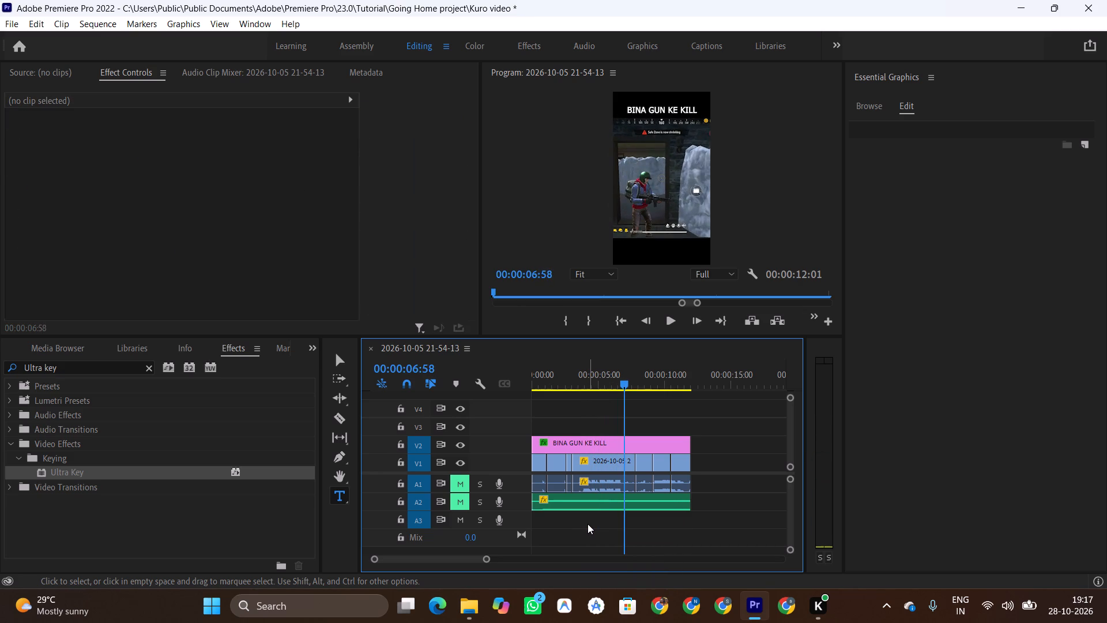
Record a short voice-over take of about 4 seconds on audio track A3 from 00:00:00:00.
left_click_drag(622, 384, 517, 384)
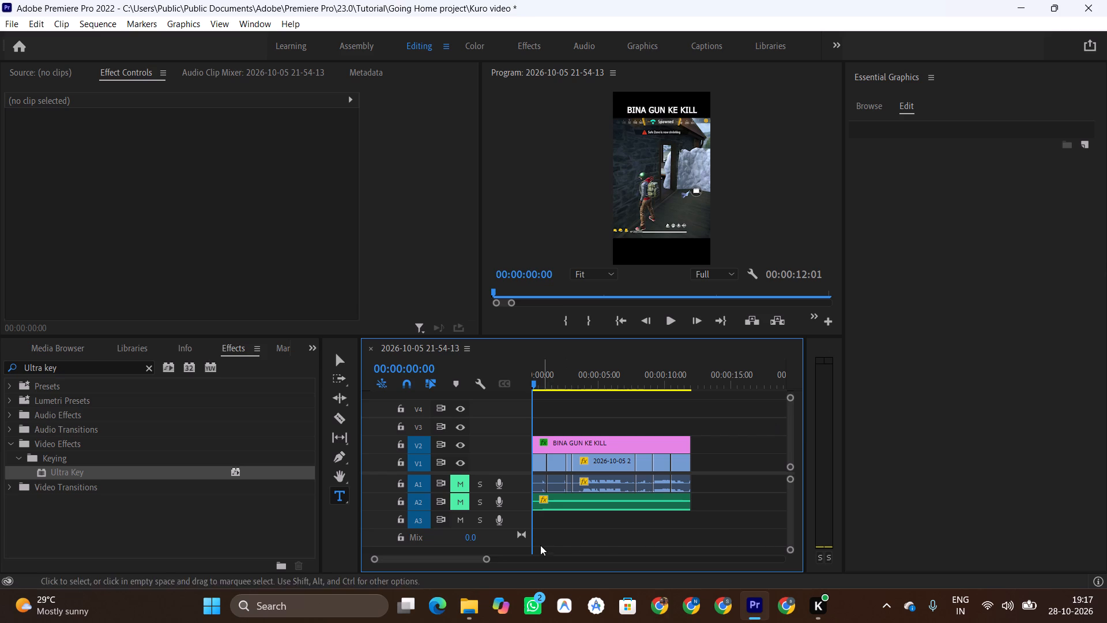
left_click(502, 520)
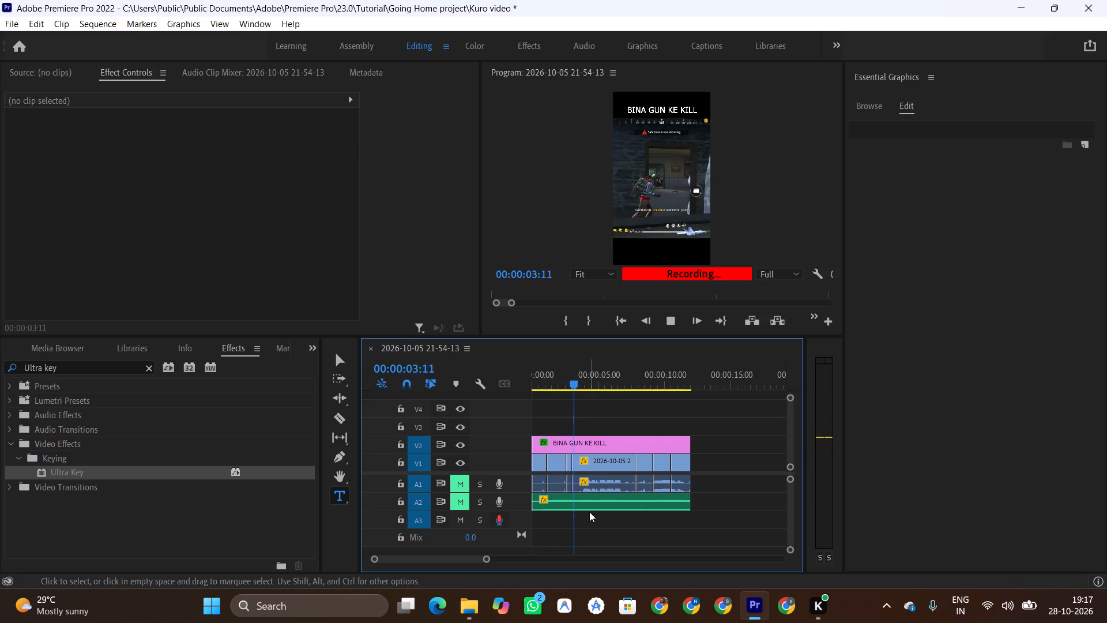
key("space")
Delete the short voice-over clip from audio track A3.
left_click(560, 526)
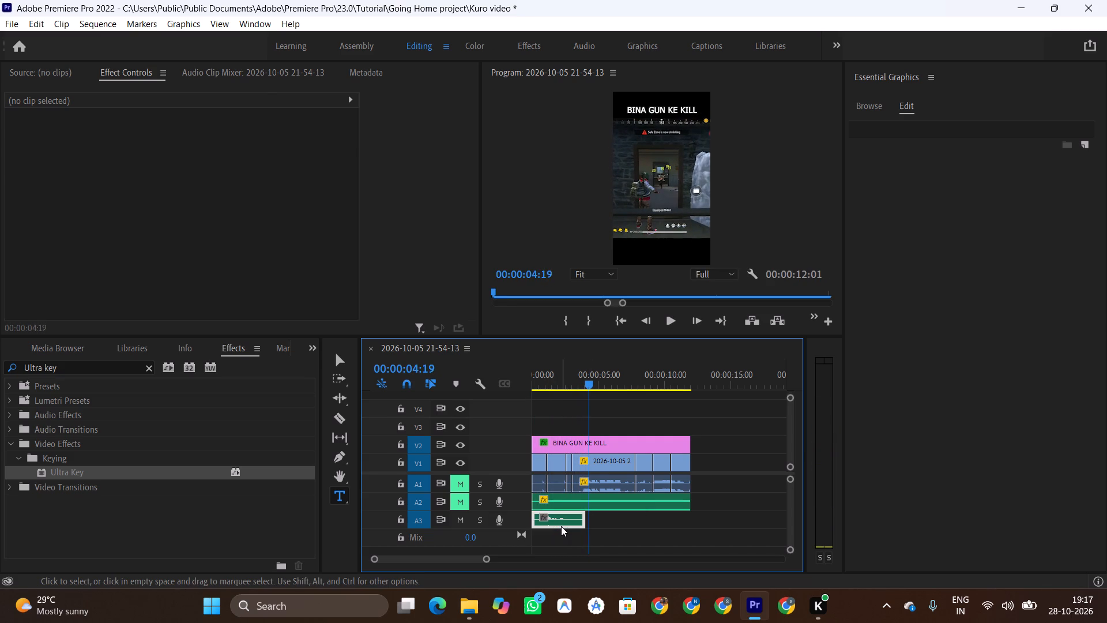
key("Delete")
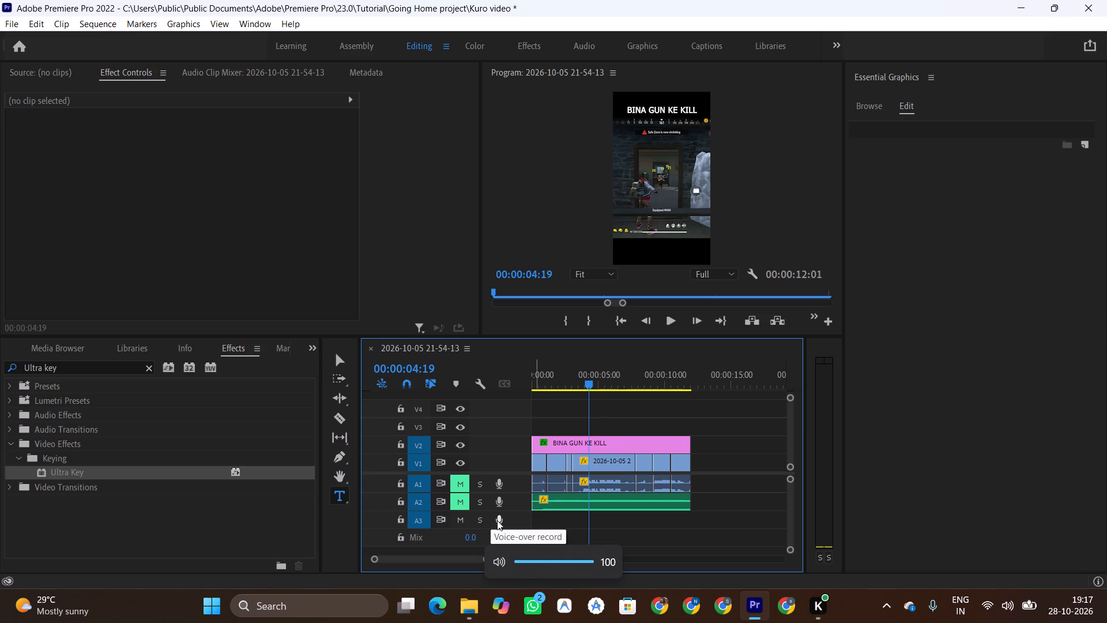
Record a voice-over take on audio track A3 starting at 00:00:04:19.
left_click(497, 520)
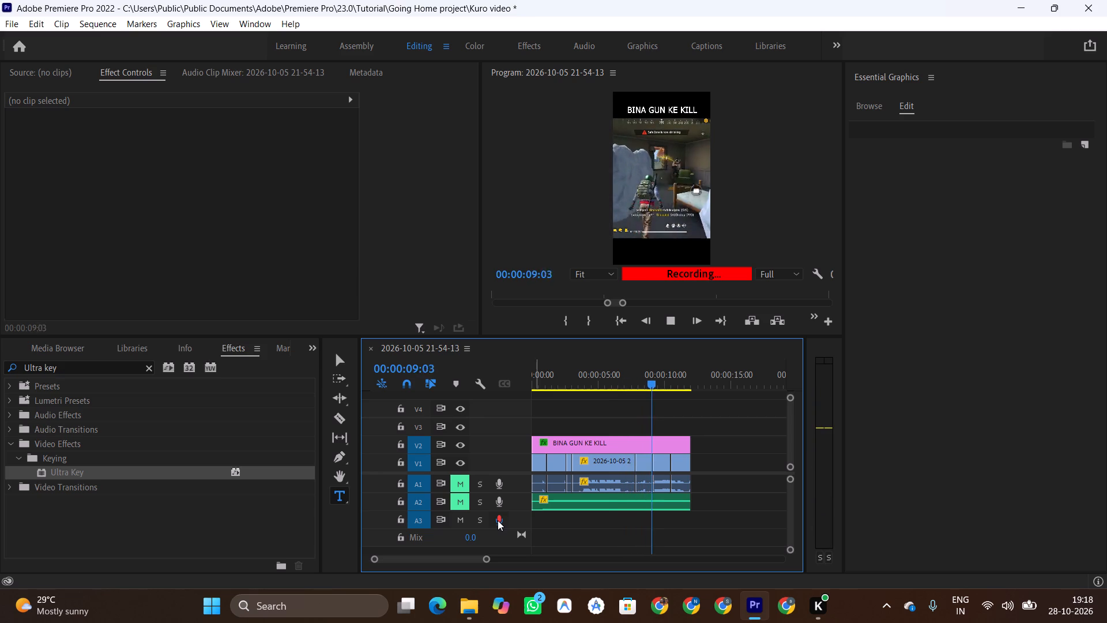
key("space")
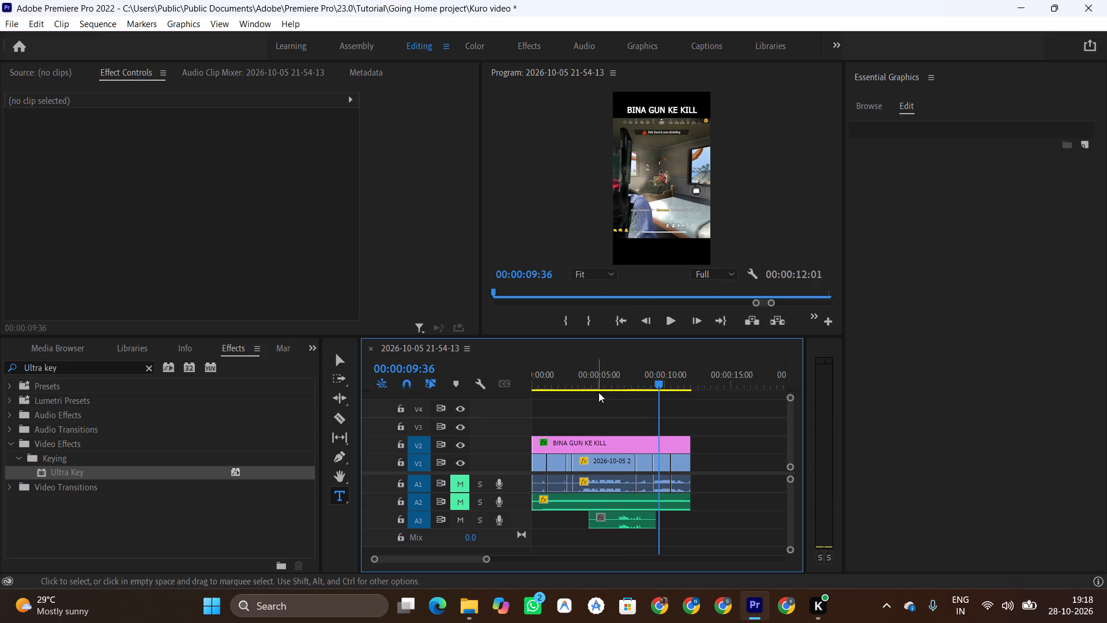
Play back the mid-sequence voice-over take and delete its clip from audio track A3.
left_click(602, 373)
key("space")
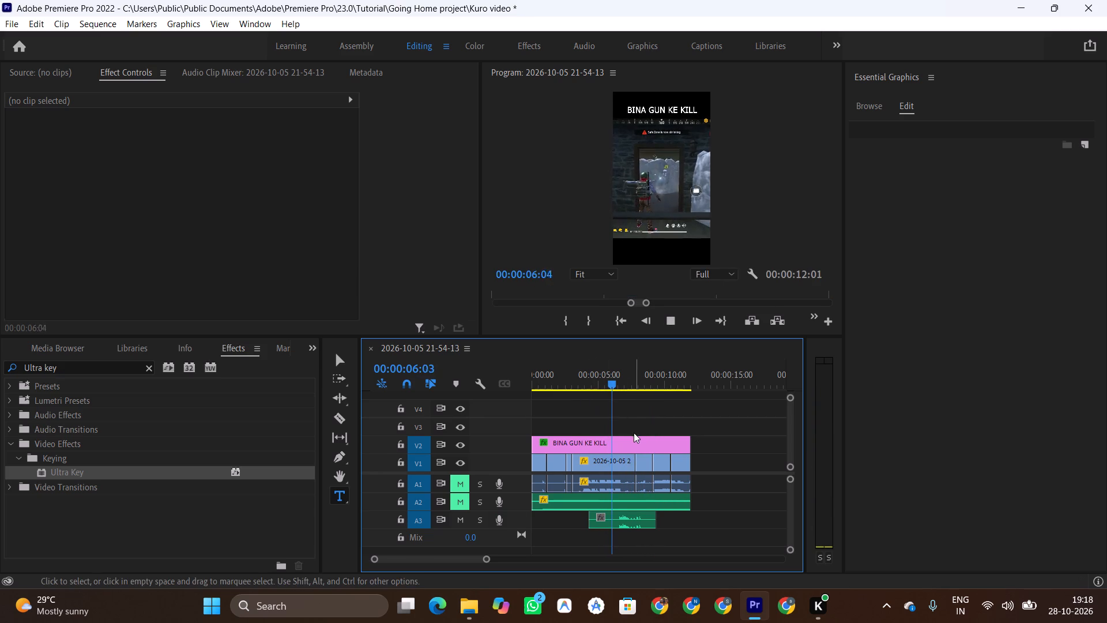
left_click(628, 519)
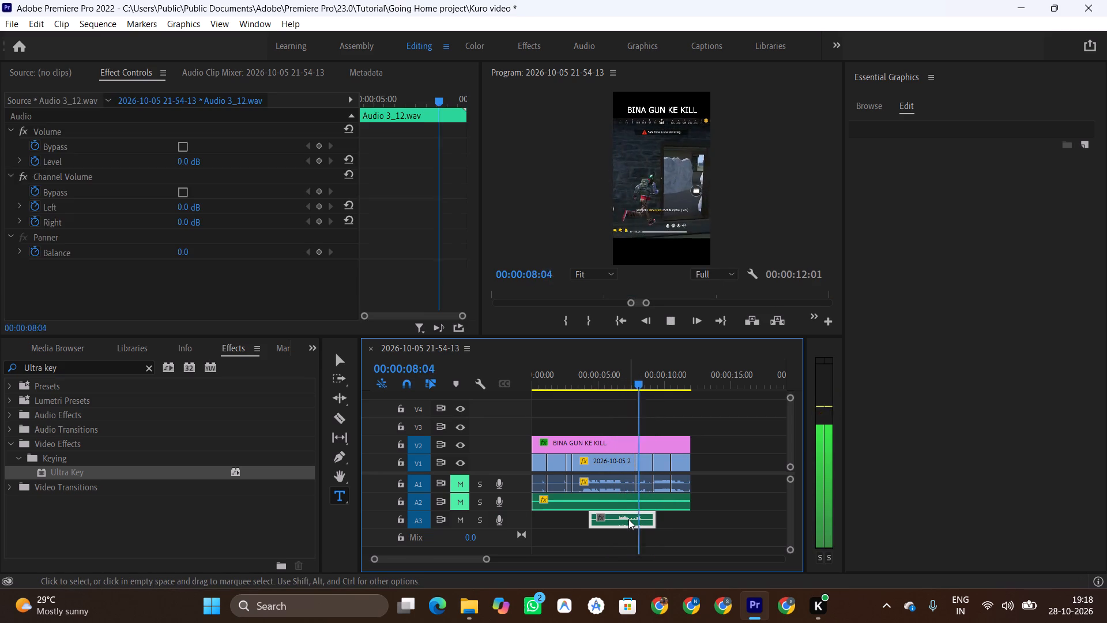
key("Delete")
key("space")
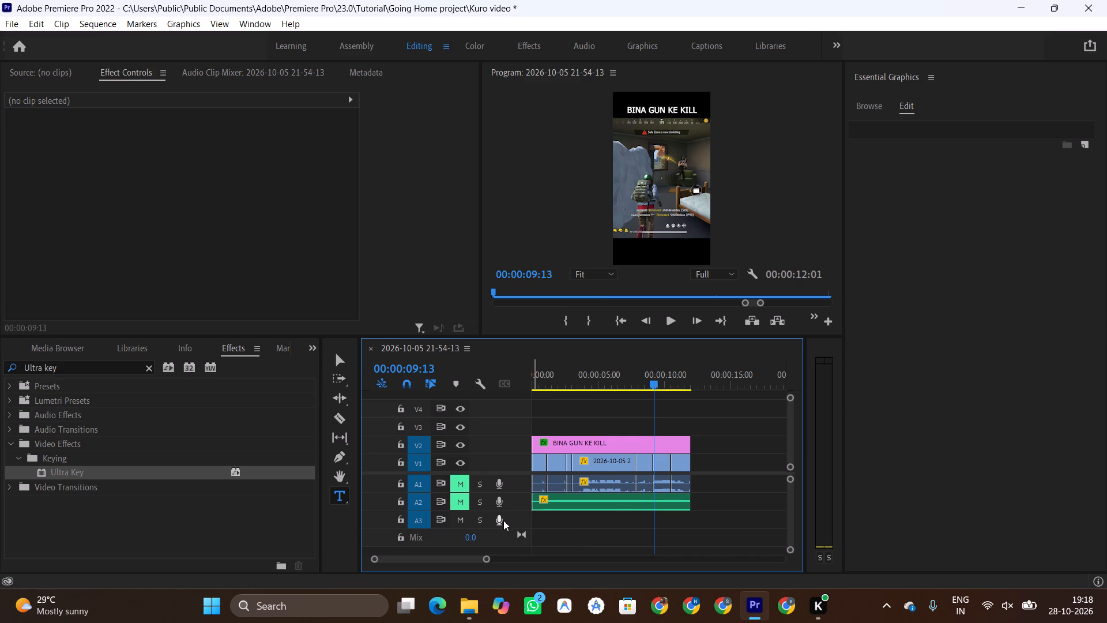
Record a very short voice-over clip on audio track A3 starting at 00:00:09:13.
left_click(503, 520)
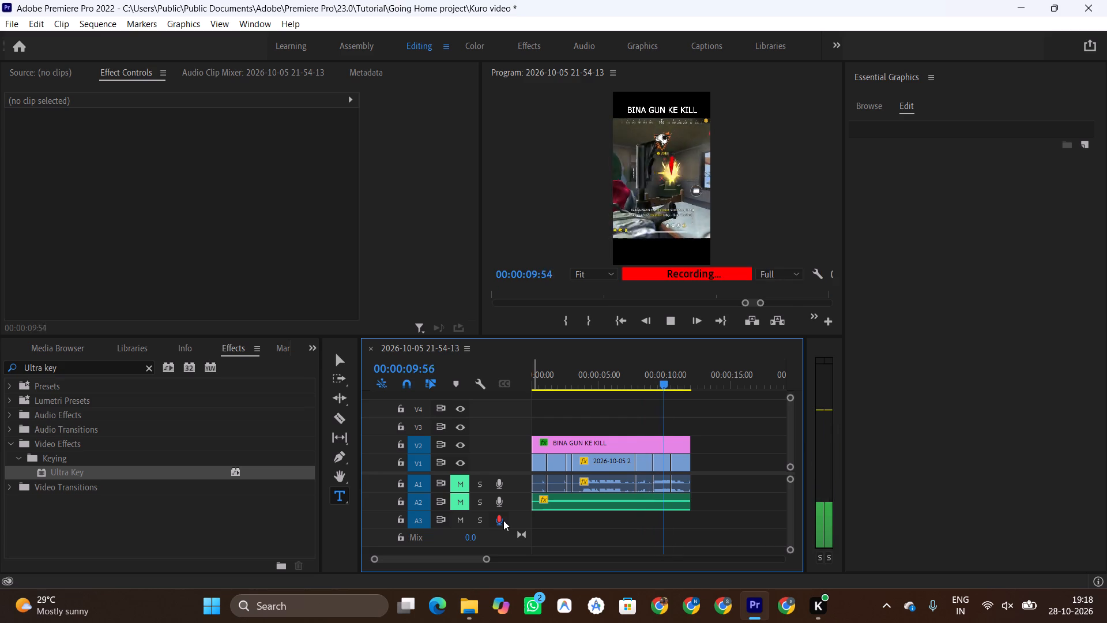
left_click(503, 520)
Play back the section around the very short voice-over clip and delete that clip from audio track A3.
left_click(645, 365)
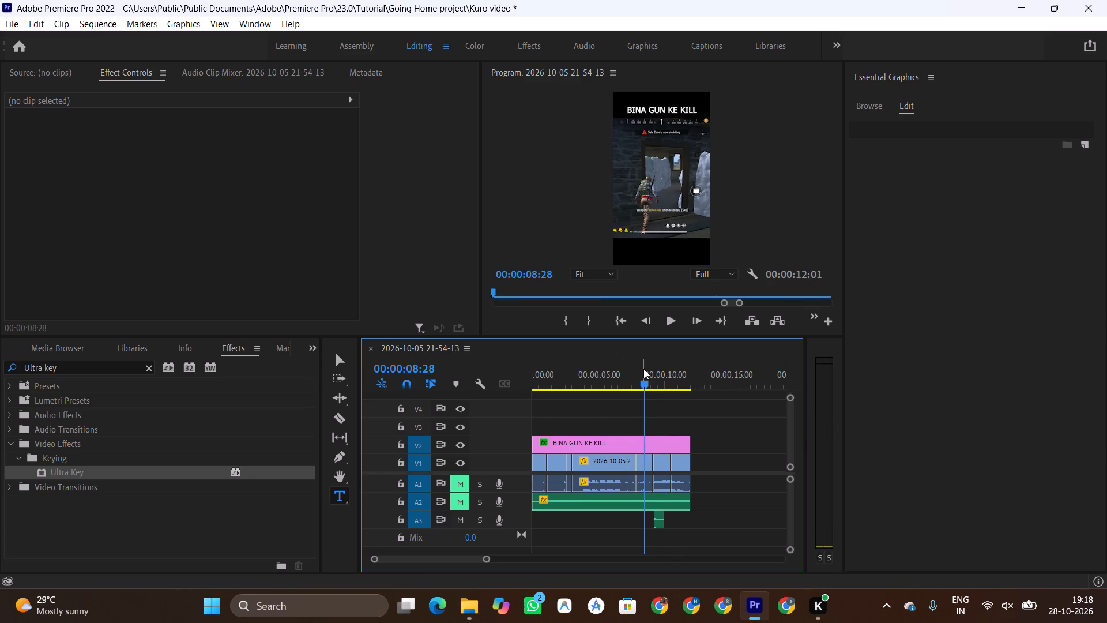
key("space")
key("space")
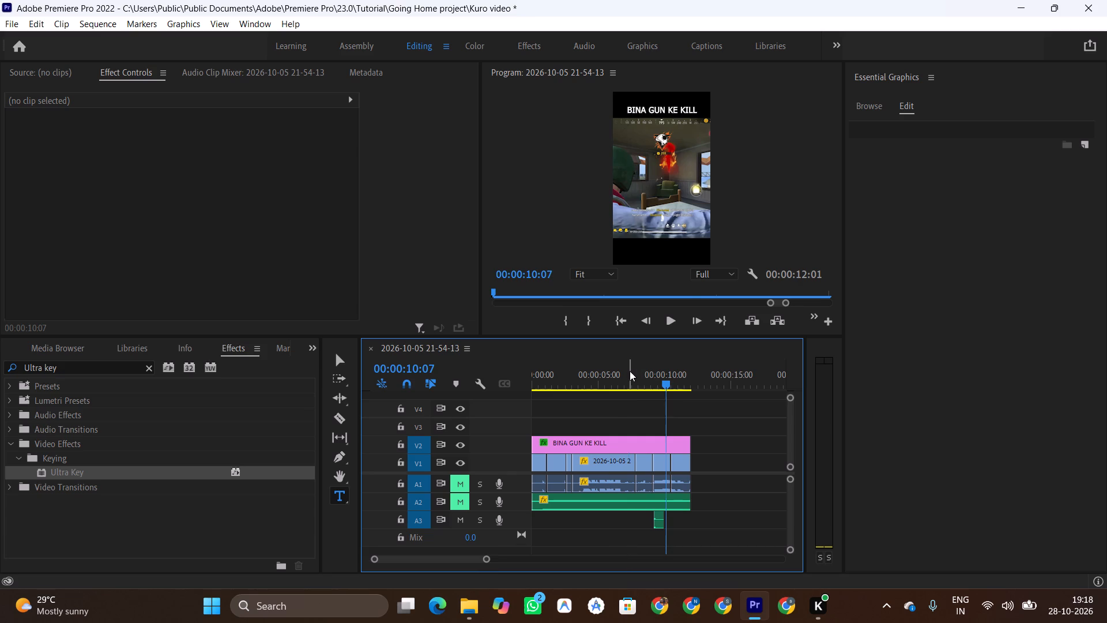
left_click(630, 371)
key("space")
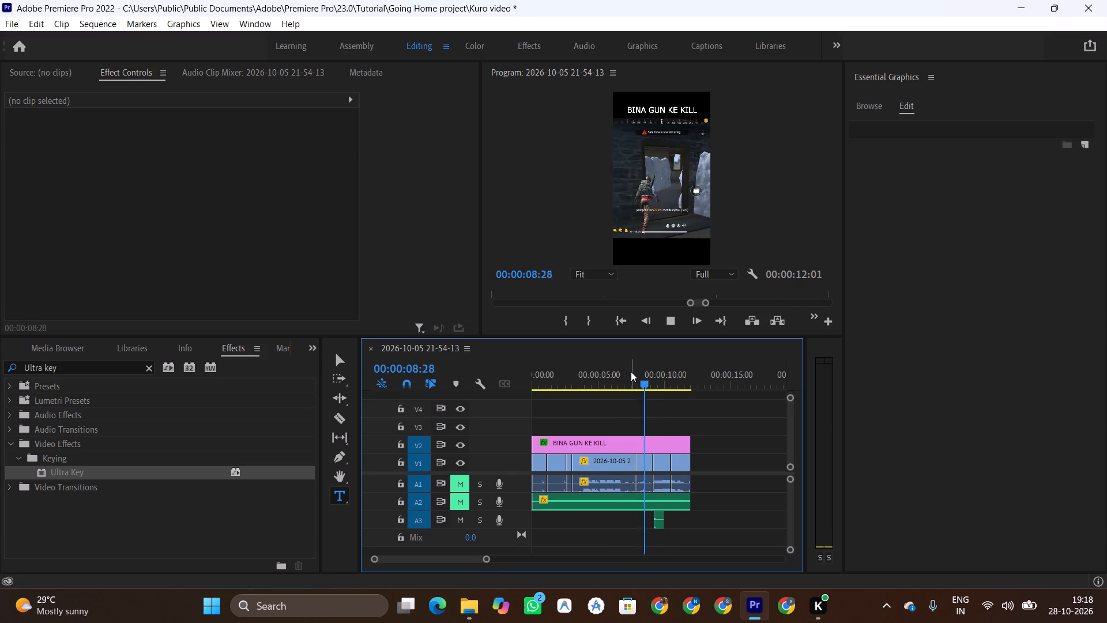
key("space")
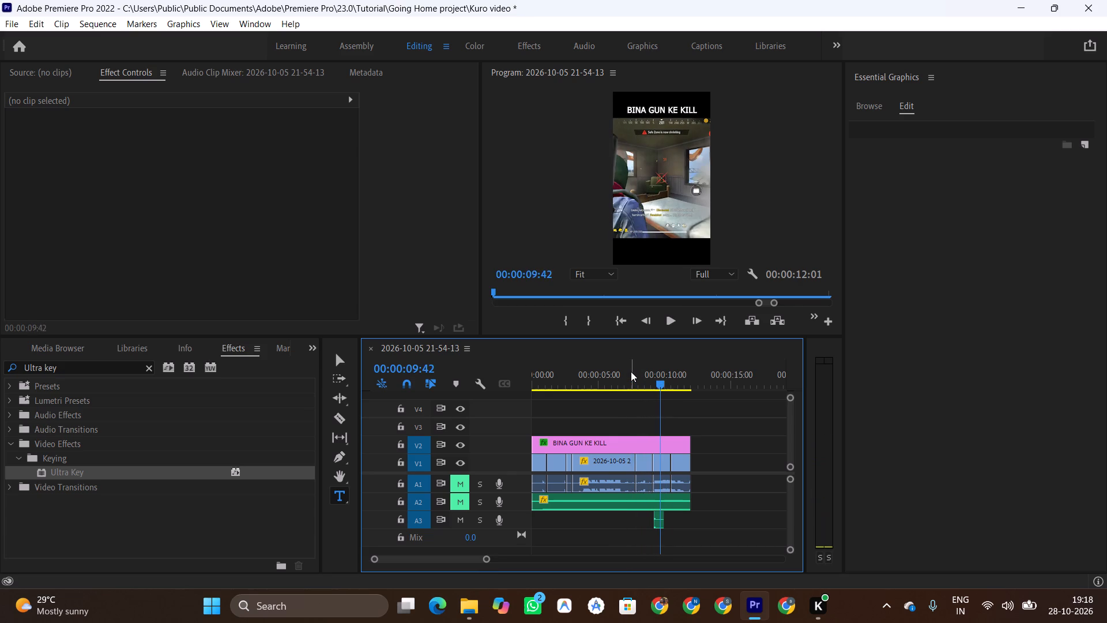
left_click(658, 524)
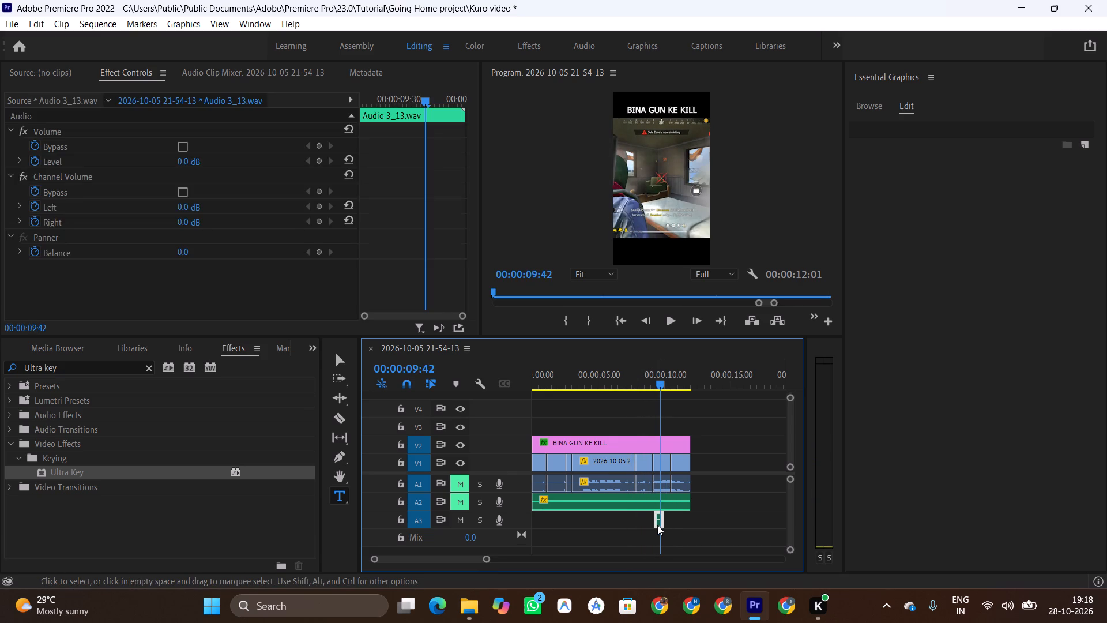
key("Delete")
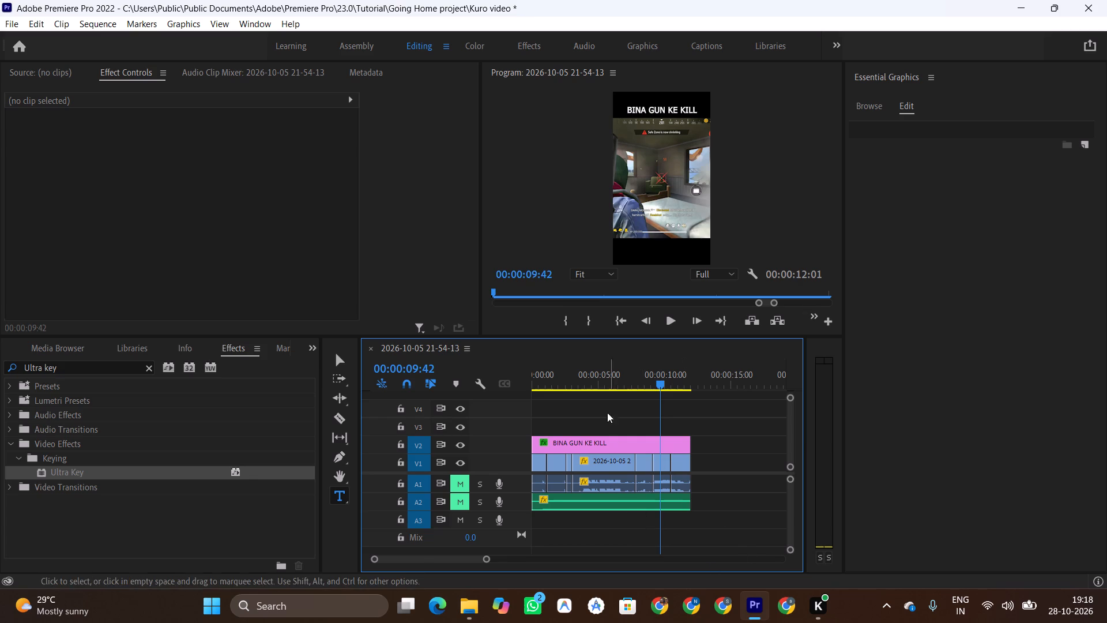
Record a voice-over take on audio track A3 from 00:00:02:36 until just past the end of the video.
left_click(569, 377)
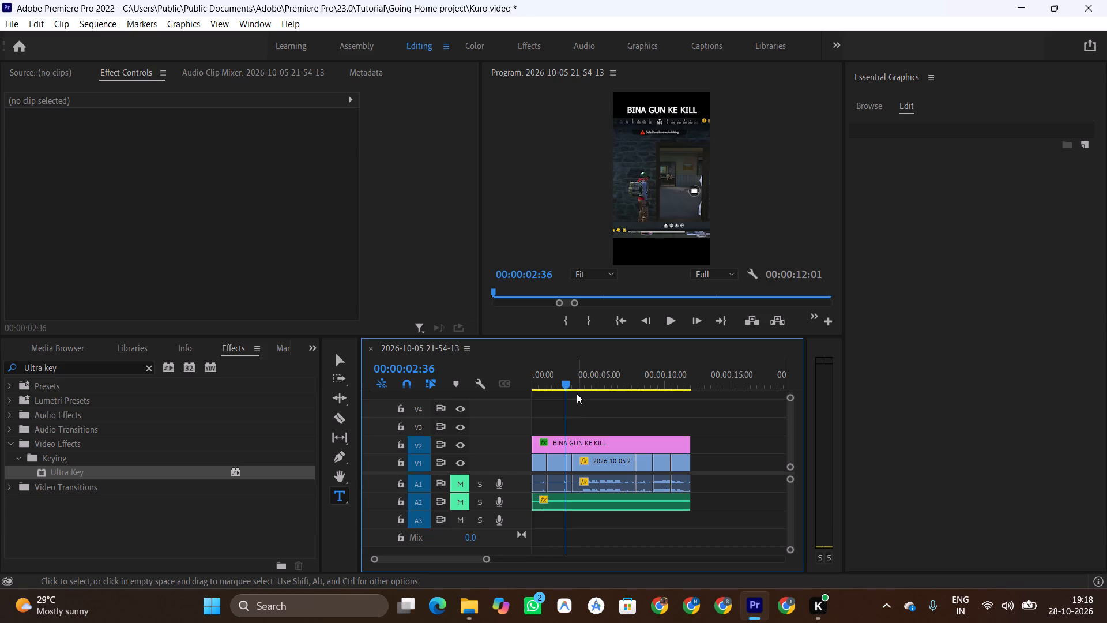
left_click(501, 519)
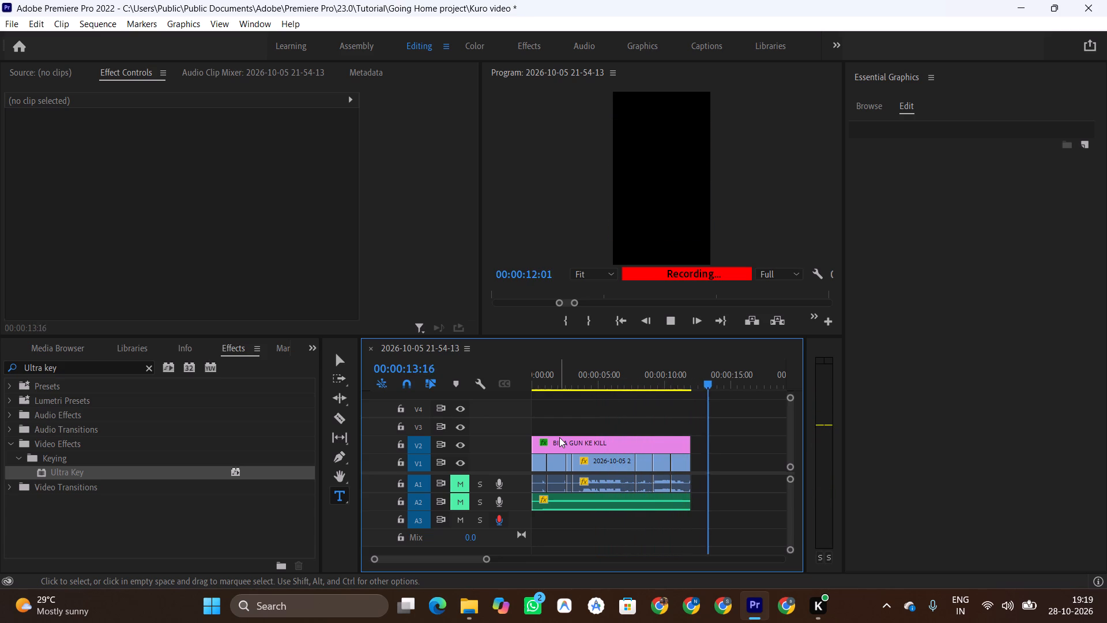
key("space")
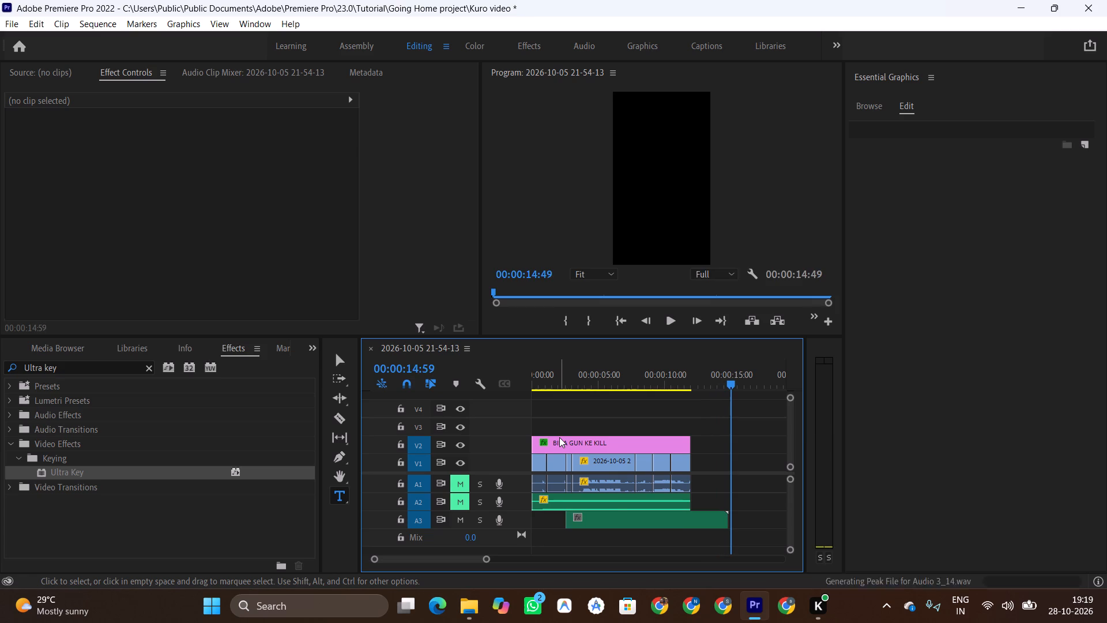
Play the sequence from 00:00:01:31 to check the new voice-over take on track A3.
left_click(554, 384)
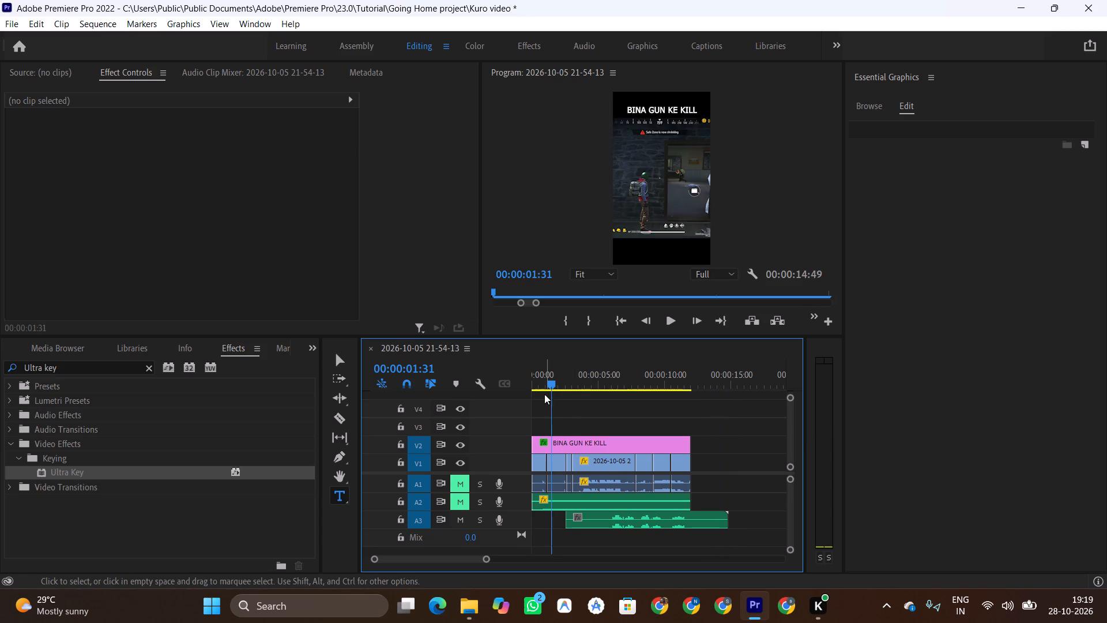
key("space")
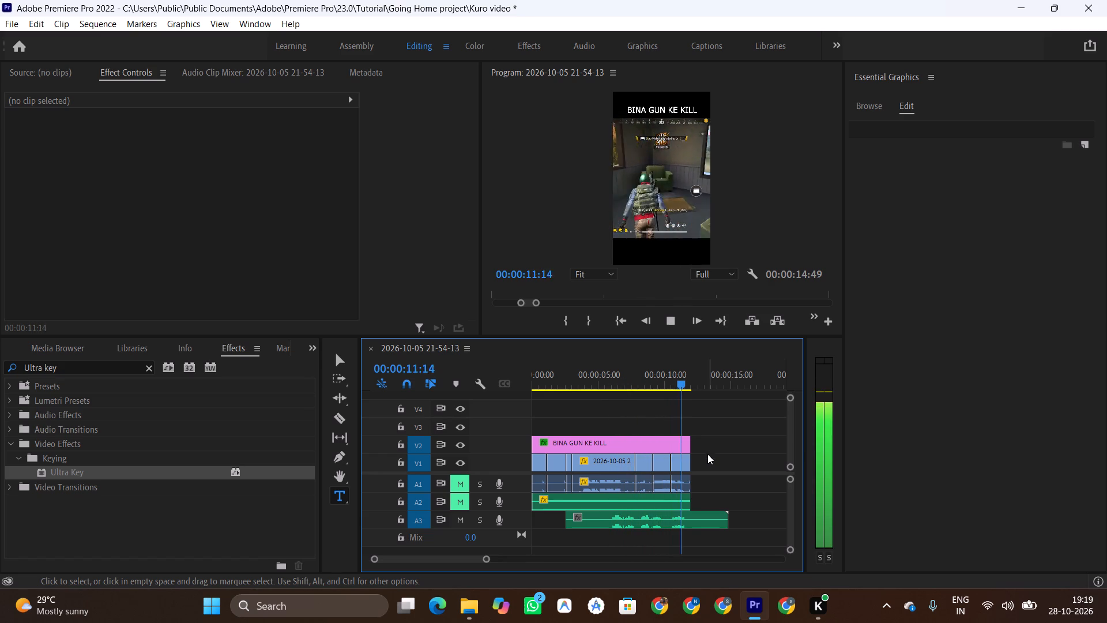
key("space")
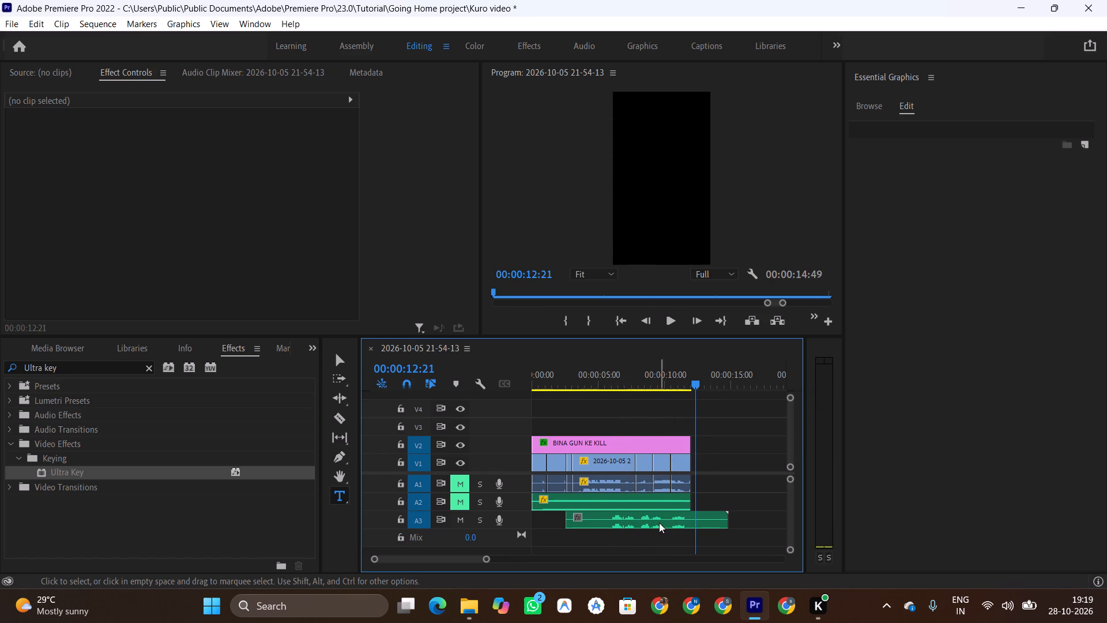
Trim about 3 seconds of silence off the start of the A3 voice-over clip and place the clip at the sequence start.
left_click_drag(645, 523, 612, 523)
left_click(534, 515)
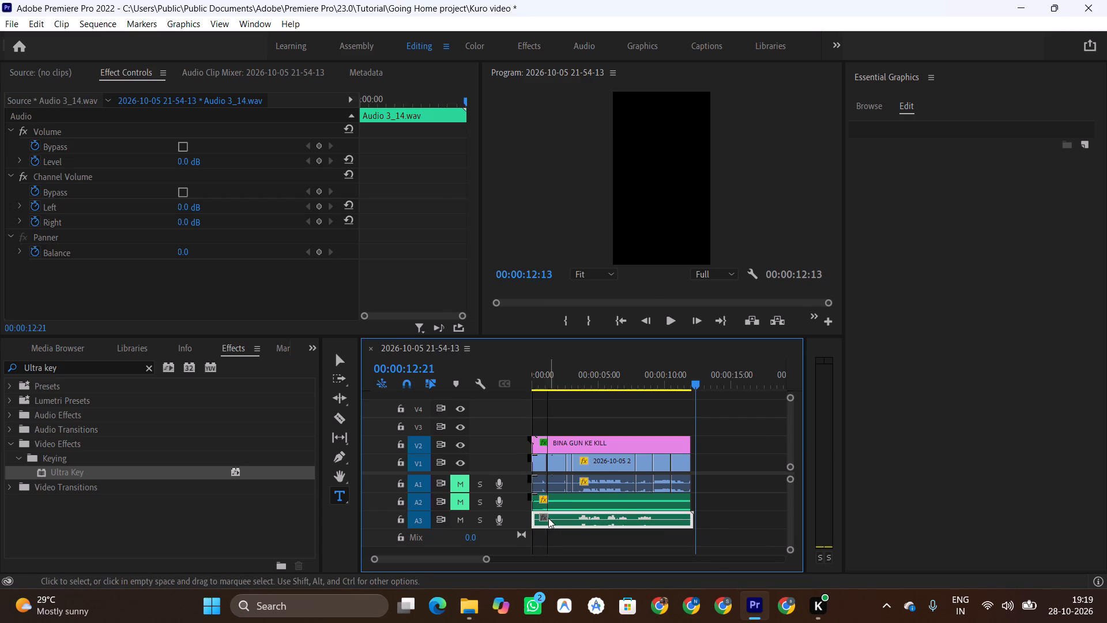
left_click_drag(532, 518, 563, 518)
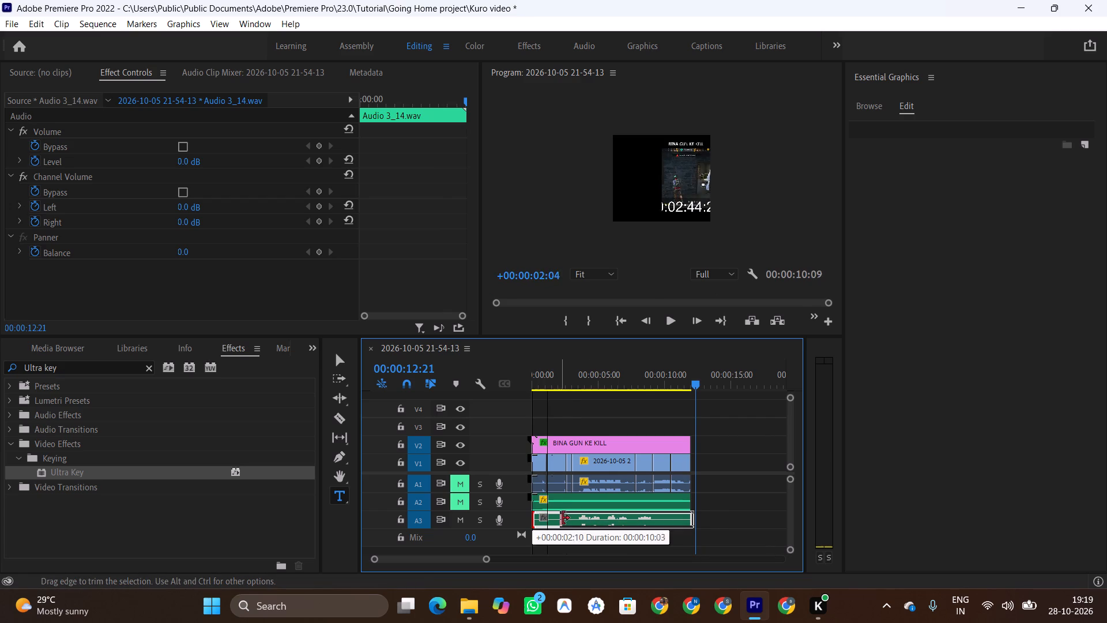
left_click_drag(563, 518, 578, 518)
left_click_drag(590, 519, 562, 519)
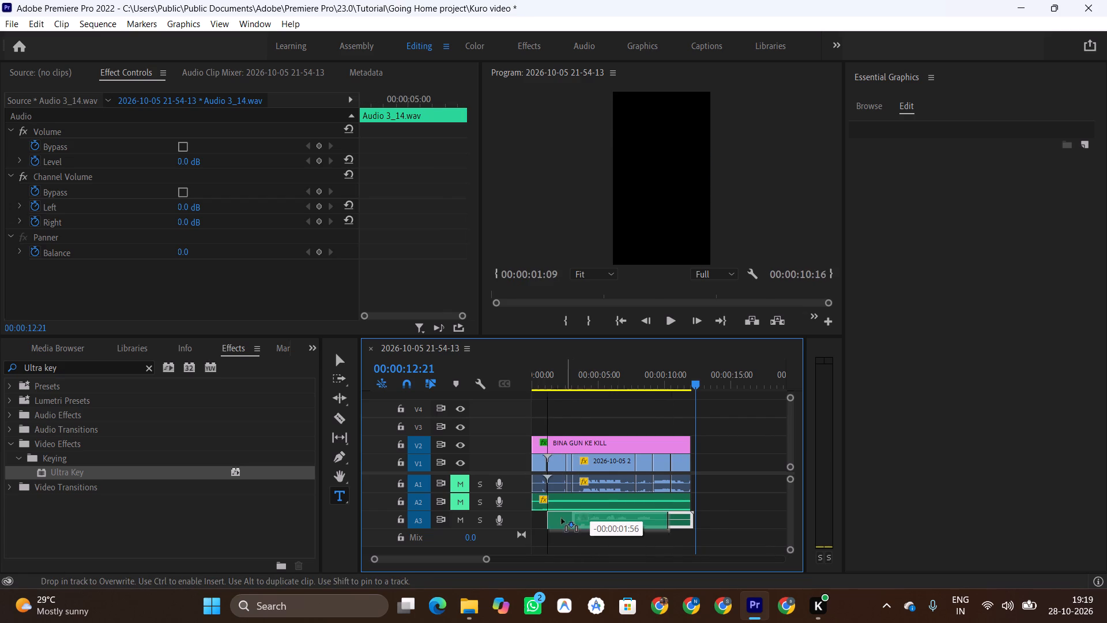
left_click_drag(562, 519, 550, 516)
Play the sequence from the start to check the timing of the trimmed voice-over clip.
left_click(540, 385)
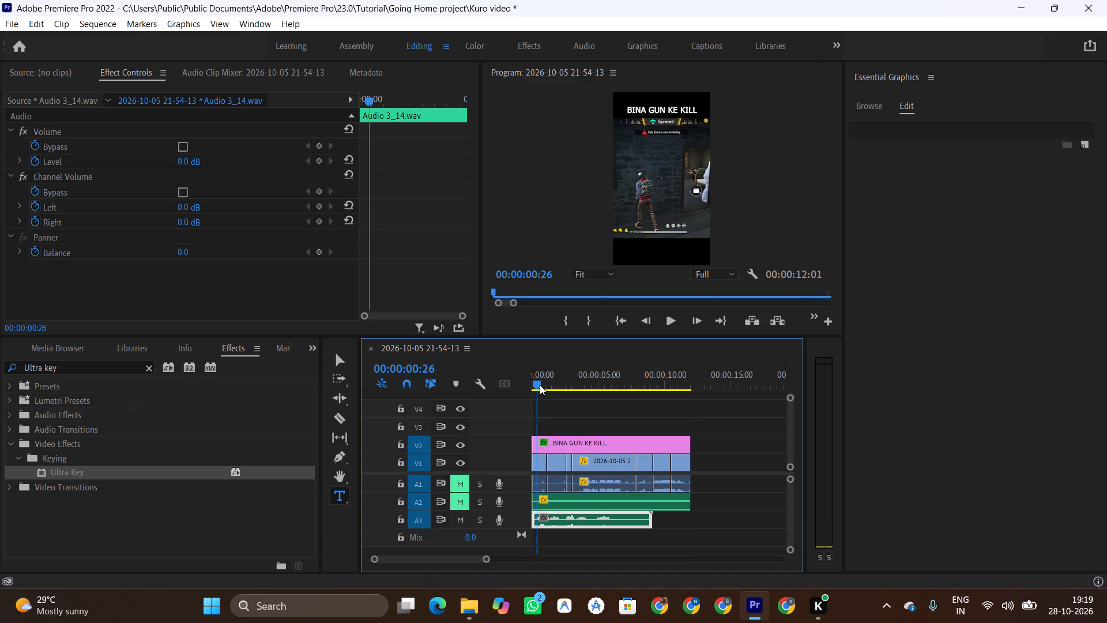
left_click_drag(533, 385, 519, 385)
key("space")
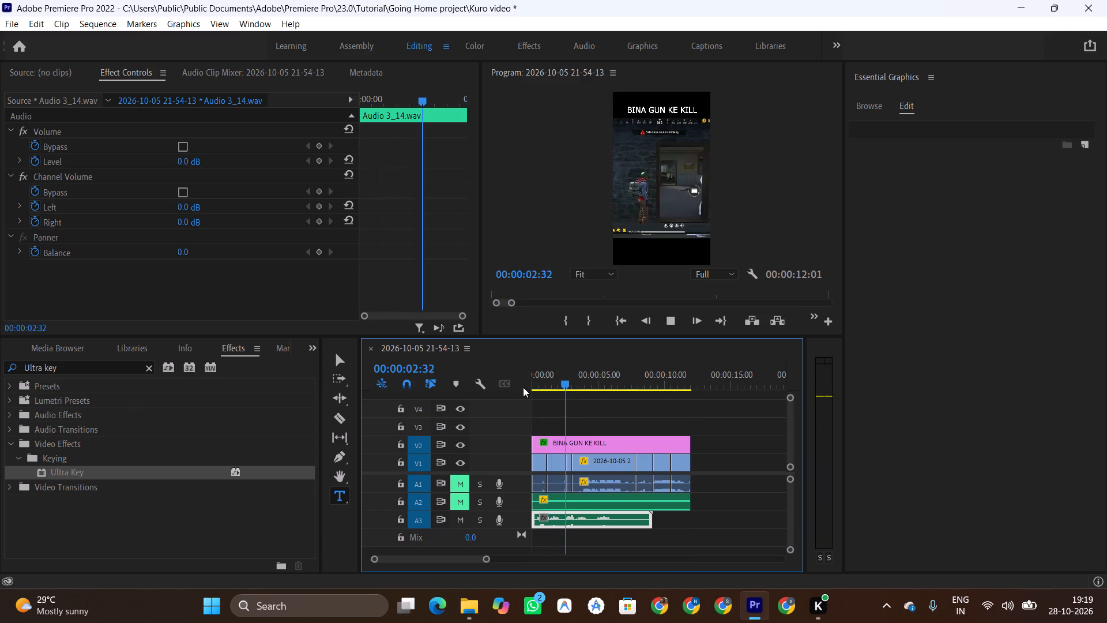
key("space")
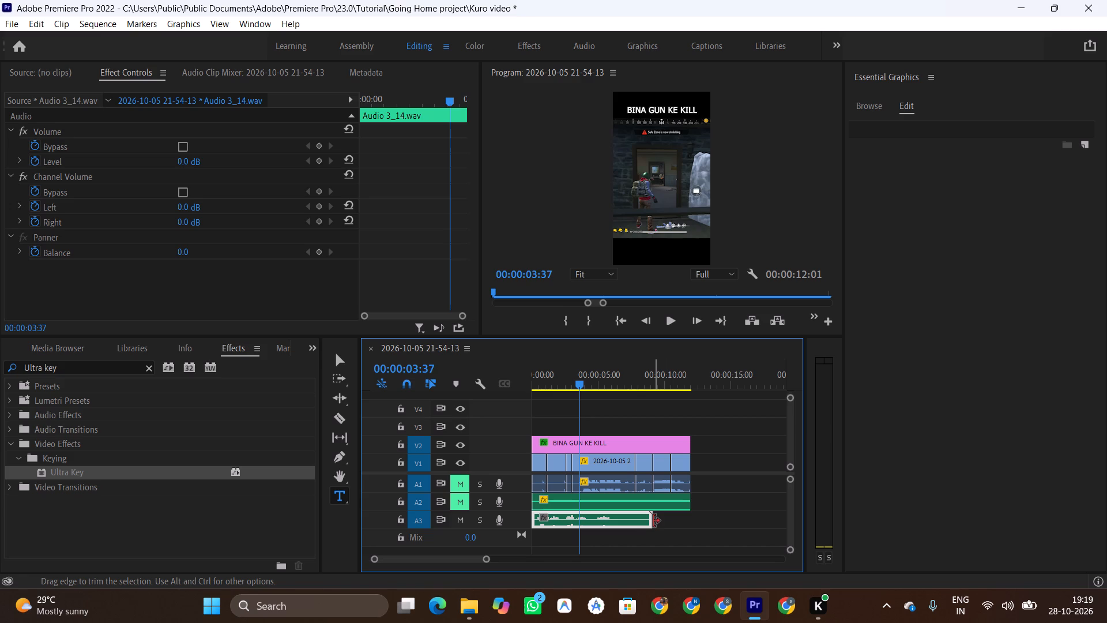
Delete the trimmed voice-over clip from the start of track A3.
left_click(630, 526)
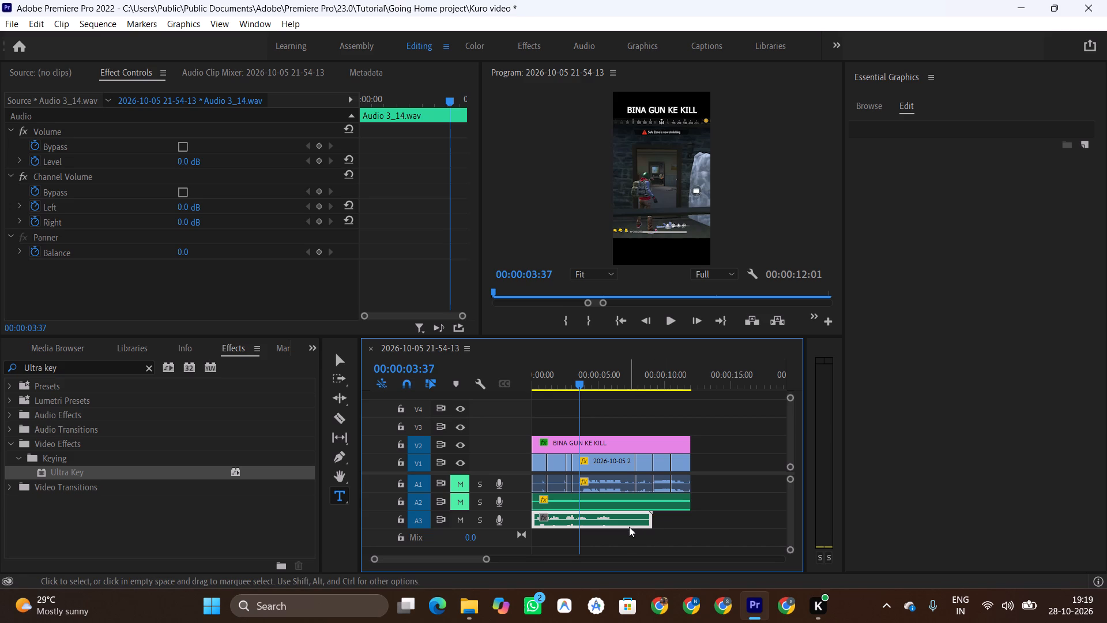
key("BackSpace")
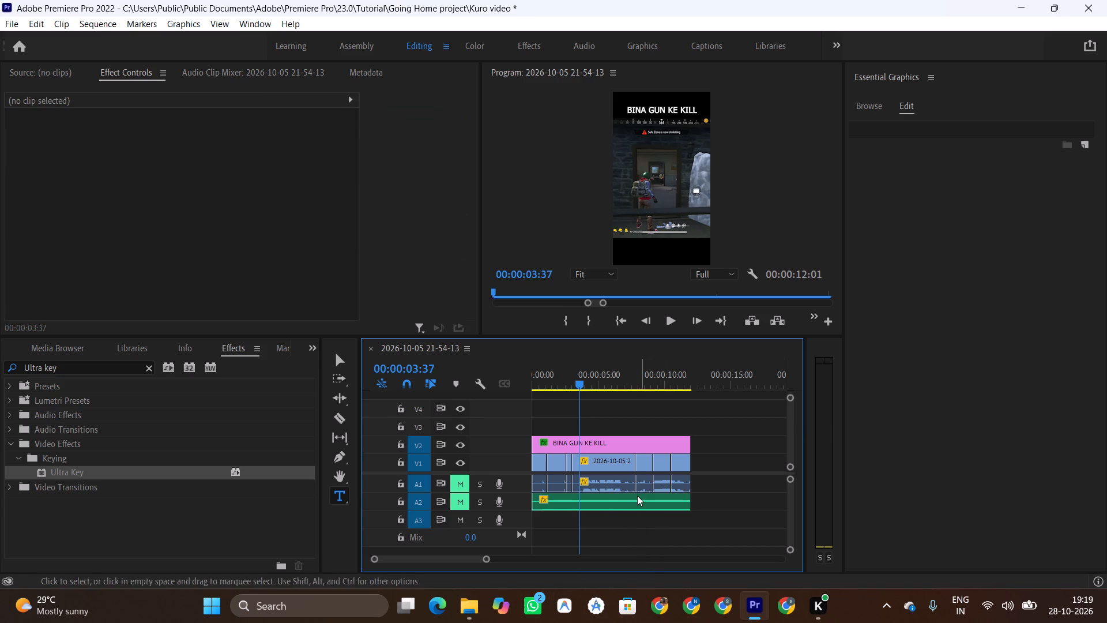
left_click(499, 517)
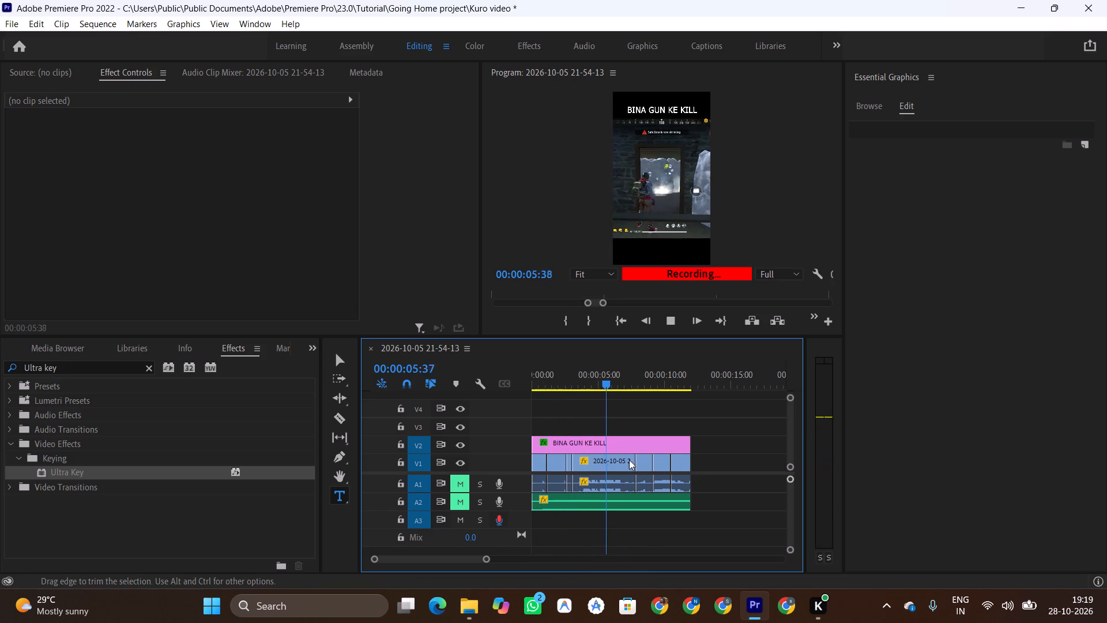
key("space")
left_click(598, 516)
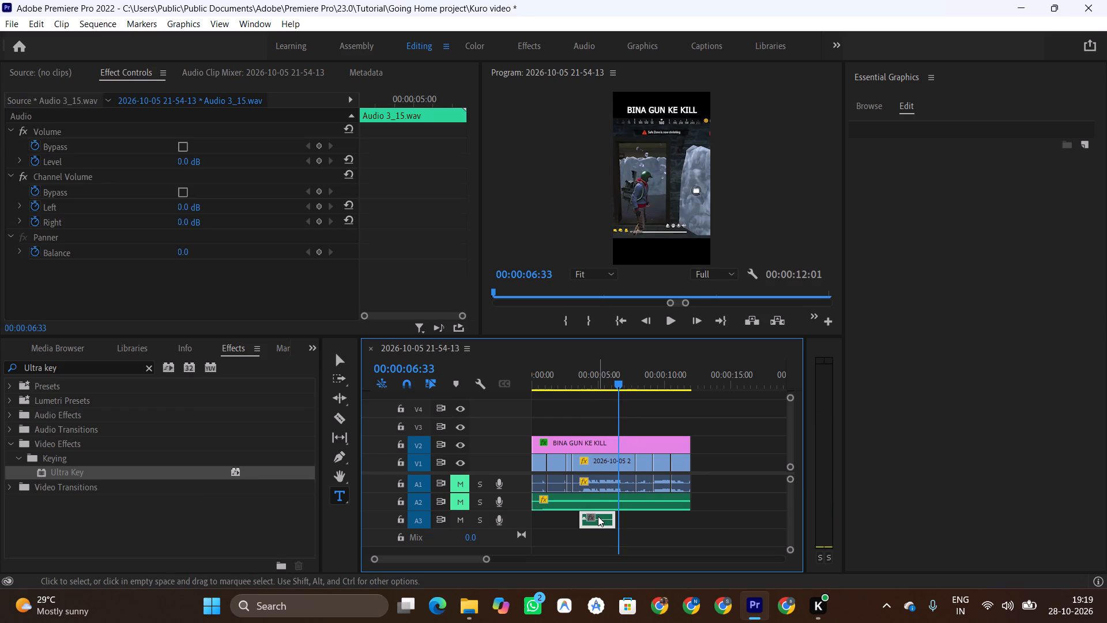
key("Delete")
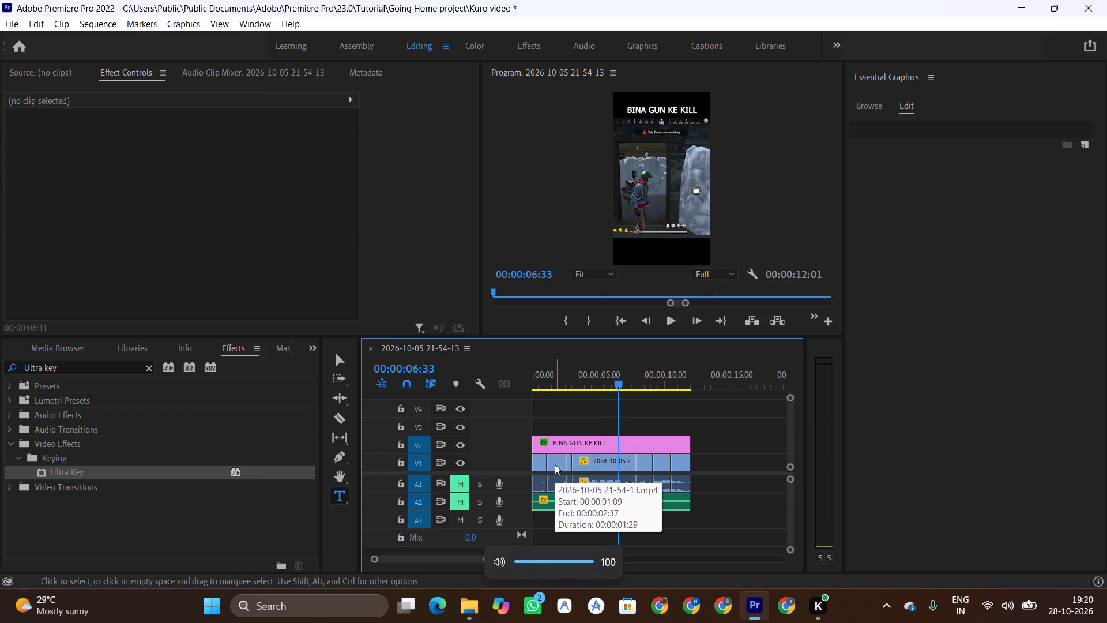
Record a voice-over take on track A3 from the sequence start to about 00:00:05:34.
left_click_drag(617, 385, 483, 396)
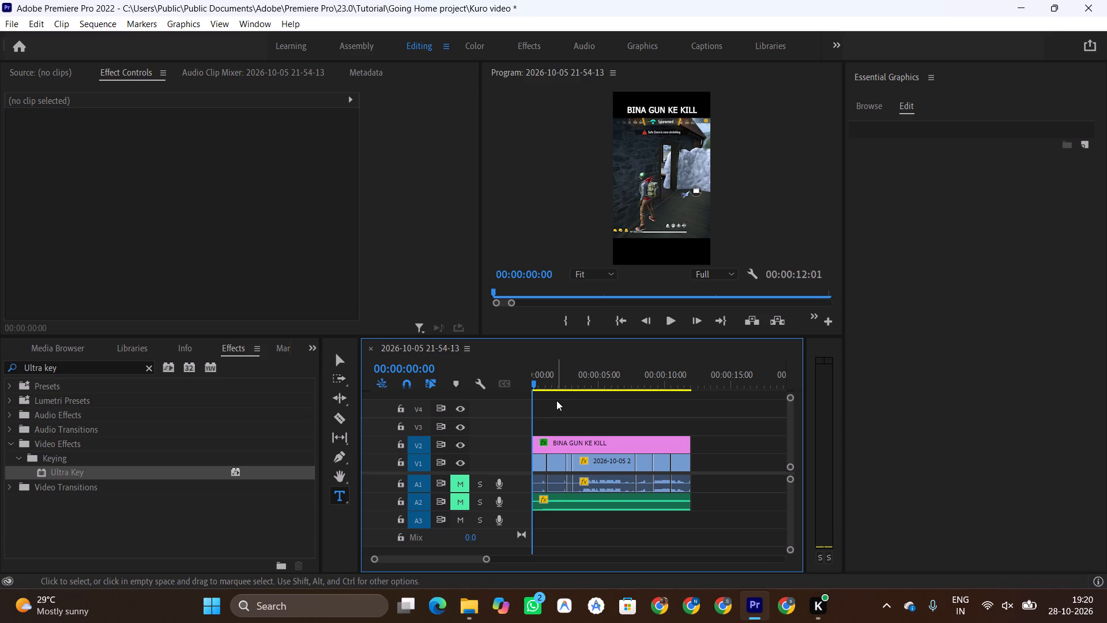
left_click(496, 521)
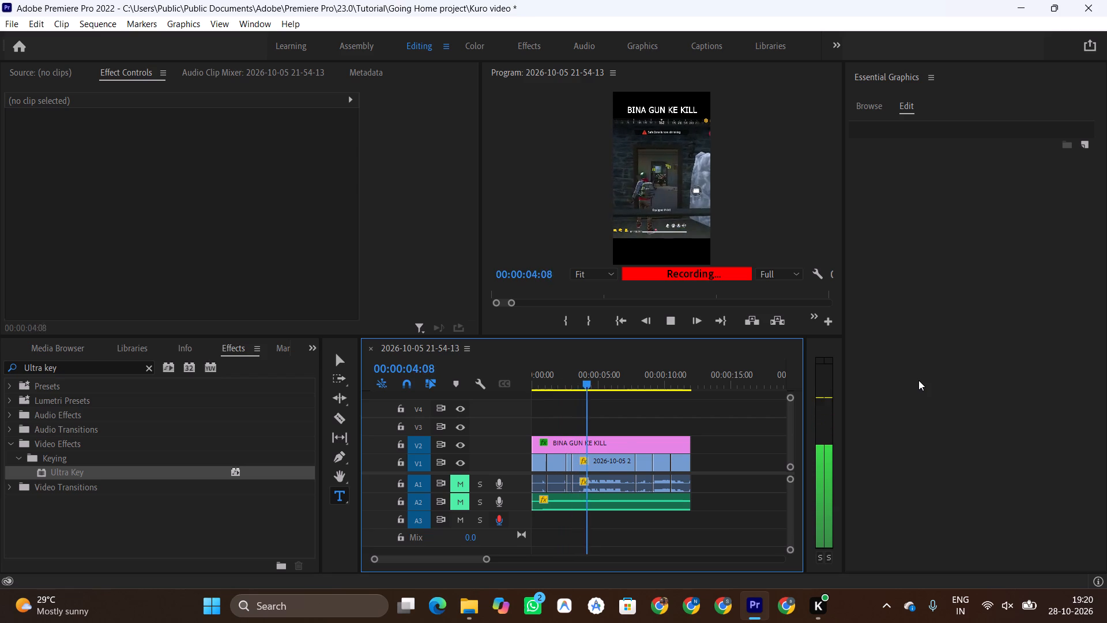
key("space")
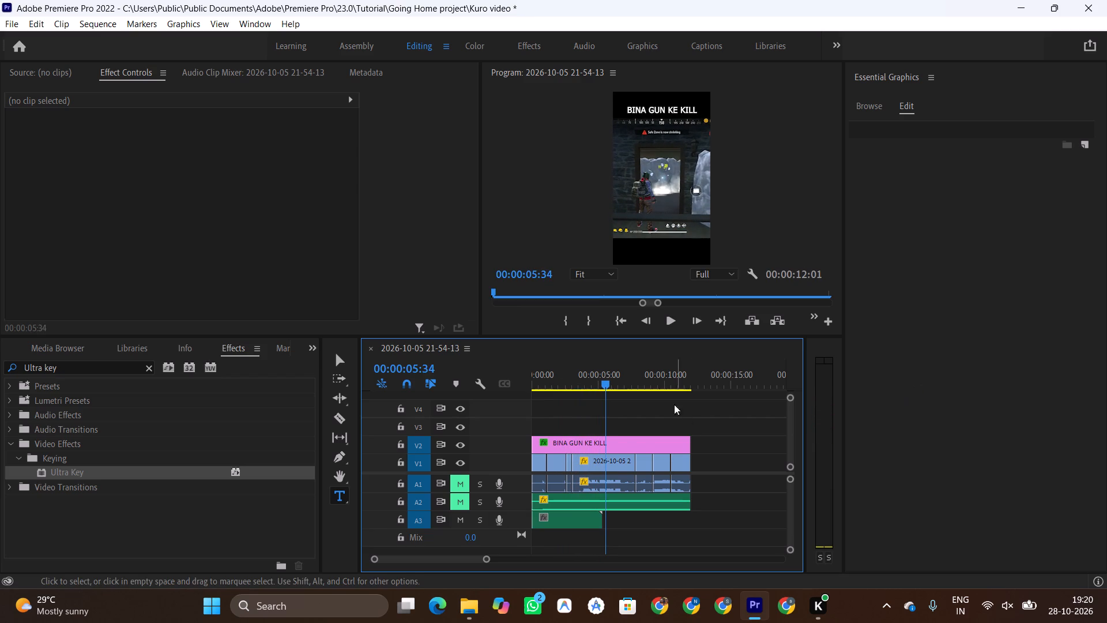
Play the sequence from the start several times to check the short voice-over take on track A3.
left_click(534, 380)
key("space")
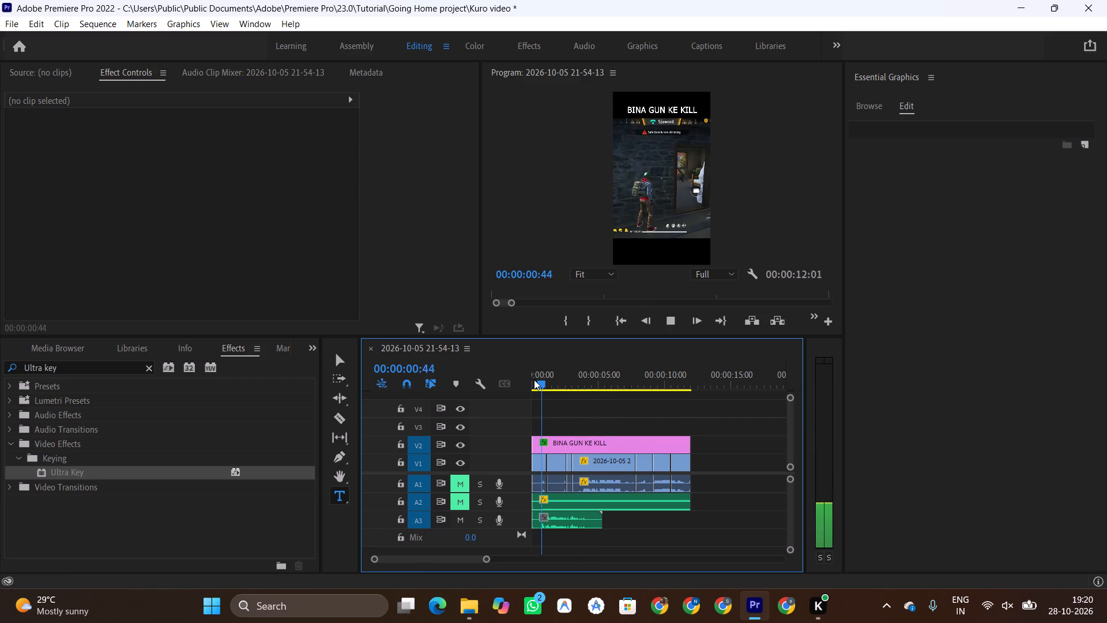
key("space")
left_click_drag(547, 384, 539, 385)
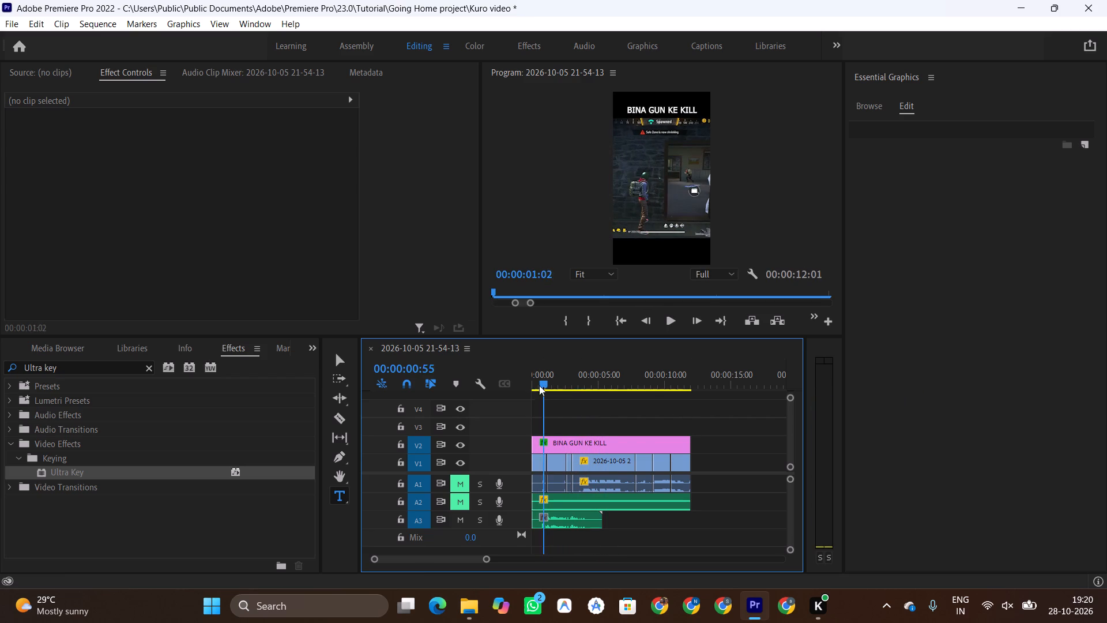
left_click_drag(539, 385, 525, 391)
key("space")
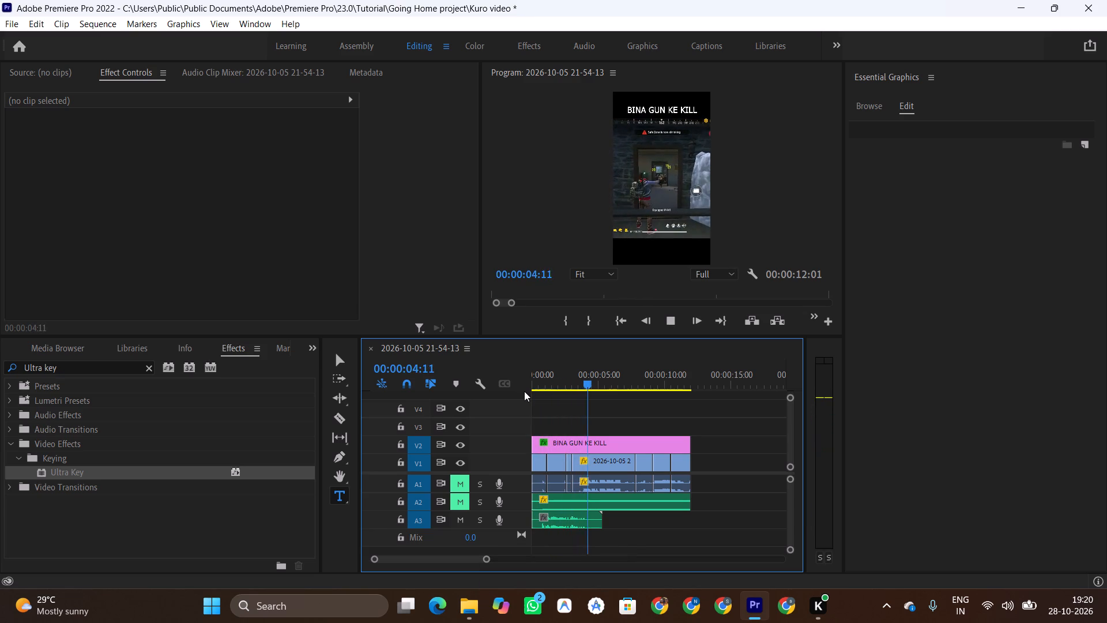
key("space")
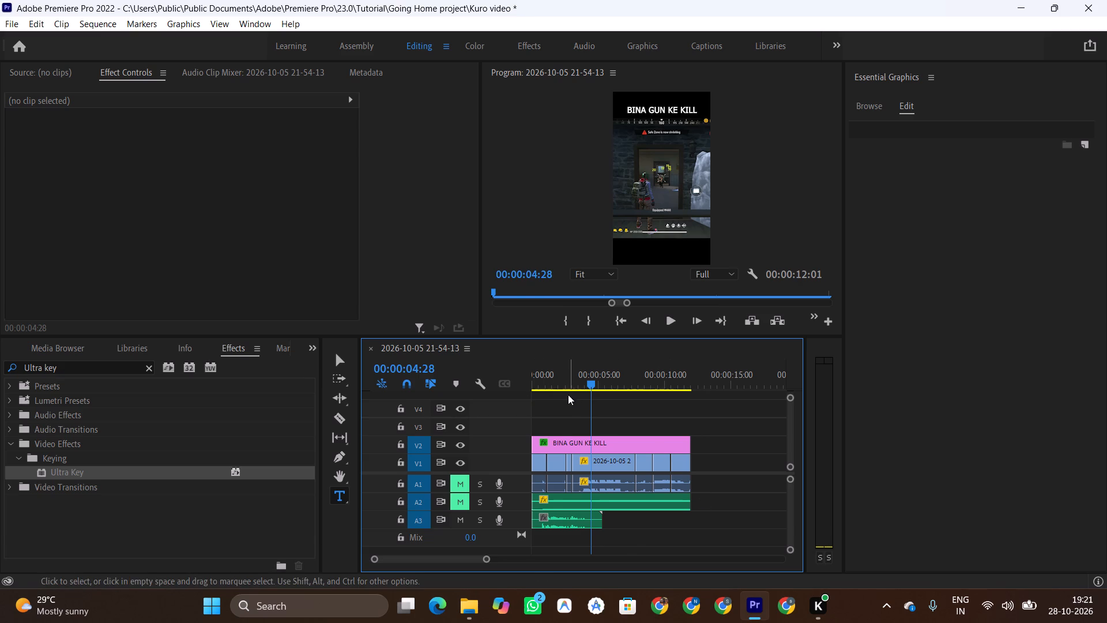
left_click(547, 380)
left_click_drag(545, 381, 521, 393)
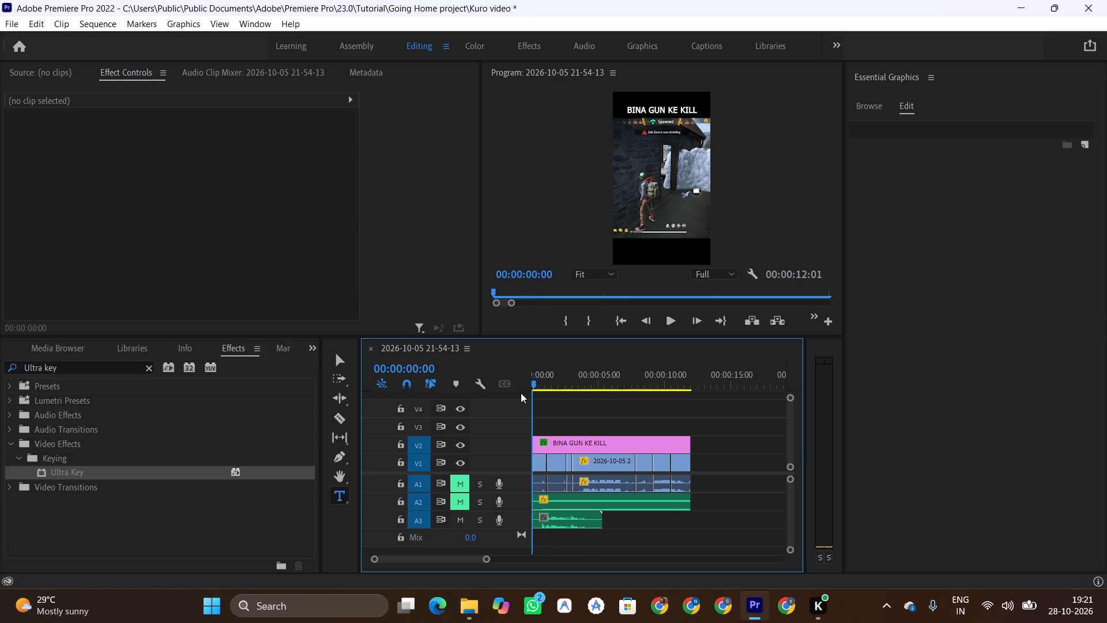
key("space")
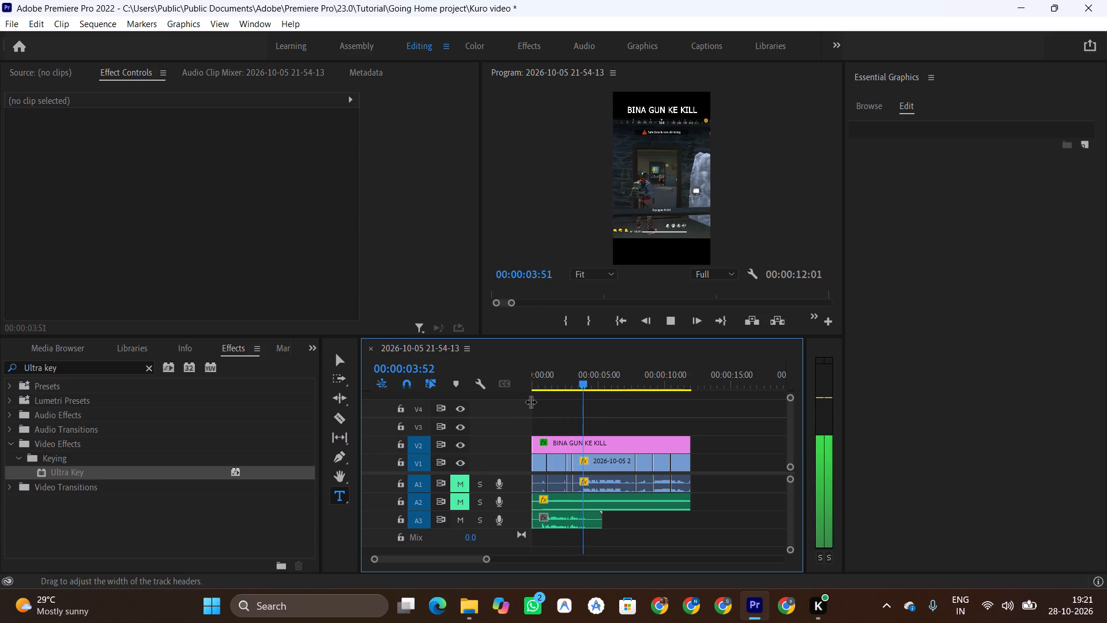
key("space")
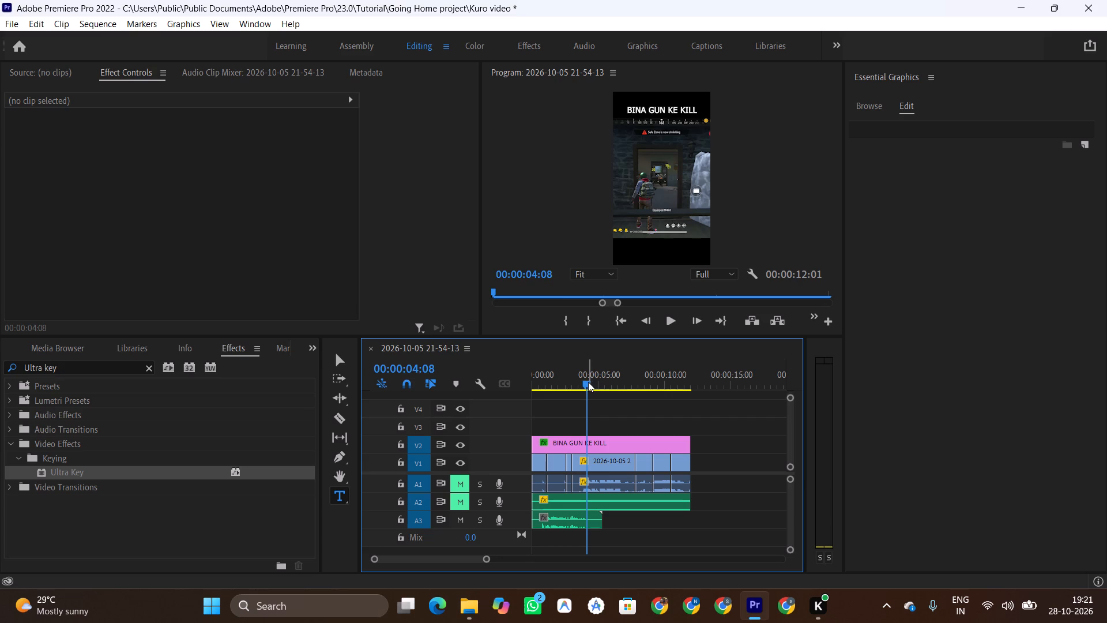
left_click_drag(586, 384, 529, 392)
key("space")
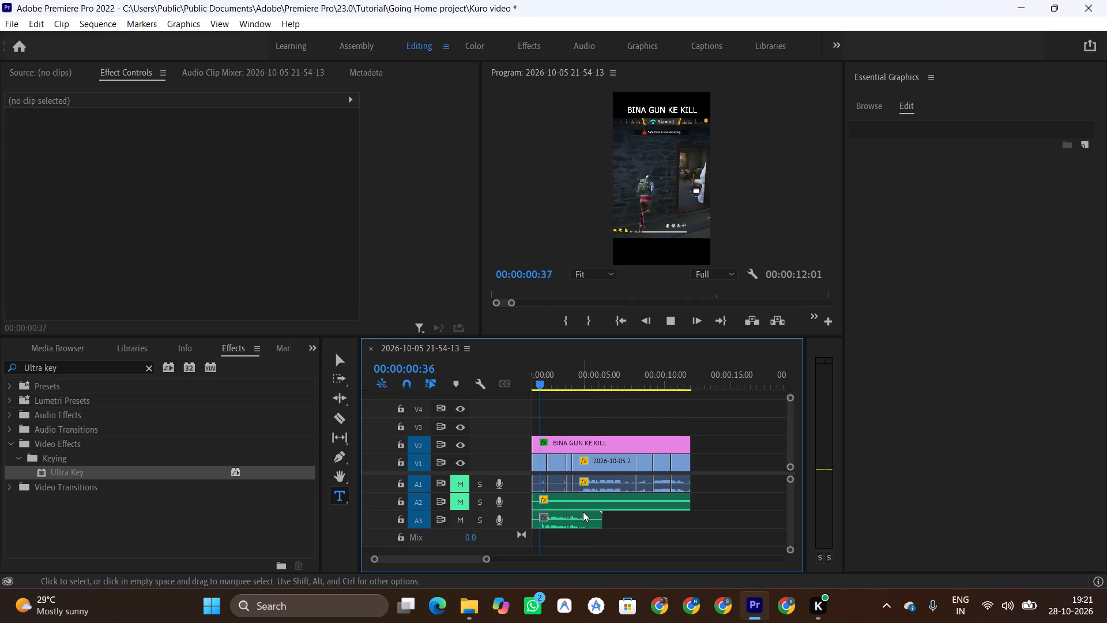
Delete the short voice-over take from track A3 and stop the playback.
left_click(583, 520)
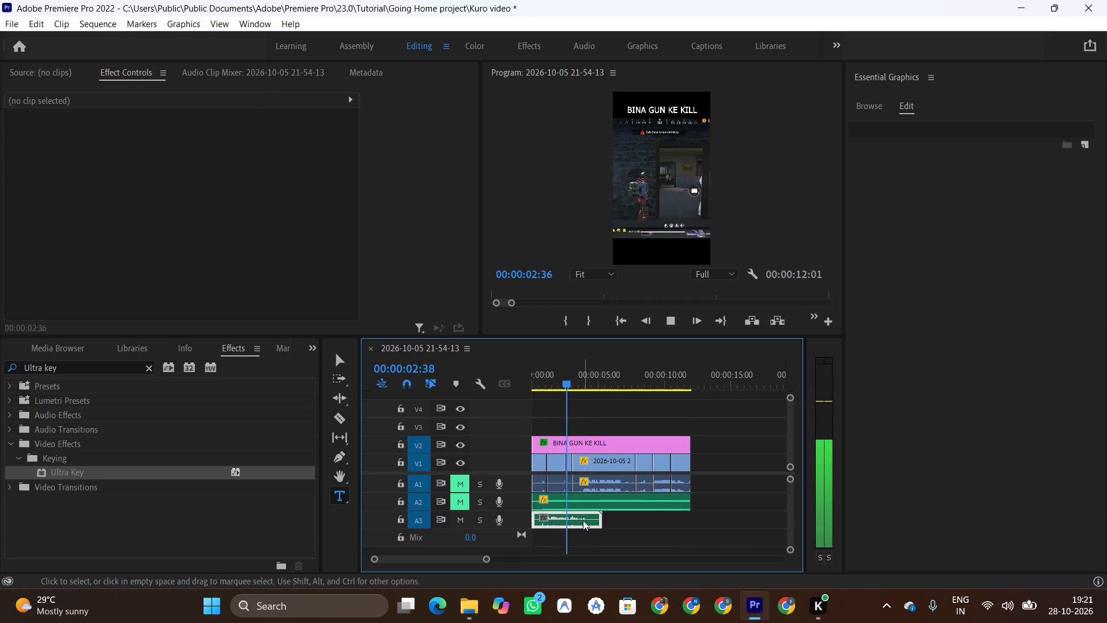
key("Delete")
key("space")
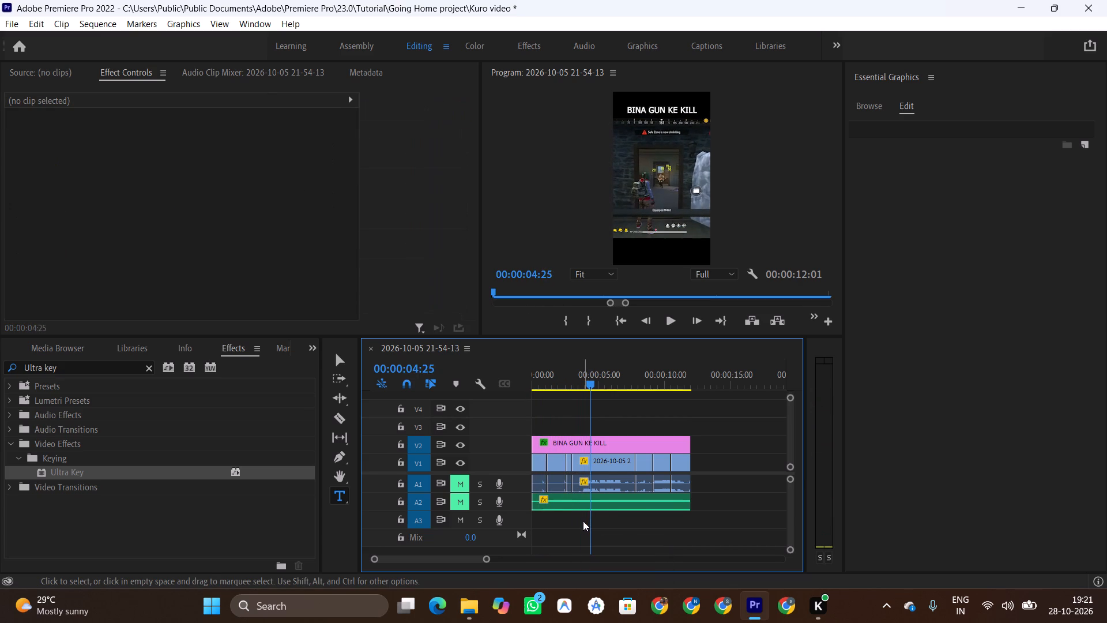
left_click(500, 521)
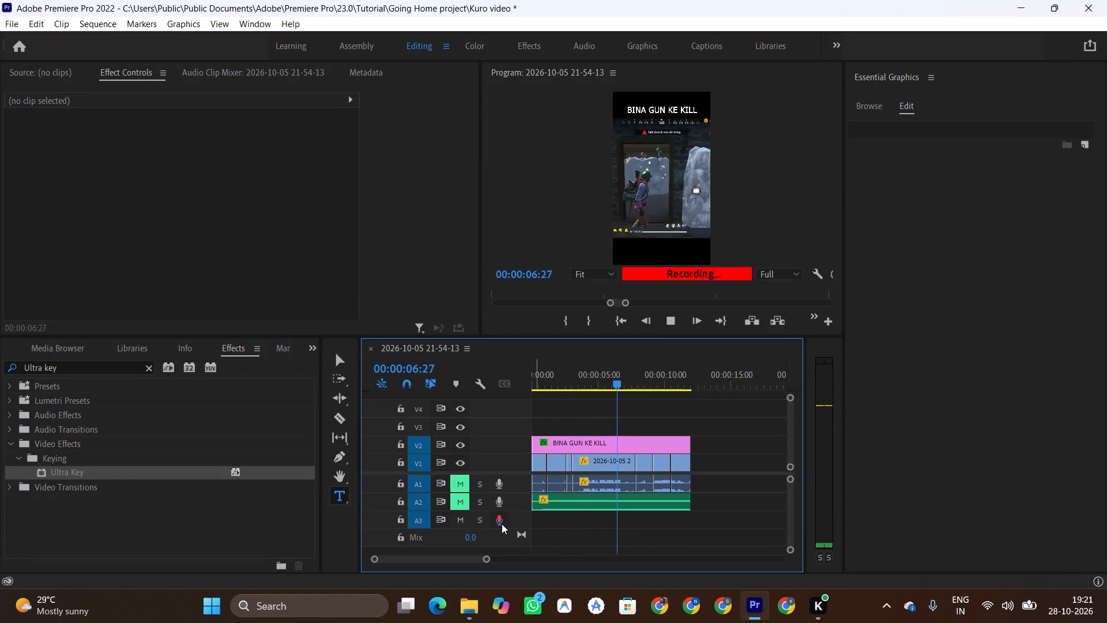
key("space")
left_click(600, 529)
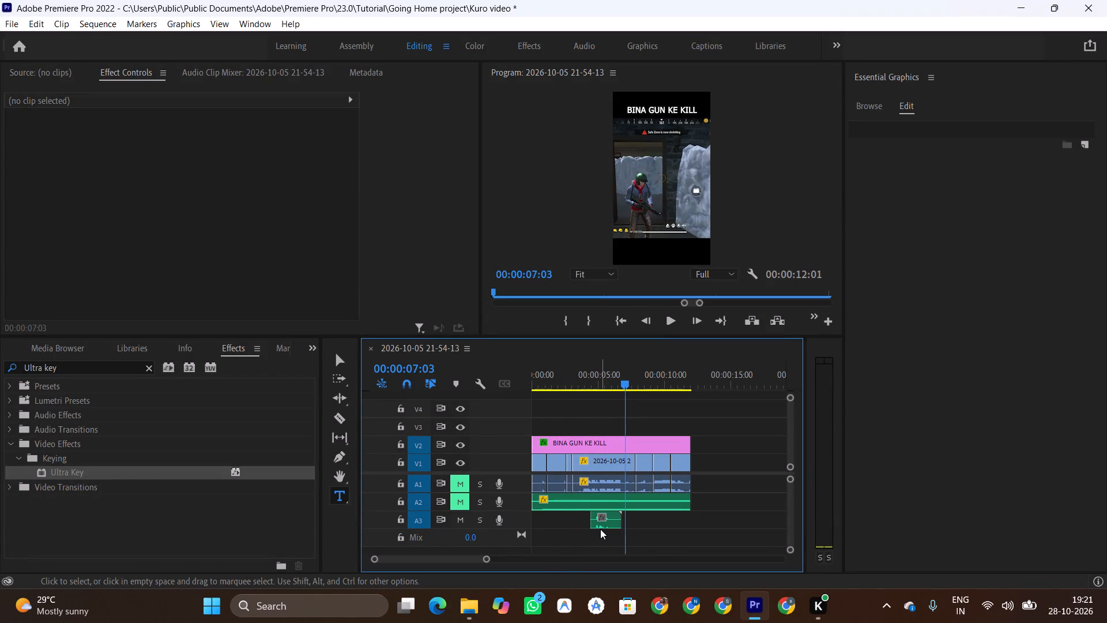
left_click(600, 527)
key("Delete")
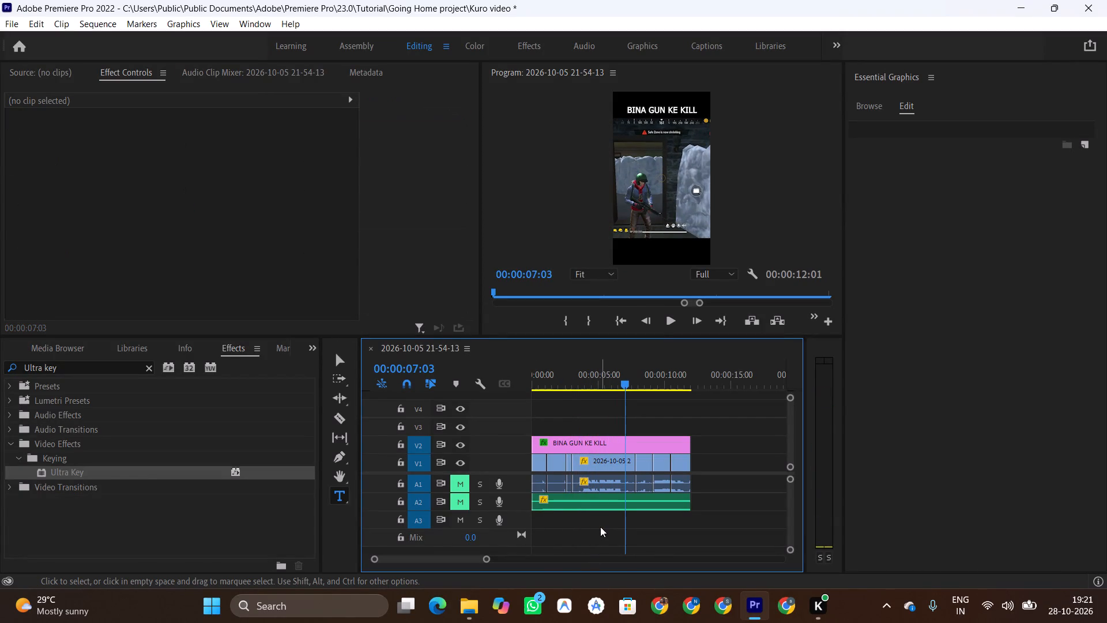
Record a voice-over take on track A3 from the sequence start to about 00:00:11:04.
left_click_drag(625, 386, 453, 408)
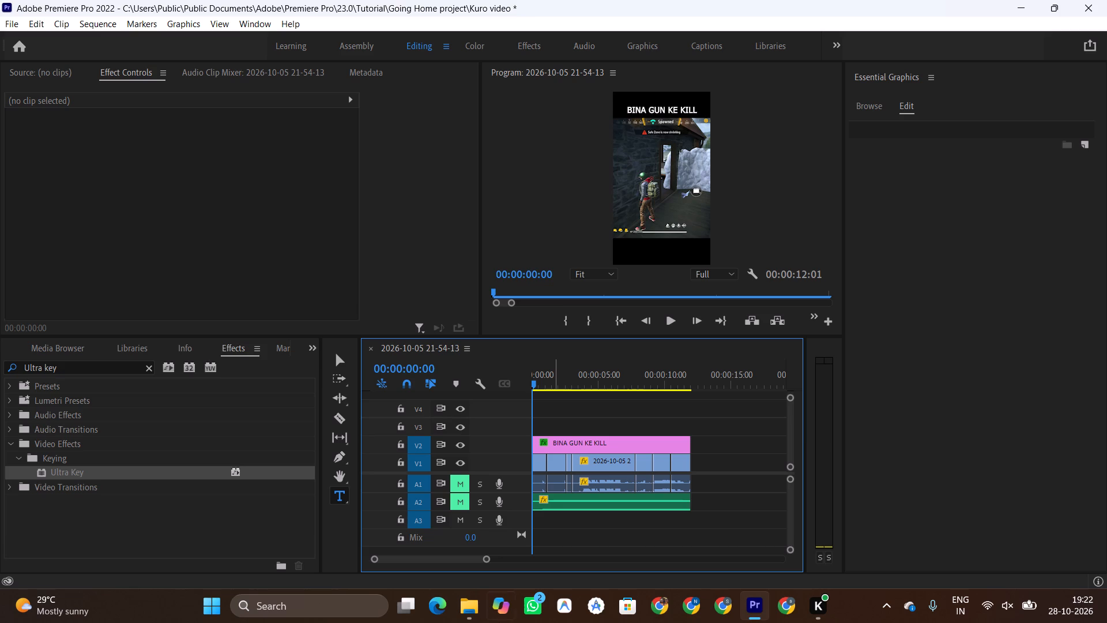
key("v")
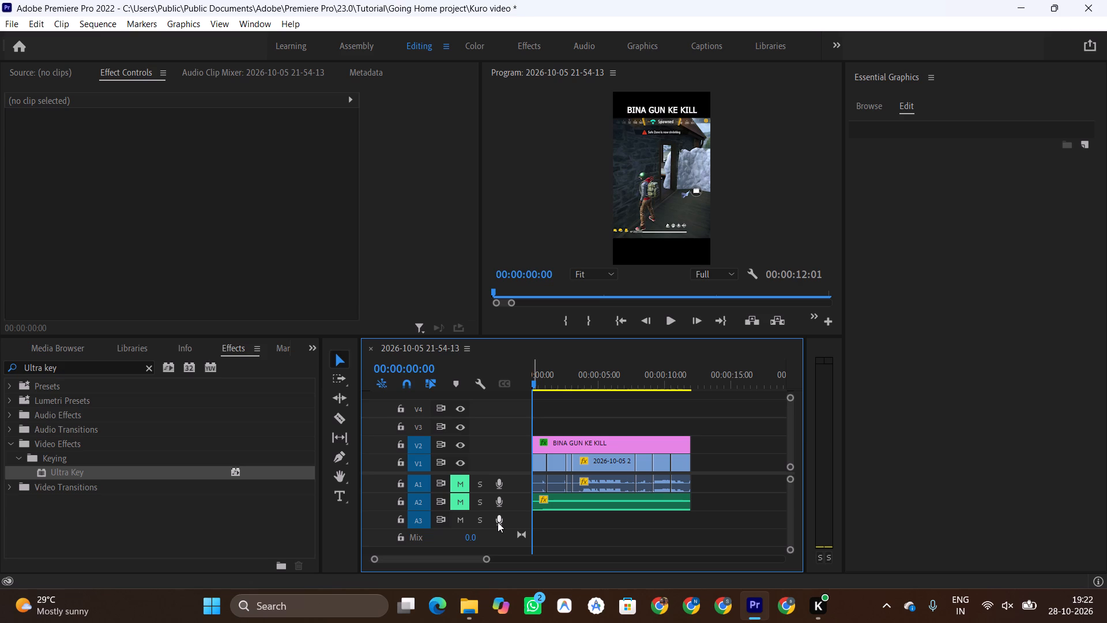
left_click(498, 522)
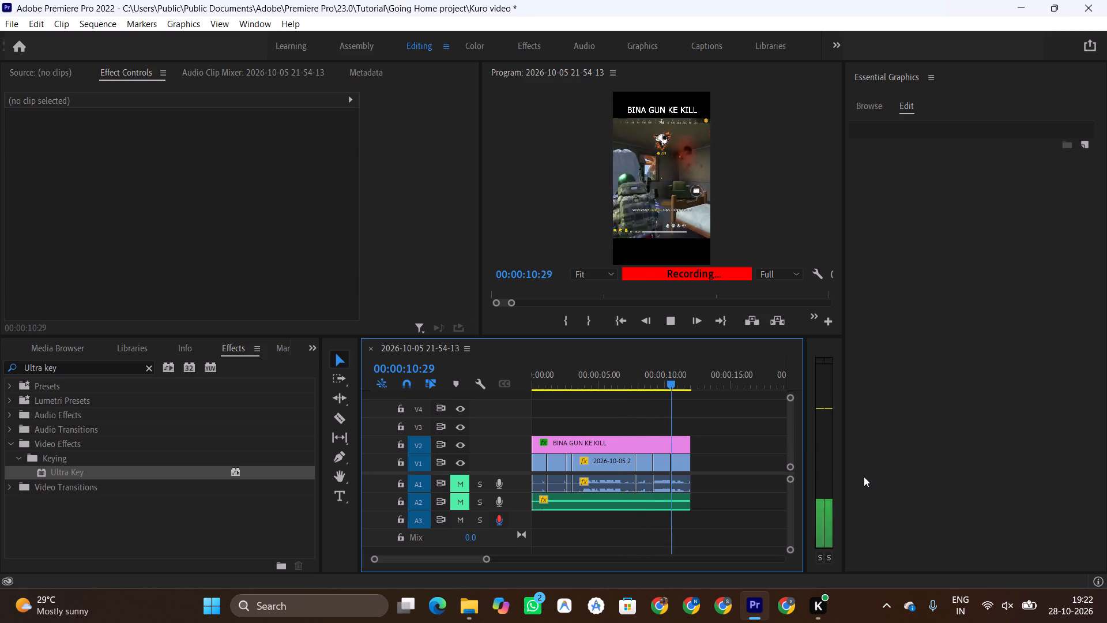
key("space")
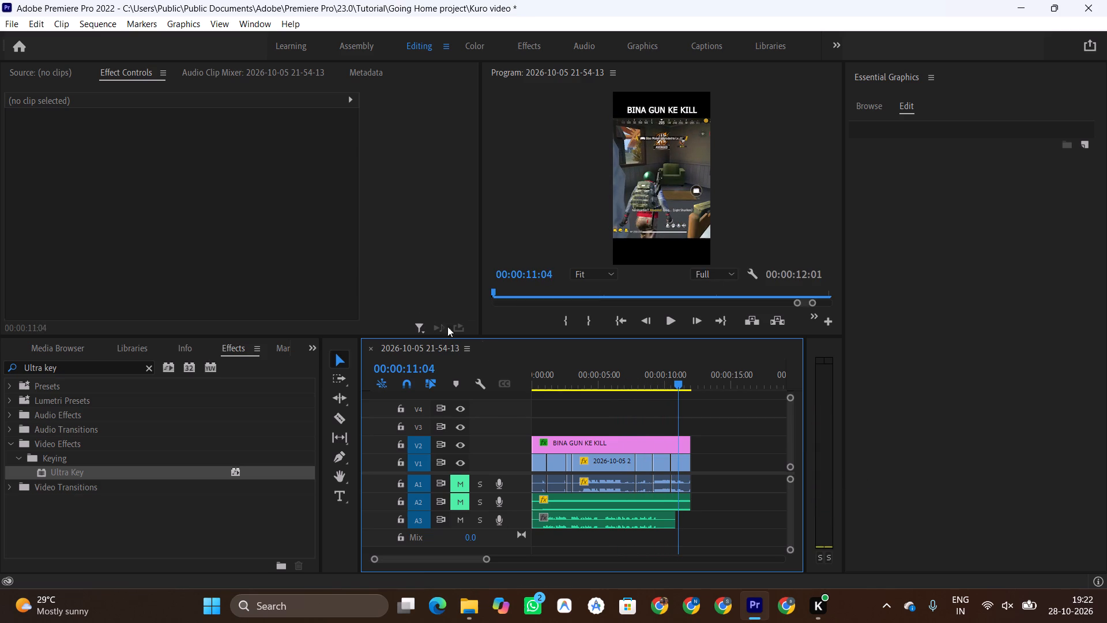
Play the sequence from the start to check the long voice-over take on track A3.
left_click(537, 380)
key("space")
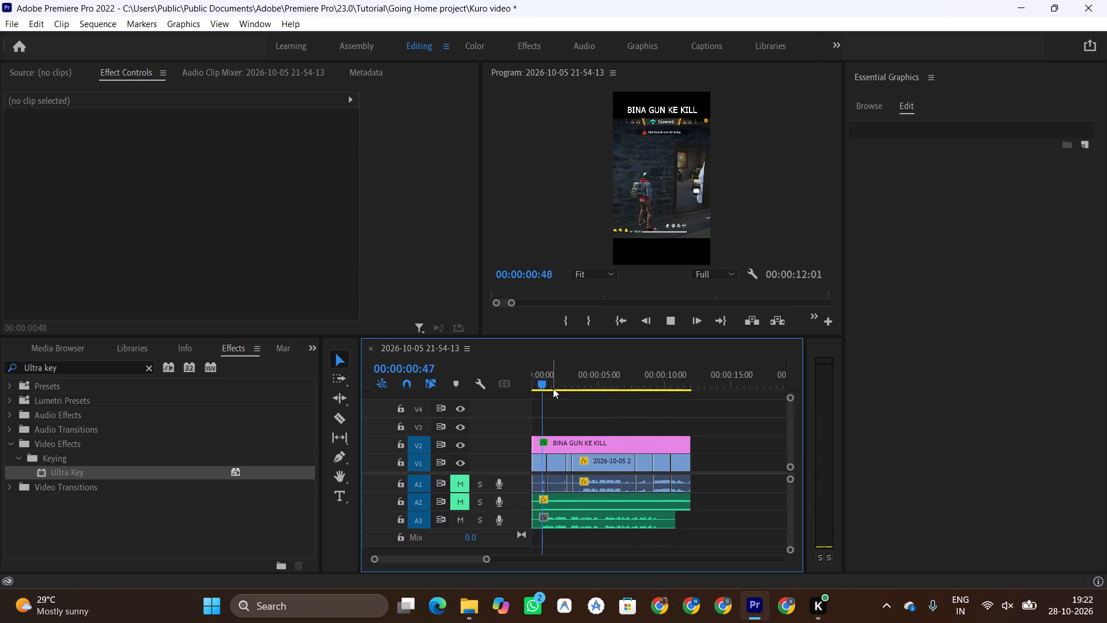
key("space")
left_click_drag(548, 383, 525, 388)
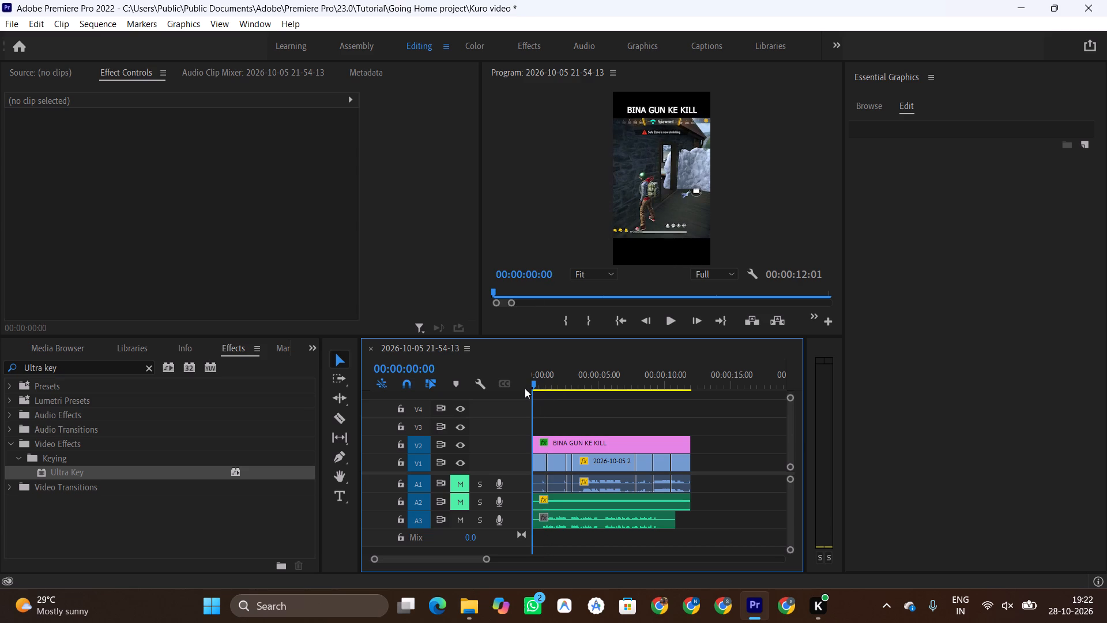
key("space")
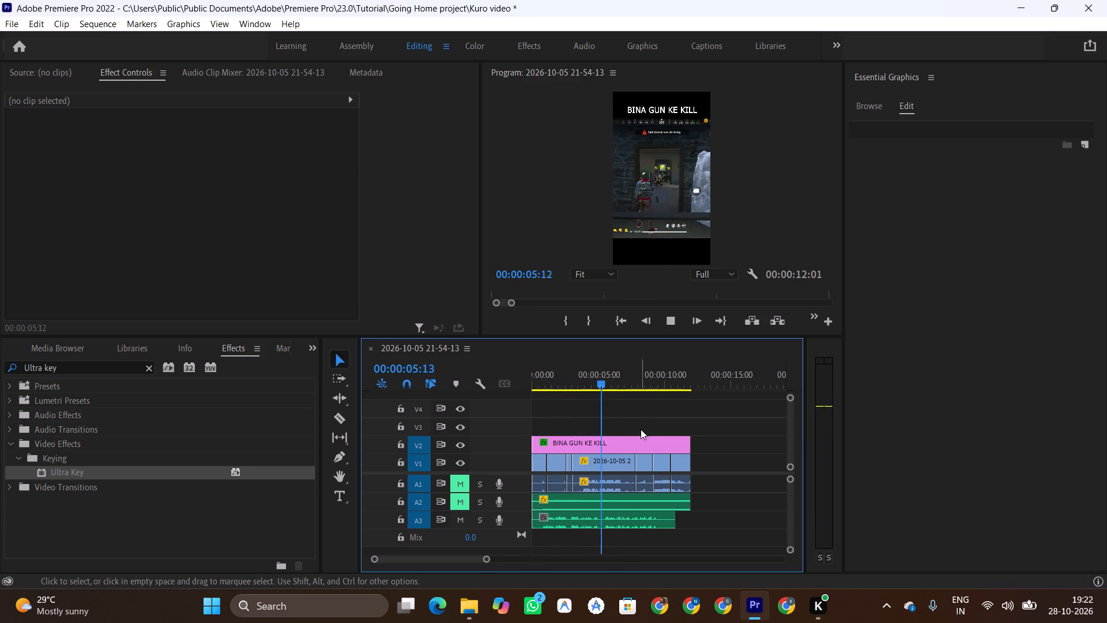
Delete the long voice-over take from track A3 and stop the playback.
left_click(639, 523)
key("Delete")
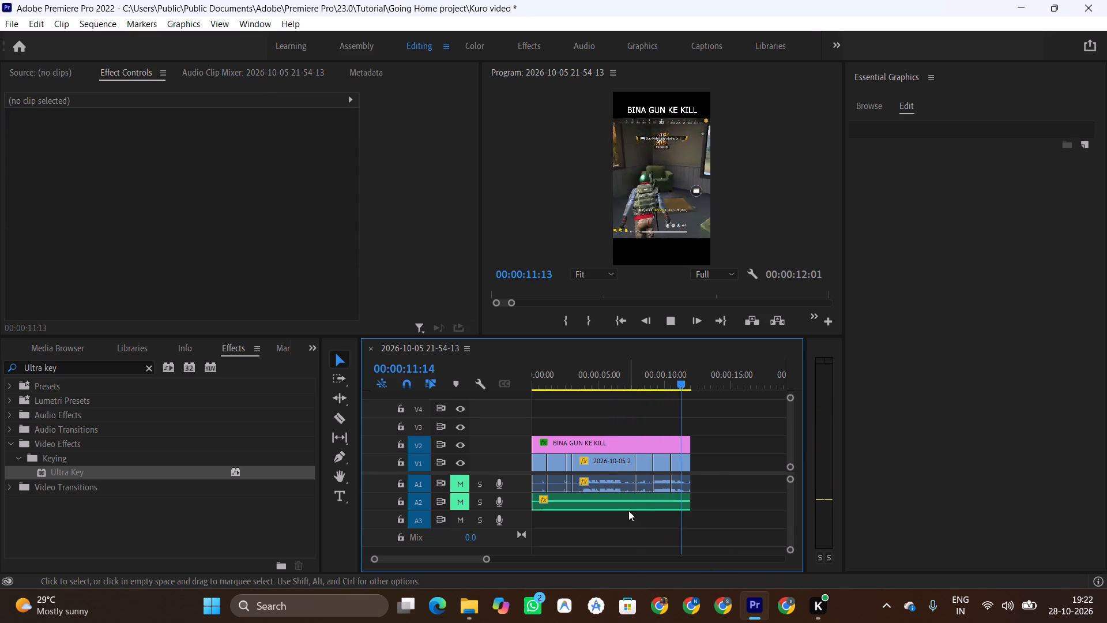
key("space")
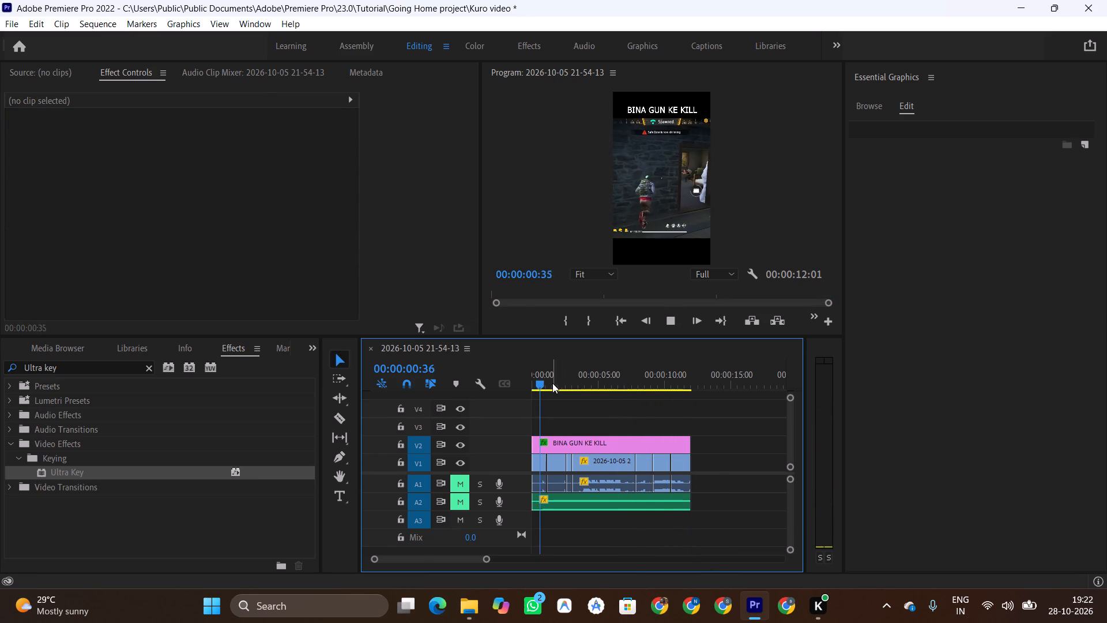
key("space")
Record a voice-over take on track A3 from the sequence start to about 00:00:02:31.
left_click_drag(544, 384, 520, 385)
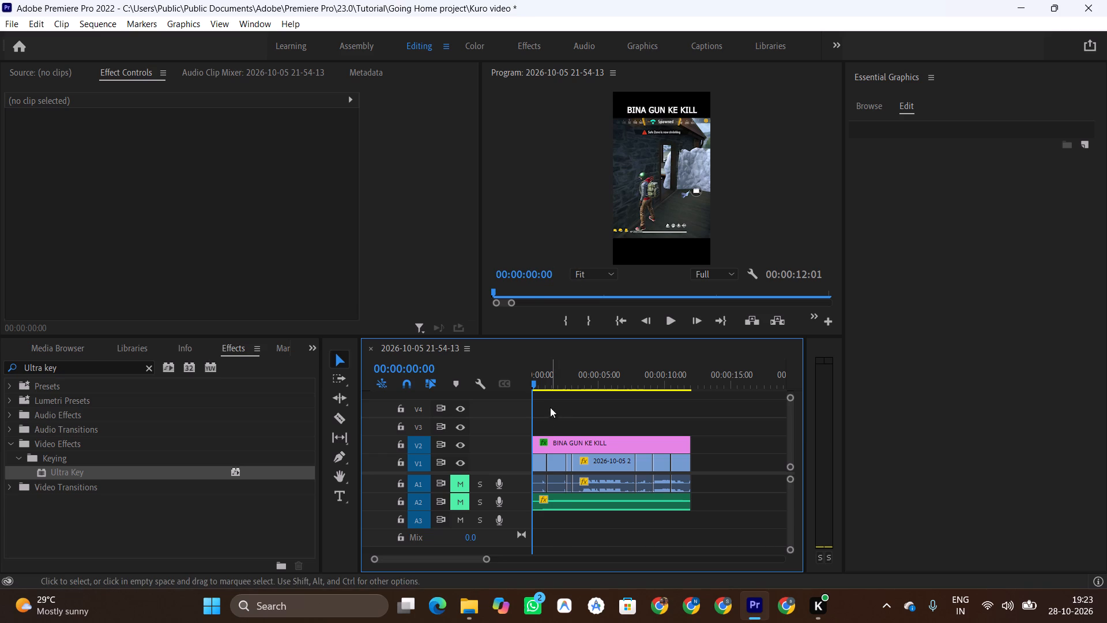
left_click(550, 385)
left_click_drag(549, 385, 525, 393)
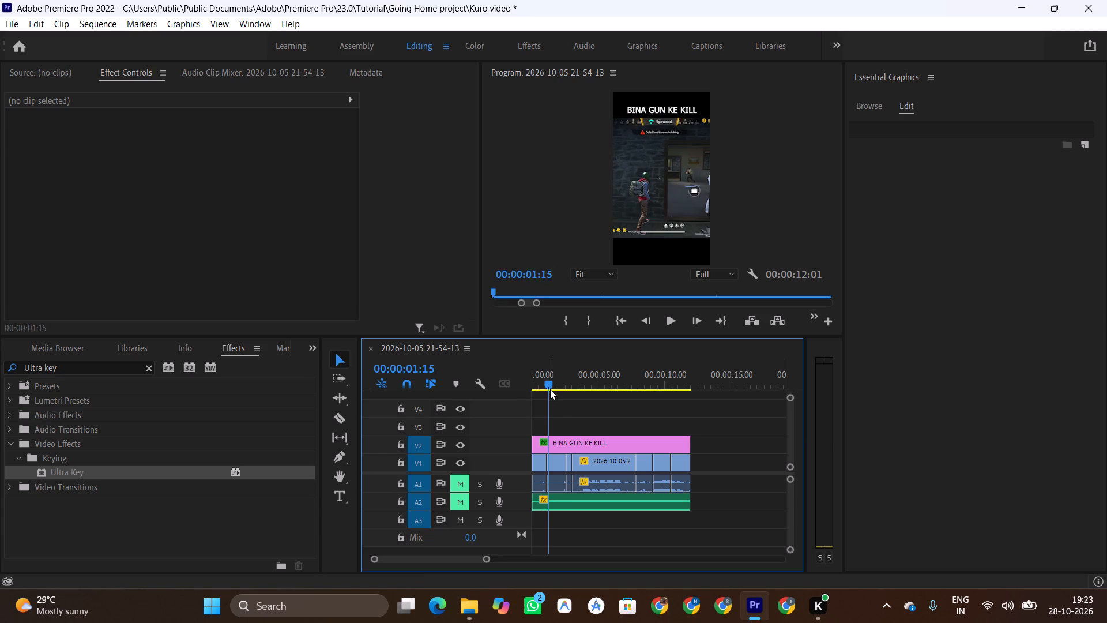
left_click_drag(550, 389, 528, 392)
left_click_drag(548, 382, 527, 389)
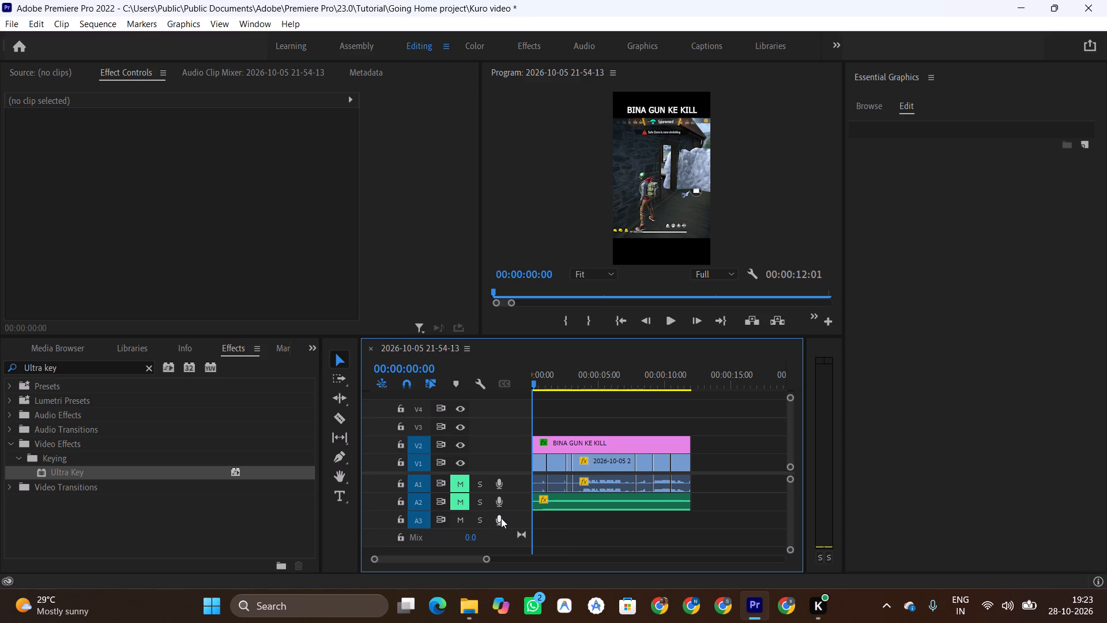
left_click(501, 518)
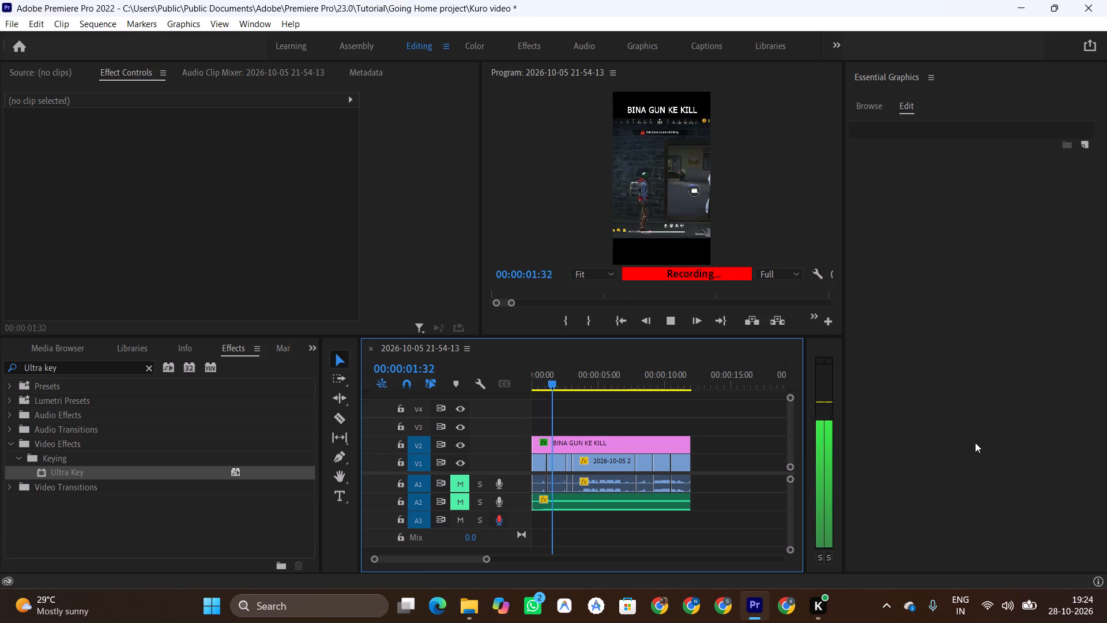
key("space")
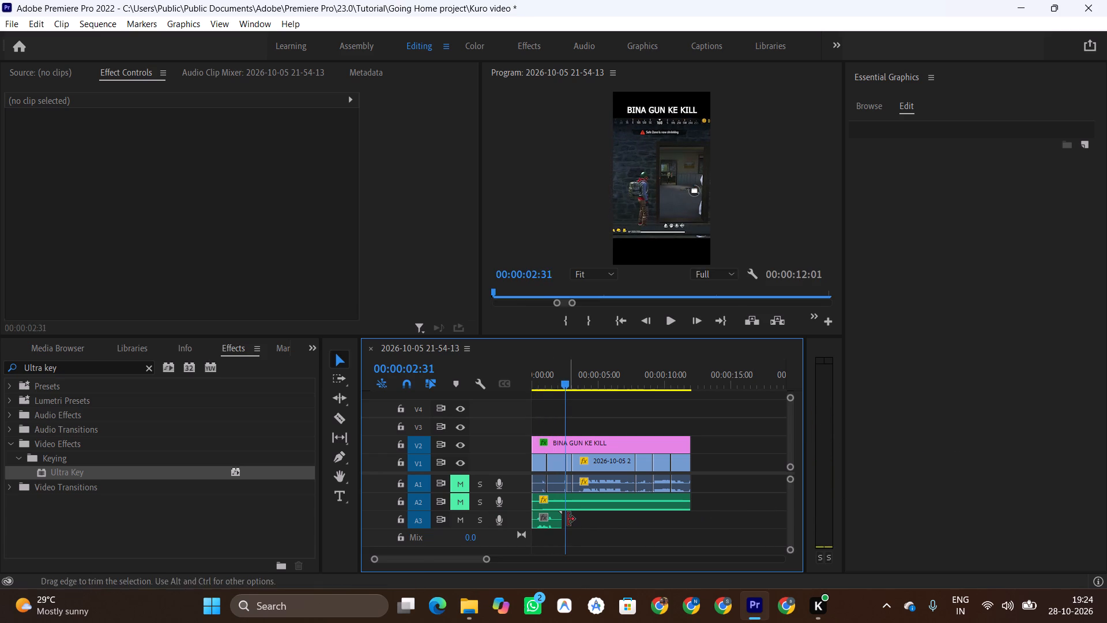
Delete the short voice-over take from track A3.
left_click(549, 523)
key("Delete")
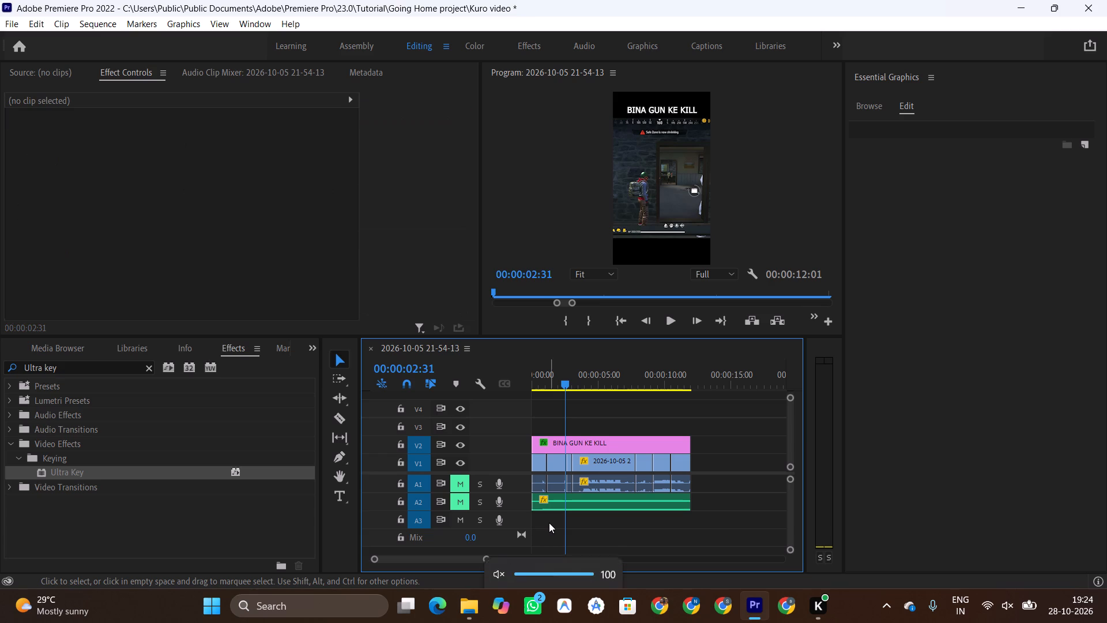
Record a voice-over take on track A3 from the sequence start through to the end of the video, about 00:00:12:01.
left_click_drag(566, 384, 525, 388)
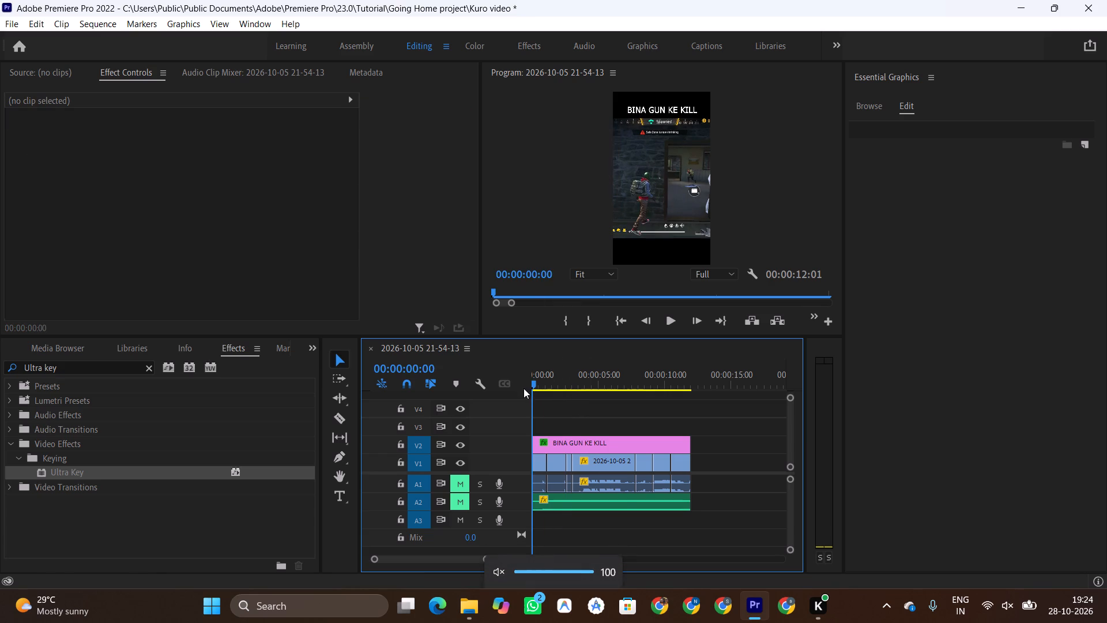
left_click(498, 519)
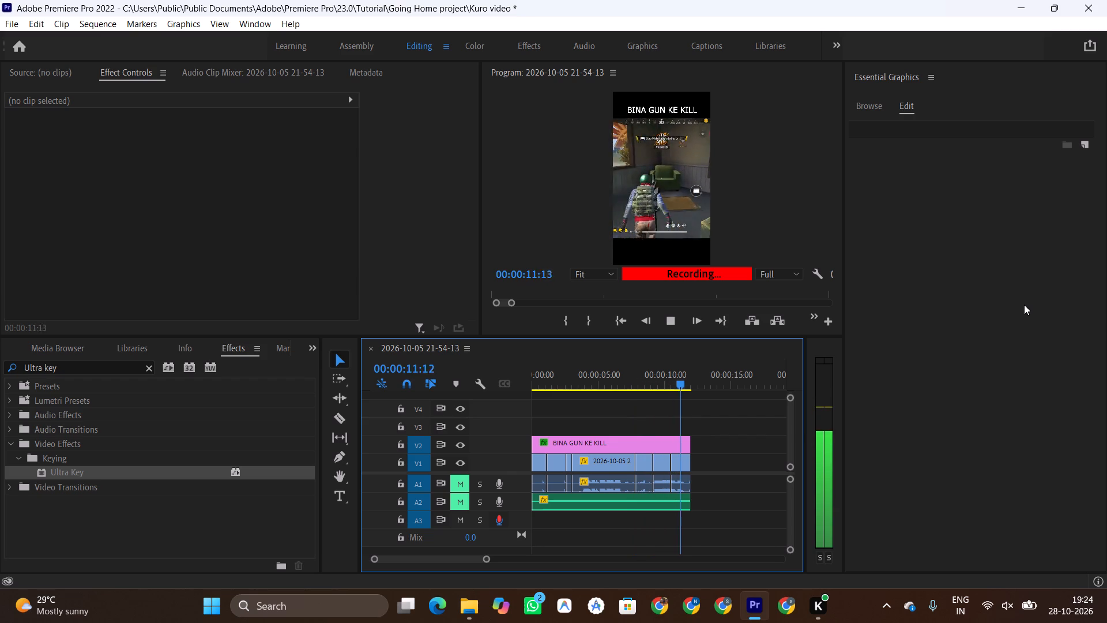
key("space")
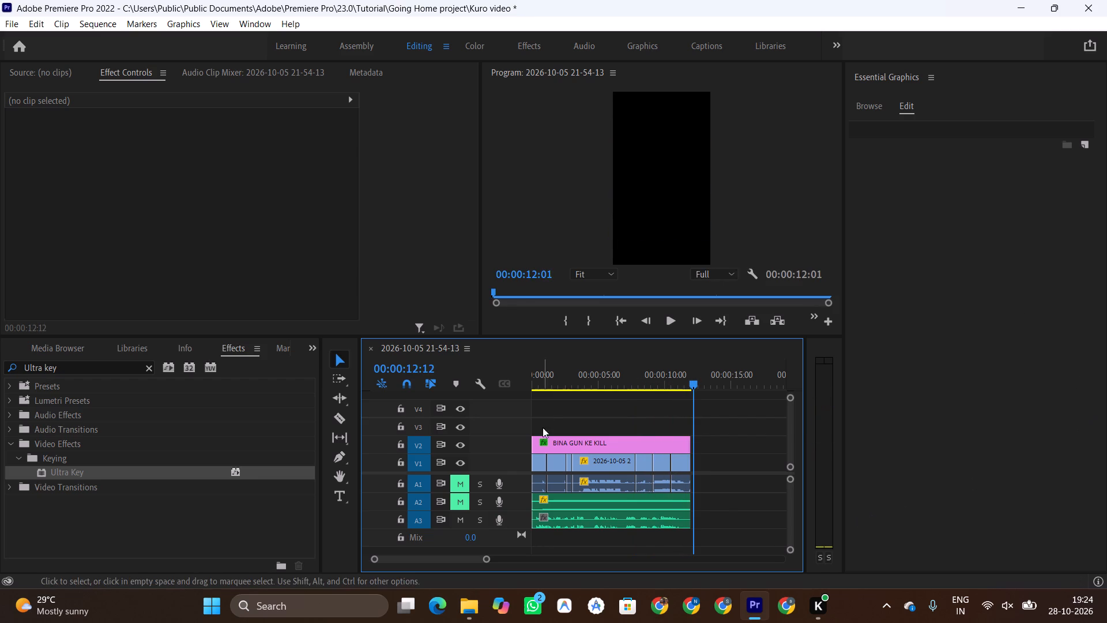
Play the sequence from the start to check the full-length voice-over take on track A3.
left_click(544, 376)
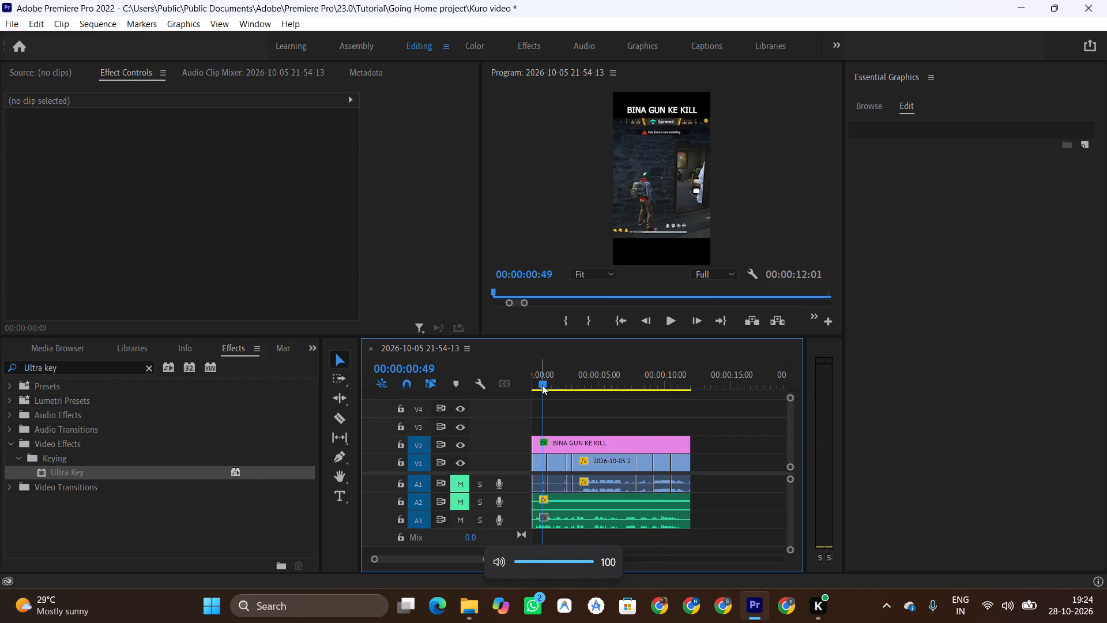
left_click_drag(542, 385, 518, 388)
key("space")
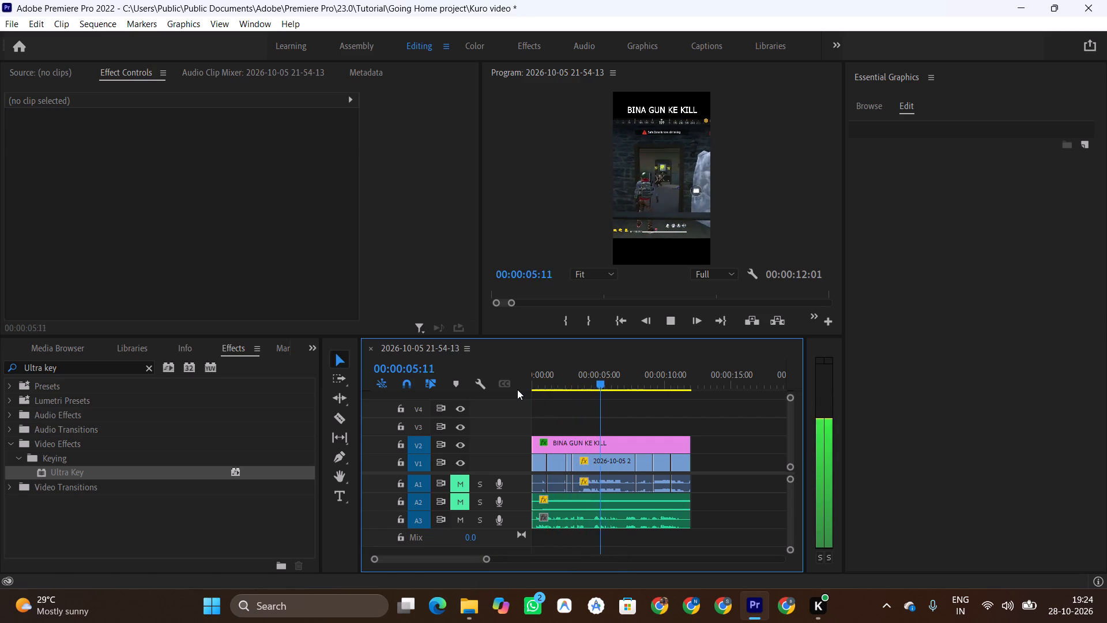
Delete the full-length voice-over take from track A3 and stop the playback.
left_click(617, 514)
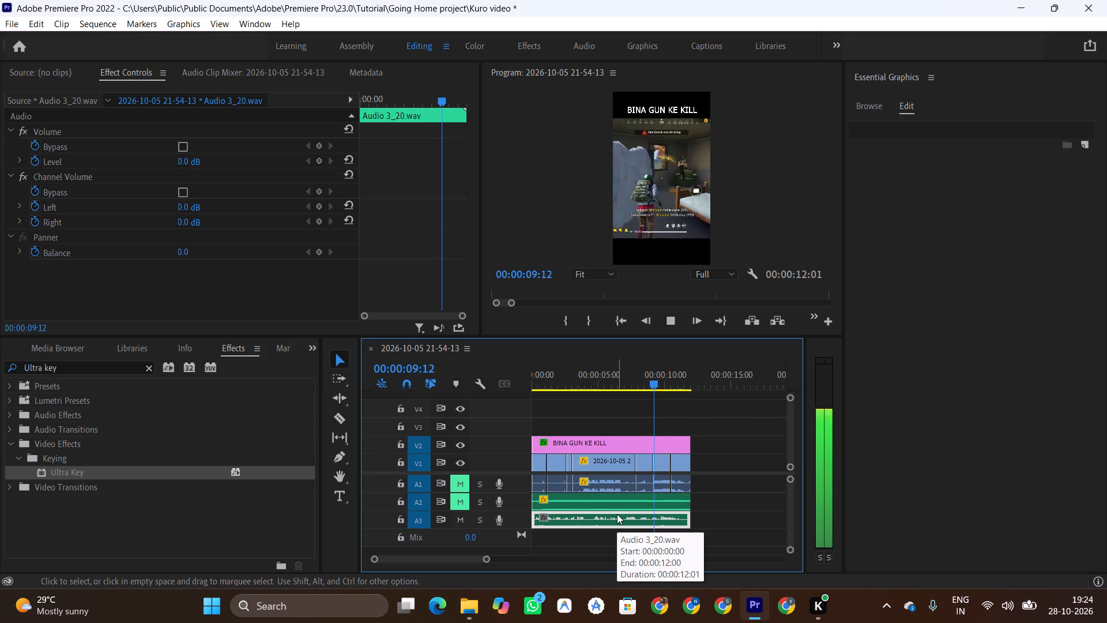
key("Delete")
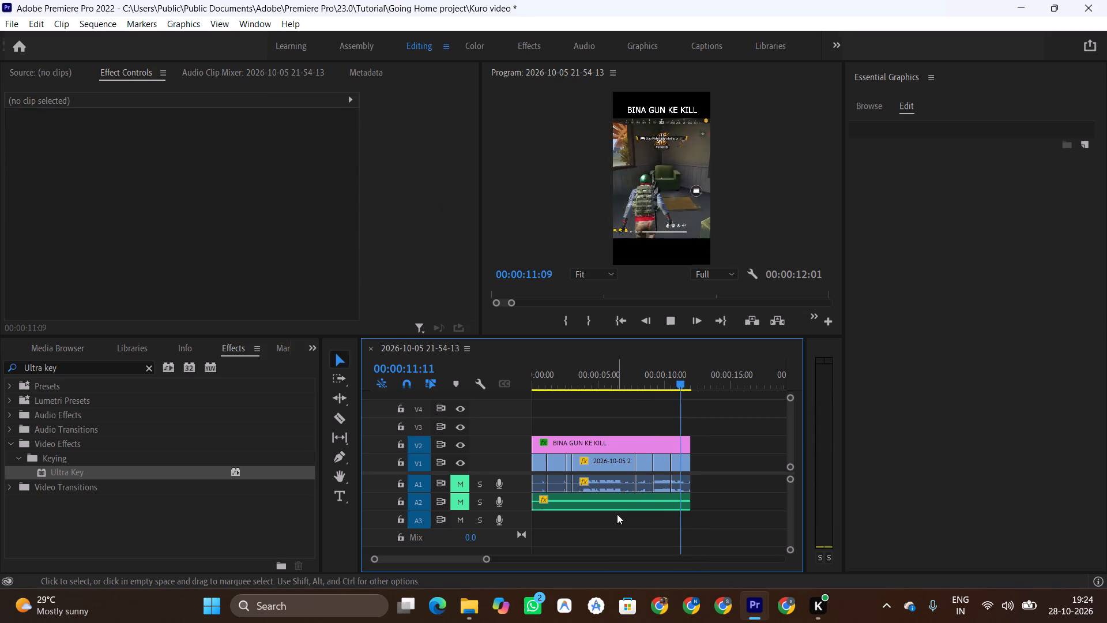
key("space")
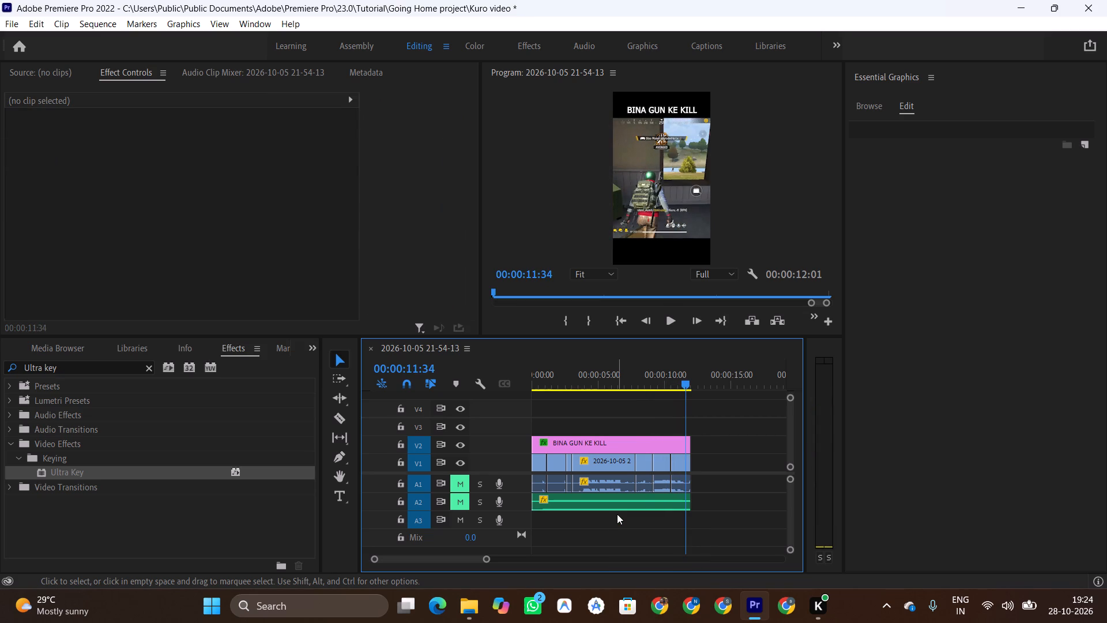
Save the project.
key("ctrl+s")
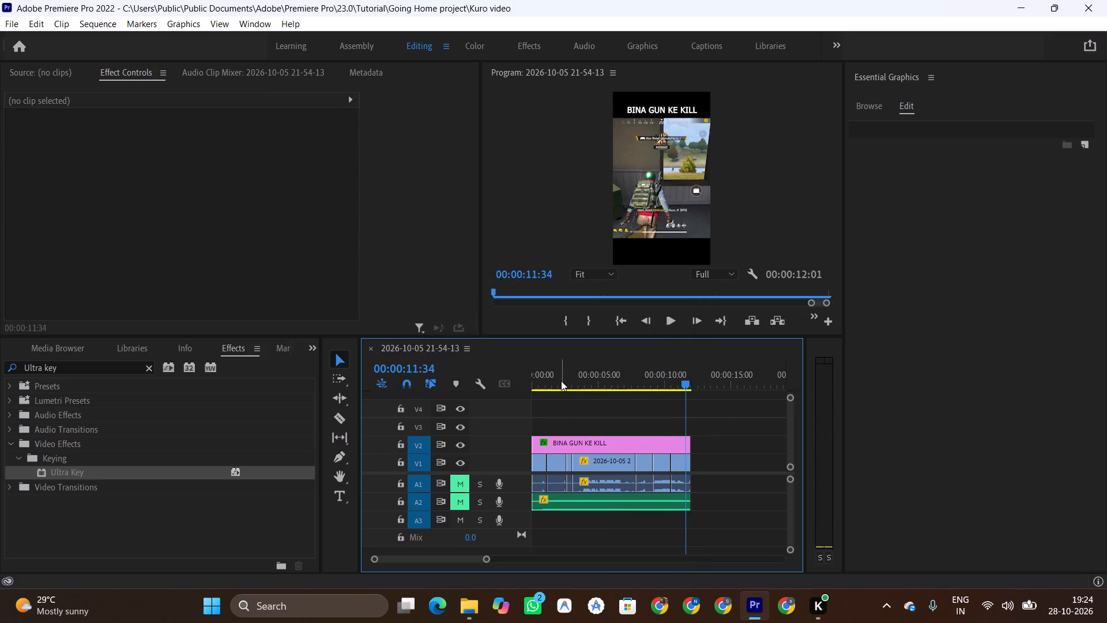
key("ctrl+r")
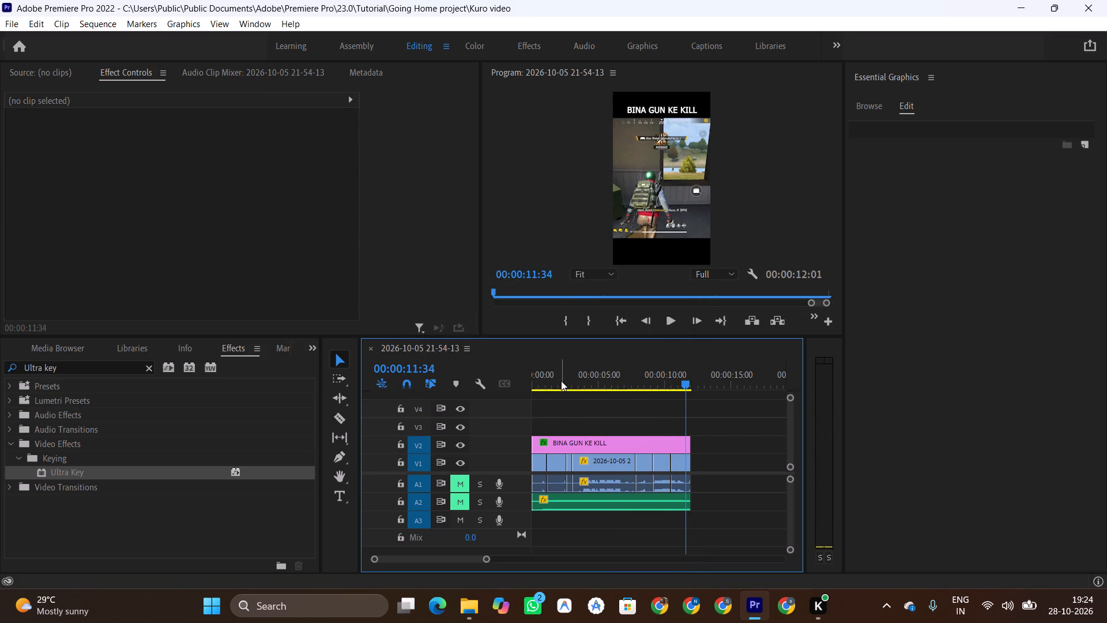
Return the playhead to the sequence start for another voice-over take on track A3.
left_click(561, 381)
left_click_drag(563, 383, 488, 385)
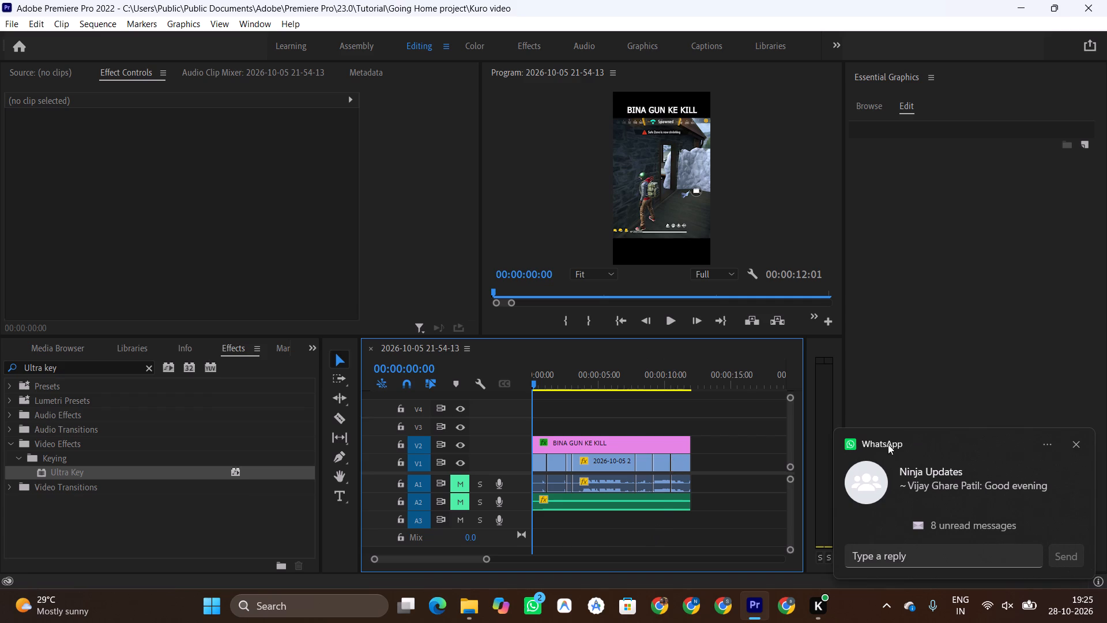
Record a new voice-over take on track A3 from the sequence start, stopping at about 11 seconds.
left_click(1076, 448)
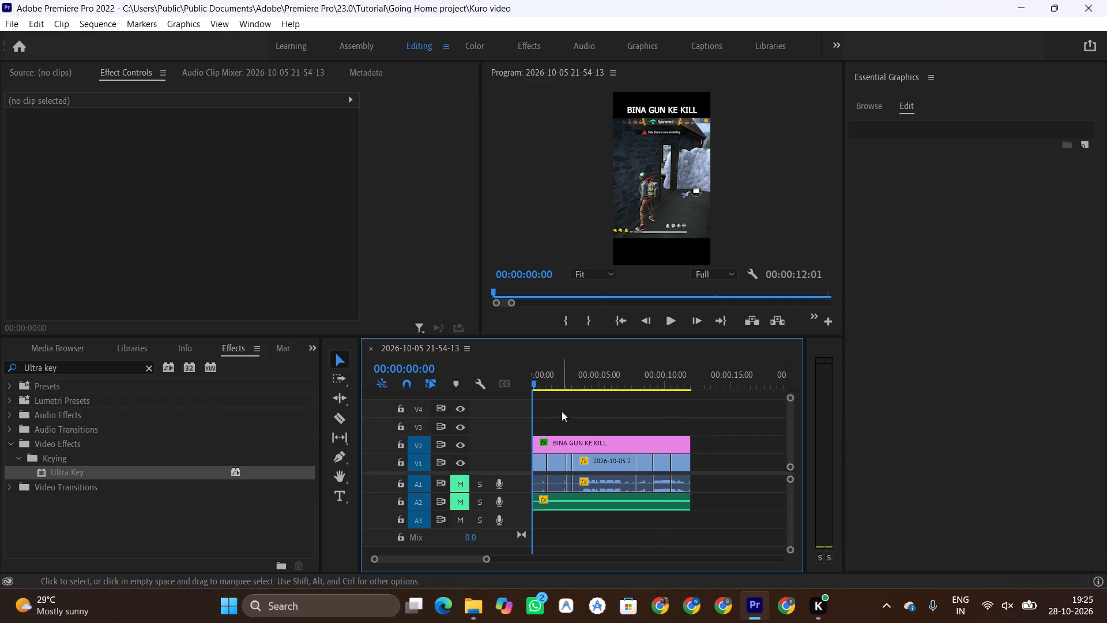
left_click(544, 385)
left_click_drag(544, 385, 534, 385)
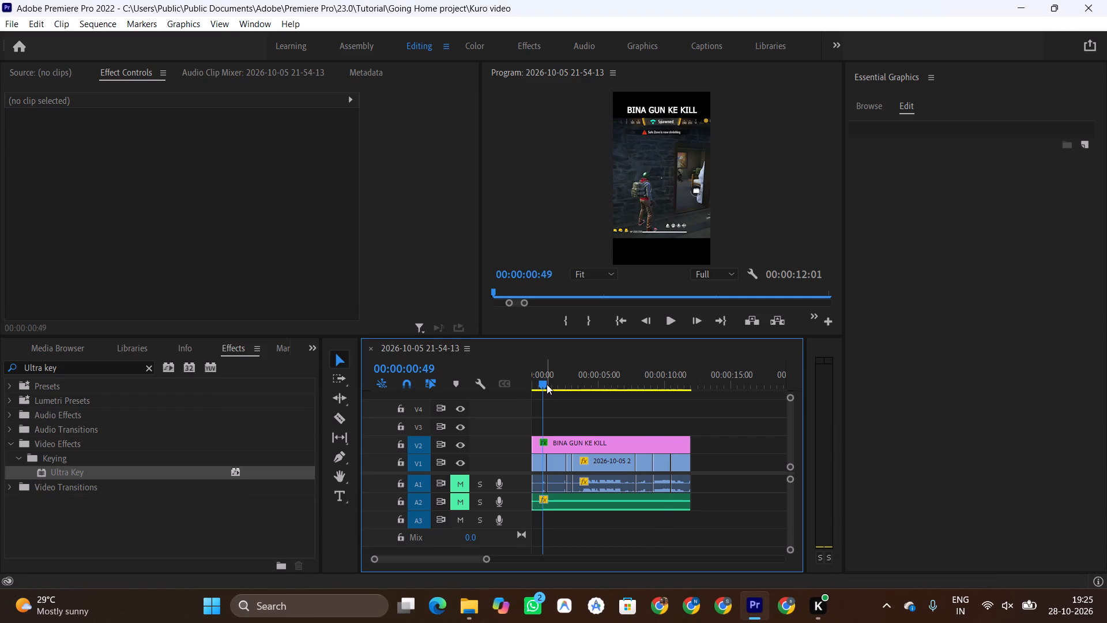
left_click_drag(547, 384, 504, 395)
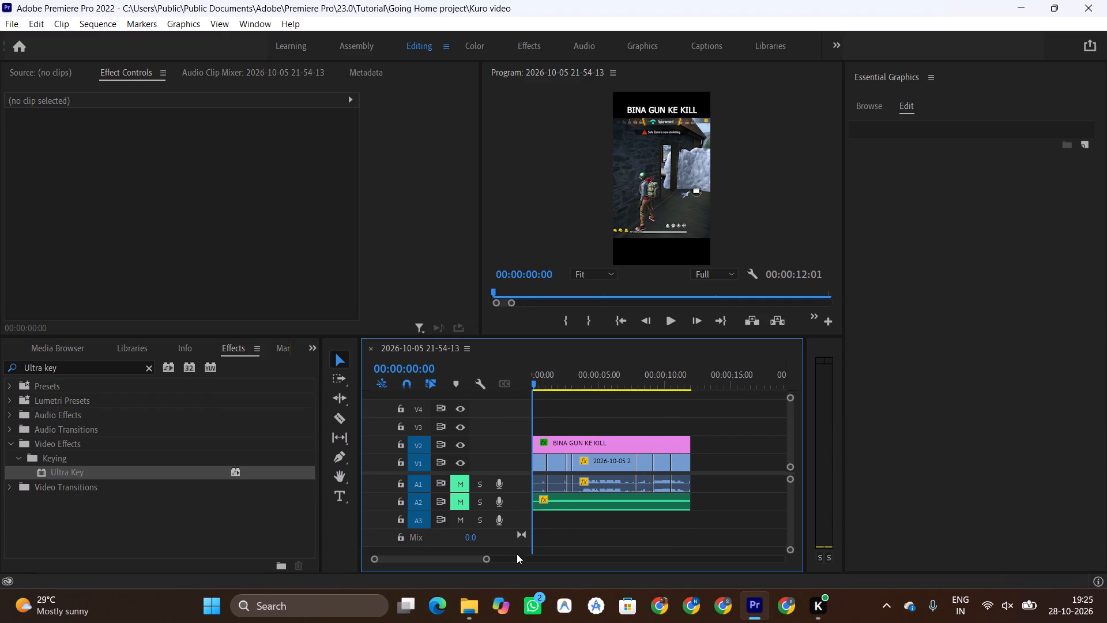
left_click(500, 521)
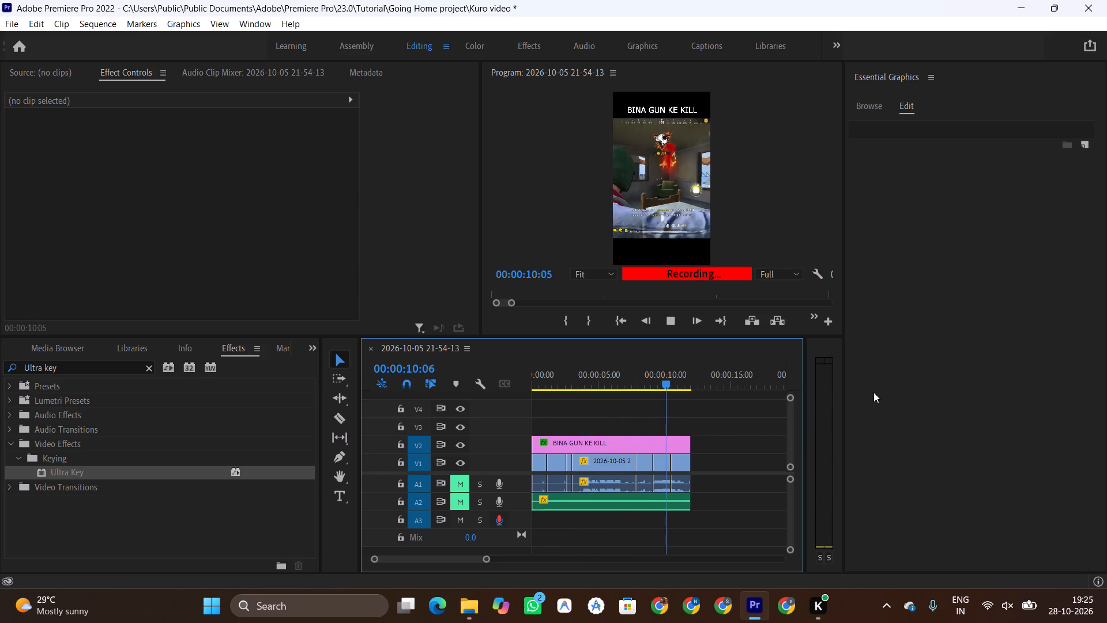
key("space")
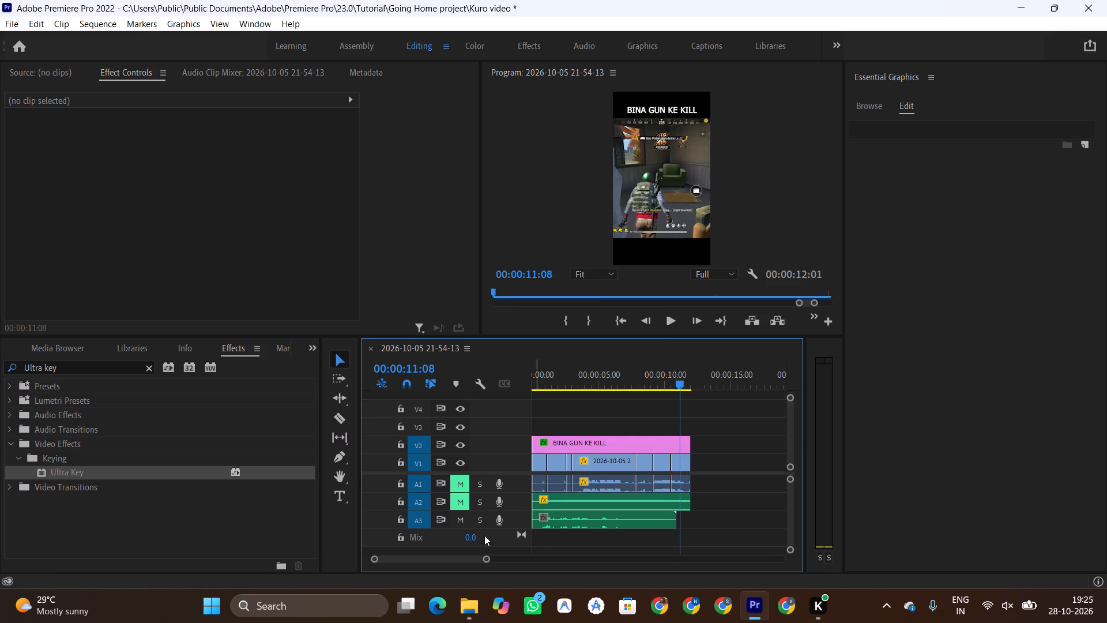
Play the first few seconds of the sequence from the start to check the new voice-over take on track A3.
left_click(544, 382)
left_click_drag(545, 382, 500, 387)
left_click_drag(541, 382, 522, 382)
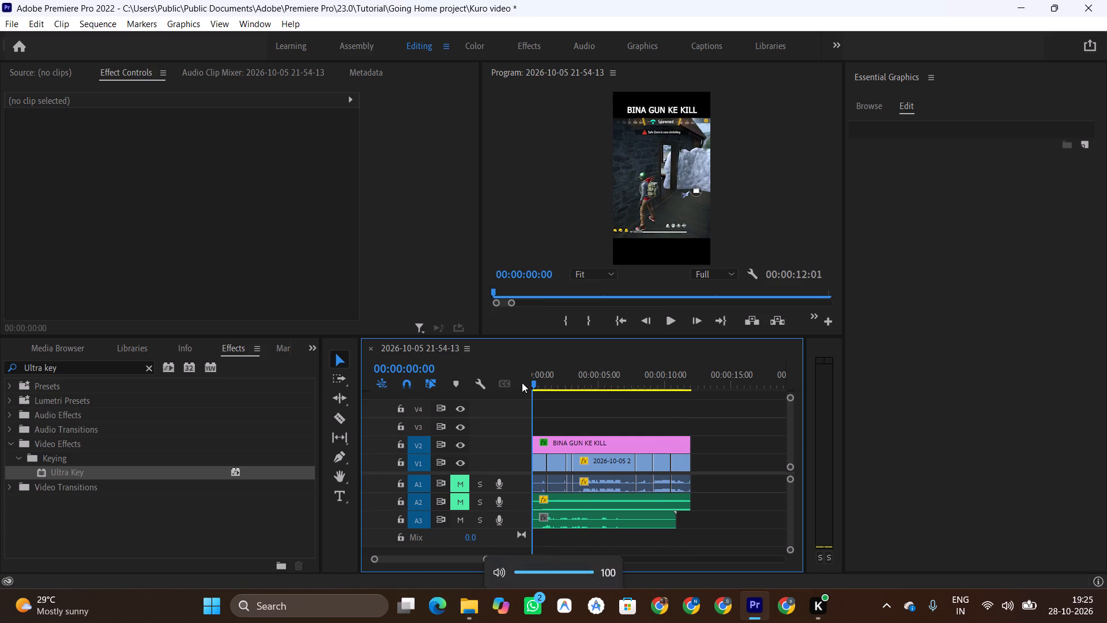
key("space")
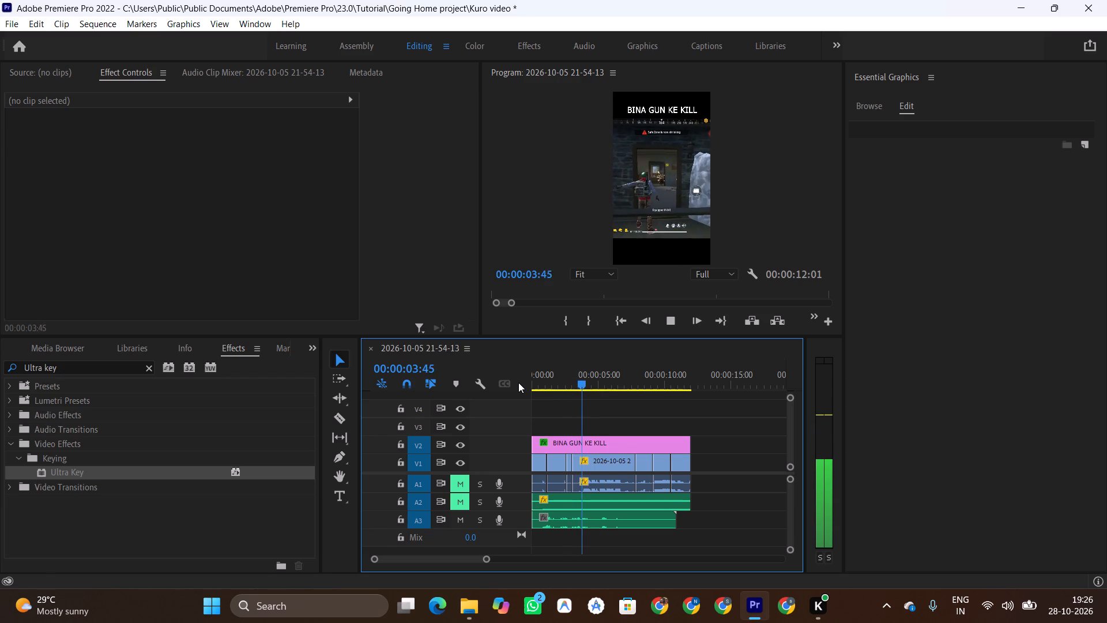
key("space")
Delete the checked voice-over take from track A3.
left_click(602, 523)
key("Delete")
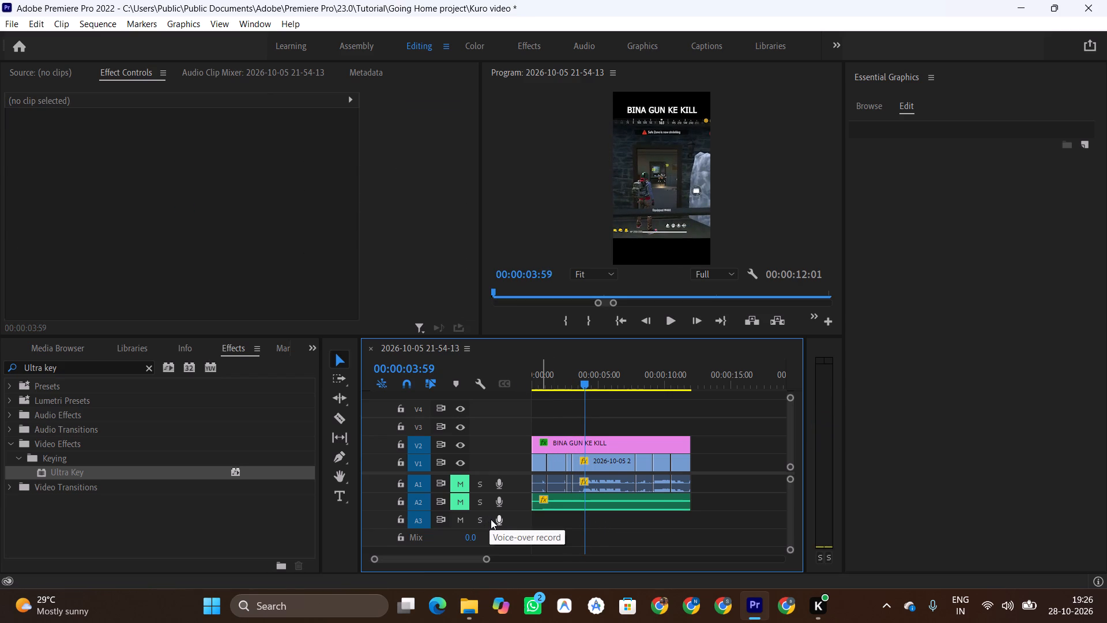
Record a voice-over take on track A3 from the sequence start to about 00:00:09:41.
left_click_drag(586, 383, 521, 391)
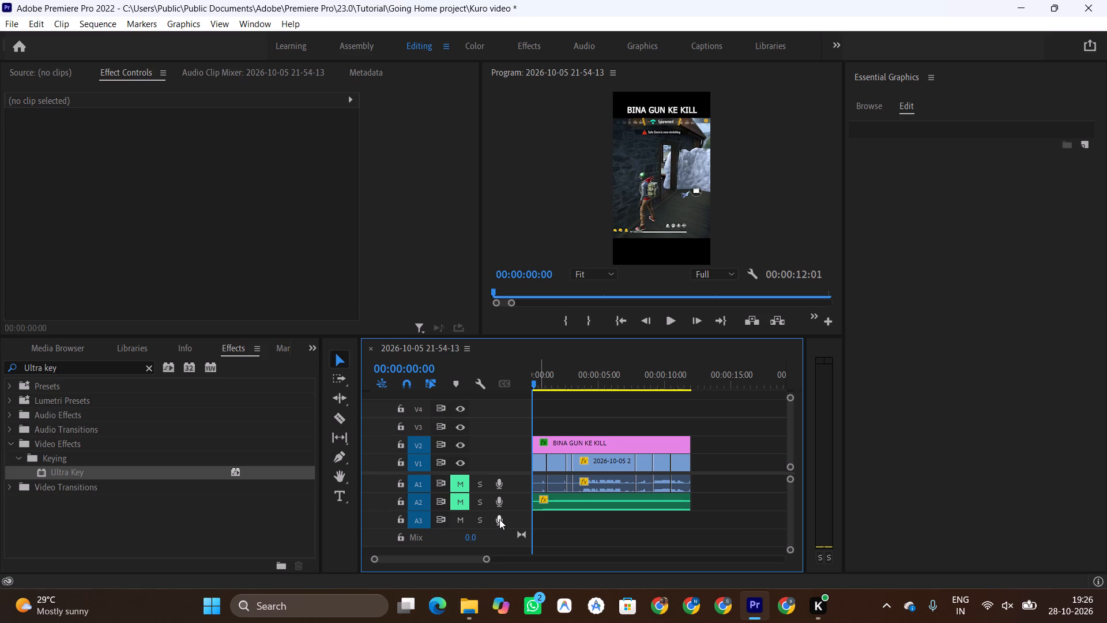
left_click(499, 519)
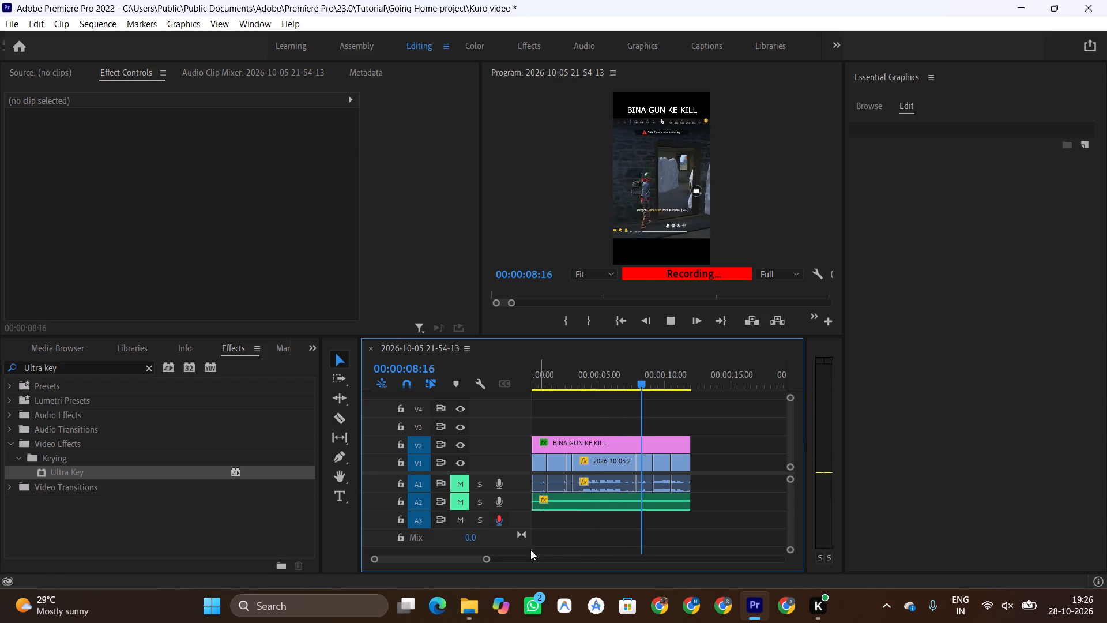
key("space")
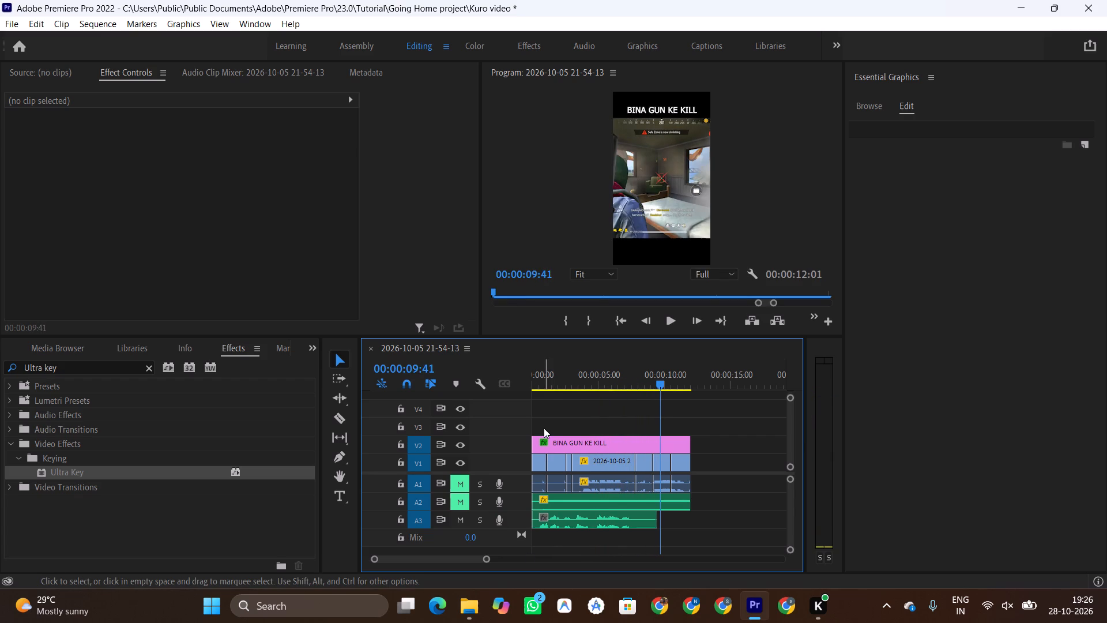
Play the opening of the sequence, restarting from the very beginning, to check the voice-over take on track A3.
left_click(544, 386)
left_click_drag(544, 386, 515, 384)
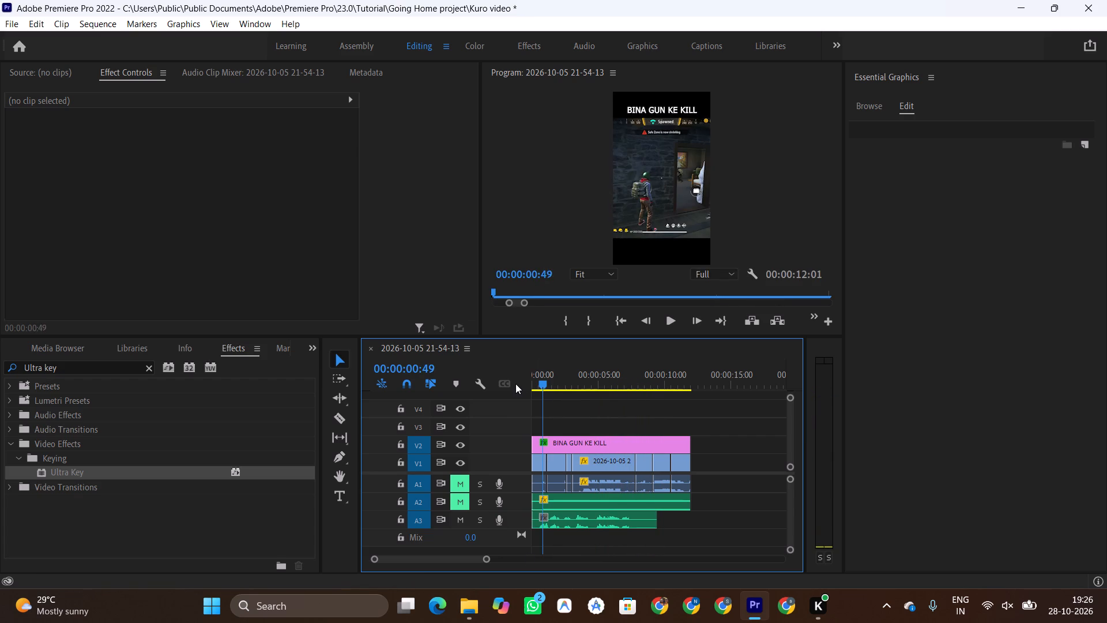
key("space")
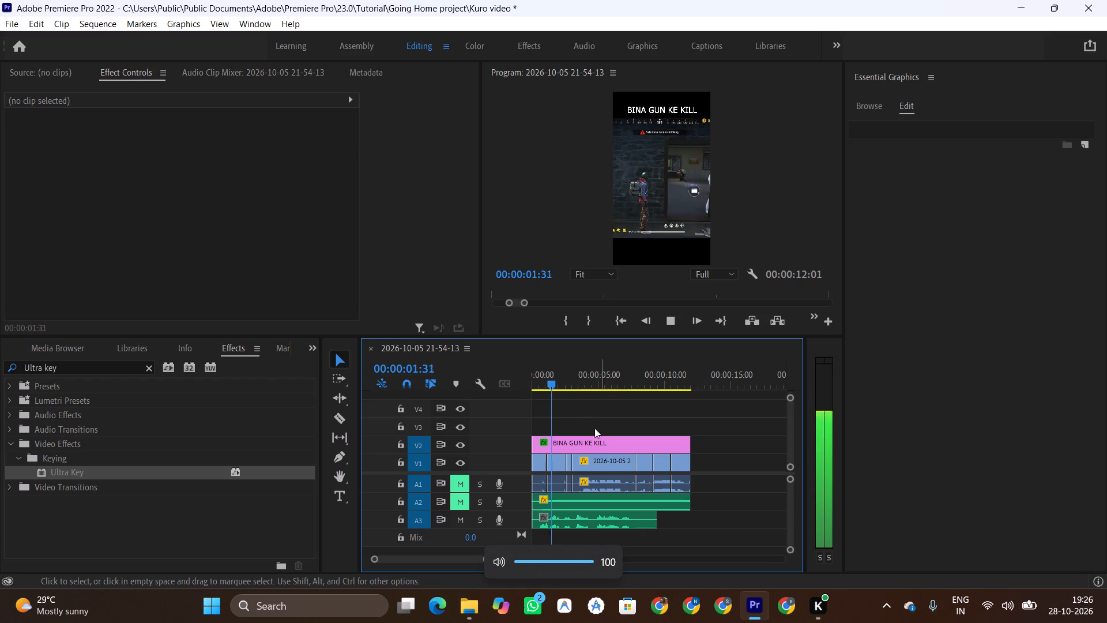
key("space")
left_click_drag(559, 386, 498, 381)
key("space")
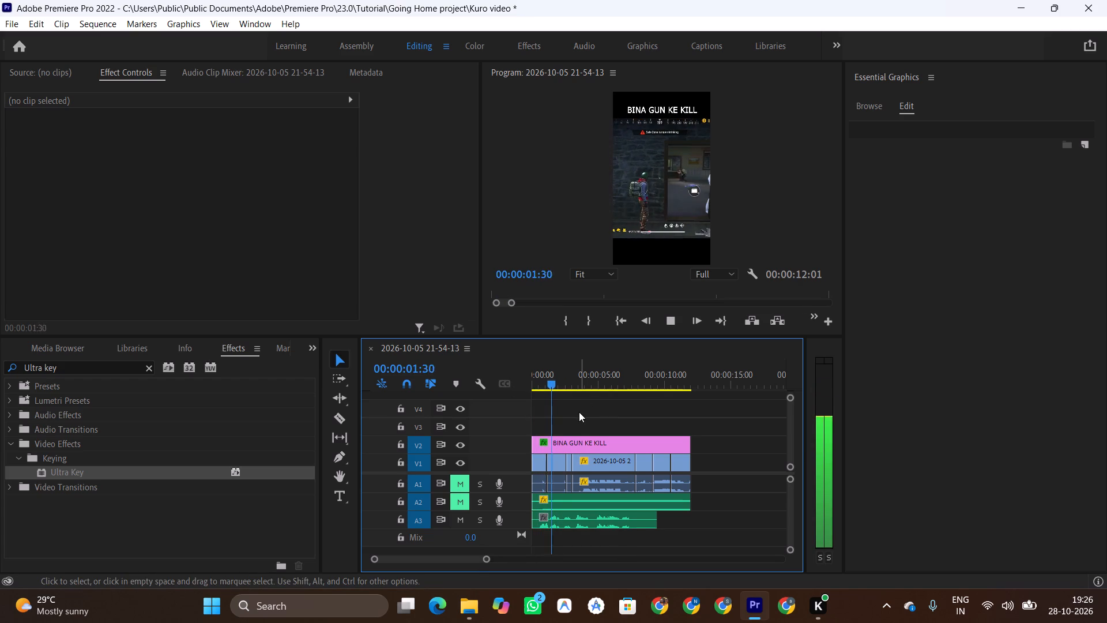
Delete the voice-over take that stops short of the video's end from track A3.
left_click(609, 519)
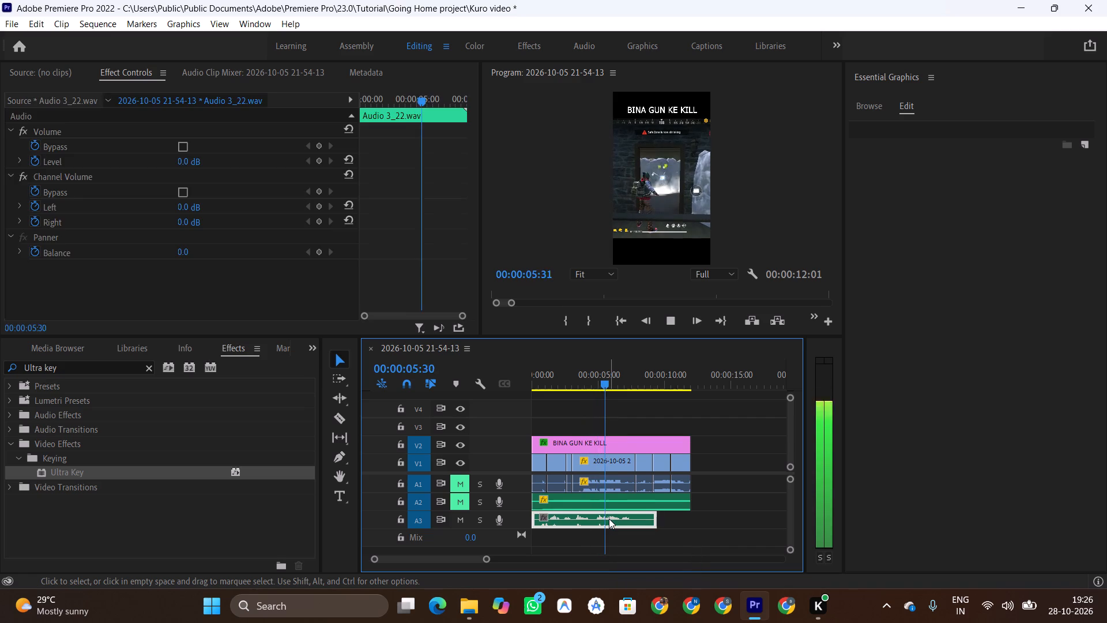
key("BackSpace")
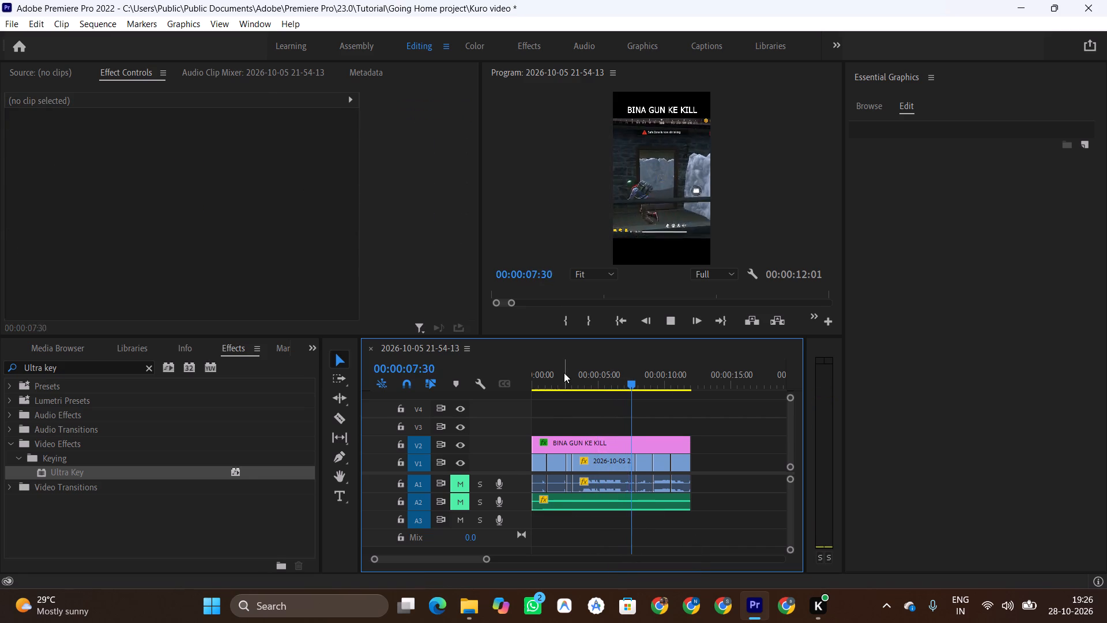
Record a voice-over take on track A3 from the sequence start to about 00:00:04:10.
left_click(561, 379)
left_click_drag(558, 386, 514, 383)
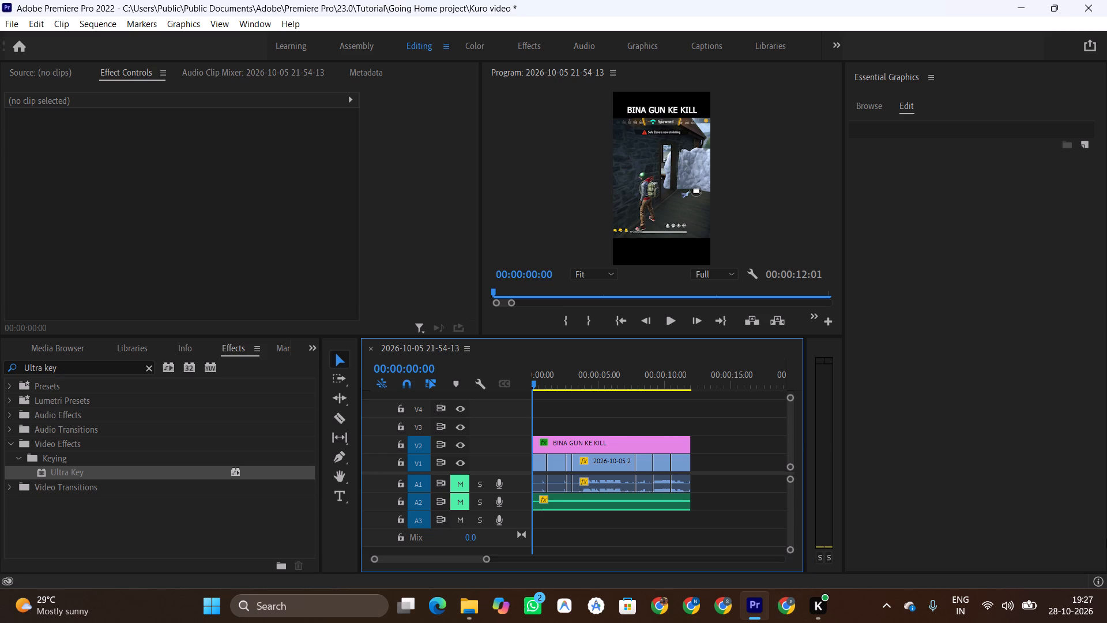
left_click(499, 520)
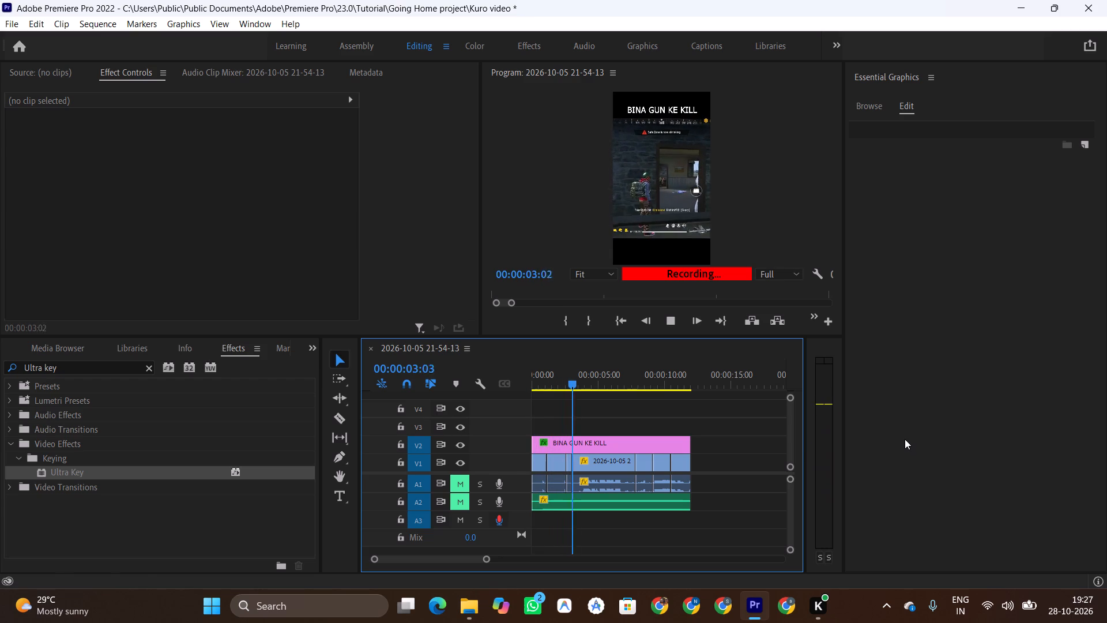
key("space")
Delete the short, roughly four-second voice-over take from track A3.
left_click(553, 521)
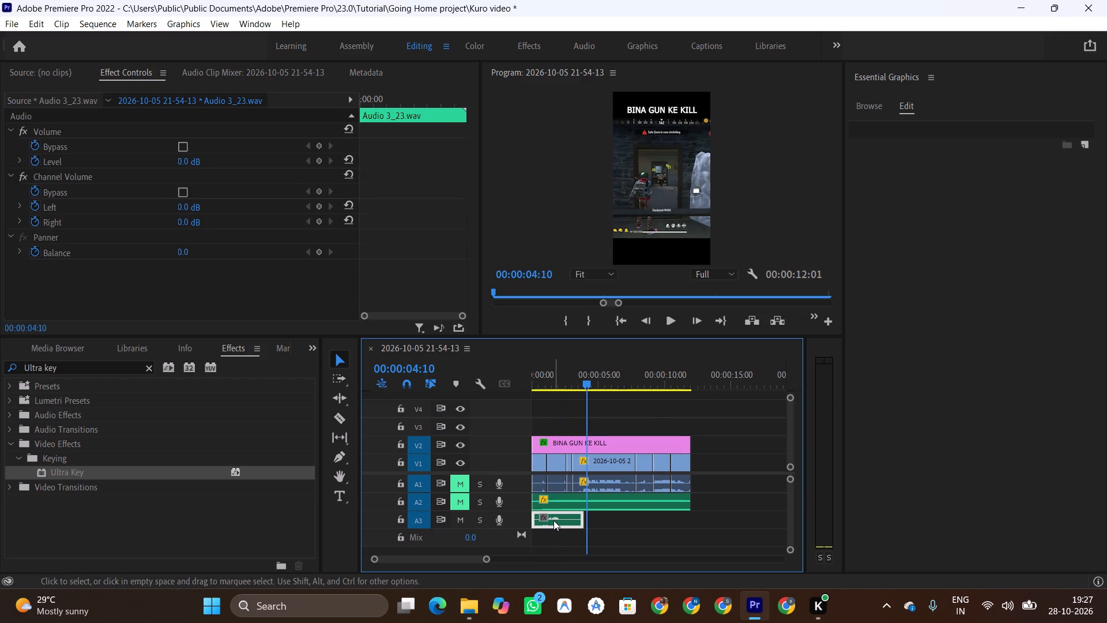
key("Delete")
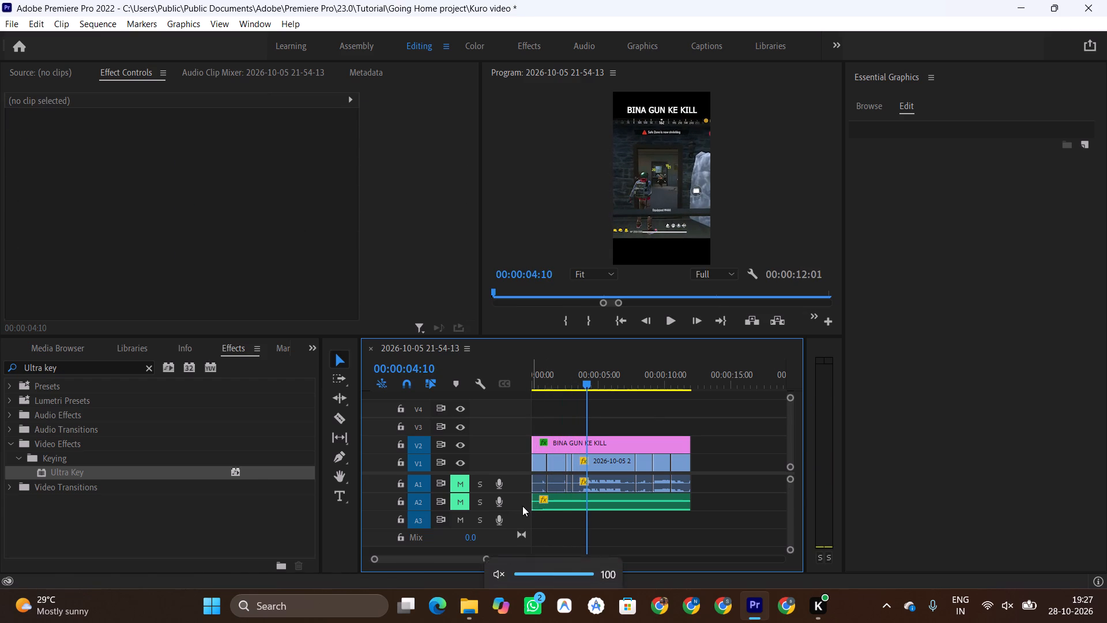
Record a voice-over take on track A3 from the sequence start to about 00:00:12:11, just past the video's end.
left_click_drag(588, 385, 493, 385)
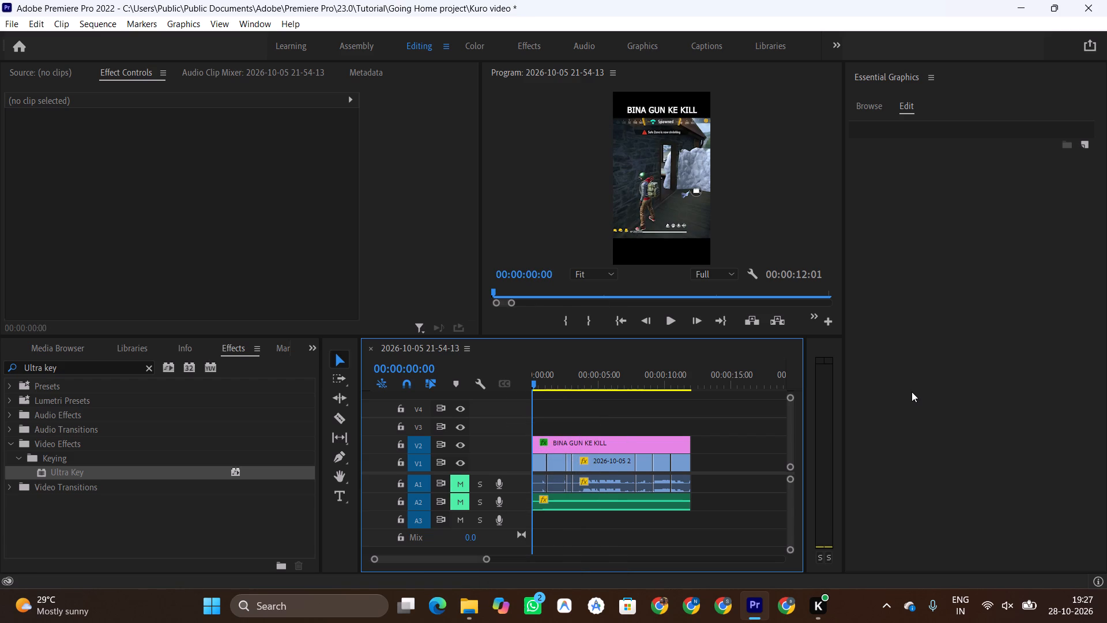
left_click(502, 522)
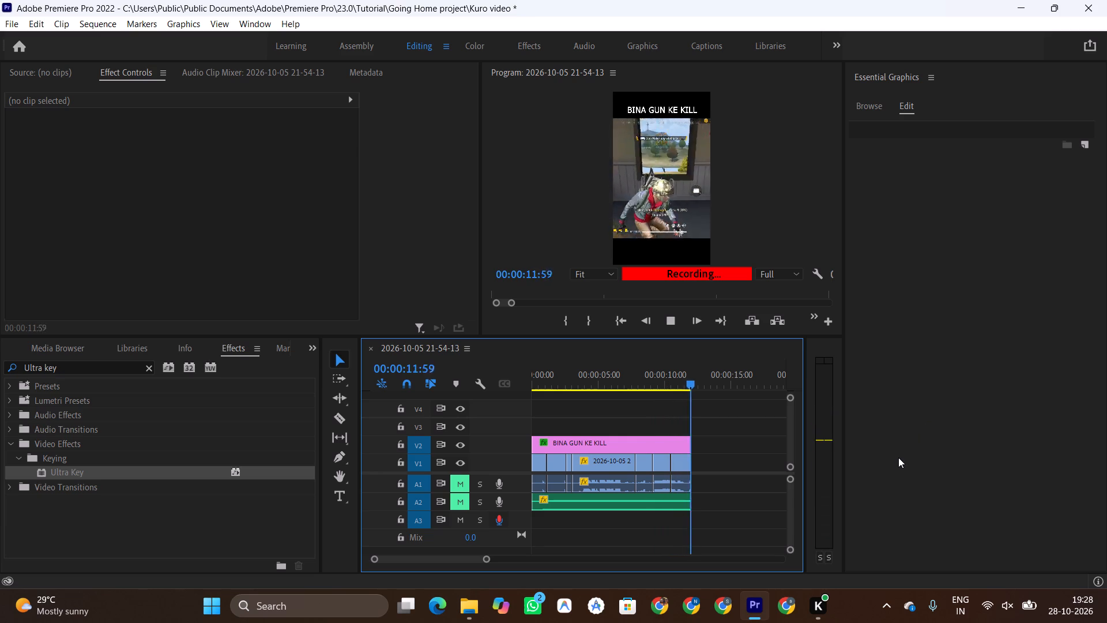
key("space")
Play the sequence from the start to check the full-length voice-over take on track A3.
left_click(532, 385)
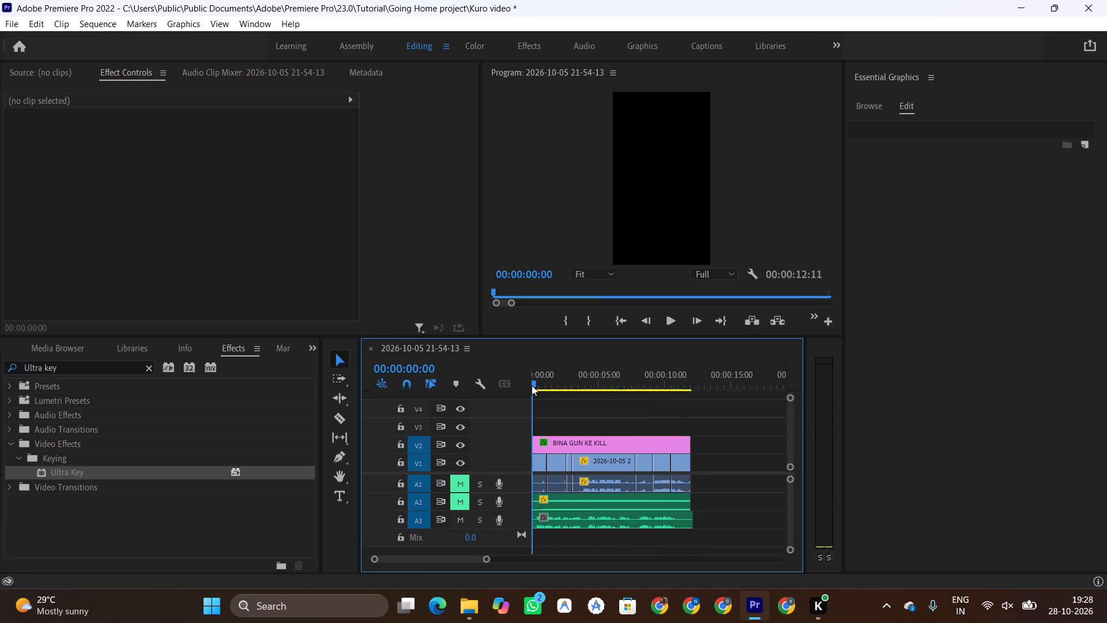
key("space")
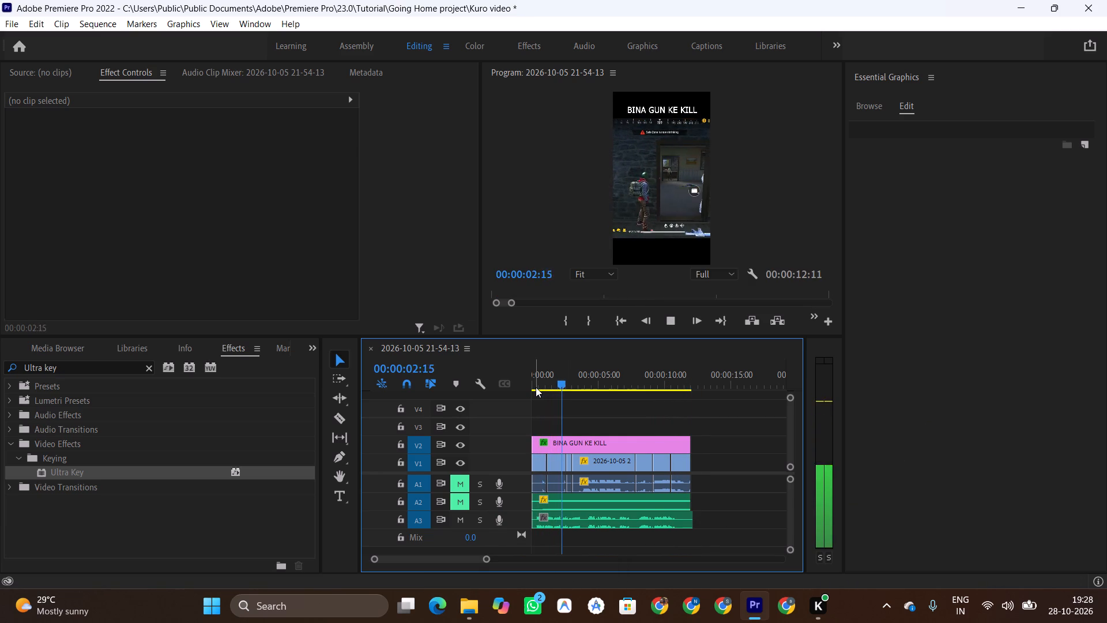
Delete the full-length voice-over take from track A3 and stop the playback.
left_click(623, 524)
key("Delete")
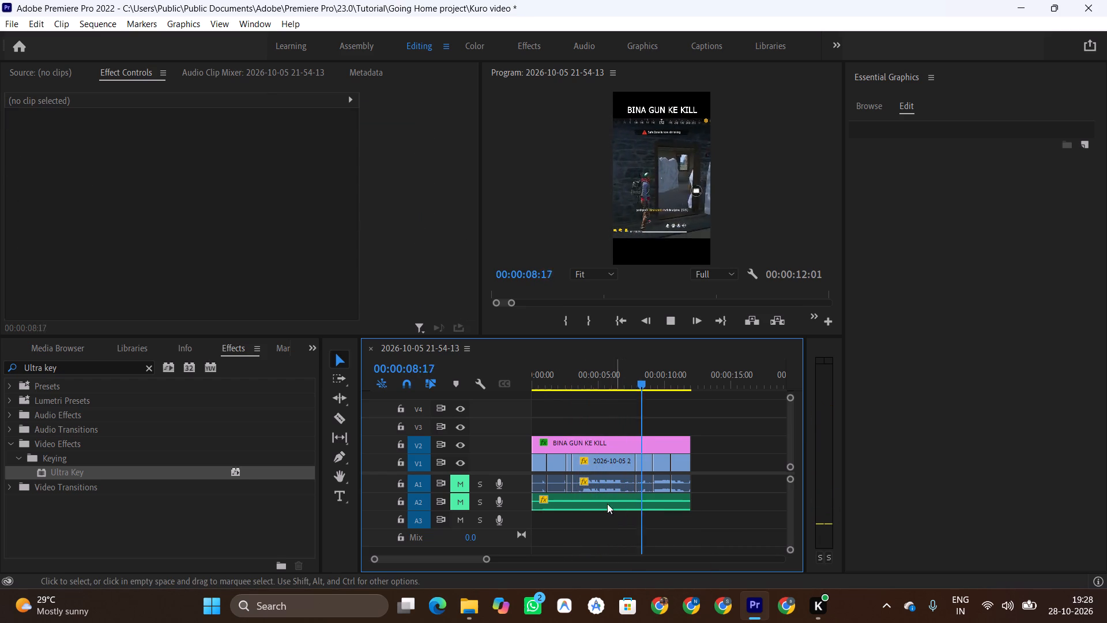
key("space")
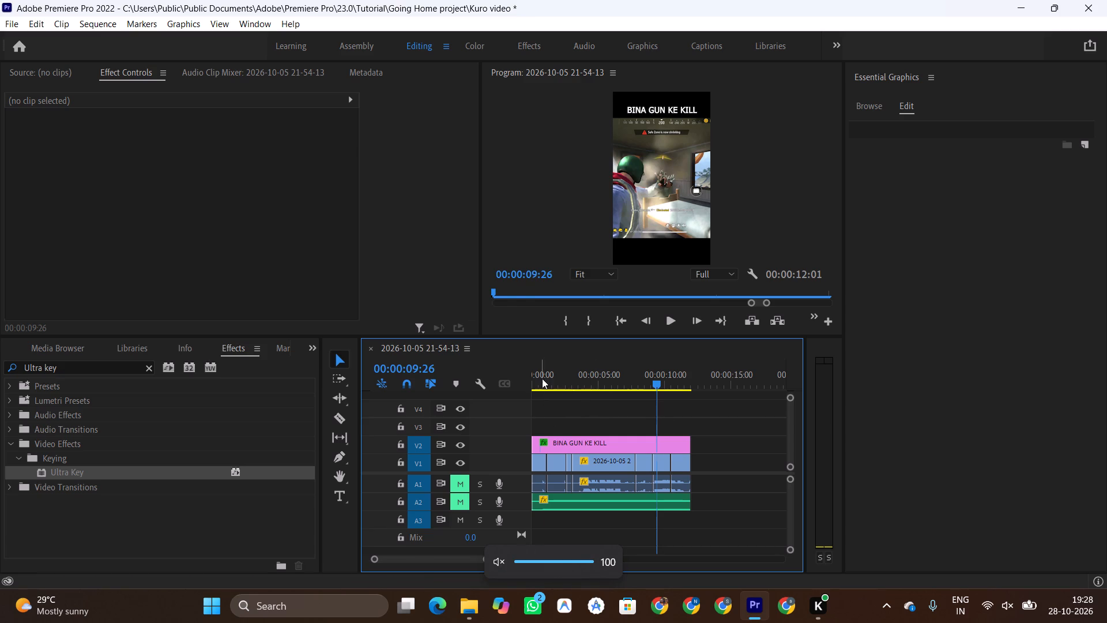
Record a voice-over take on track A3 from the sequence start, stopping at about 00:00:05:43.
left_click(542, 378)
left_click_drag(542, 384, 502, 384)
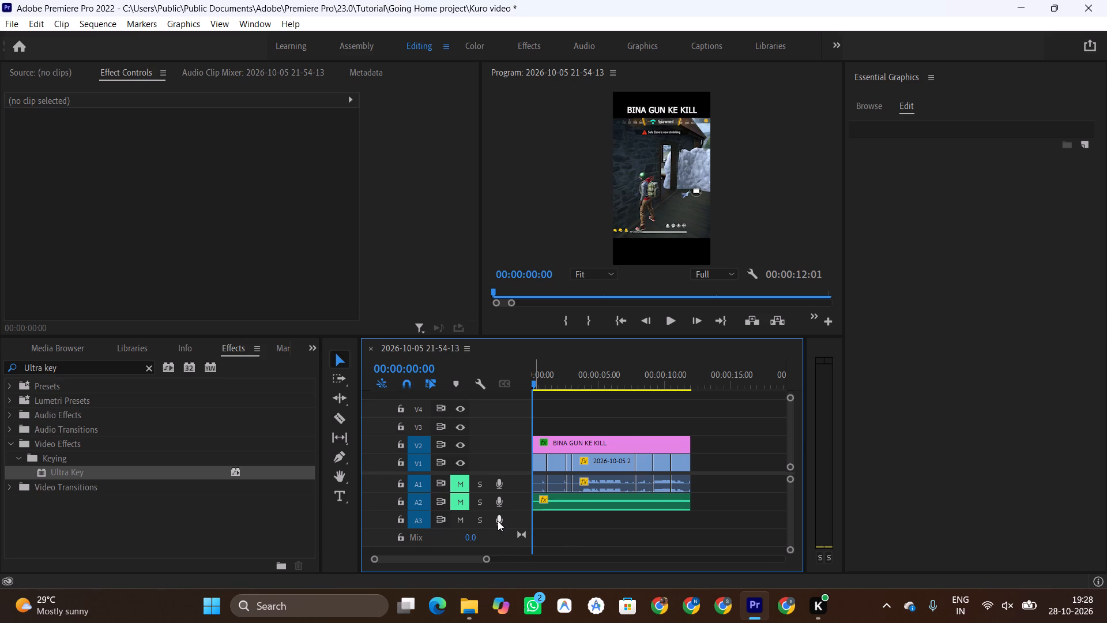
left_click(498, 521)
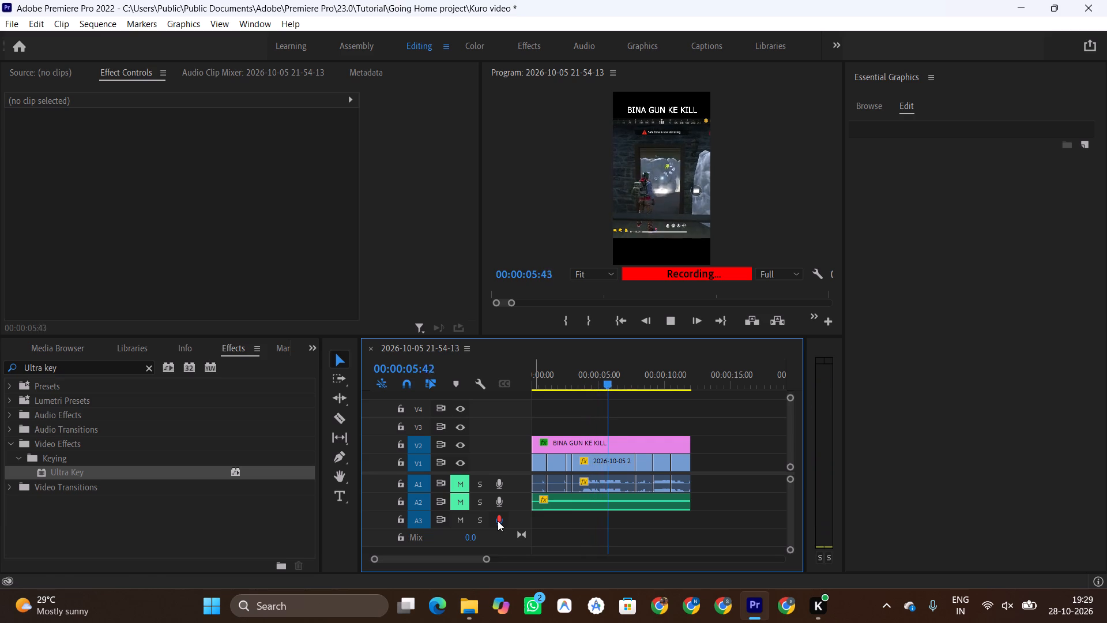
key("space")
Play the new voice-over take on track A3 from 00:00:00:49 and again from 00:00:01:31 to check it.
left_click(545, 389)
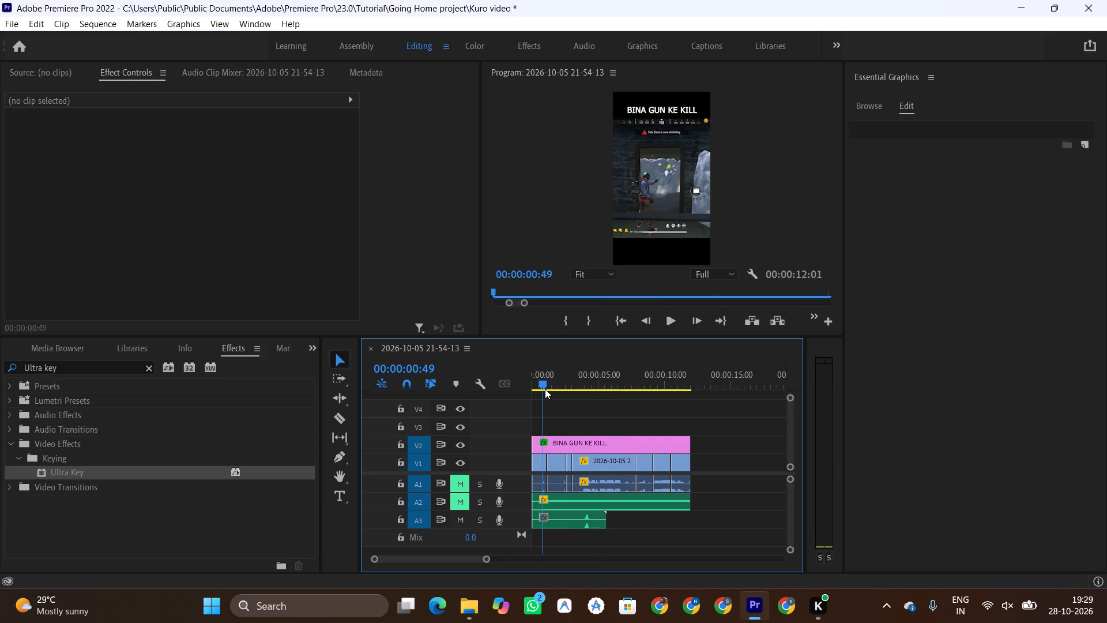
key("v")
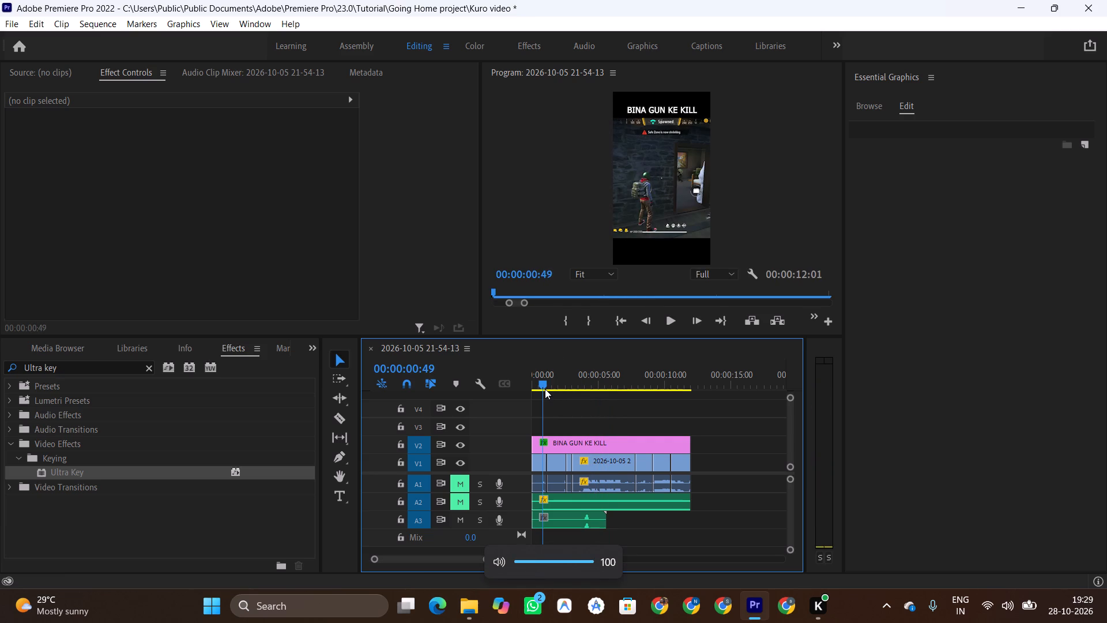
key("space")
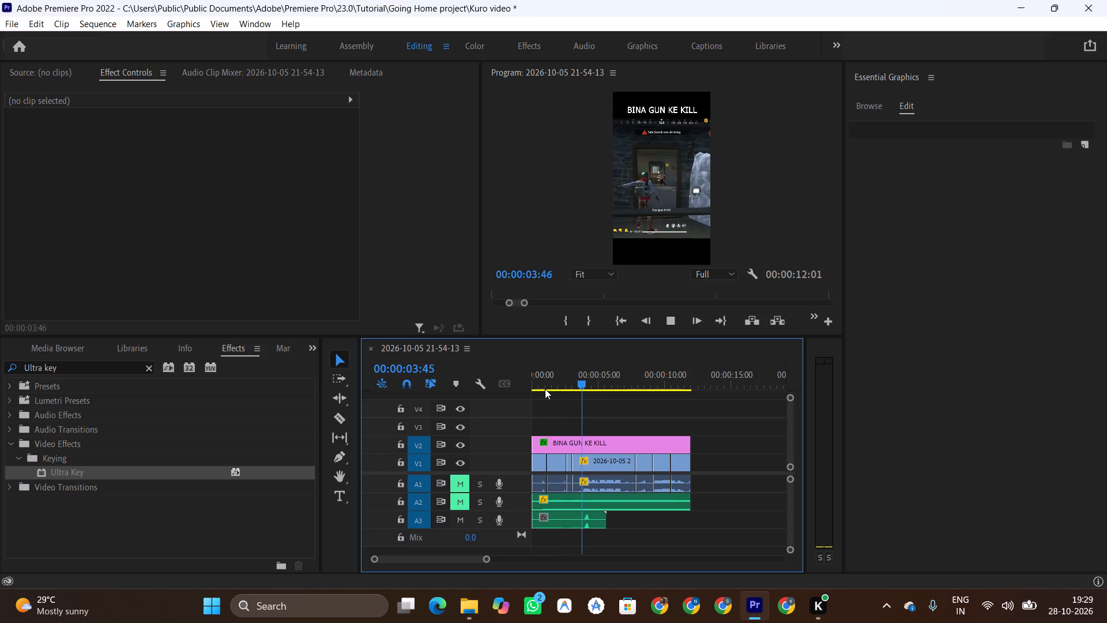
key("space")
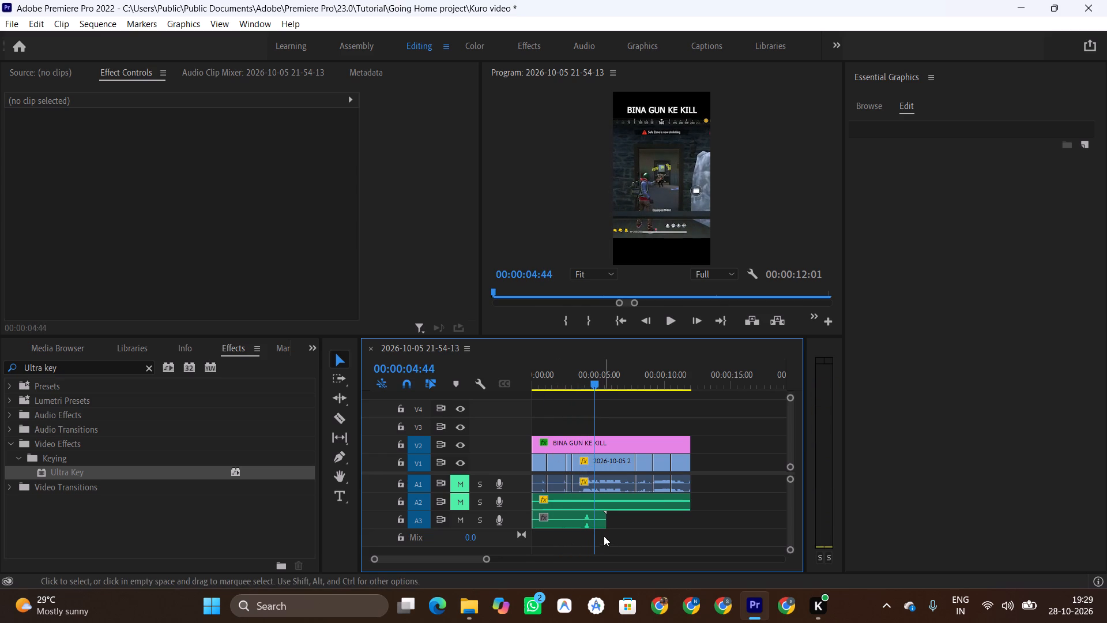
double_click(667, 208)
left_click(663, 208)
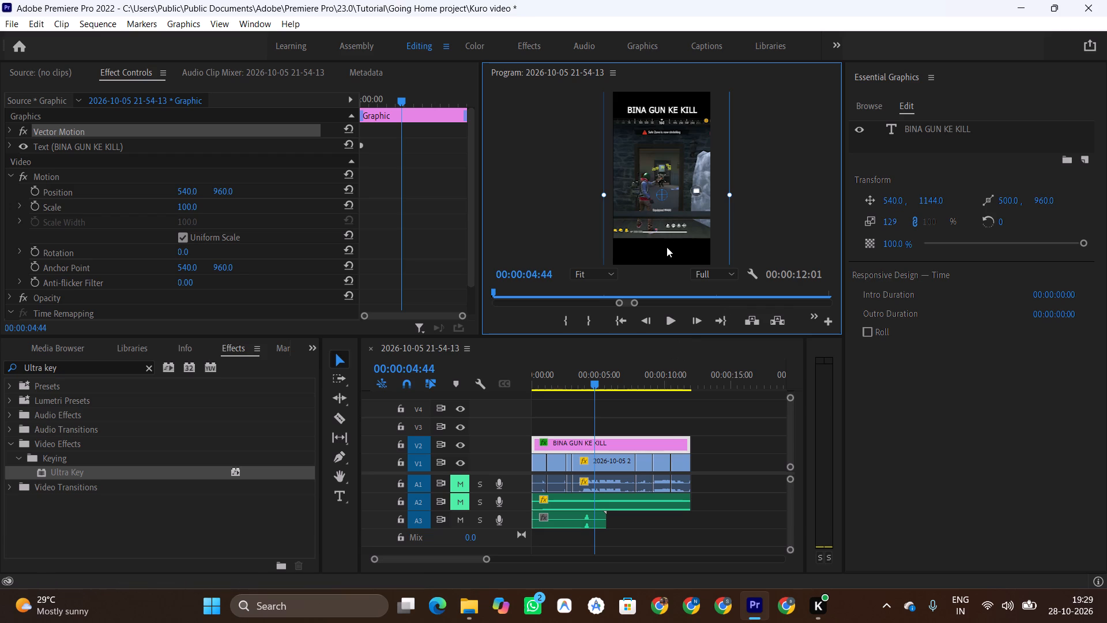
left_click(554, 383)
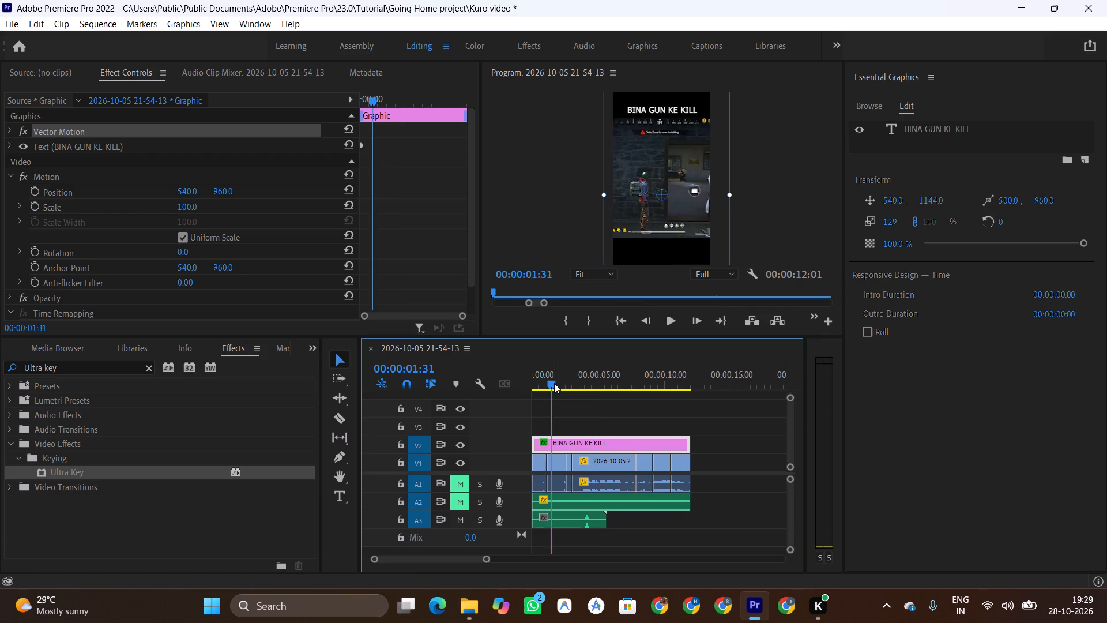
key("space")
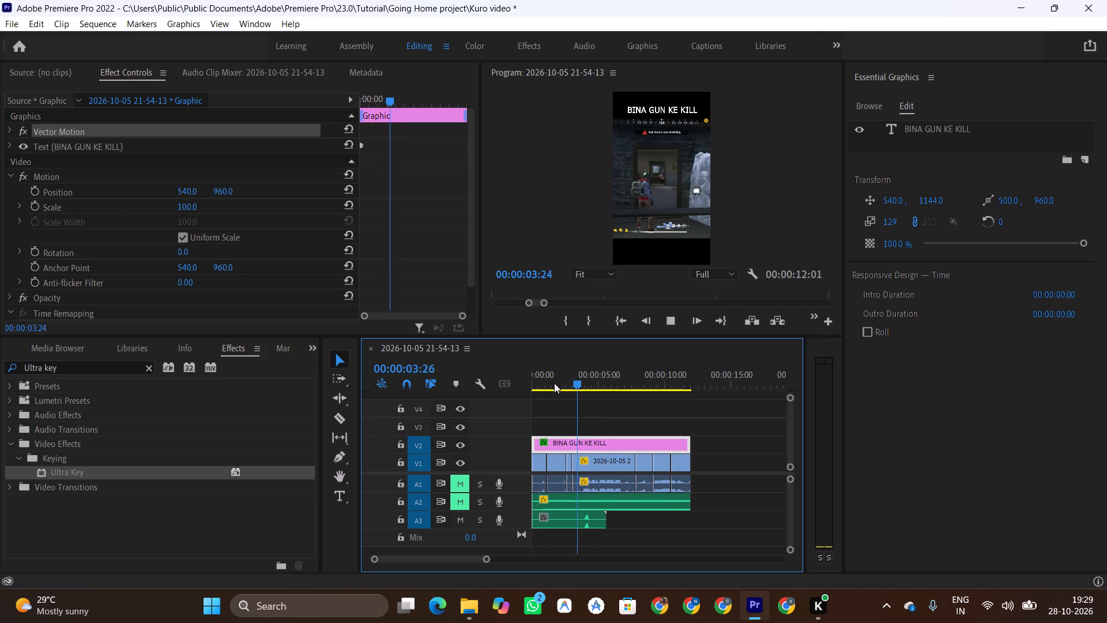
key("space")
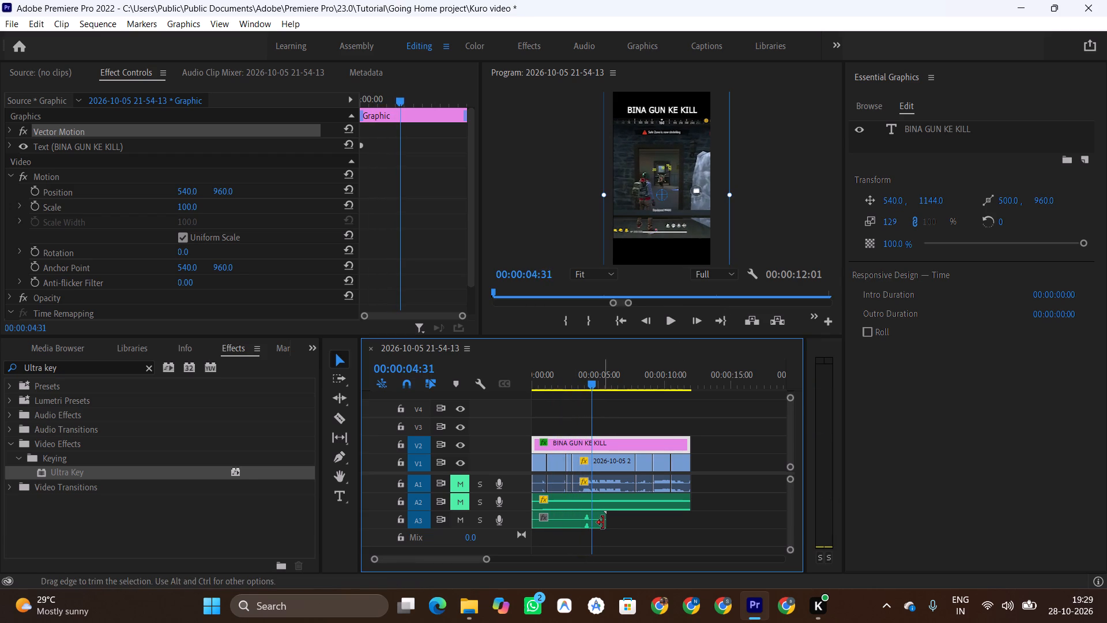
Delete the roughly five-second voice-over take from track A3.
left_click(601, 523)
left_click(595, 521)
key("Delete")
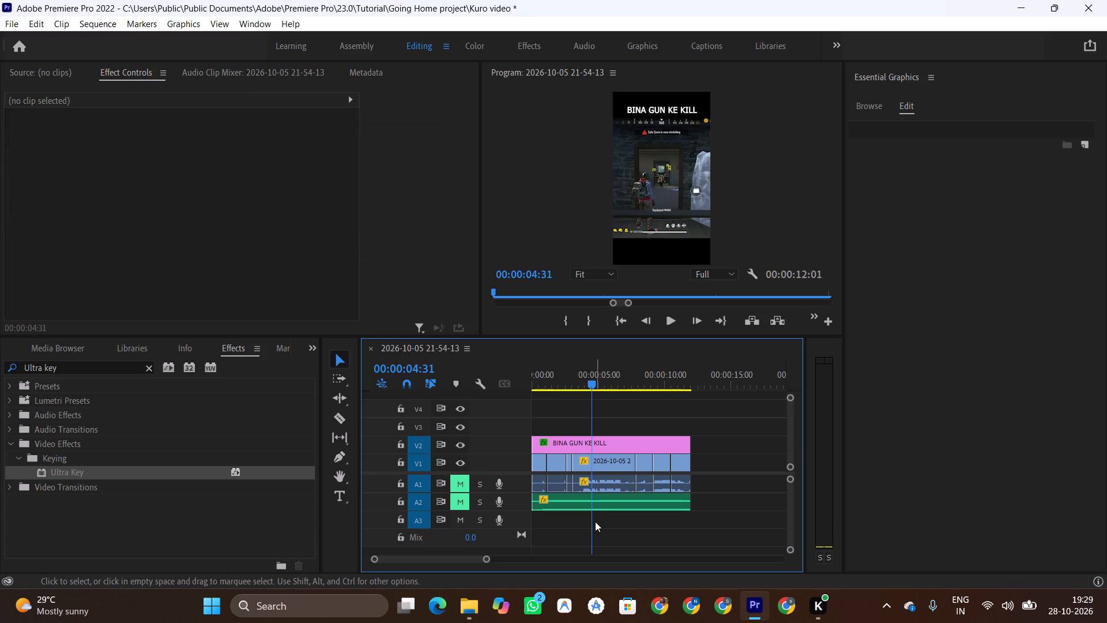
Play the video without a voice-over from the start to about 00:00:11:04 to review the action.
left_click(574, 379)
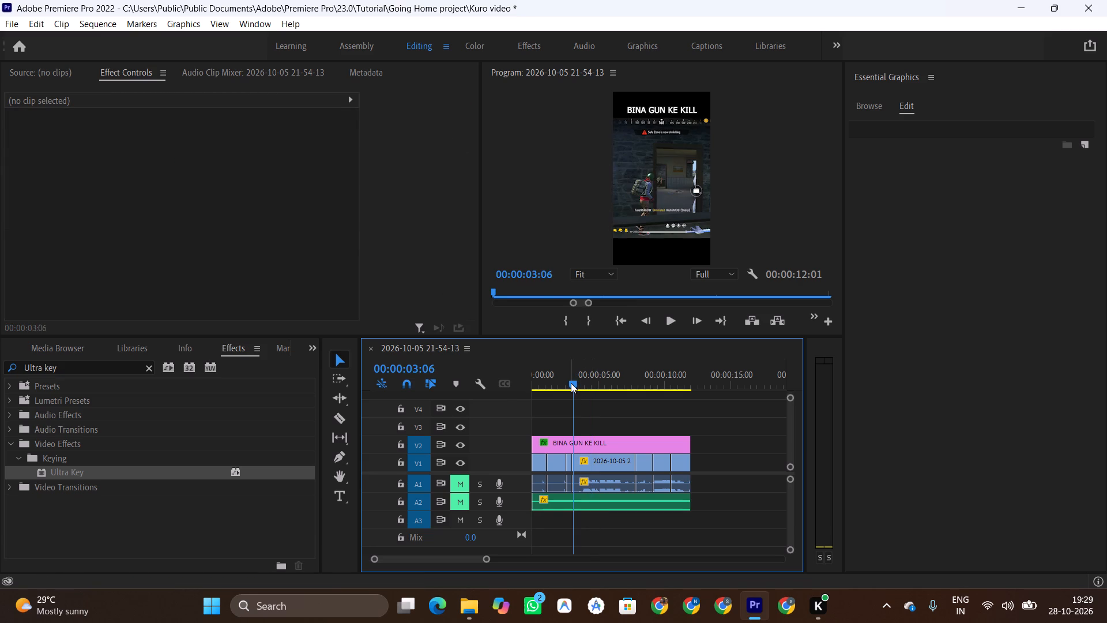
left_click_drag(571, 383, 499, 391)
key("space")
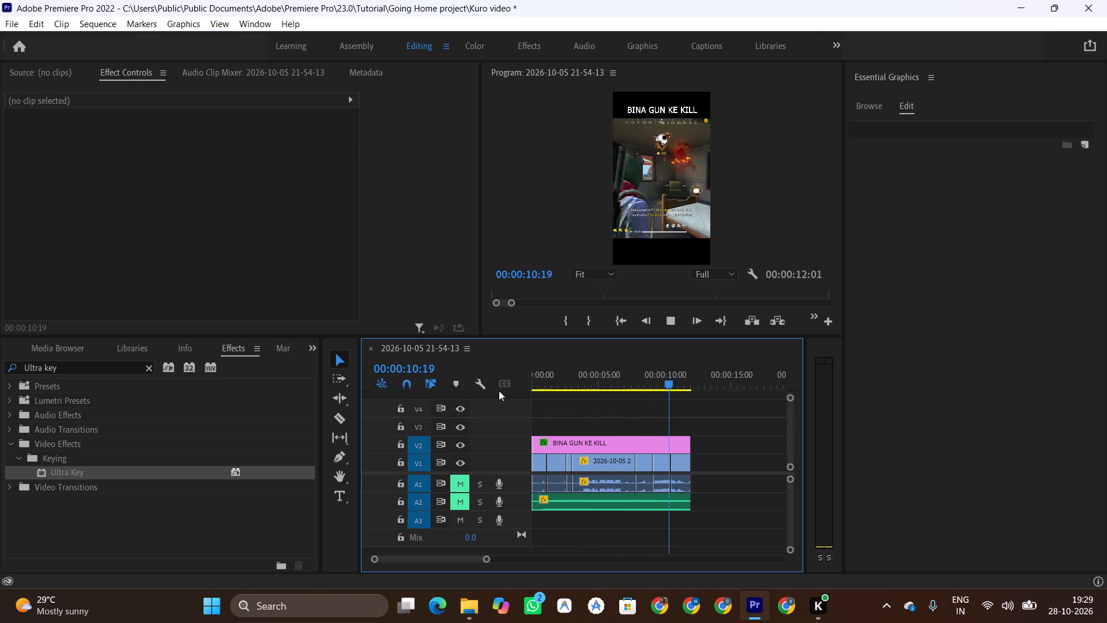
key("space")
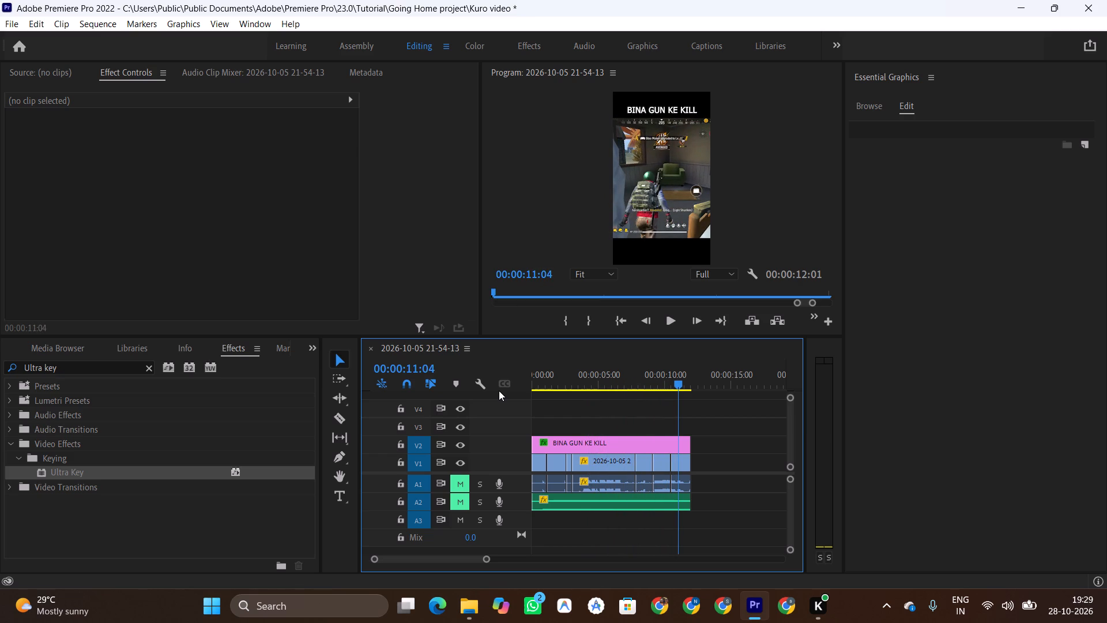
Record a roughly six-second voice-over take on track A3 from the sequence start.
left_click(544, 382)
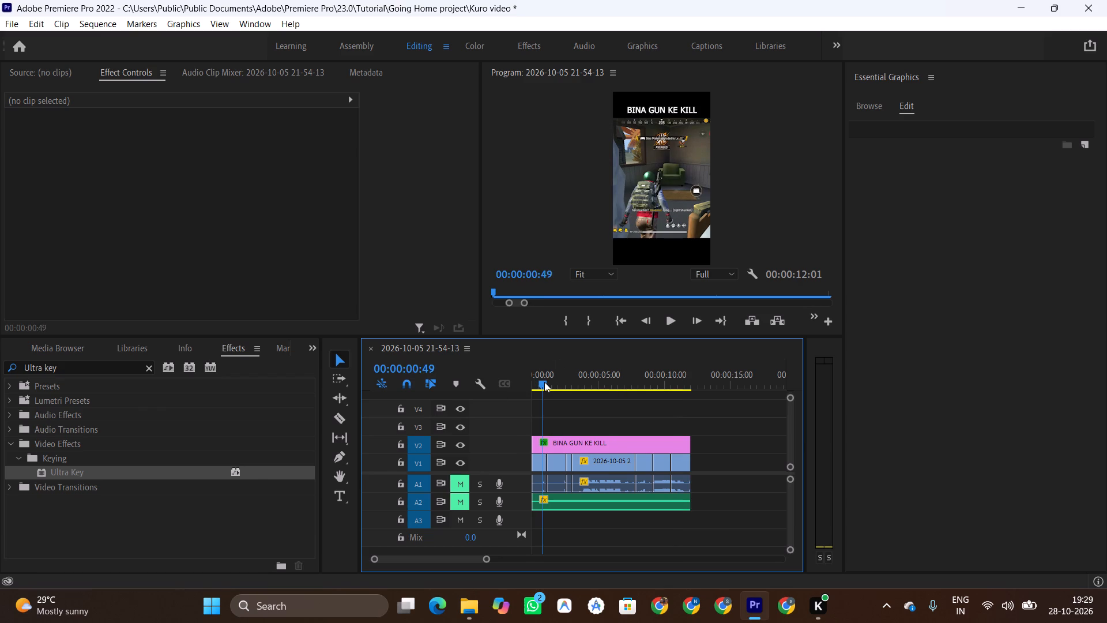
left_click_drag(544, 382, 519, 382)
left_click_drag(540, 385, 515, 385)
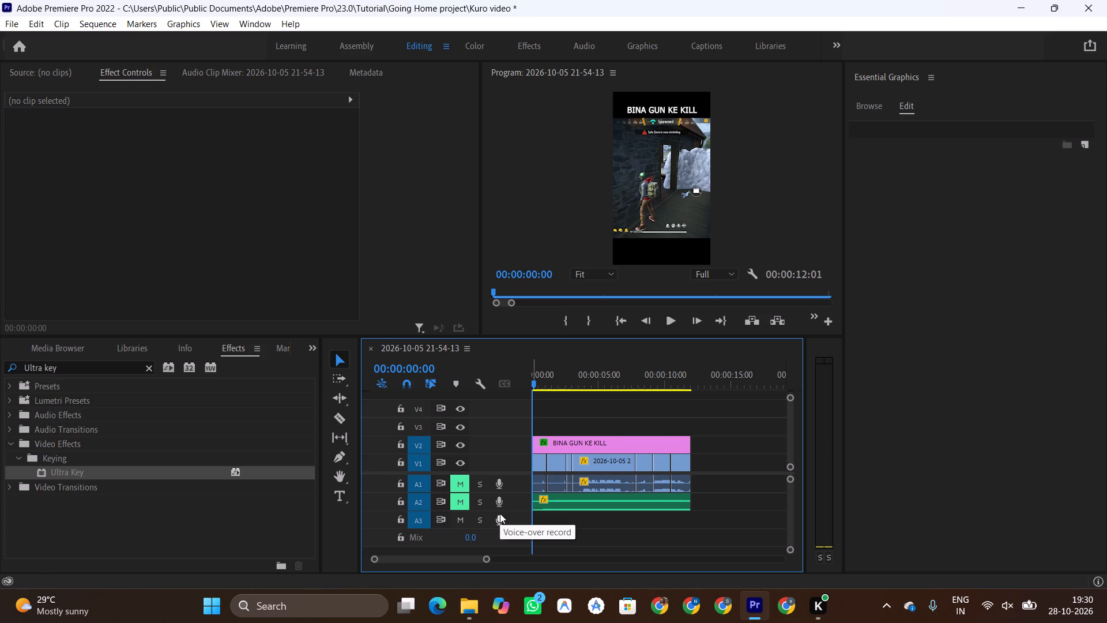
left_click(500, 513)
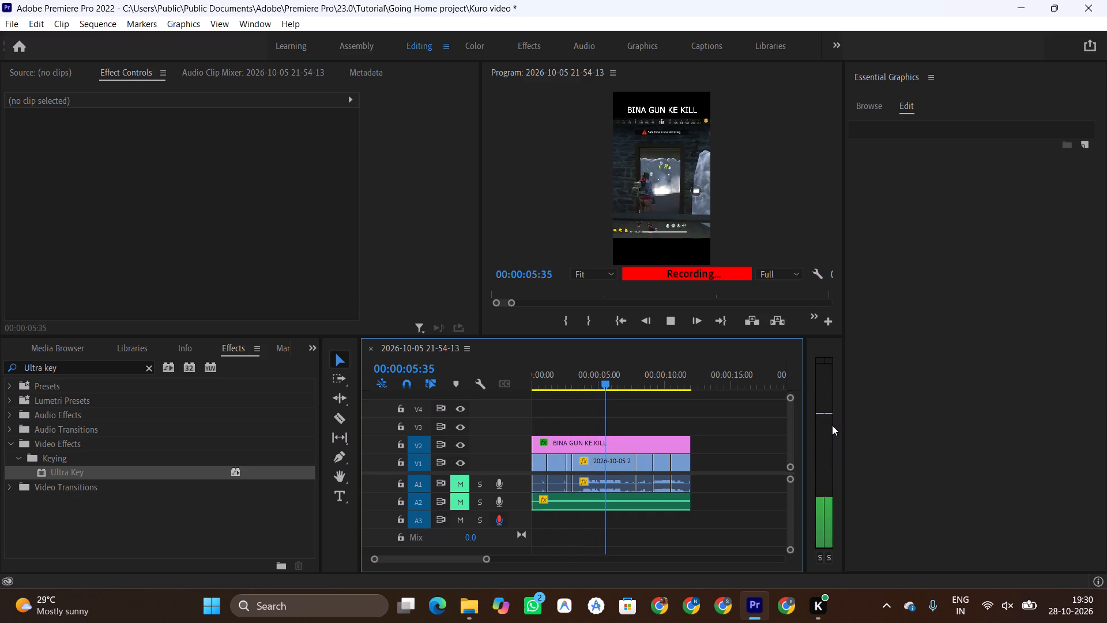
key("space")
Play the sequence from the start to check the roughly six-second take on track A3.
left_click(544, 390)
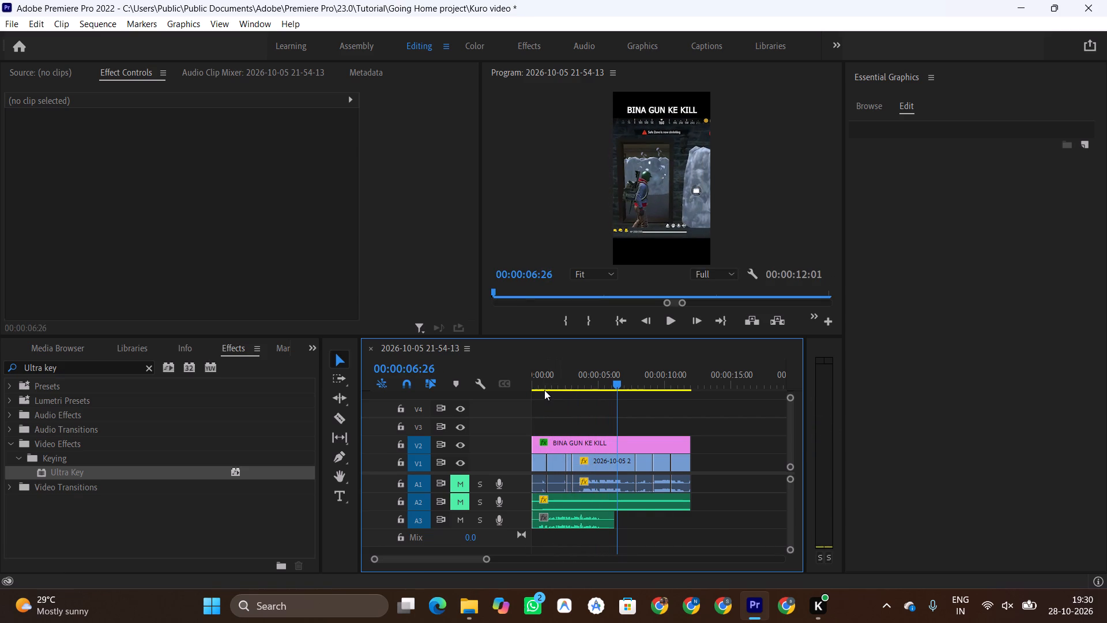
left_click(543, 377)
left_click_drag(543, 382, 493, 386)
key("space")
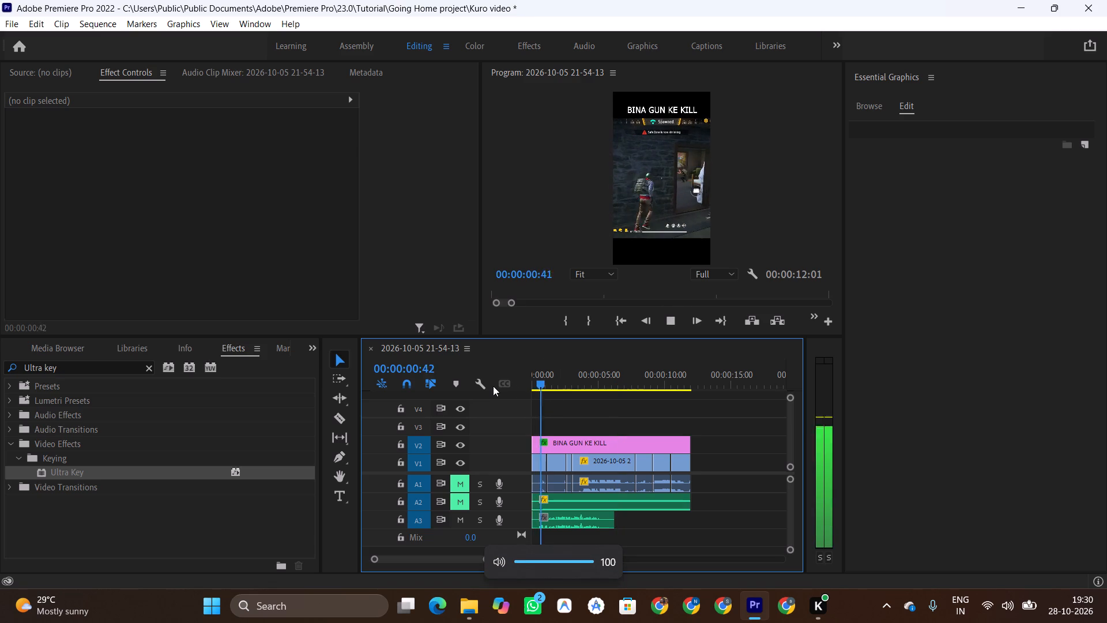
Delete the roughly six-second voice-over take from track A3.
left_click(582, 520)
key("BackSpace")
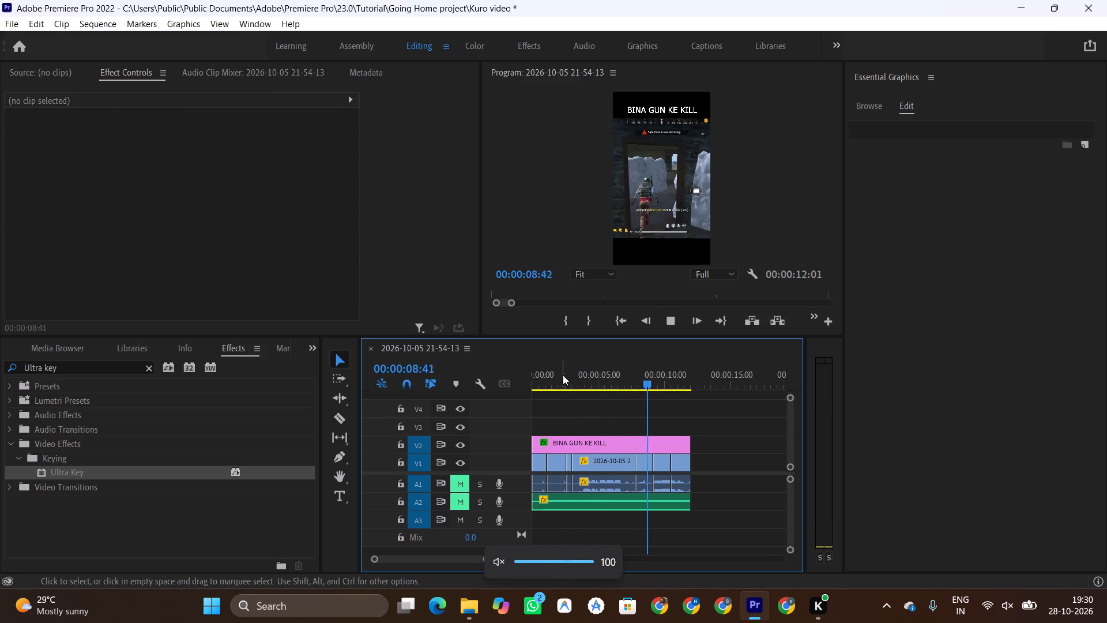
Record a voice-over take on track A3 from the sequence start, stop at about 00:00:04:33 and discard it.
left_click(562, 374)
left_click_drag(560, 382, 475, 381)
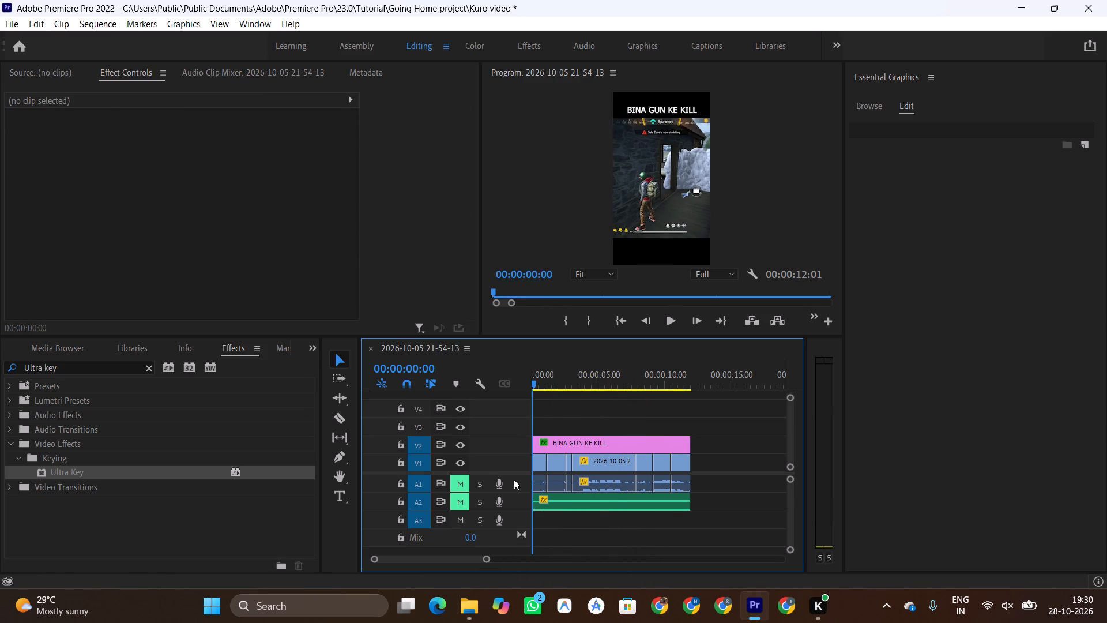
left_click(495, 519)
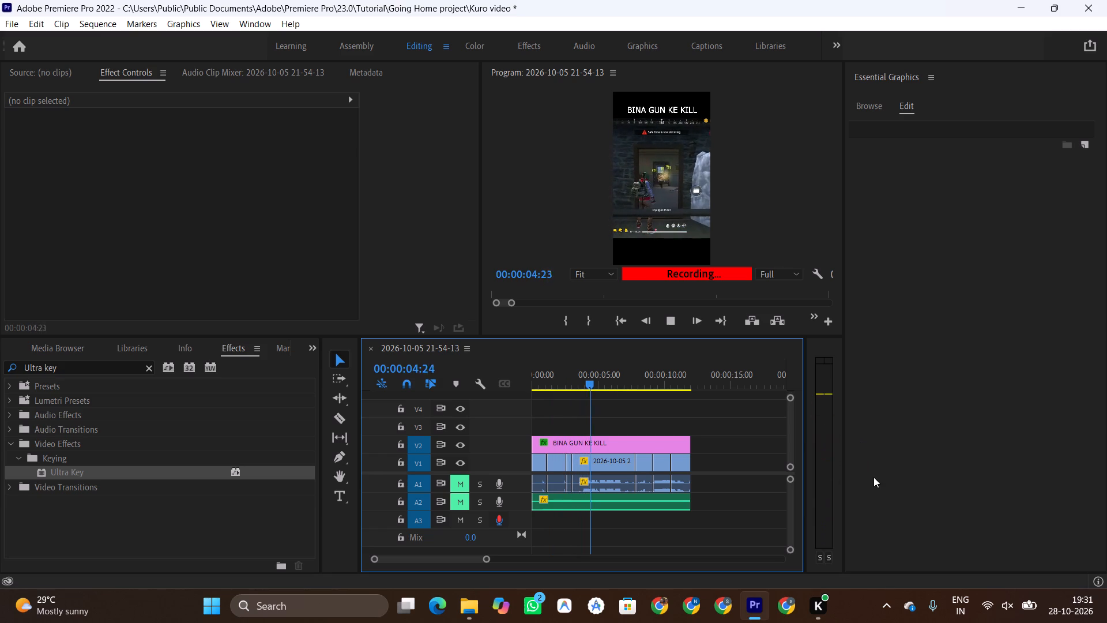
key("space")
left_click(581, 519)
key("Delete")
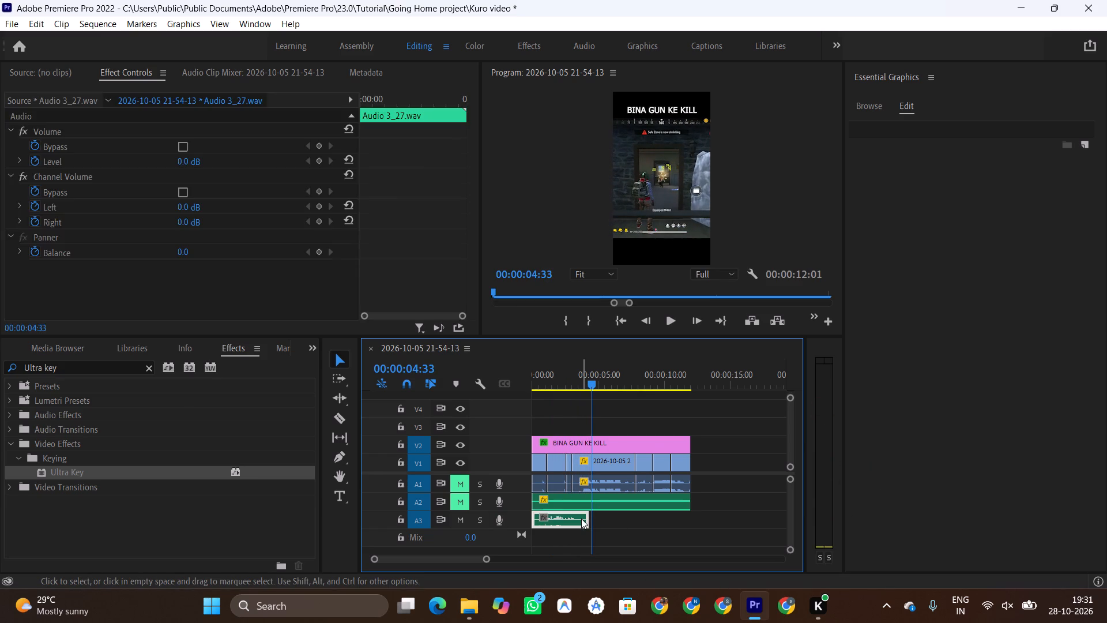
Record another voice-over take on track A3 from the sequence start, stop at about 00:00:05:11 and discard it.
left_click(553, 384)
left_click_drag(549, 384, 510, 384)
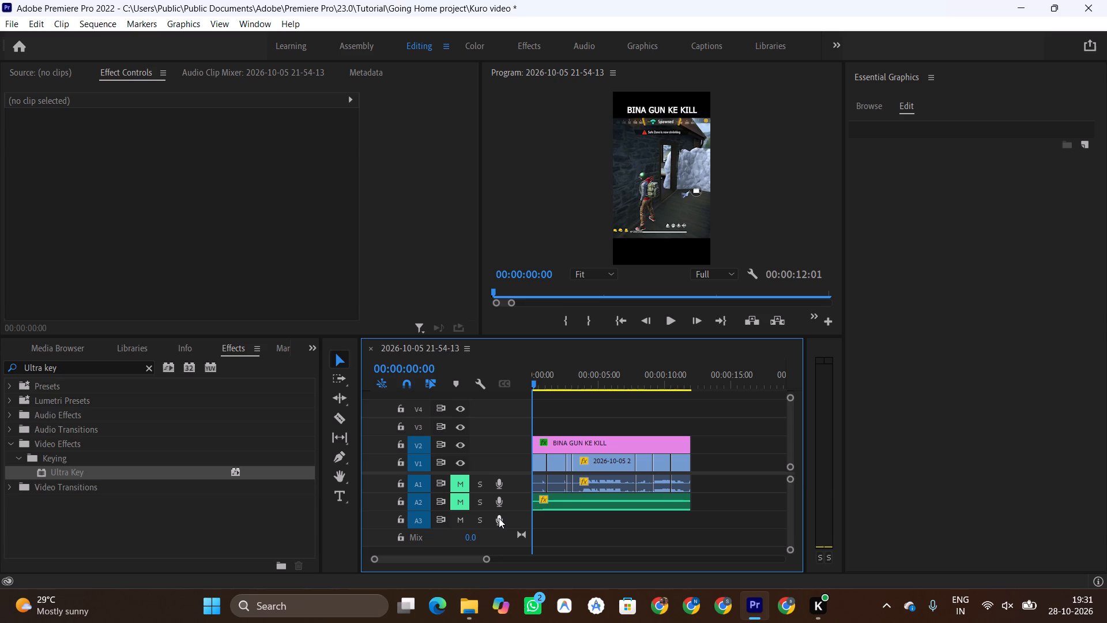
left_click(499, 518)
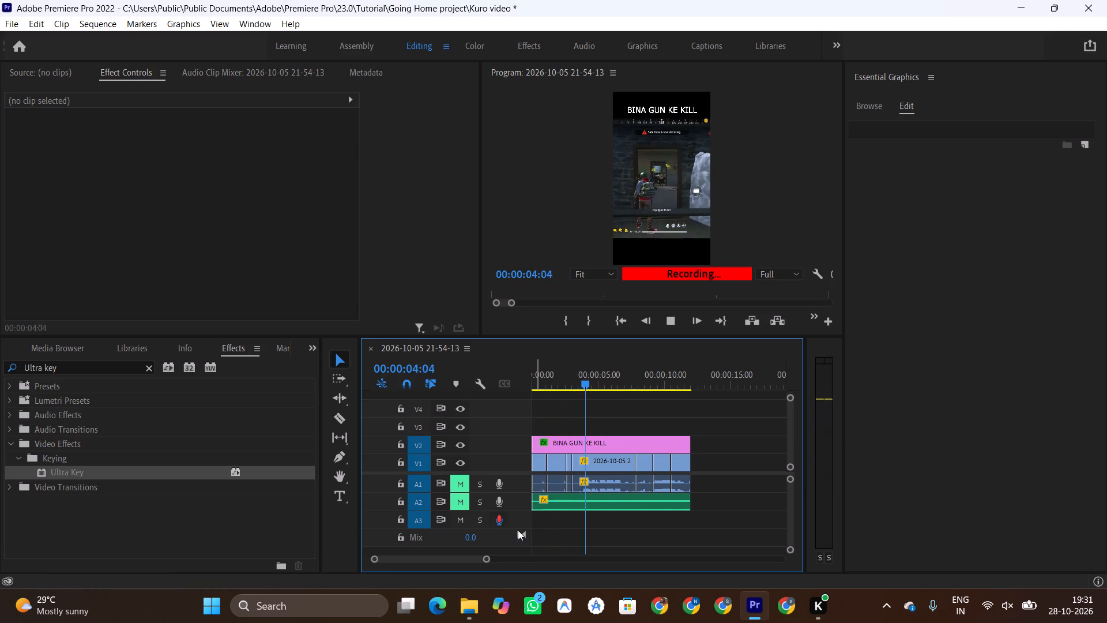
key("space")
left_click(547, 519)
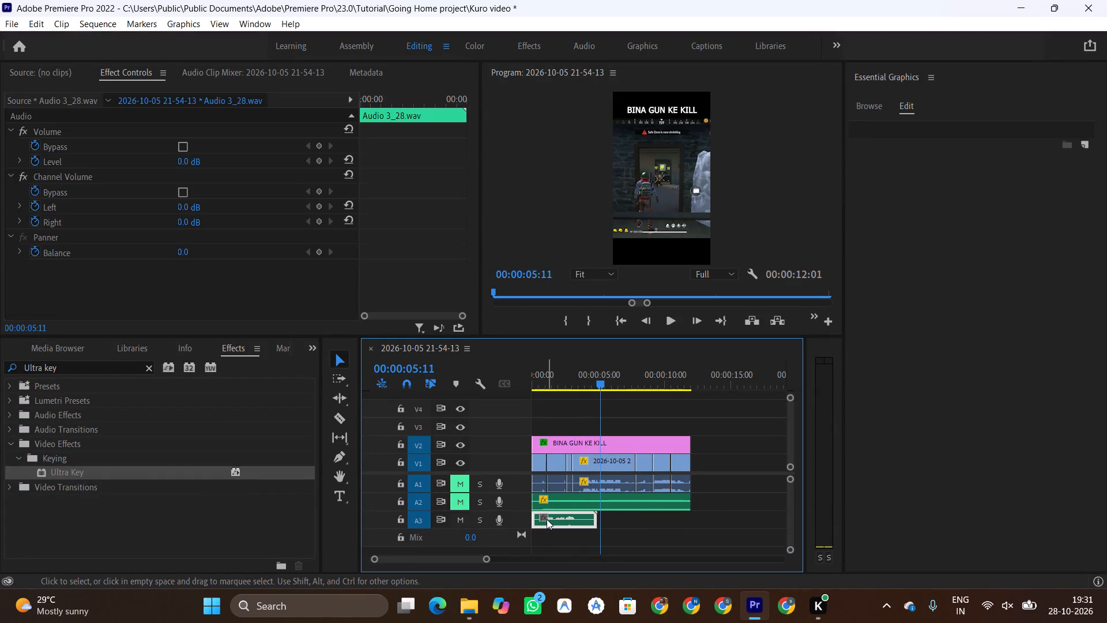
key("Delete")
Record a voice-over take on track A3 covering the whole sequence, from its start to about 00:00:12:00.
left_click_drag(600, 382, 514, 382)
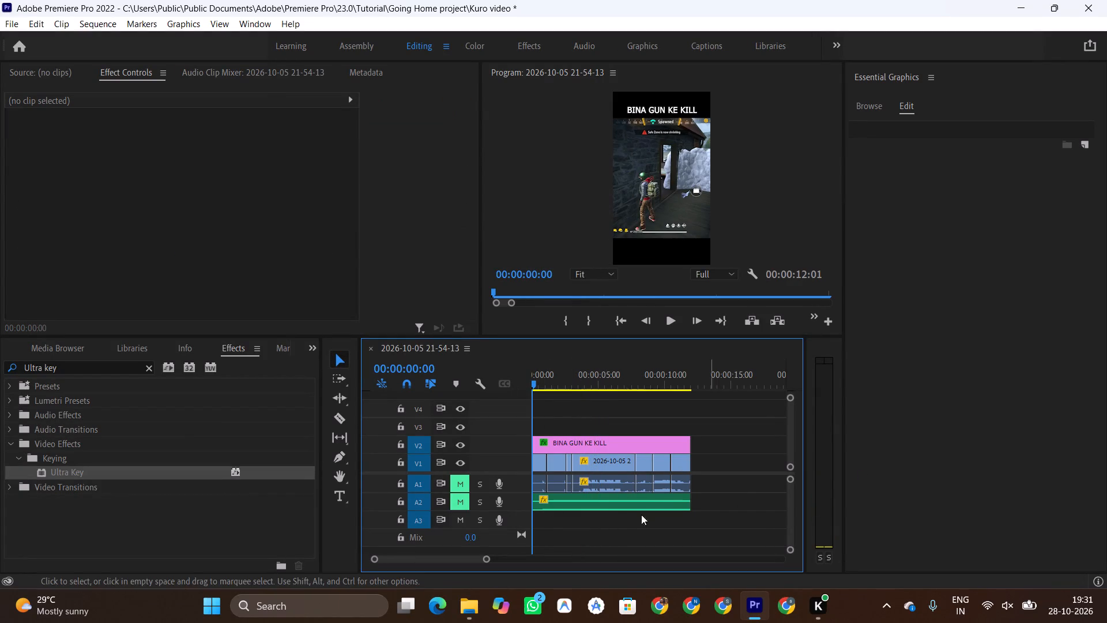
left_click(499, 516)
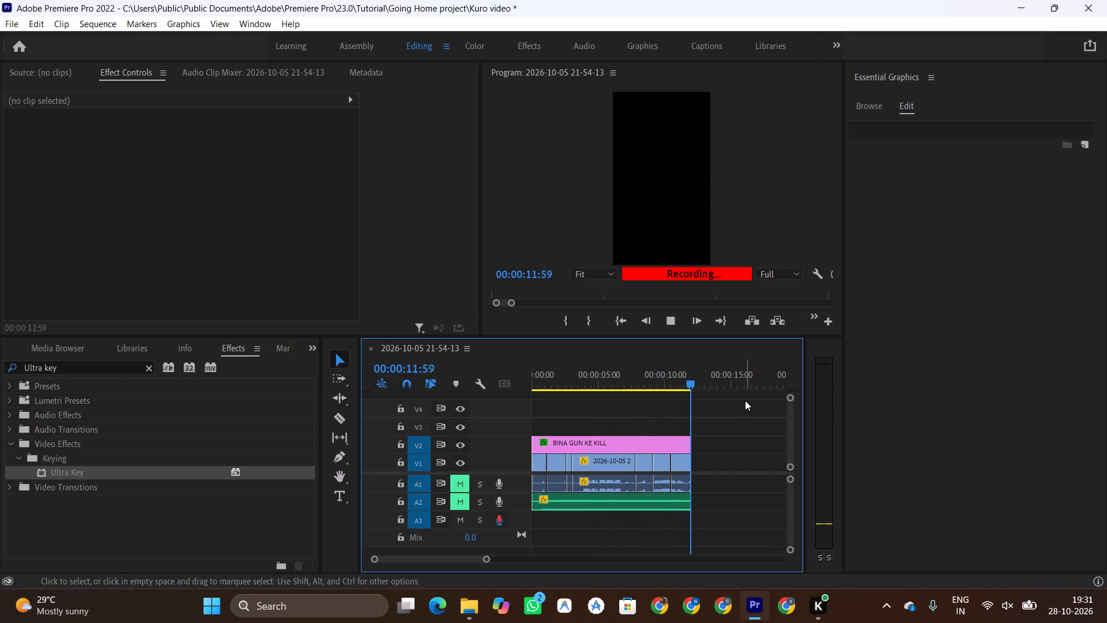
key("space")
Play the sequence from the start to check the full-length take on track A3 and select its clip.
left_click(550, 377)
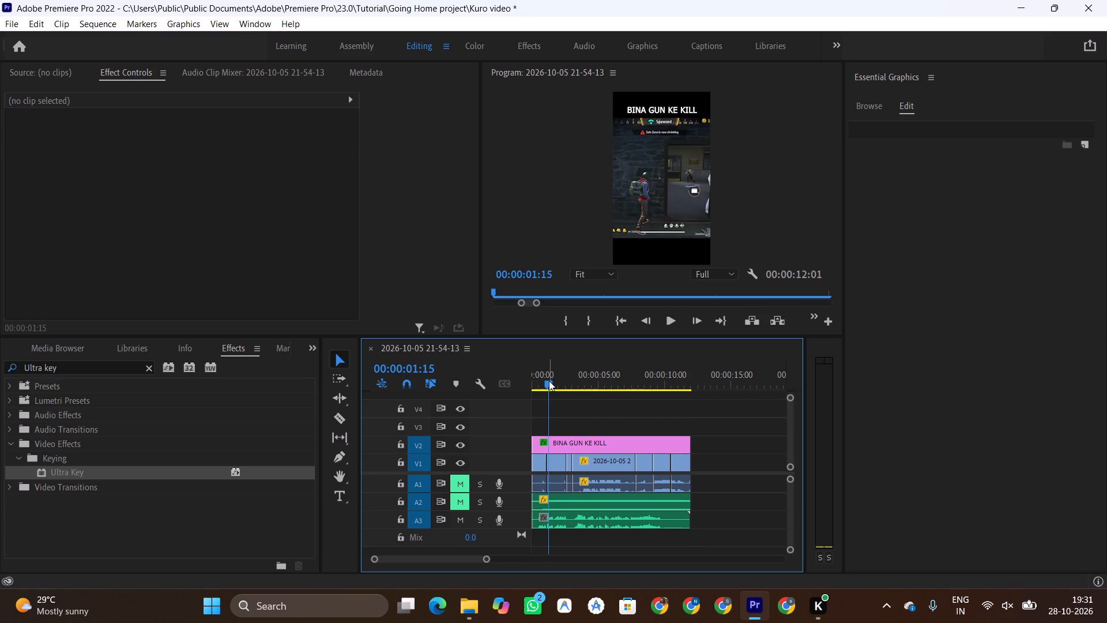
left_click_drag(548, 382, 514, 391)
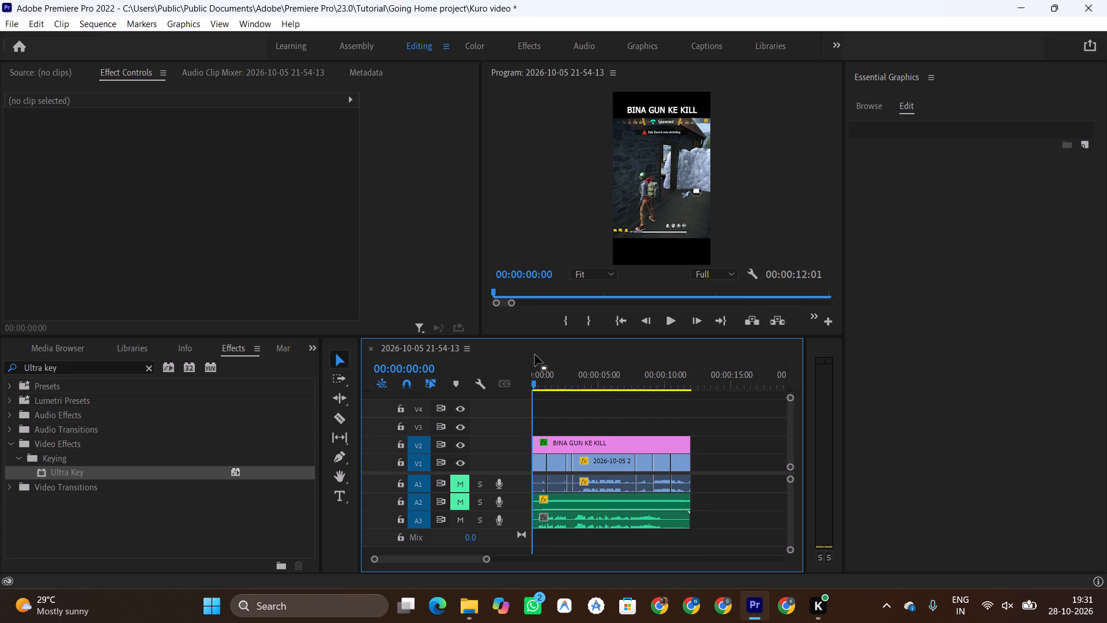
key("space")
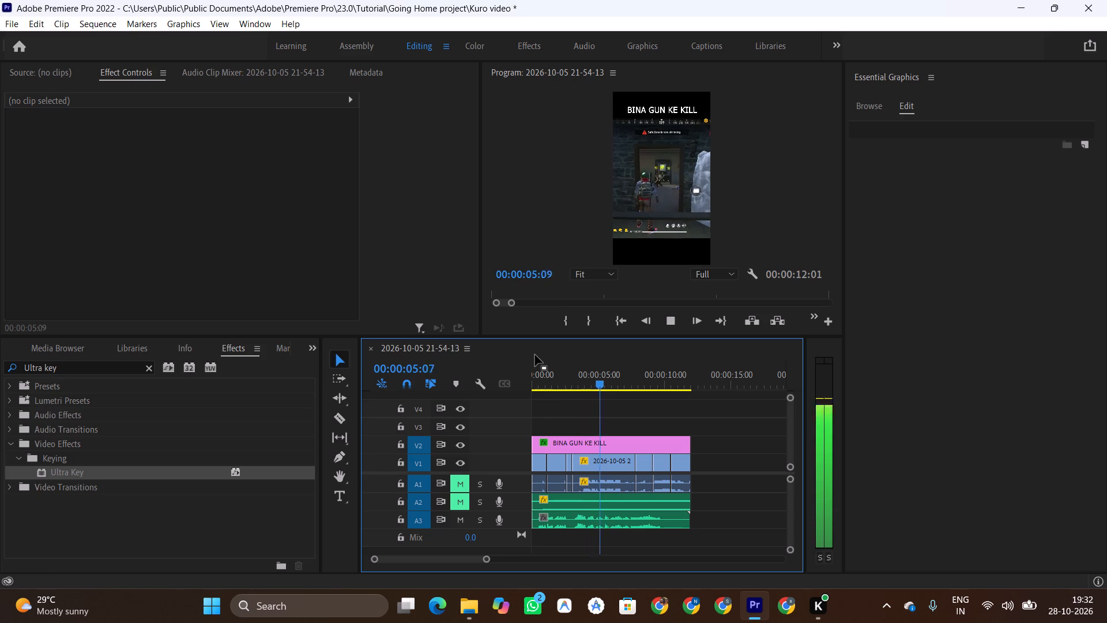
left_click(623, 514)
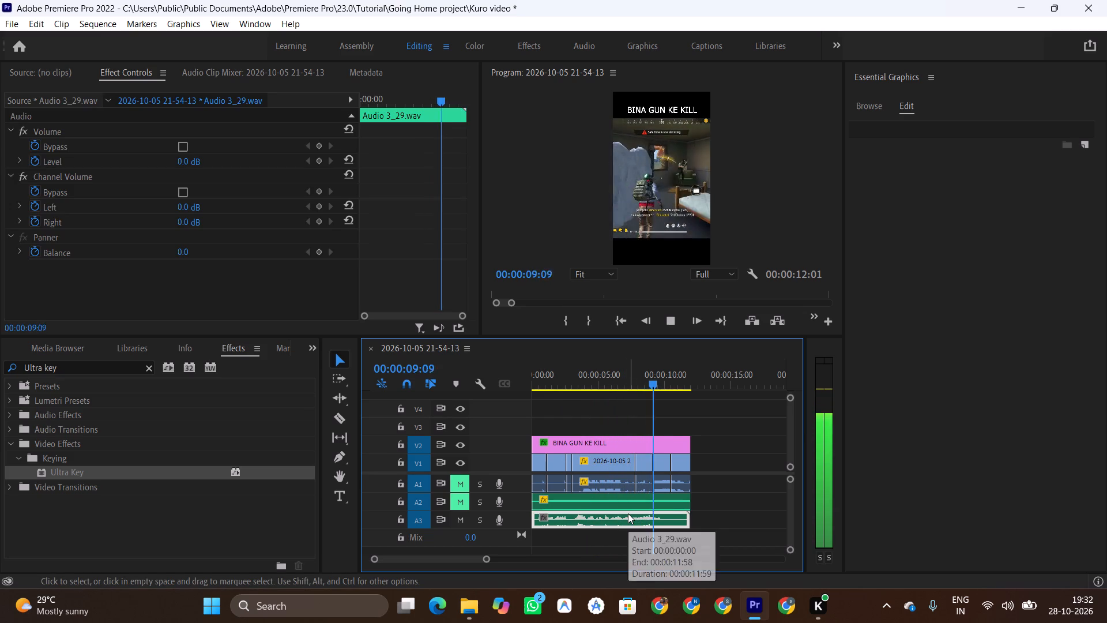
Delete the full-length voice-over take from track A3 and return the playhead to the sequence start.
key("Delete")
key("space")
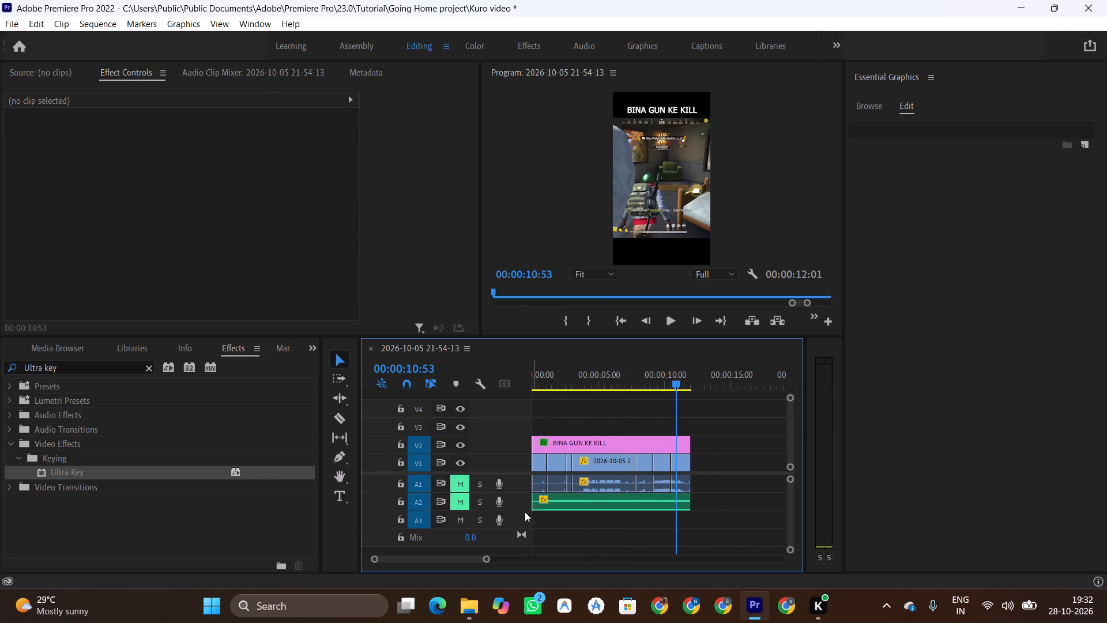
left_click(555, 375)
left_click_drag(555, 385, 480, 390)
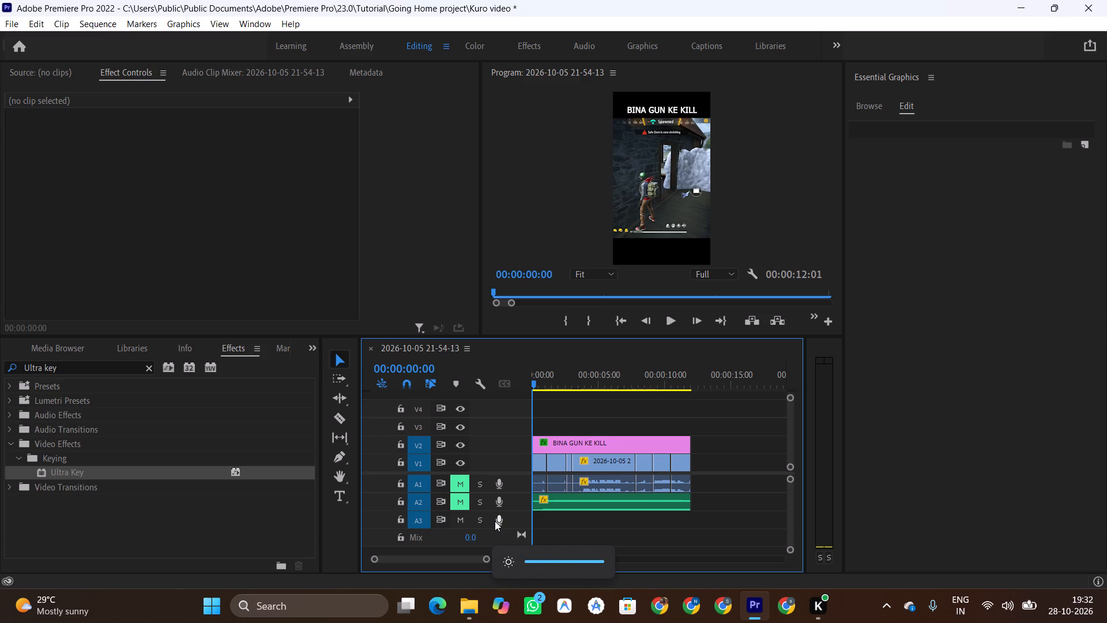
Set the display brightness to maximum in the Windows quick settings.
left_click(1009, 602)
left_click(1016, 477)
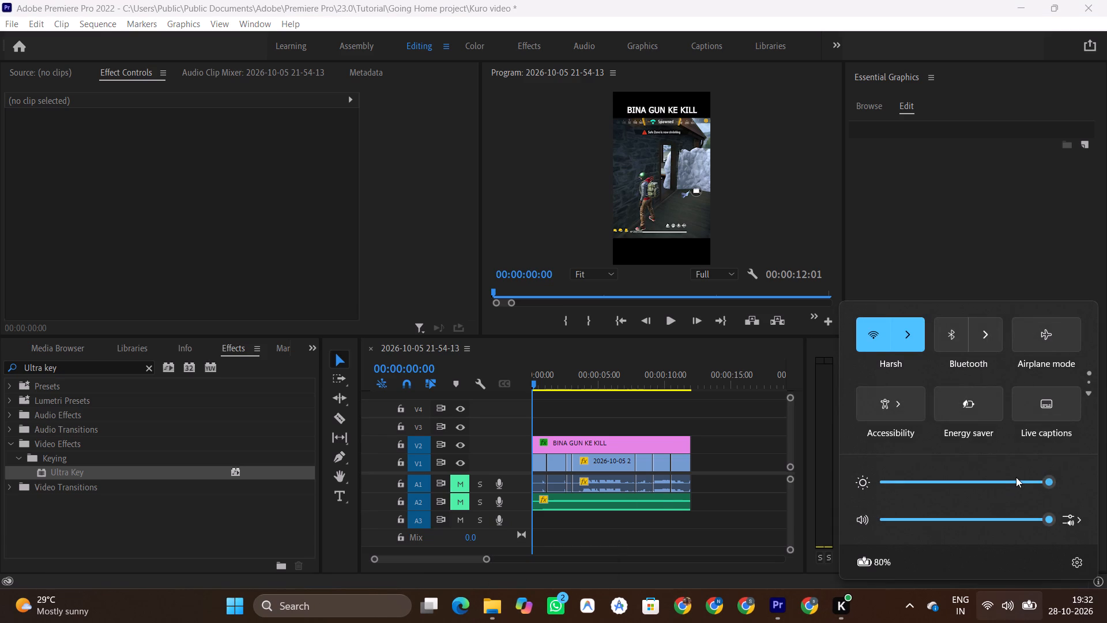
left_click_drag(1016, 477, 1074, 479)
left_click(992, 202)
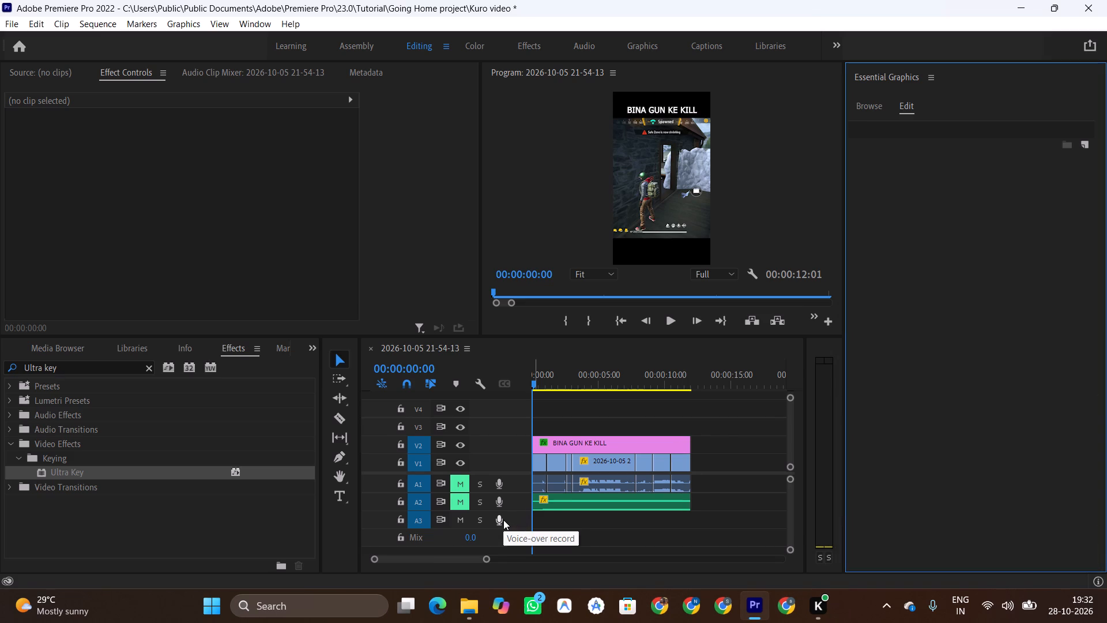
Switch to the Windows microphone privacy settings and allow Lenovo Vantage to access the microphone.
left_click(936, 608)
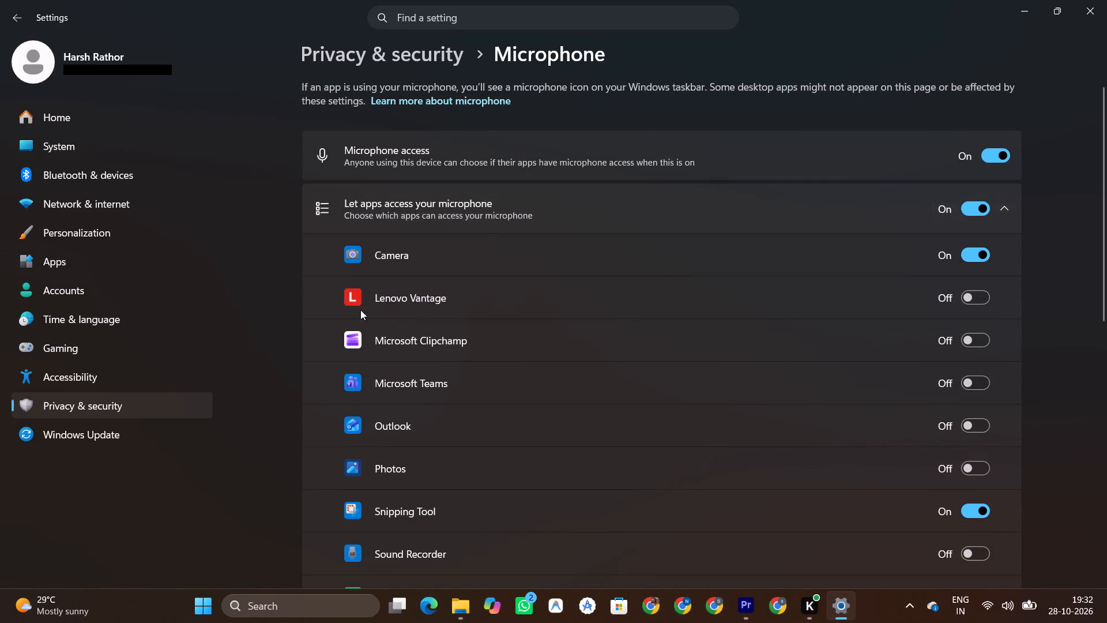
left_click(976, 303)
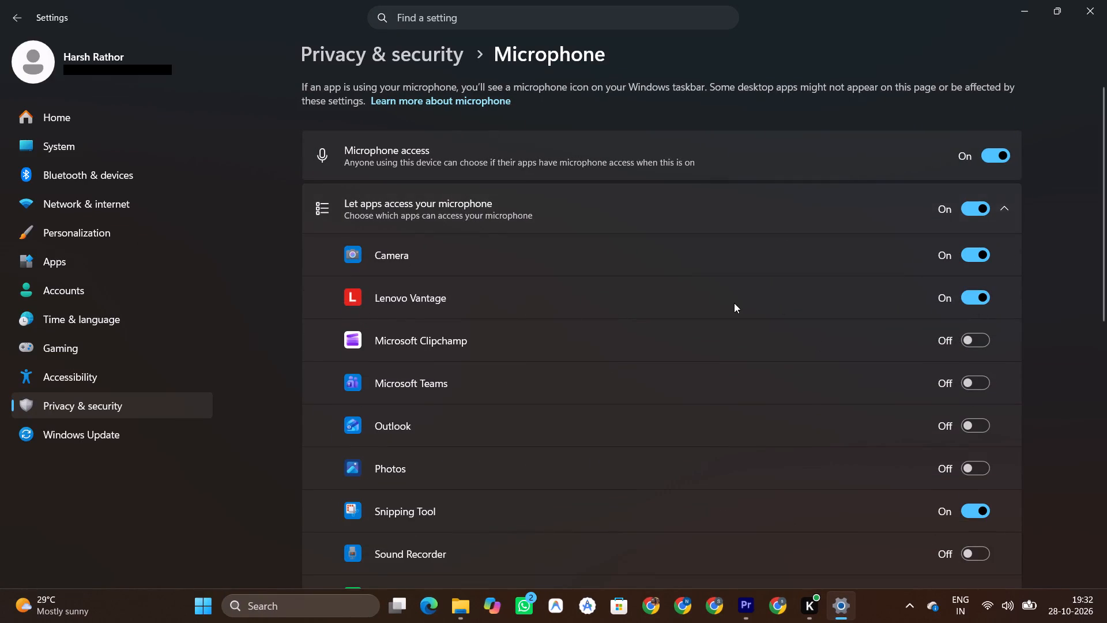
scroll(734, 303, "down", 1)
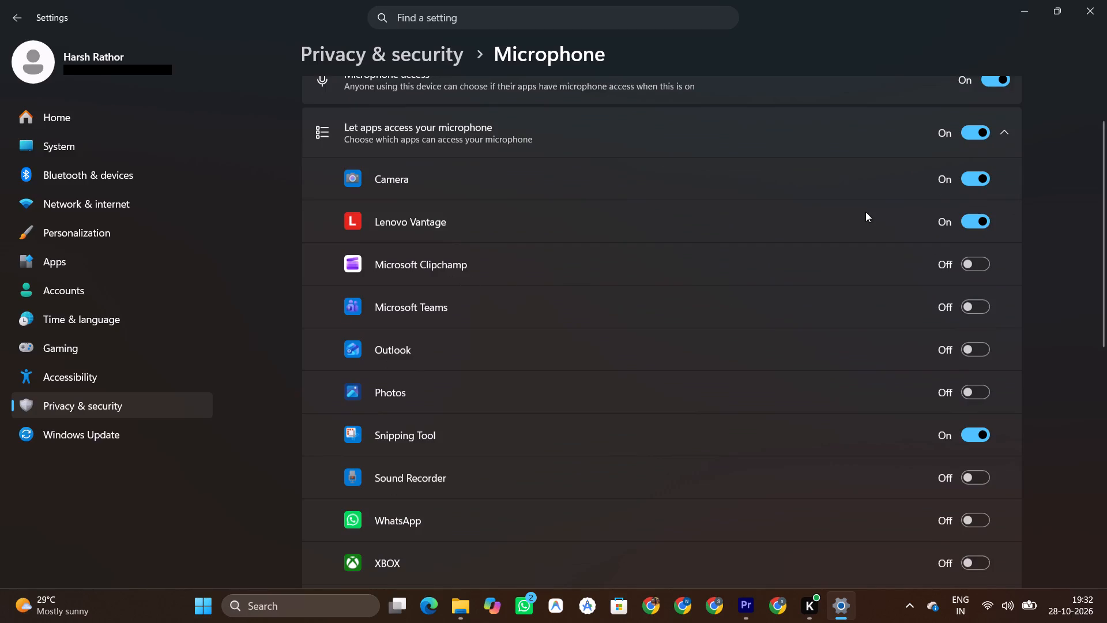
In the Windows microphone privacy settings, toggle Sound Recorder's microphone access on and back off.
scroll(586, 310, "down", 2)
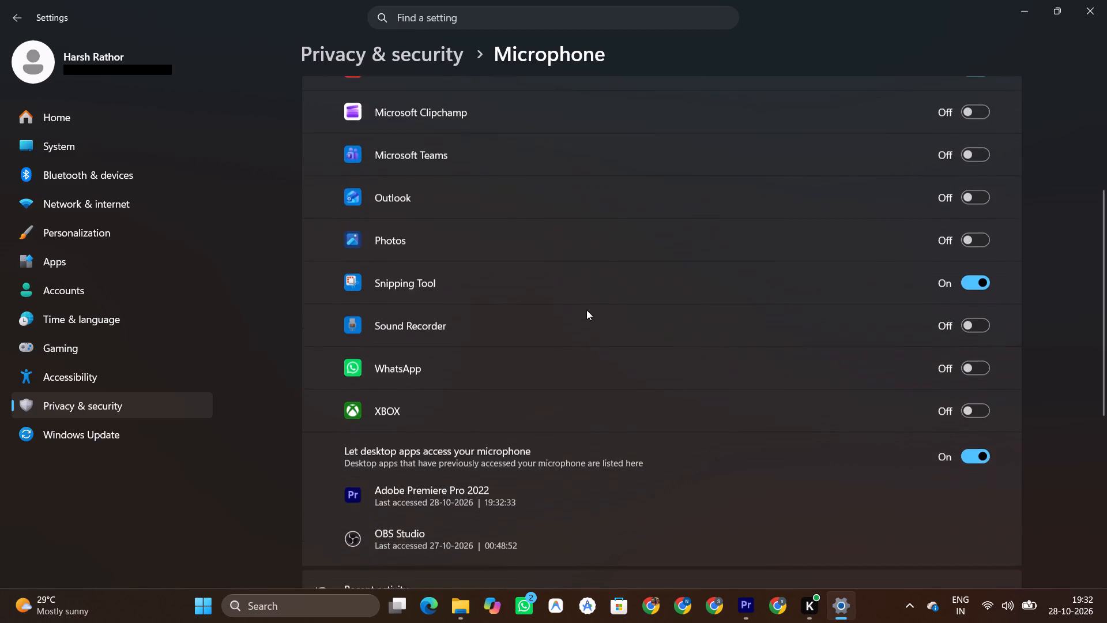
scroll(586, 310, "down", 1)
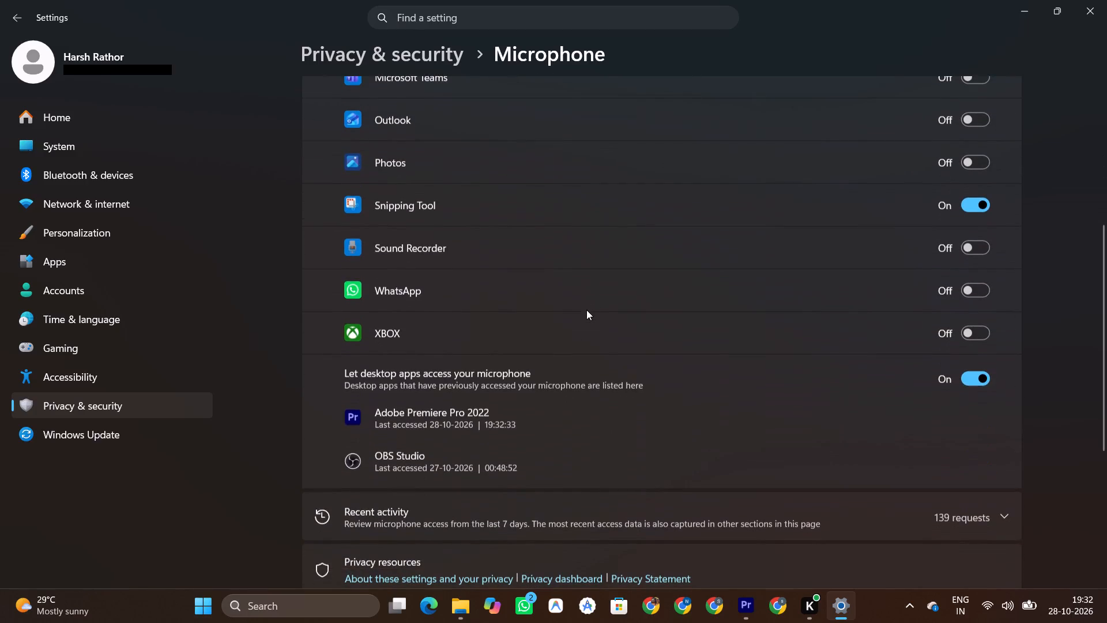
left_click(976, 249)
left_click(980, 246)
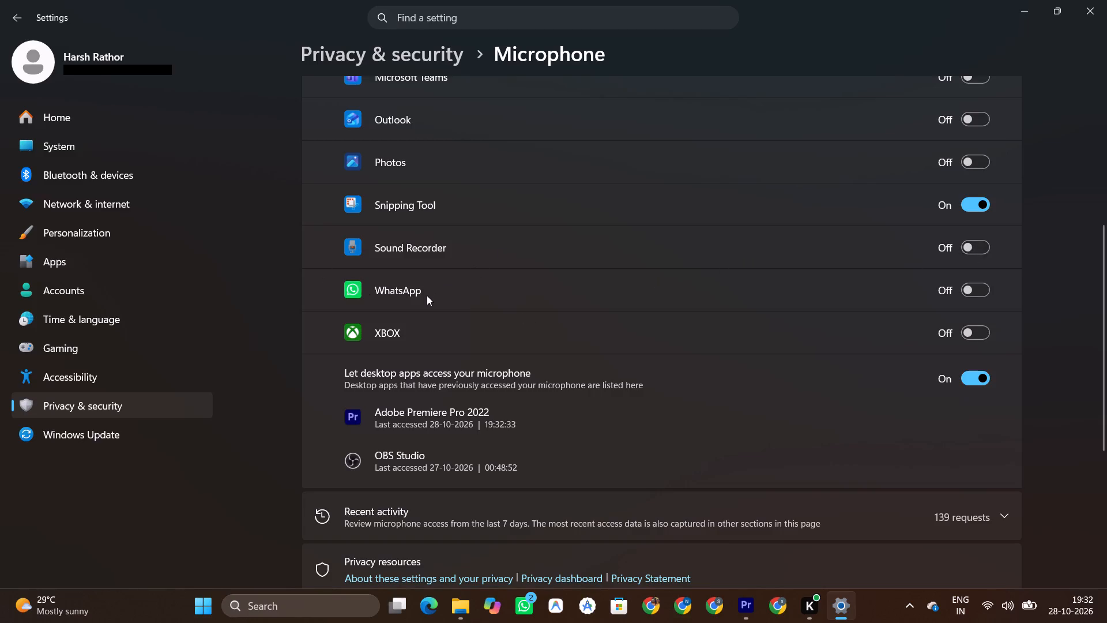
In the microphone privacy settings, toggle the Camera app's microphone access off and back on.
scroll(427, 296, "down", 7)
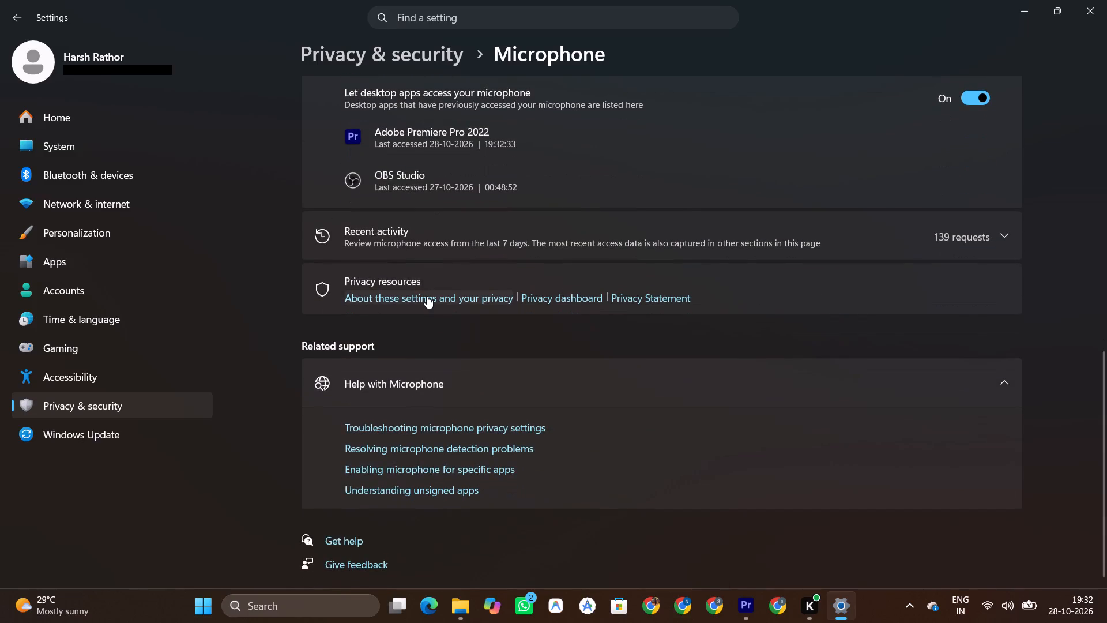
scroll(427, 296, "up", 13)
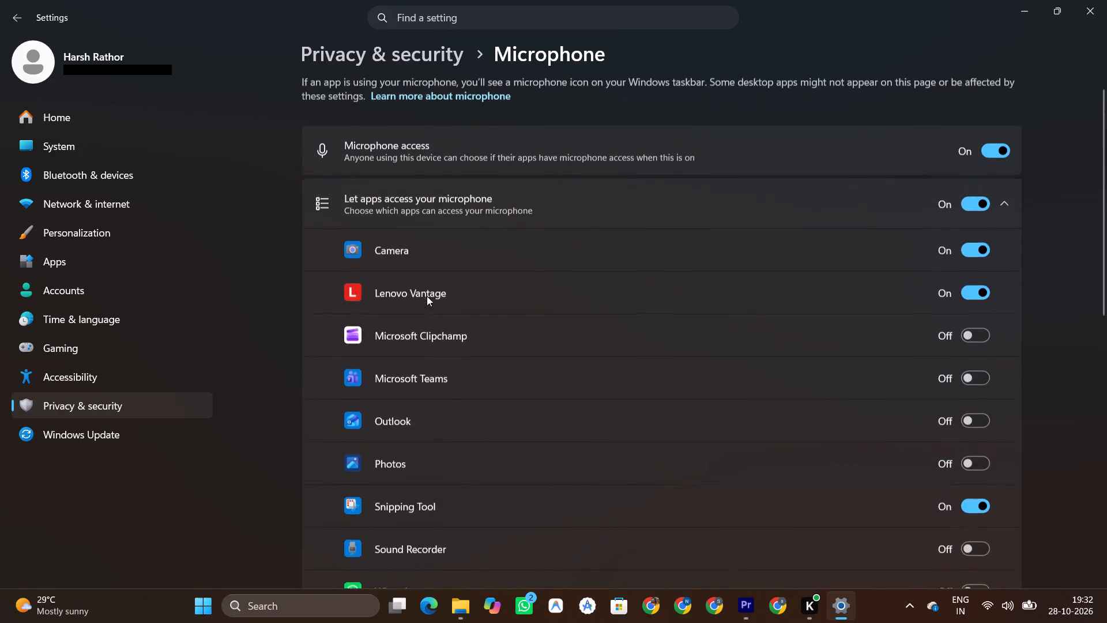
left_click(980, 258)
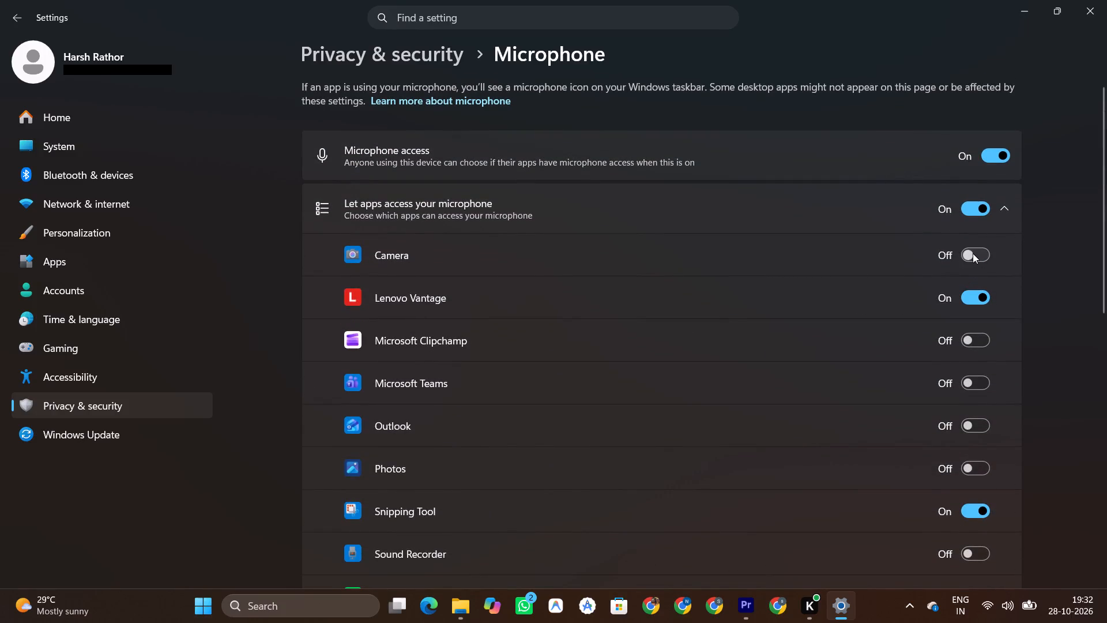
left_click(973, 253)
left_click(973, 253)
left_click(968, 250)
Turn off Lenovo Vantage's microphone access and close the Settings window.
left_click(976, 295)
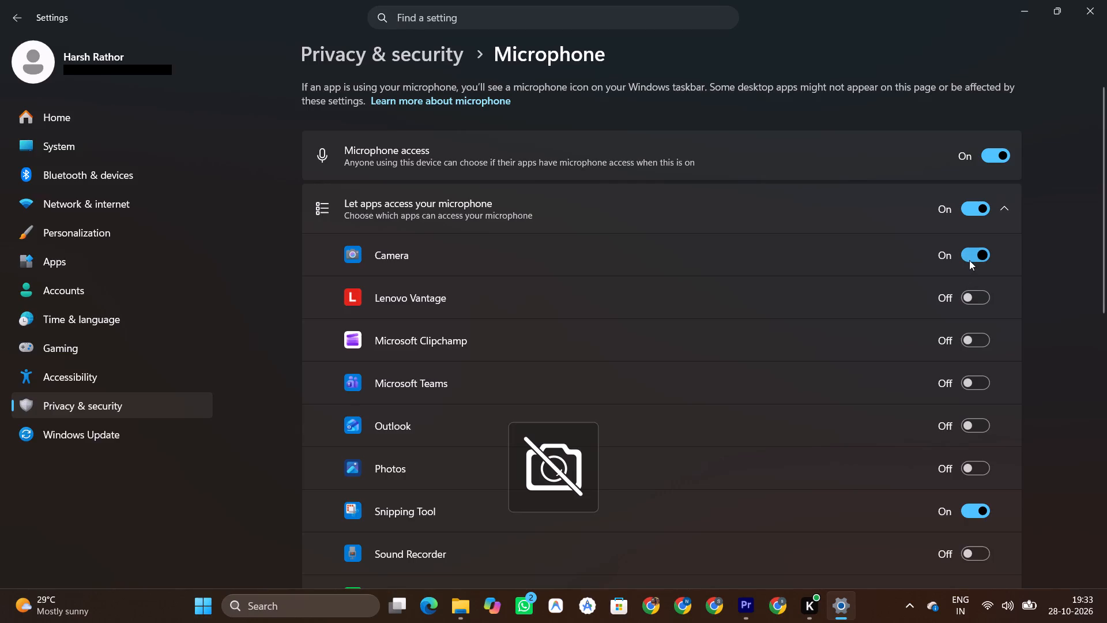
left_click(1078, 17)
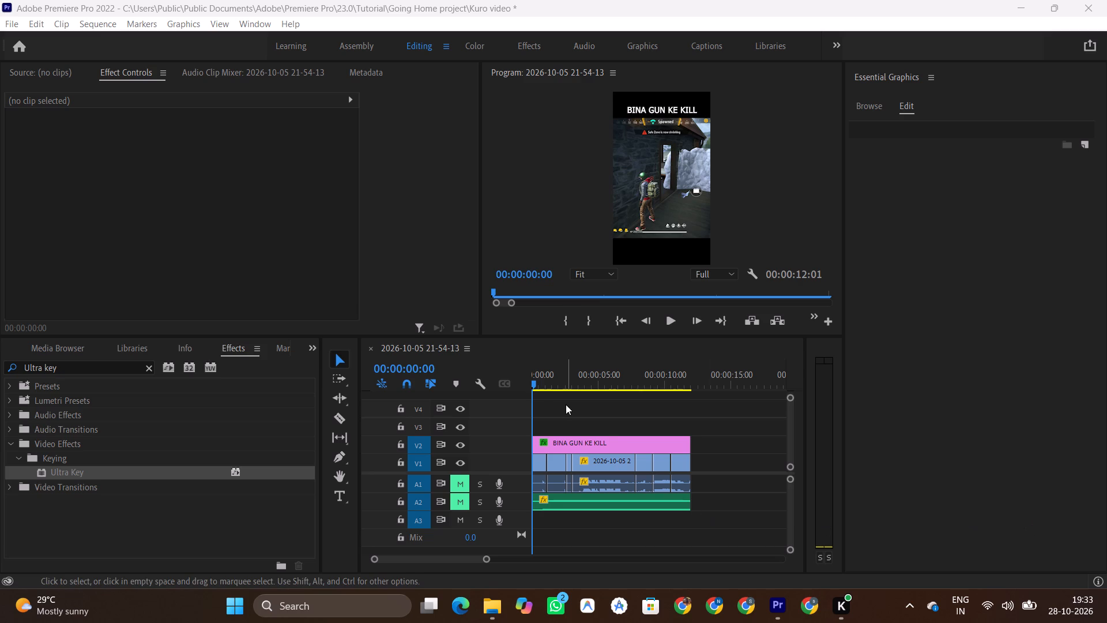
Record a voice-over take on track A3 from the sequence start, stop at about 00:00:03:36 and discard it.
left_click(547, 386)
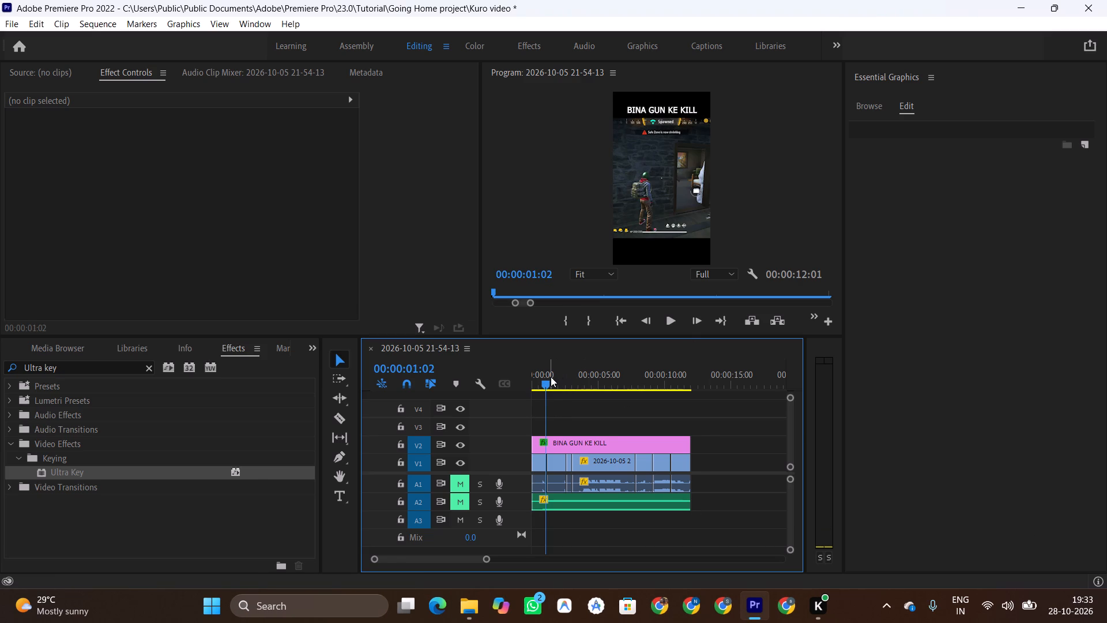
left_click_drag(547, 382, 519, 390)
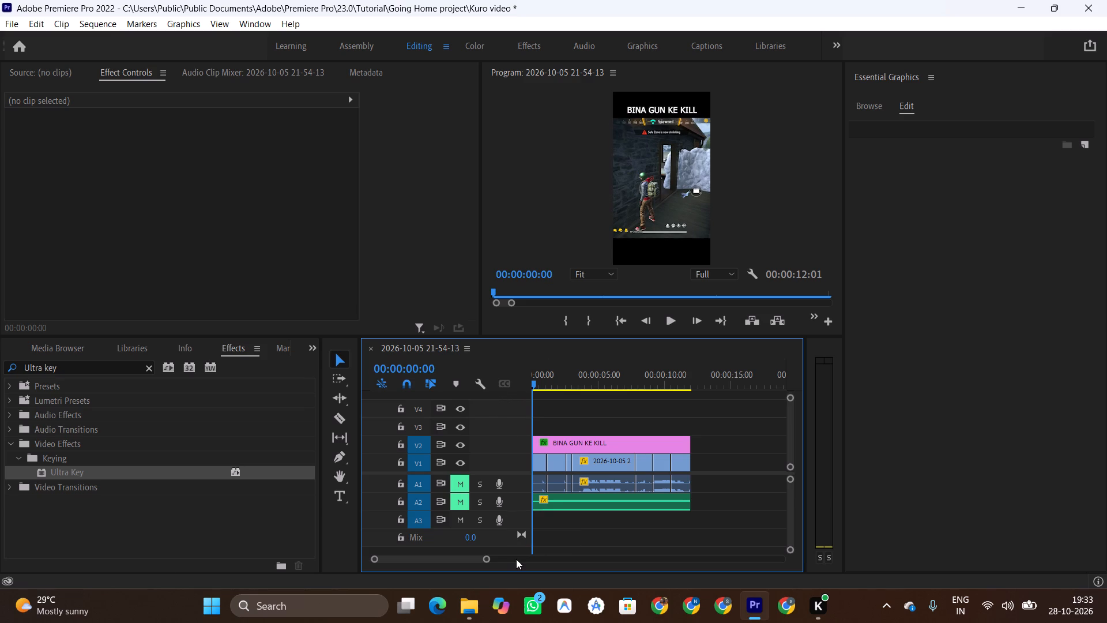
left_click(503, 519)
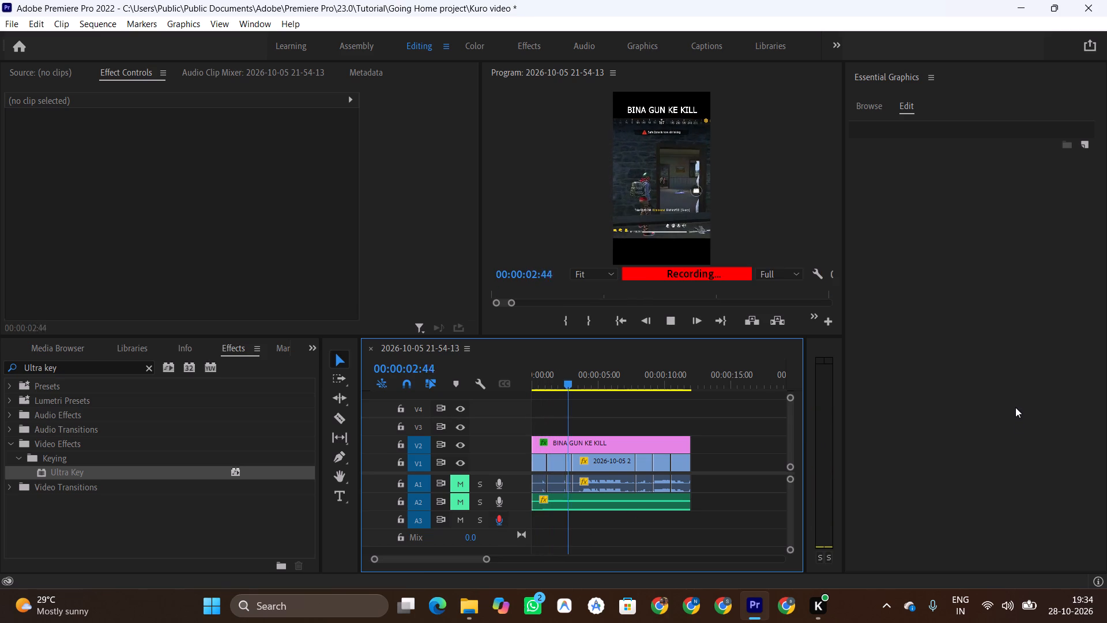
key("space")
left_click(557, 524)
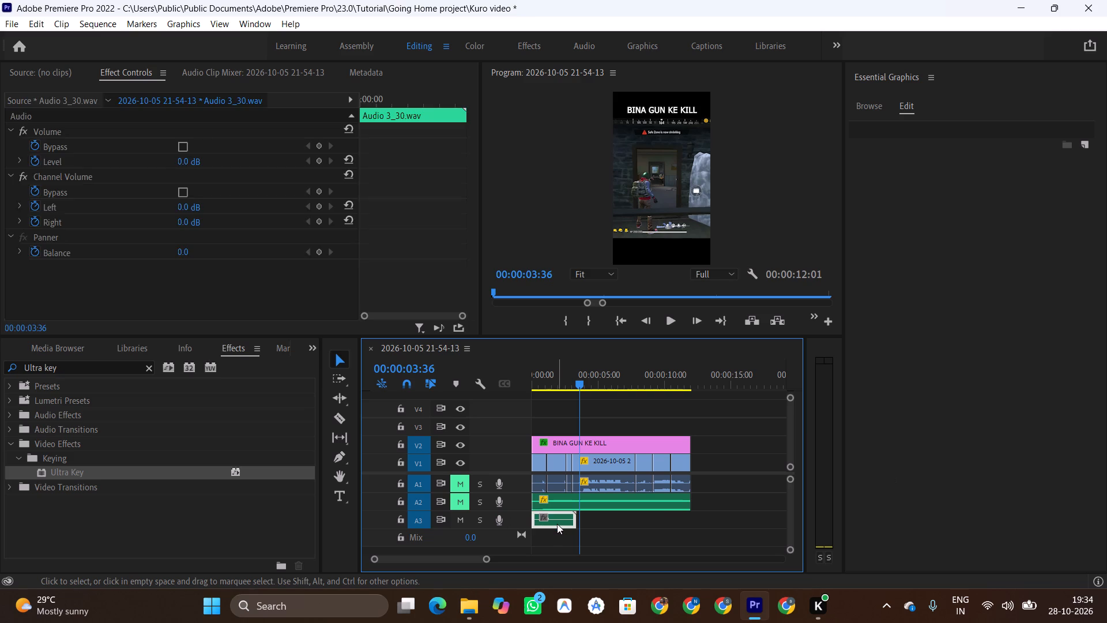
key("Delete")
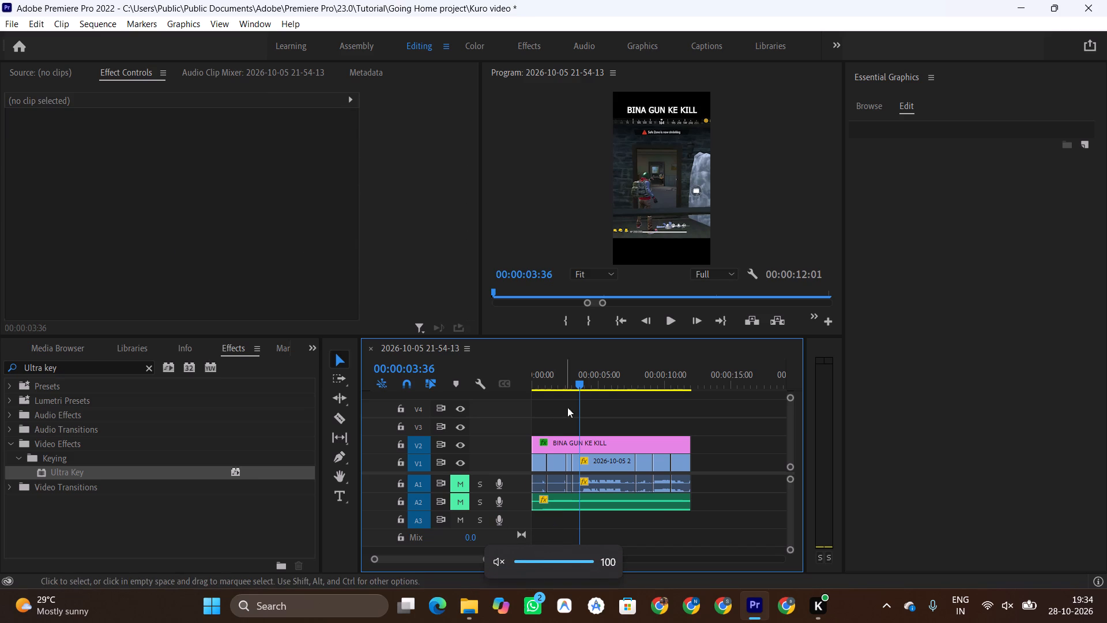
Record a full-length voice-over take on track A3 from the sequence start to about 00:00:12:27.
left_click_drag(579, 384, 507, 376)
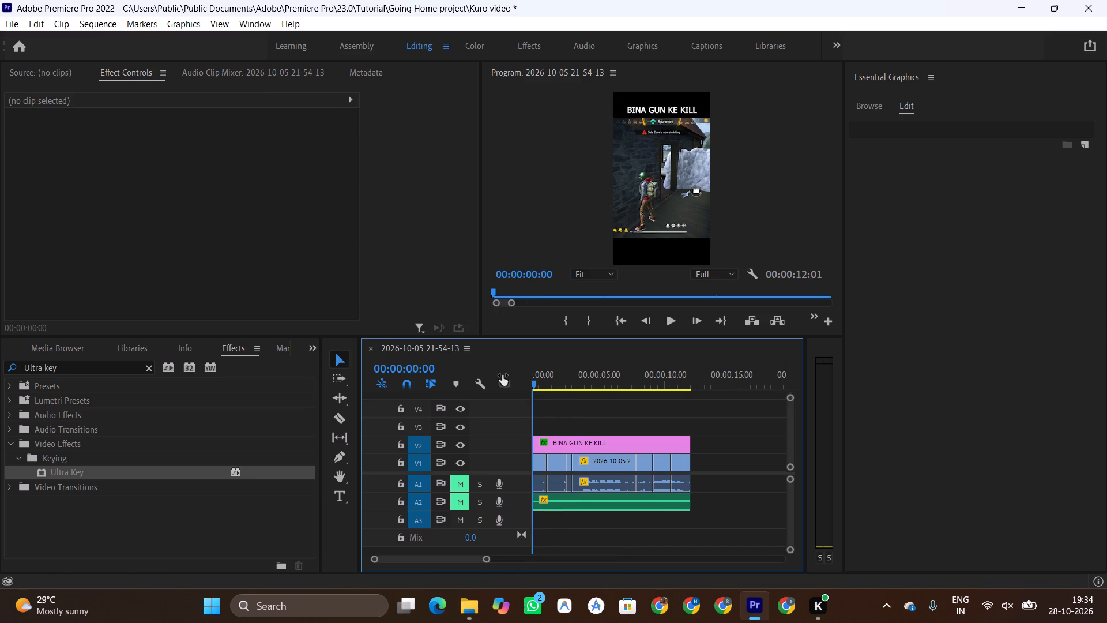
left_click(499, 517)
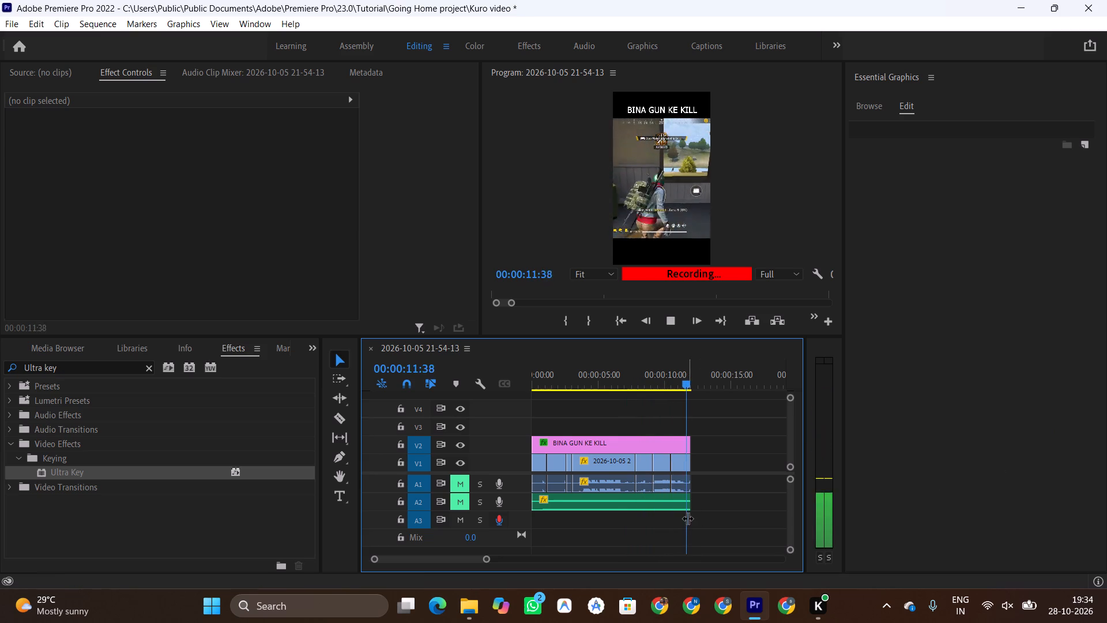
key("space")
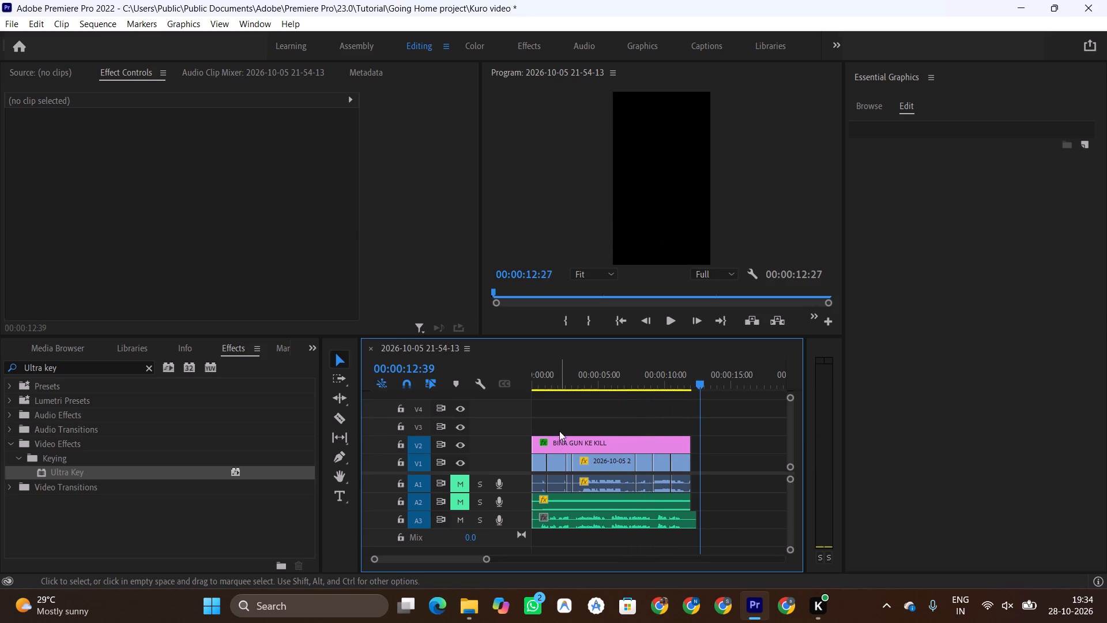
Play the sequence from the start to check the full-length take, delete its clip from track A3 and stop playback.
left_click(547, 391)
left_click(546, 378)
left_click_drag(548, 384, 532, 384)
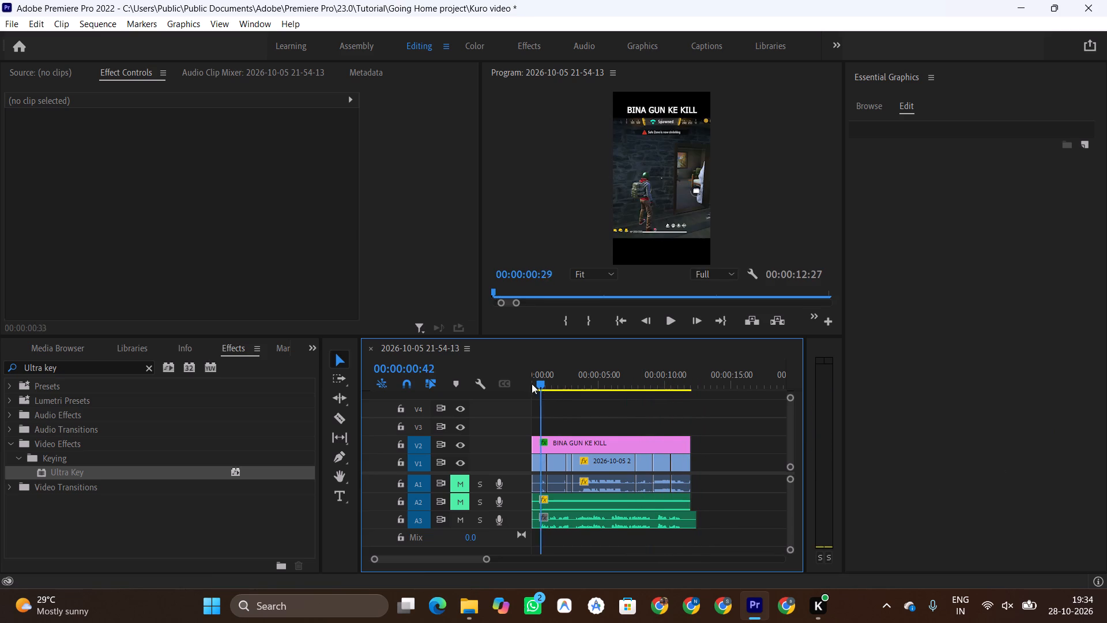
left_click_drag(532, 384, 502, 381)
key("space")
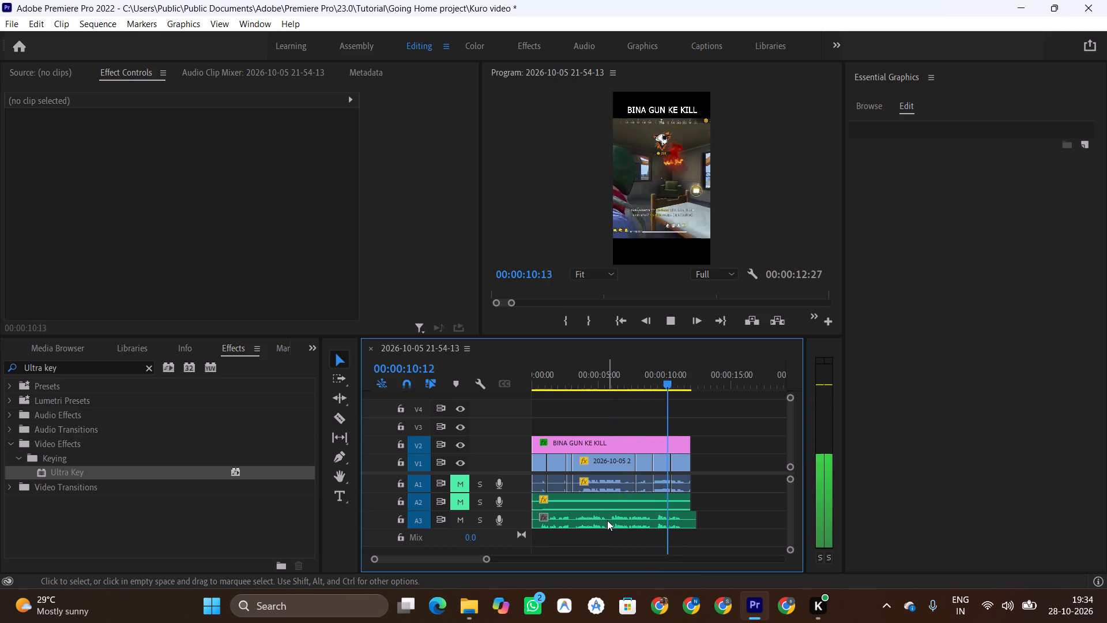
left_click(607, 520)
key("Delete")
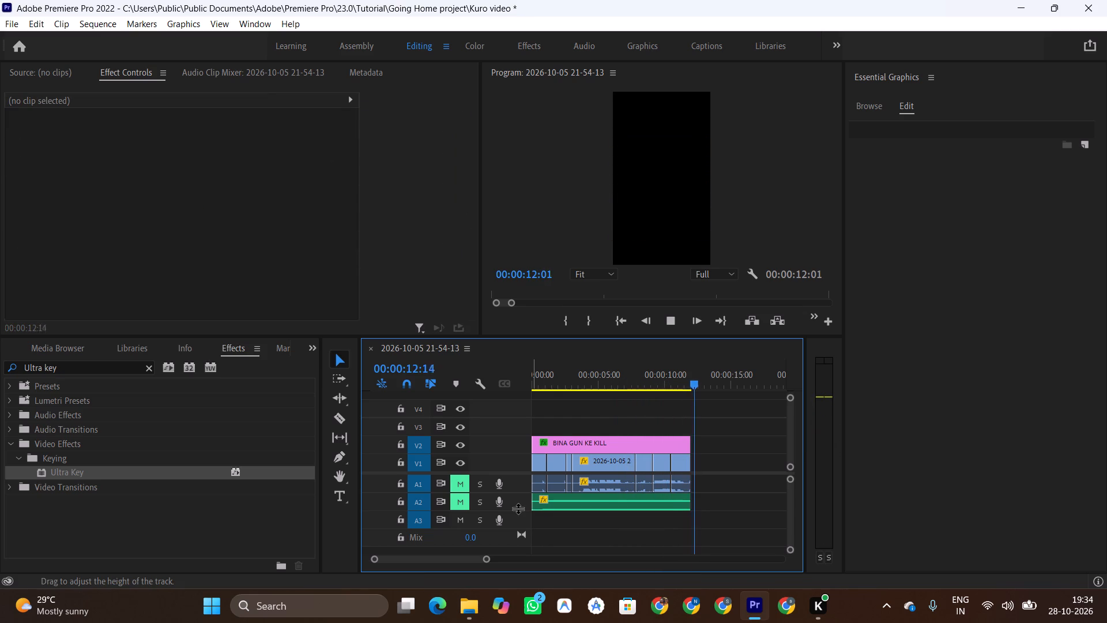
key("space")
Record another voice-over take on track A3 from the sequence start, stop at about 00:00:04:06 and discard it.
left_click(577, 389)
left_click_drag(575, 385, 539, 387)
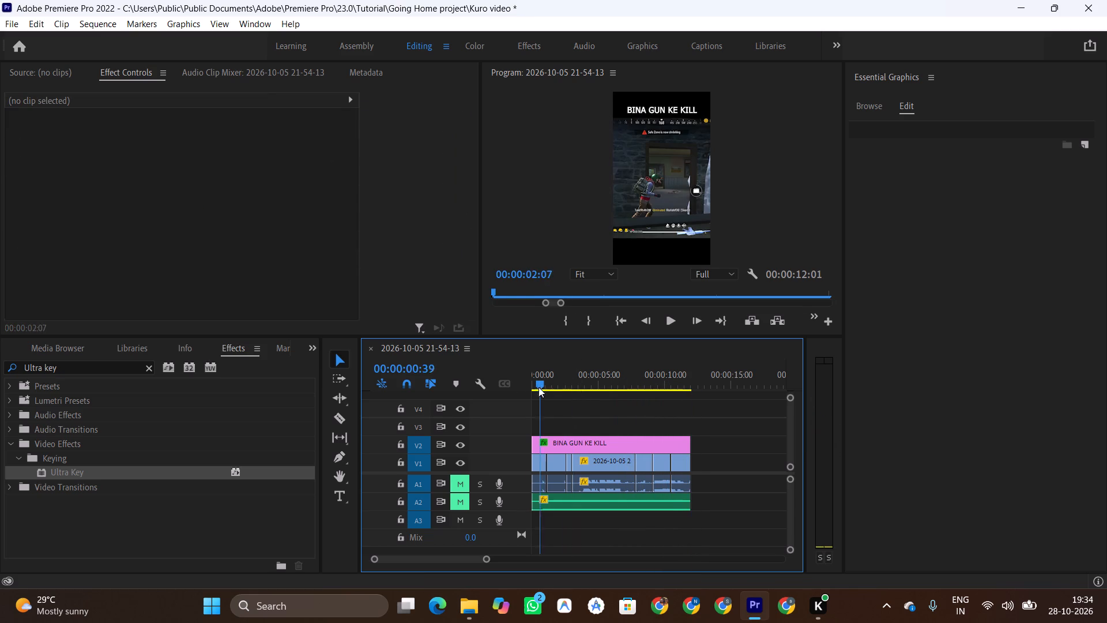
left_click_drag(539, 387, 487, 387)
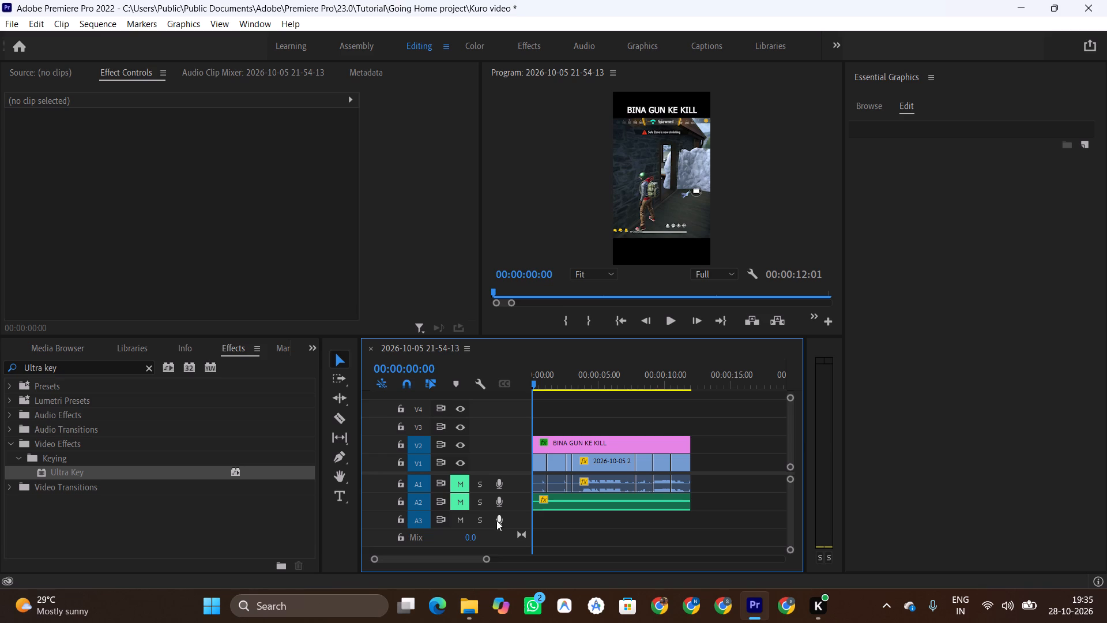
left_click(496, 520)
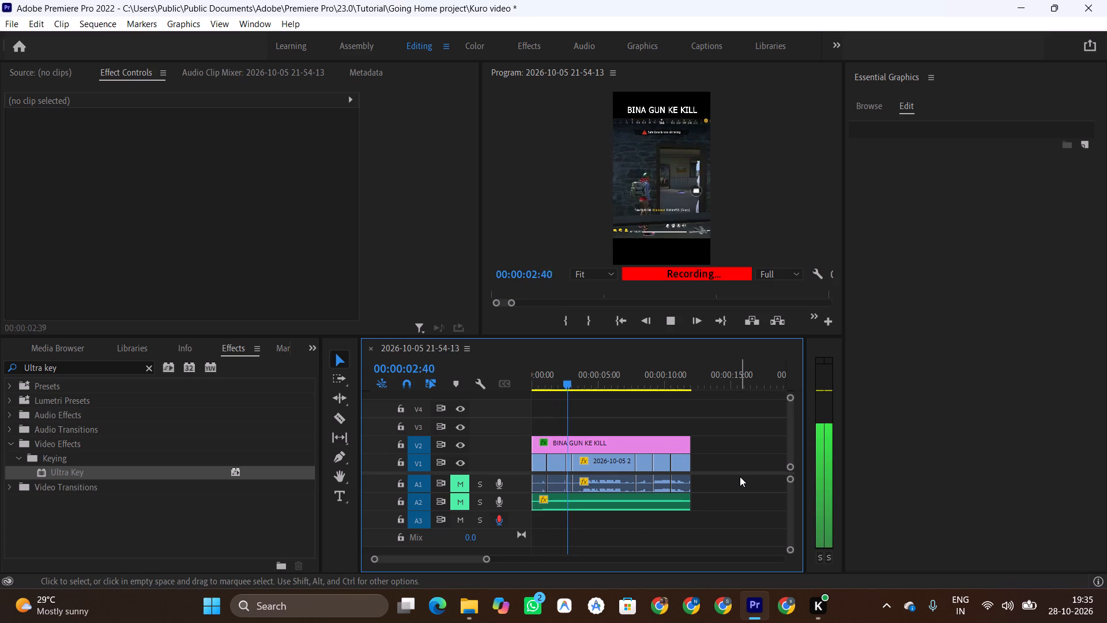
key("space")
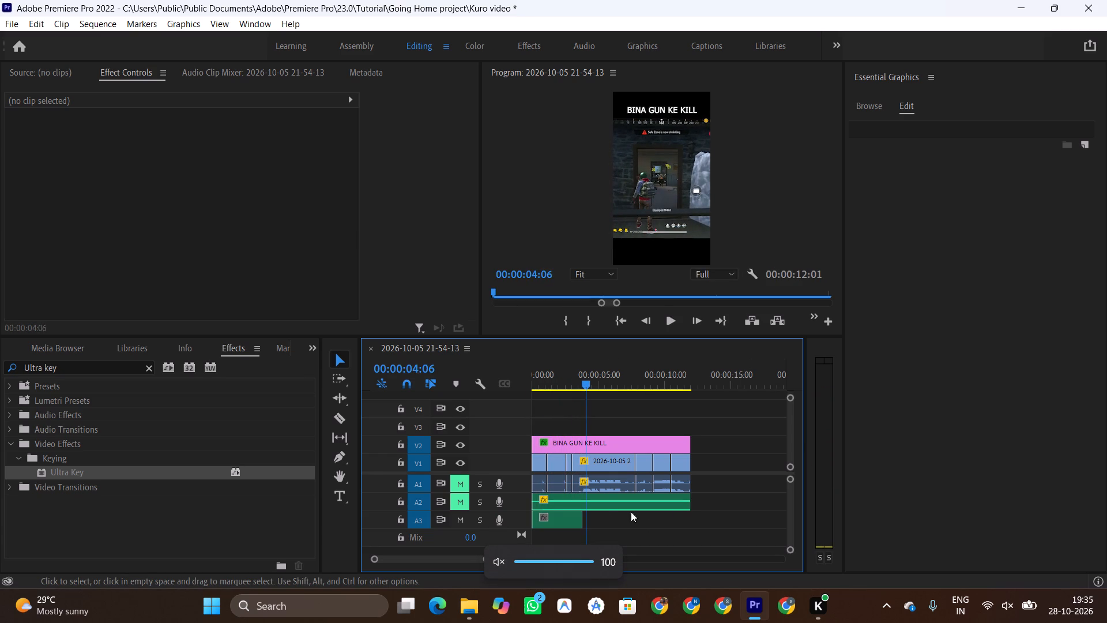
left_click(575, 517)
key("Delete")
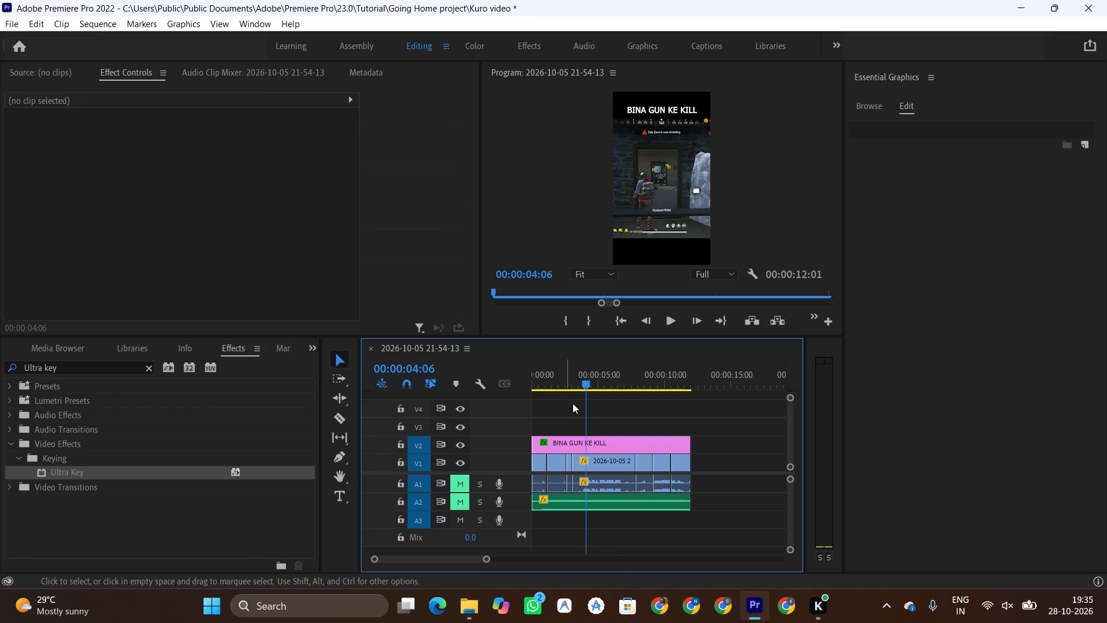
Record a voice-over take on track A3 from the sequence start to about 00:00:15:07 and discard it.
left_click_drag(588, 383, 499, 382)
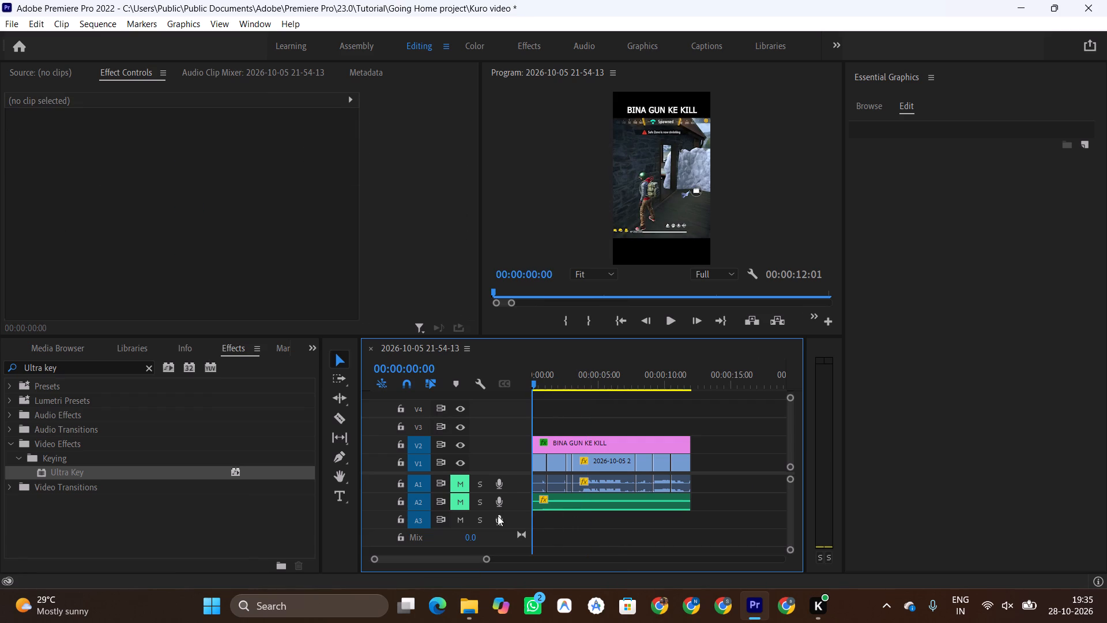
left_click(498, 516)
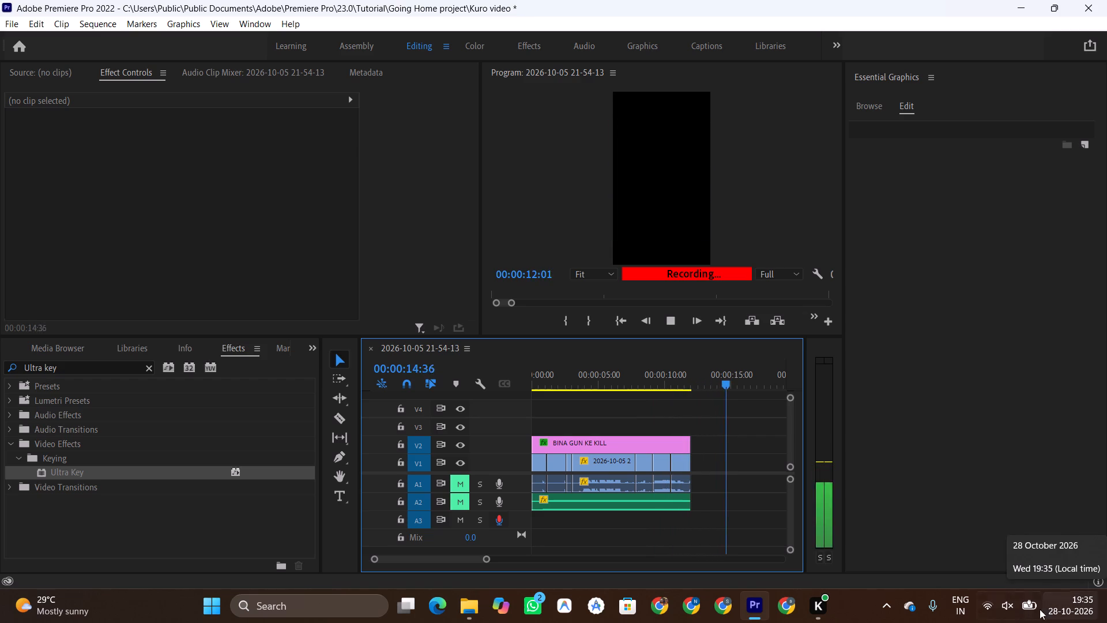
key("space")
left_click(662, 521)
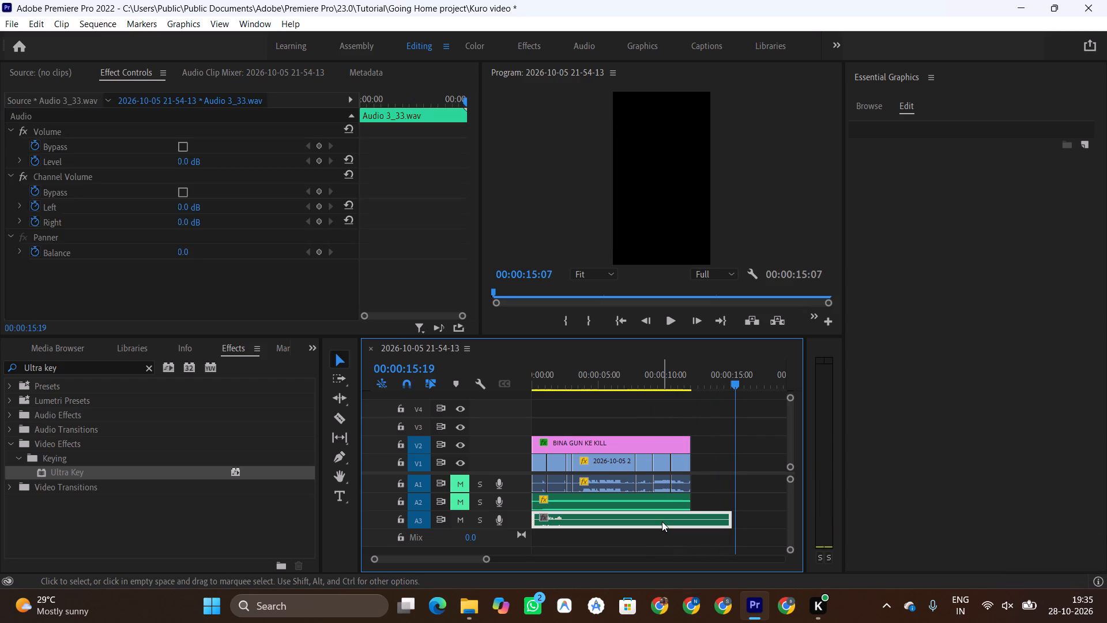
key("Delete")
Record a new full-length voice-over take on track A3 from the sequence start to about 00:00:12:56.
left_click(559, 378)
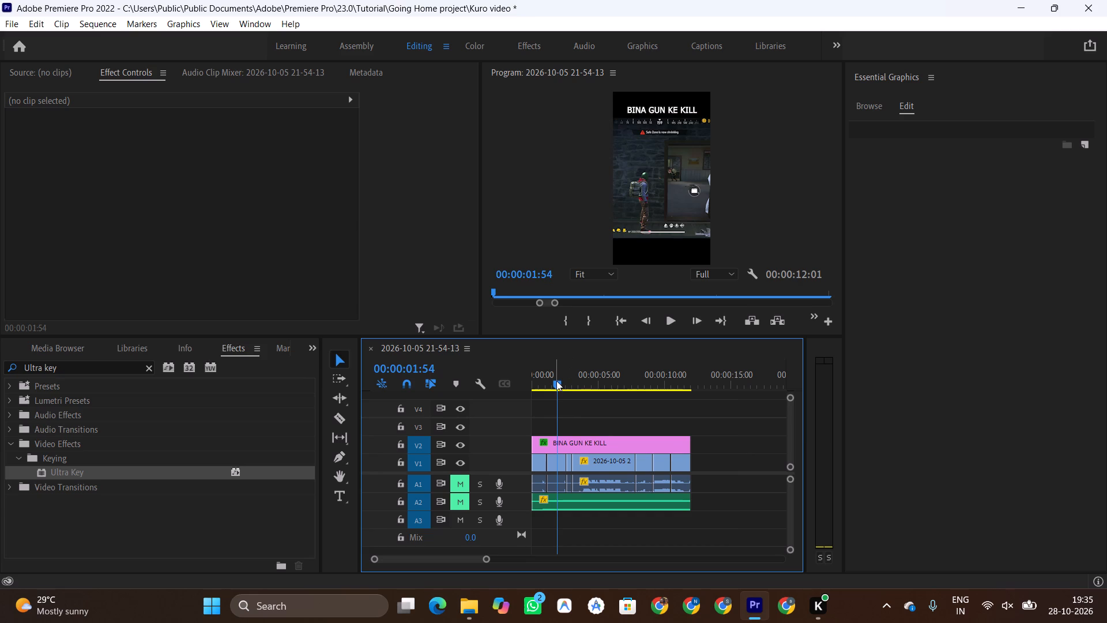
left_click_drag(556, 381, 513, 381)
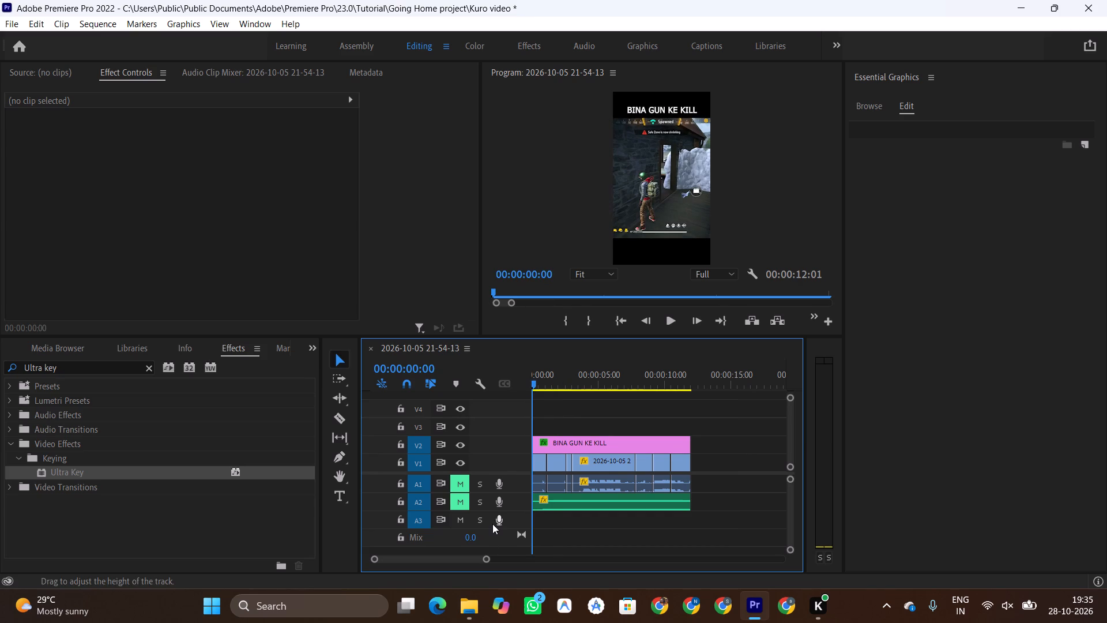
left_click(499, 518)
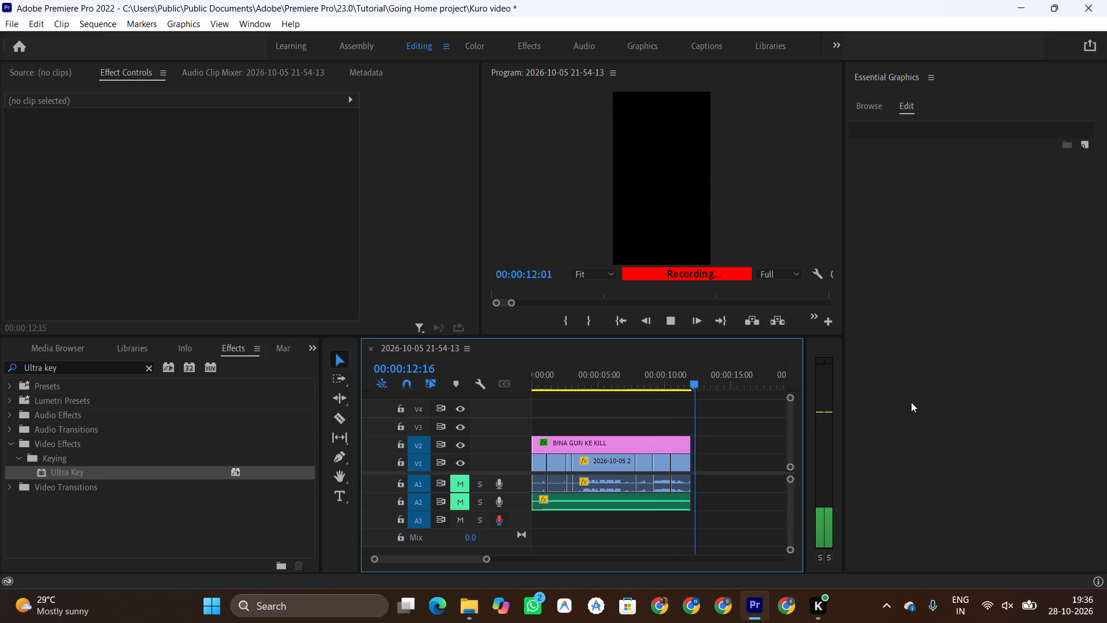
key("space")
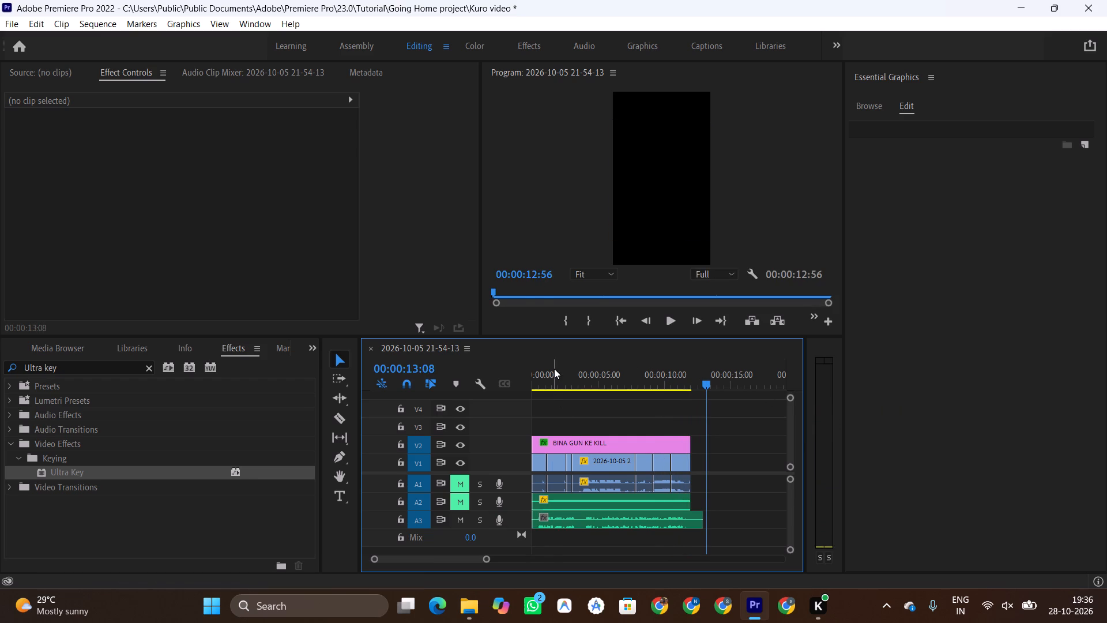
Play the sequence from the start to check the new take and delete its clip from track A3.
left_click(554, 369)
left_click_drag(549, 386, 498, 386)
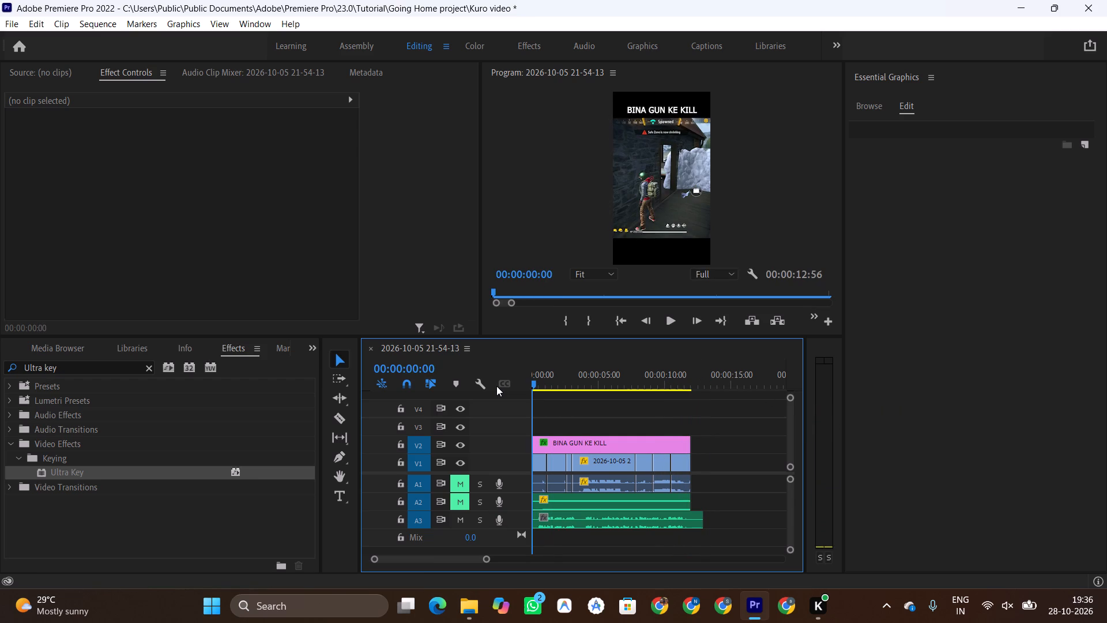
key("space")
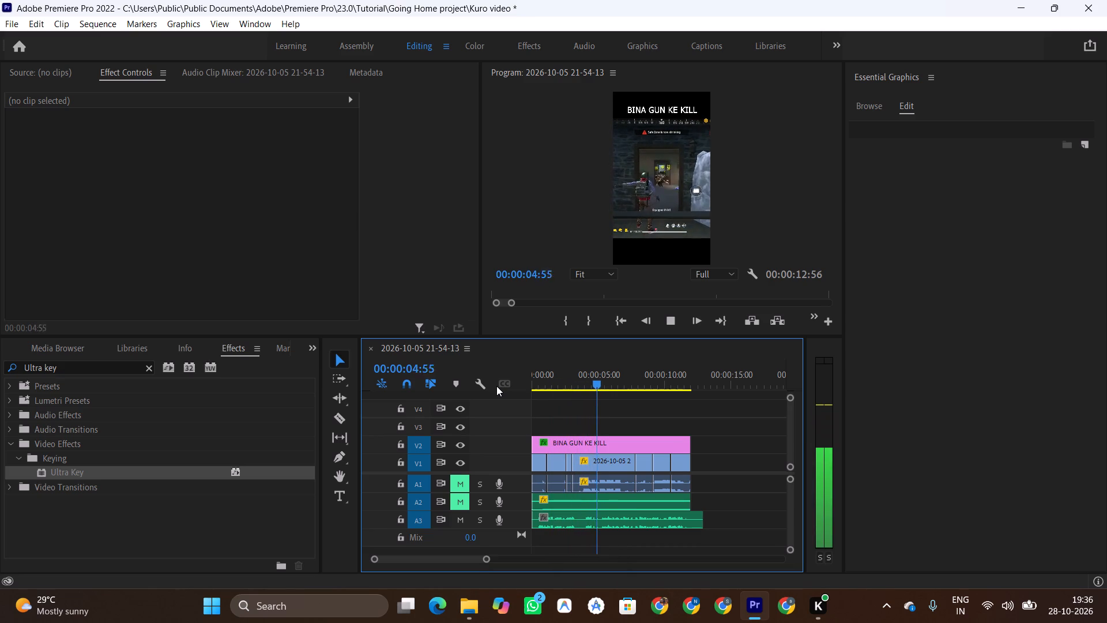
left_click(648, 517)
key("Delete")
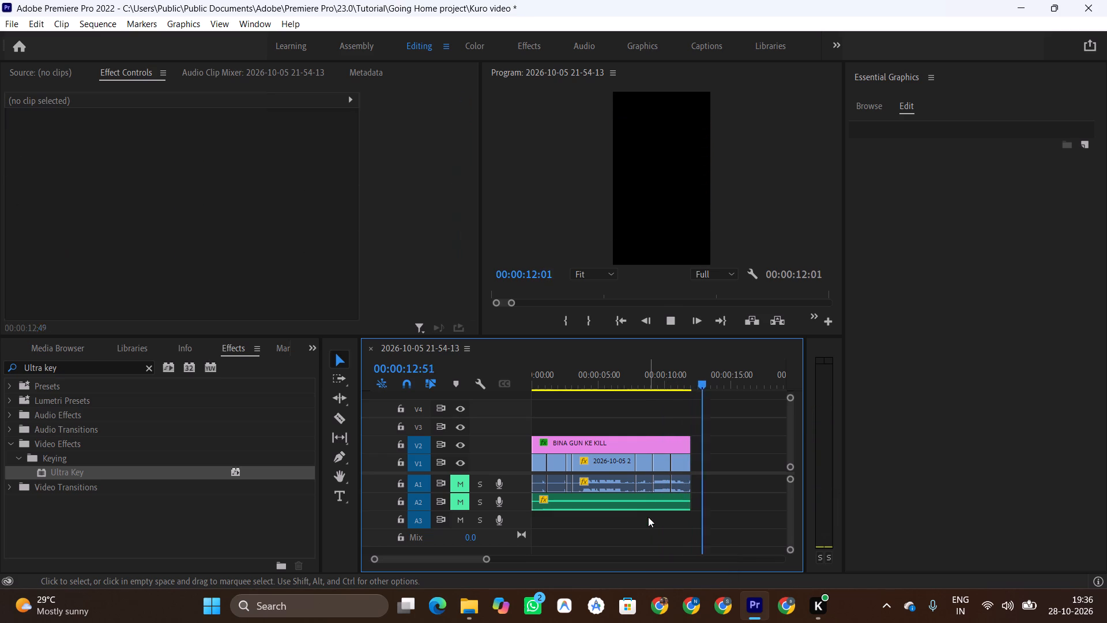
Return the playhead to the sequence start and mute track A3.
left_click(541, 384)
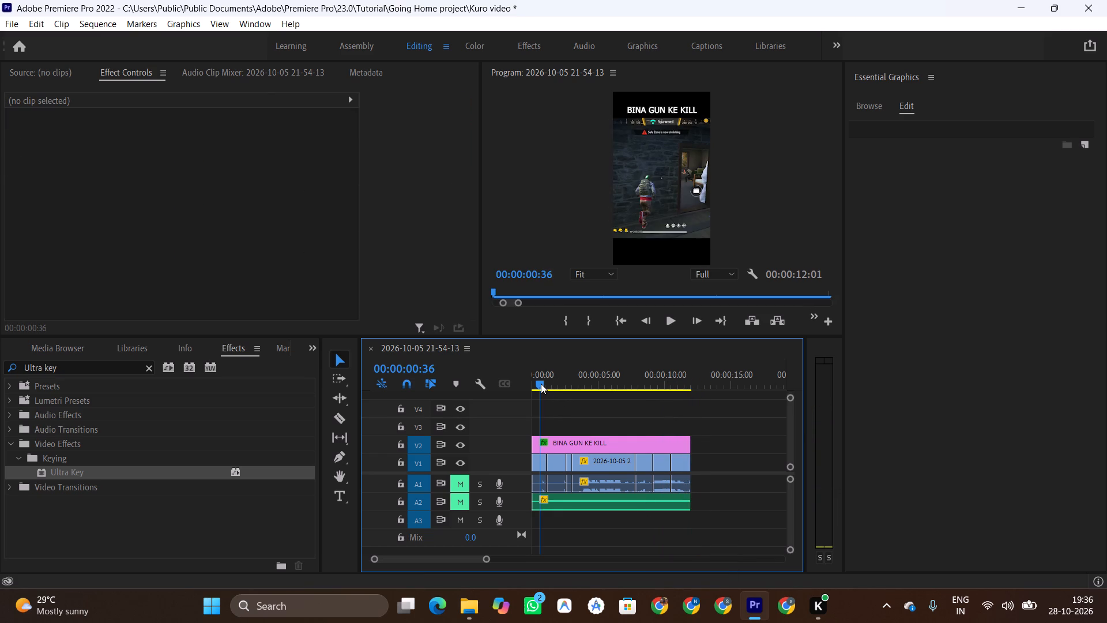
left_click_drag(541, 384, 506, 382)
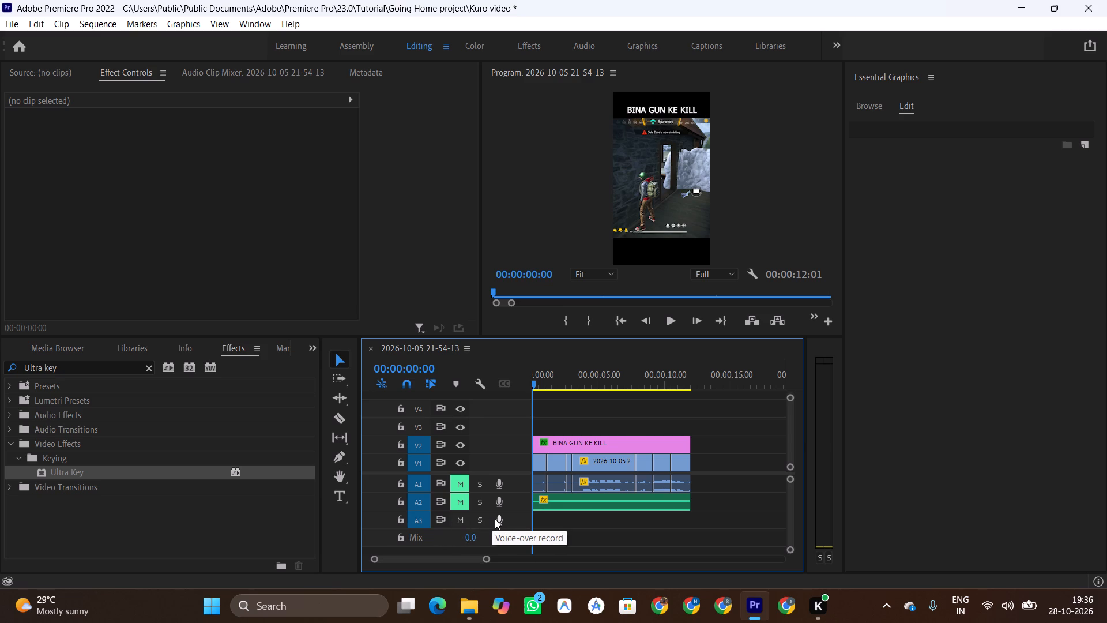
left_click(461, 520)
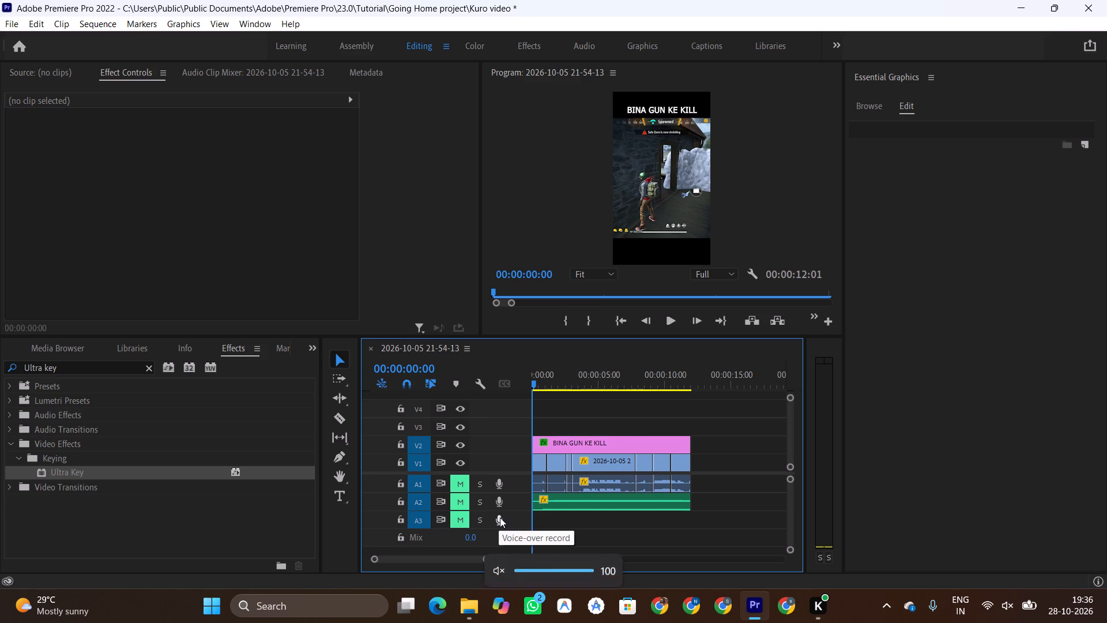
Try to record a voice-over on the muted track A3 and unmute that track.
left_click(500, 517)
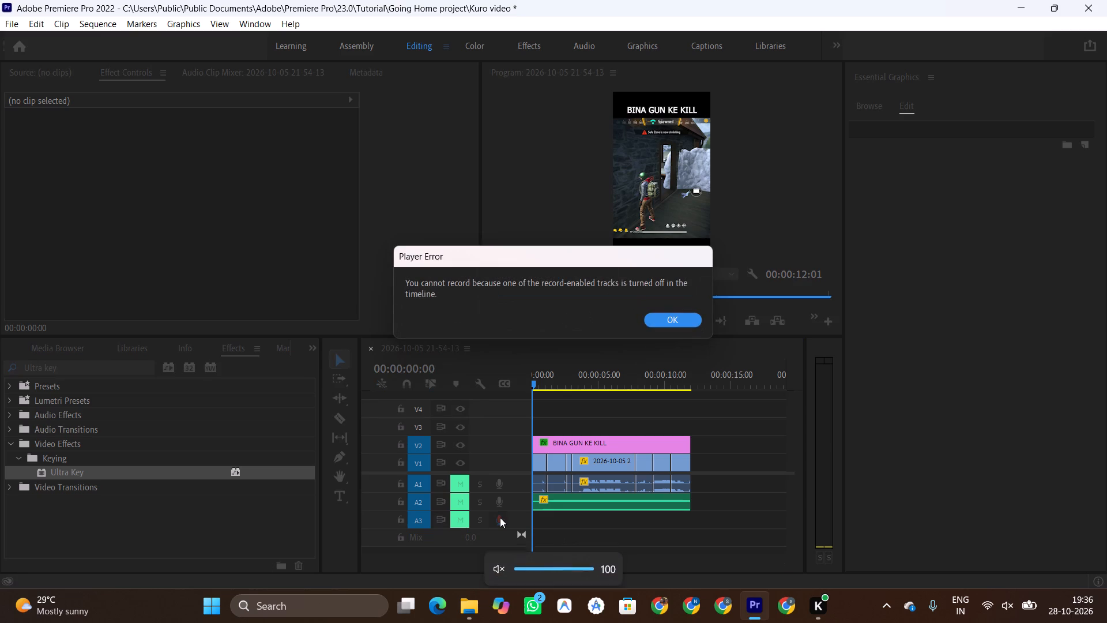
left_click(683, 318)
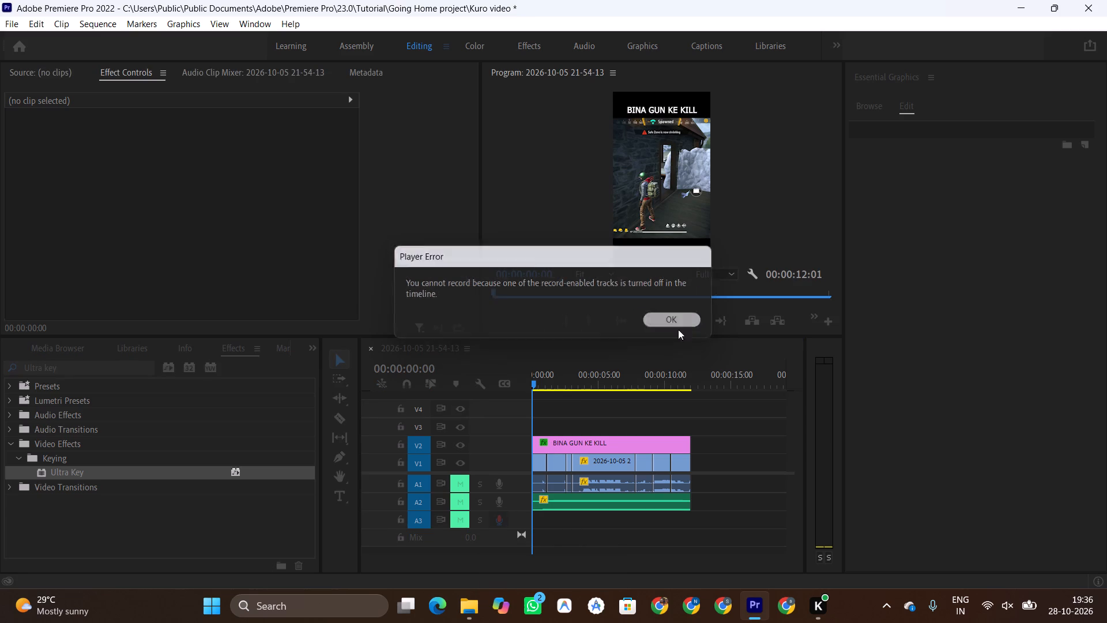
left_click(461, 520)
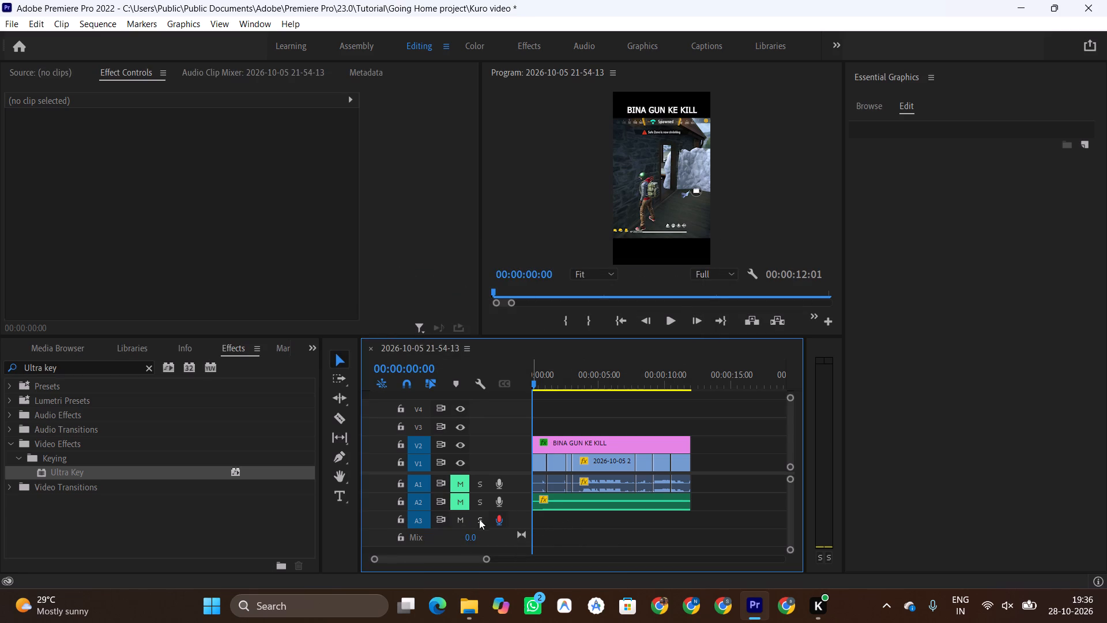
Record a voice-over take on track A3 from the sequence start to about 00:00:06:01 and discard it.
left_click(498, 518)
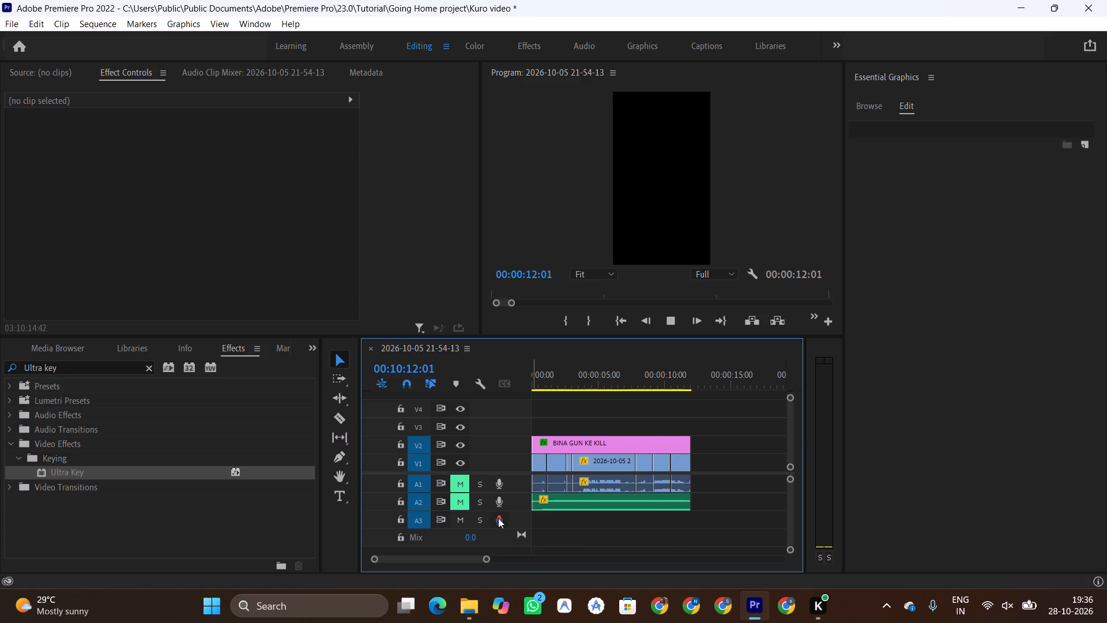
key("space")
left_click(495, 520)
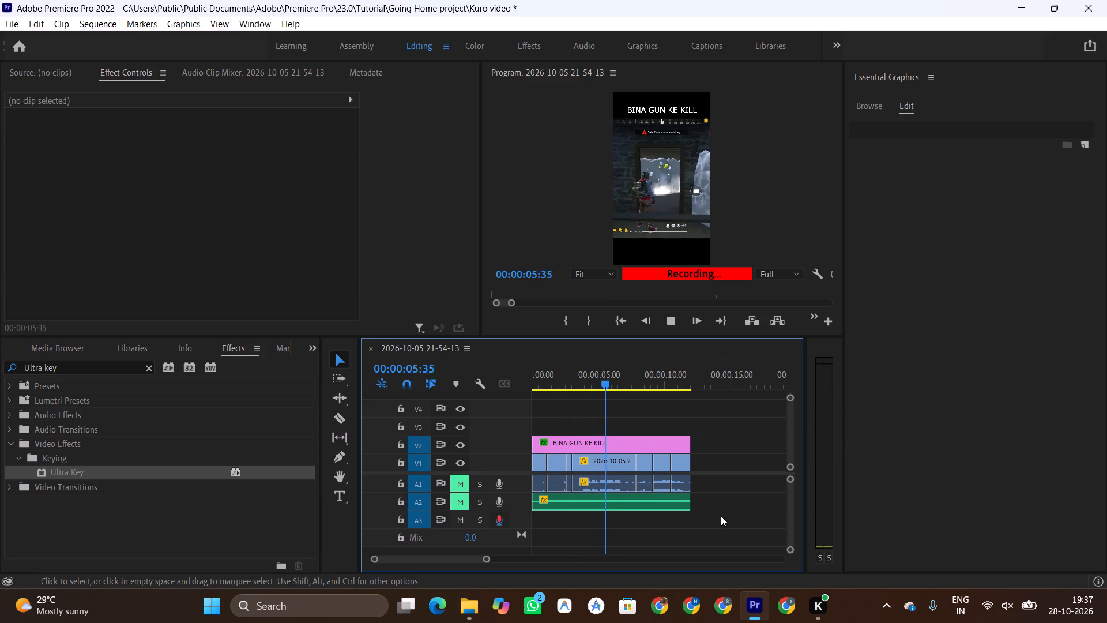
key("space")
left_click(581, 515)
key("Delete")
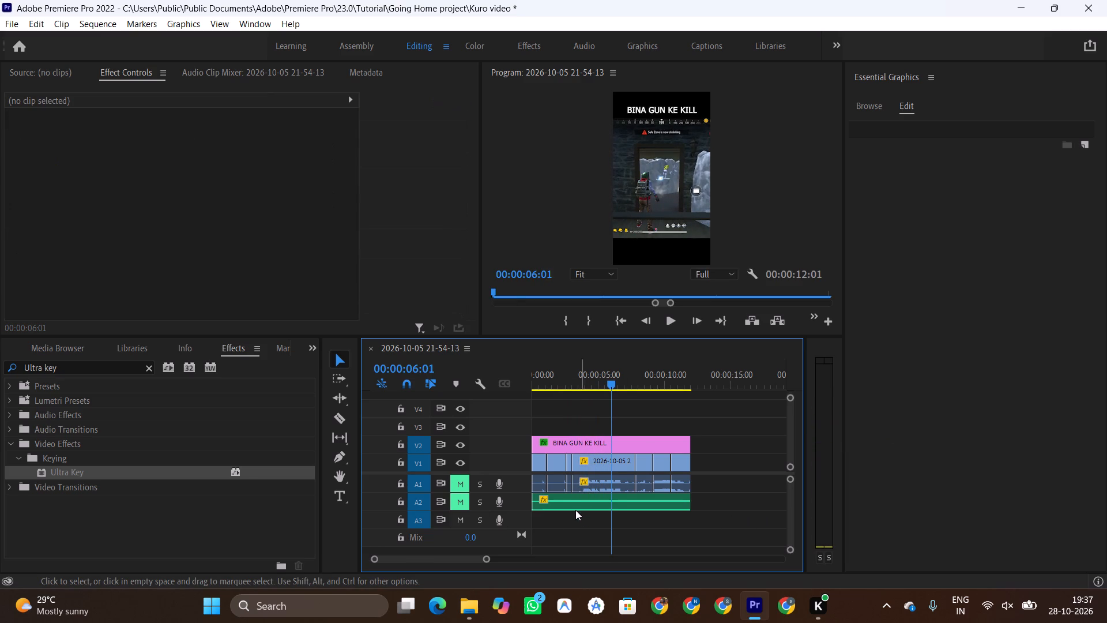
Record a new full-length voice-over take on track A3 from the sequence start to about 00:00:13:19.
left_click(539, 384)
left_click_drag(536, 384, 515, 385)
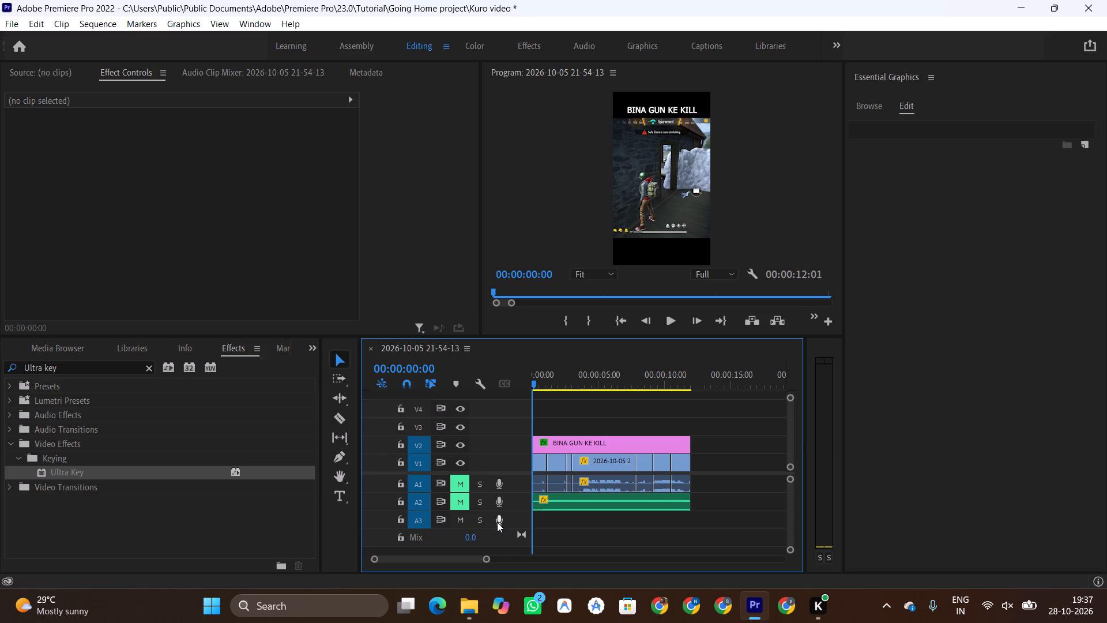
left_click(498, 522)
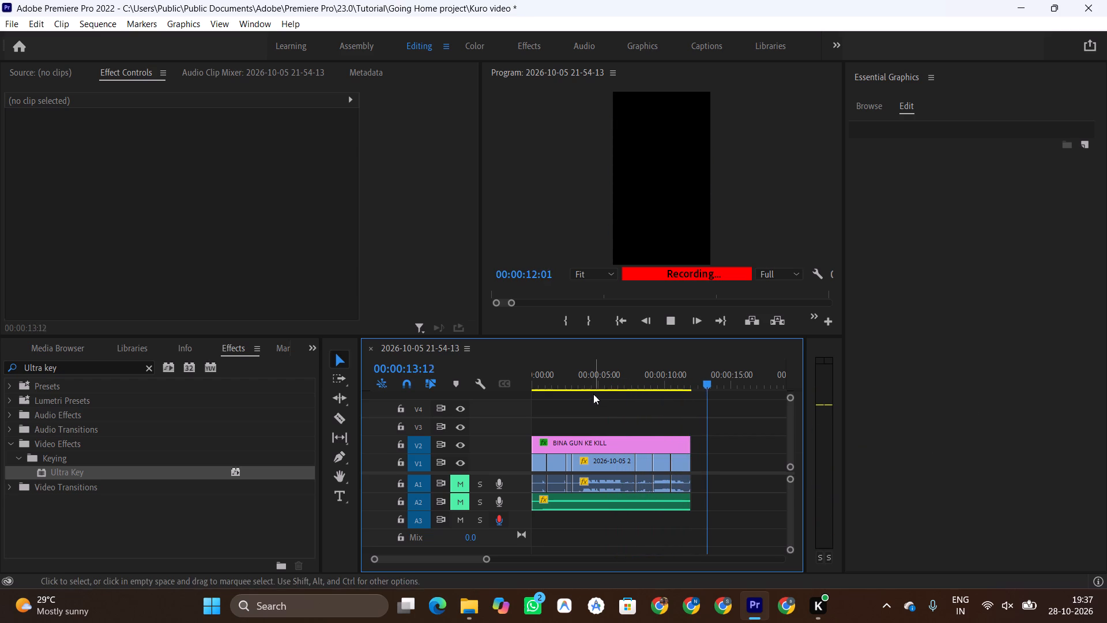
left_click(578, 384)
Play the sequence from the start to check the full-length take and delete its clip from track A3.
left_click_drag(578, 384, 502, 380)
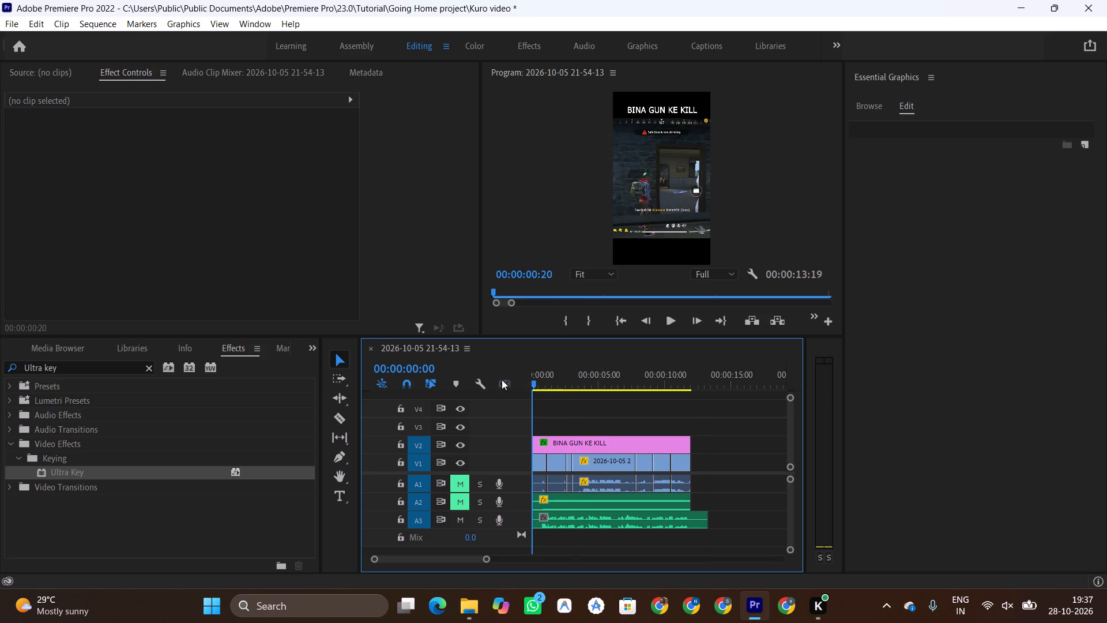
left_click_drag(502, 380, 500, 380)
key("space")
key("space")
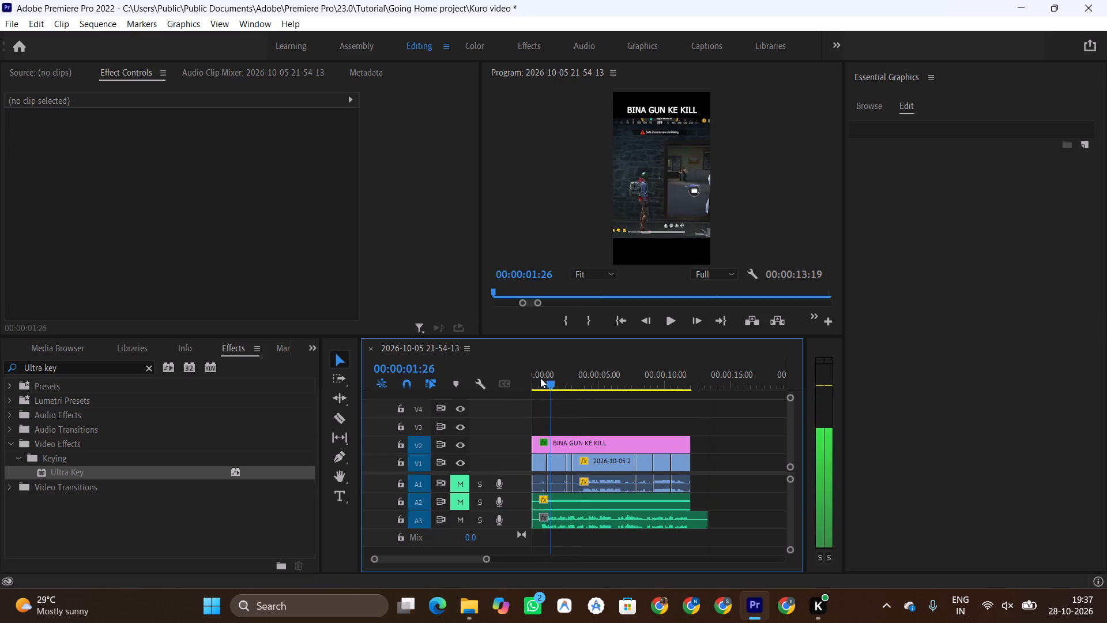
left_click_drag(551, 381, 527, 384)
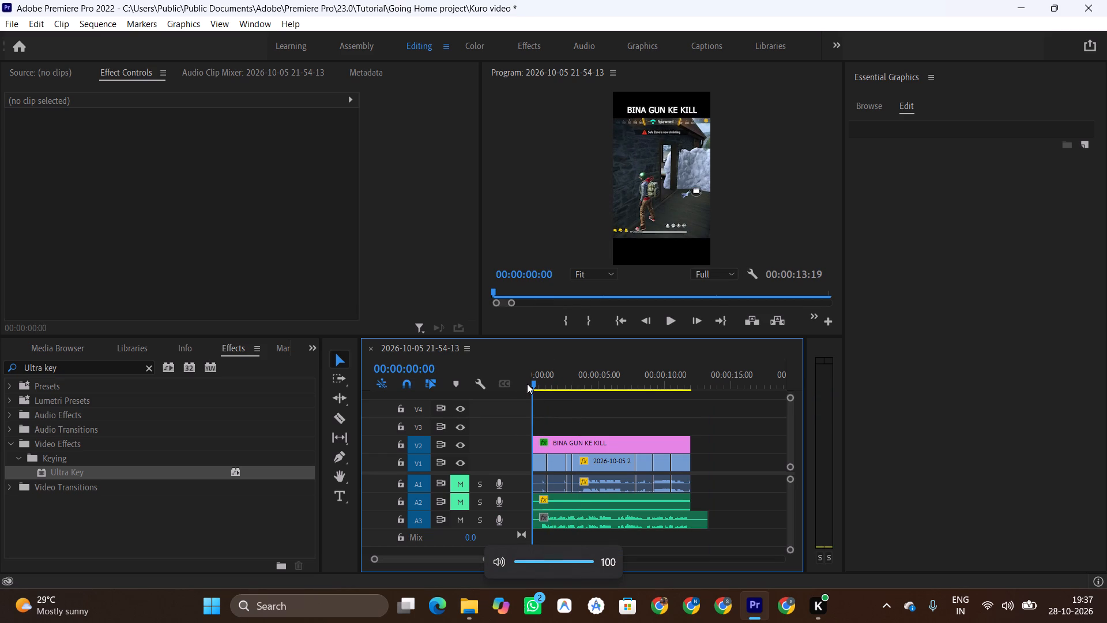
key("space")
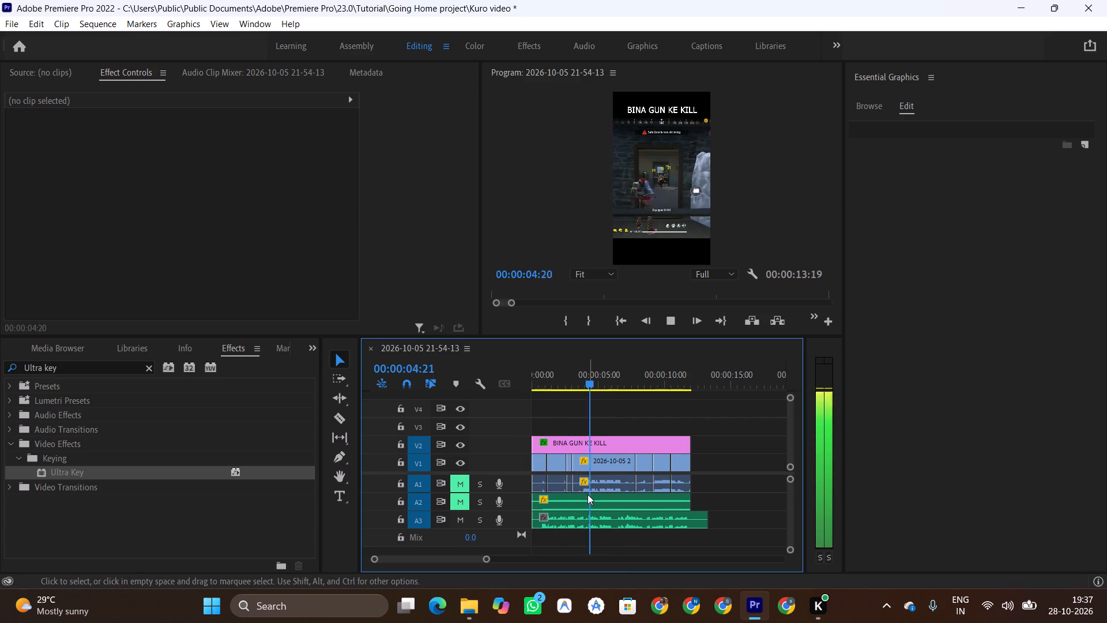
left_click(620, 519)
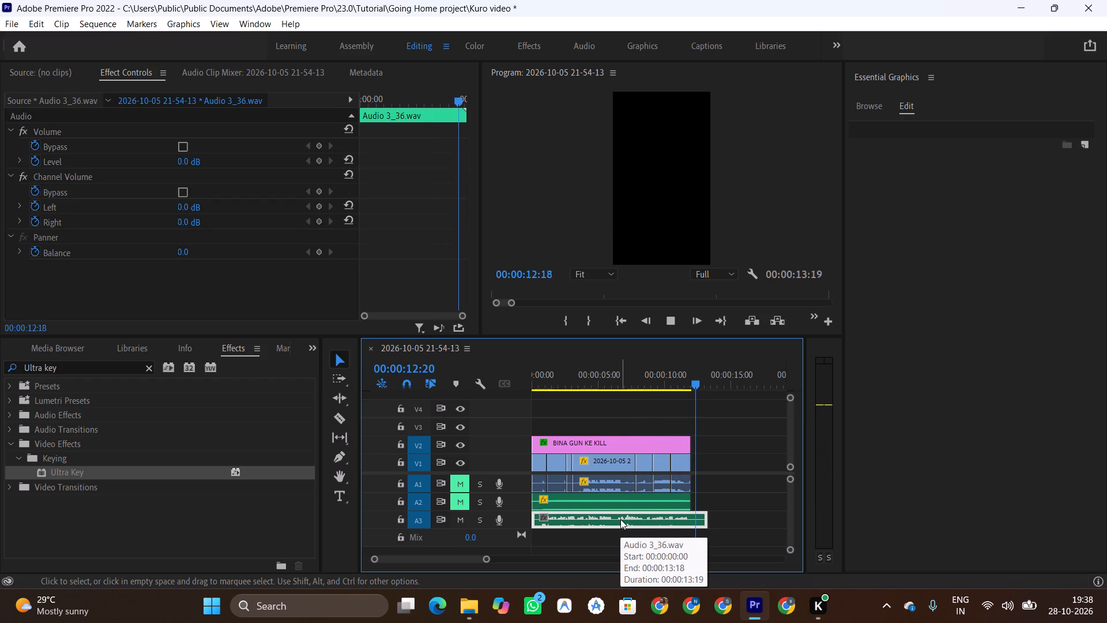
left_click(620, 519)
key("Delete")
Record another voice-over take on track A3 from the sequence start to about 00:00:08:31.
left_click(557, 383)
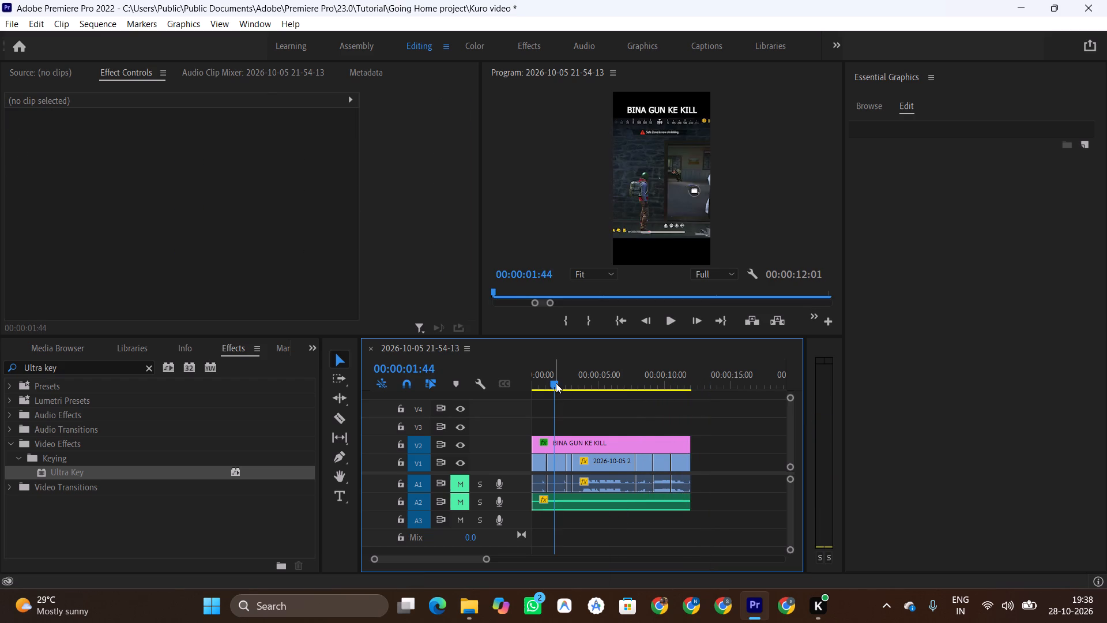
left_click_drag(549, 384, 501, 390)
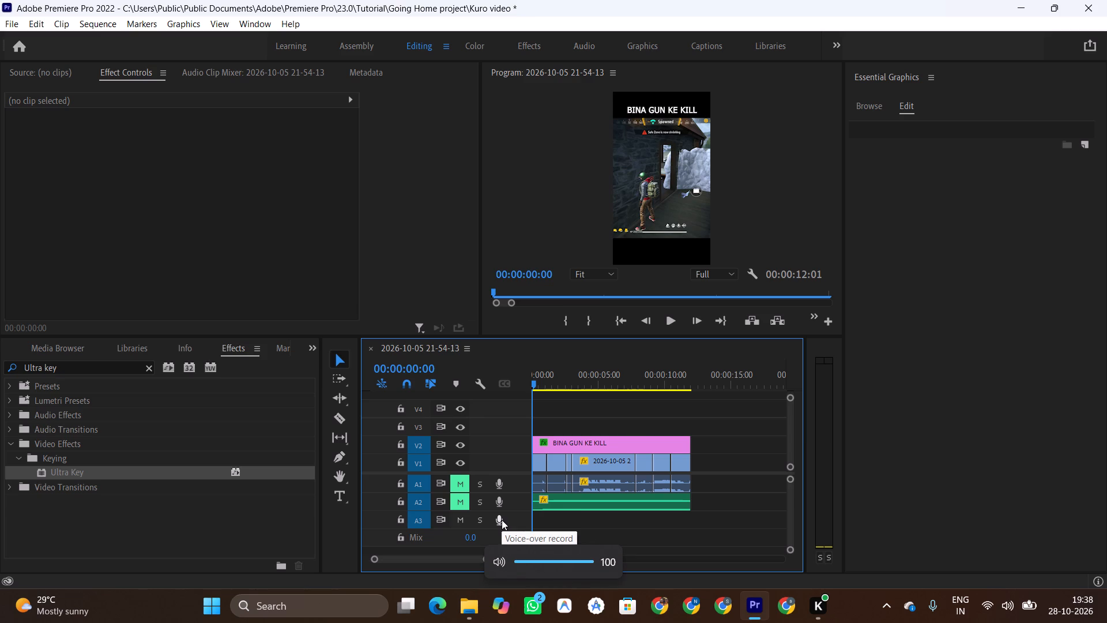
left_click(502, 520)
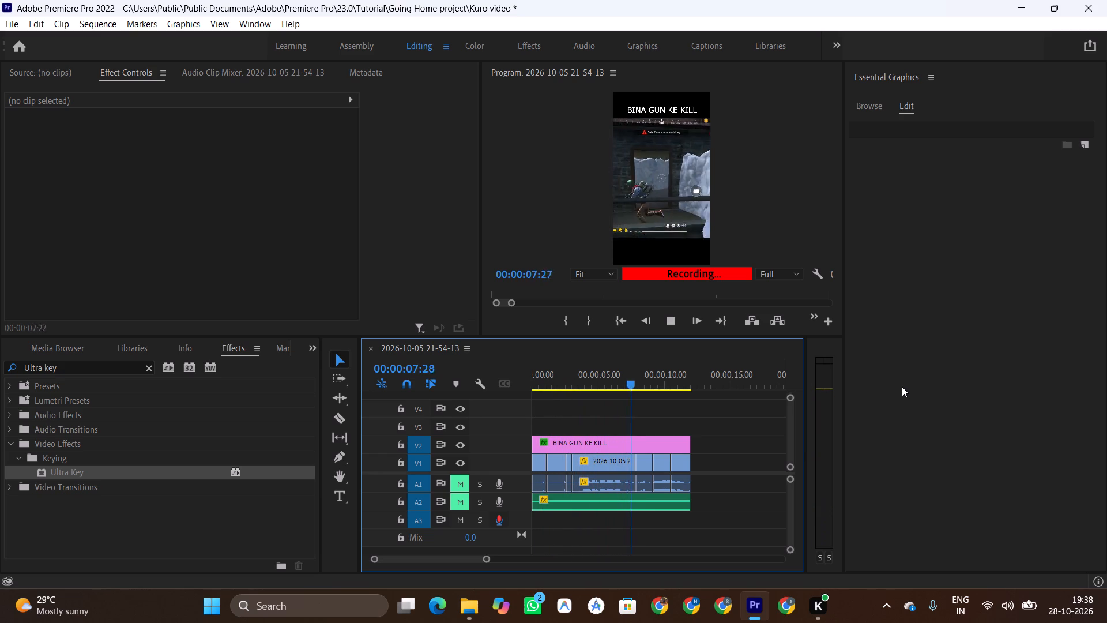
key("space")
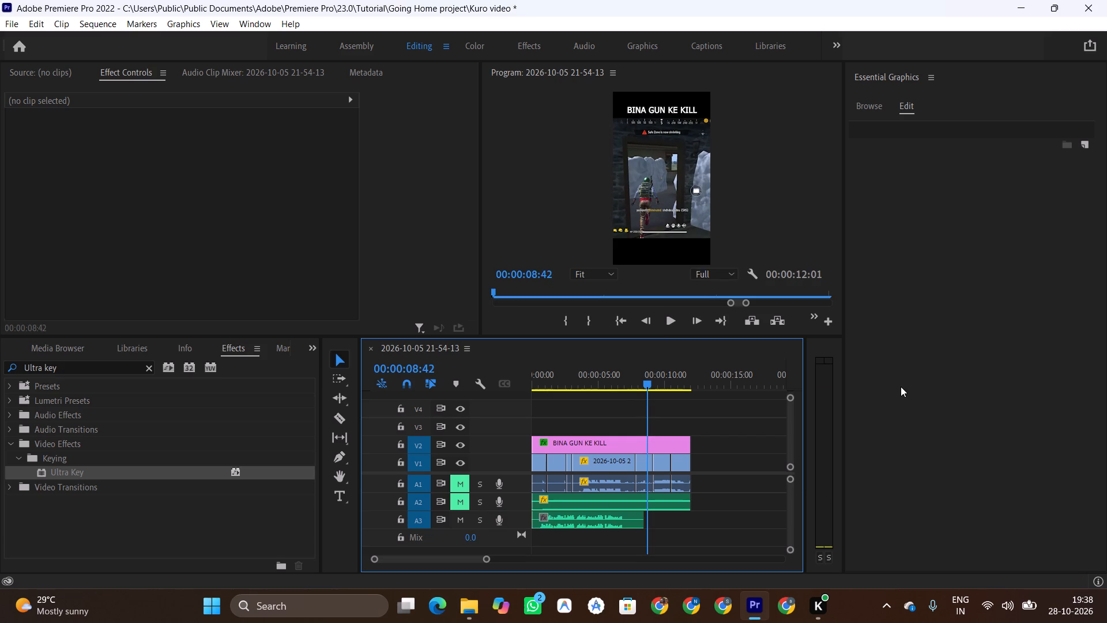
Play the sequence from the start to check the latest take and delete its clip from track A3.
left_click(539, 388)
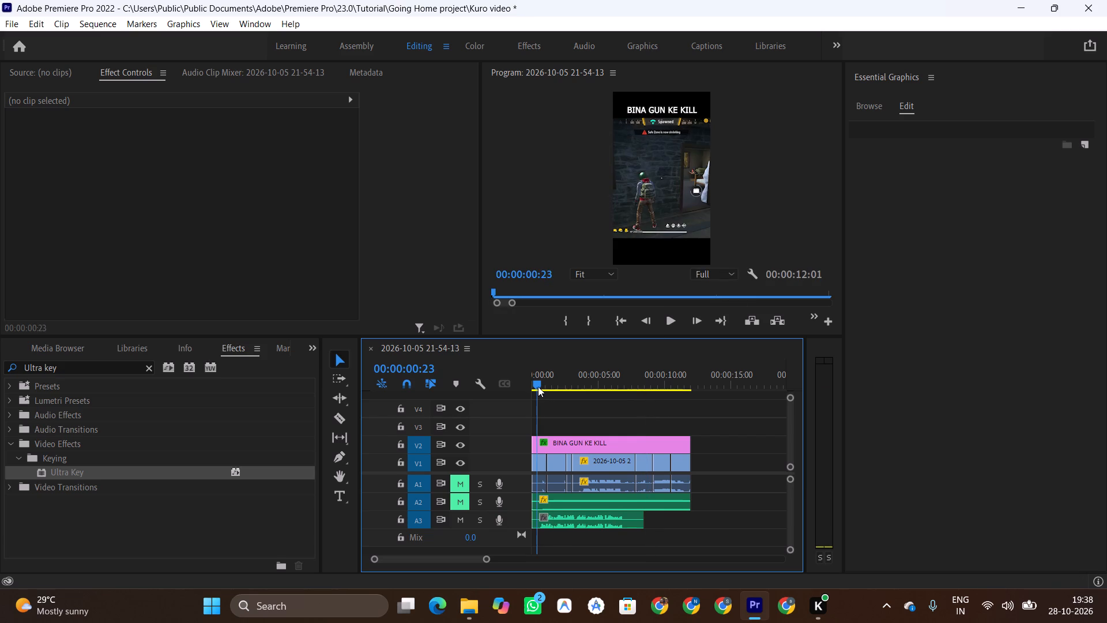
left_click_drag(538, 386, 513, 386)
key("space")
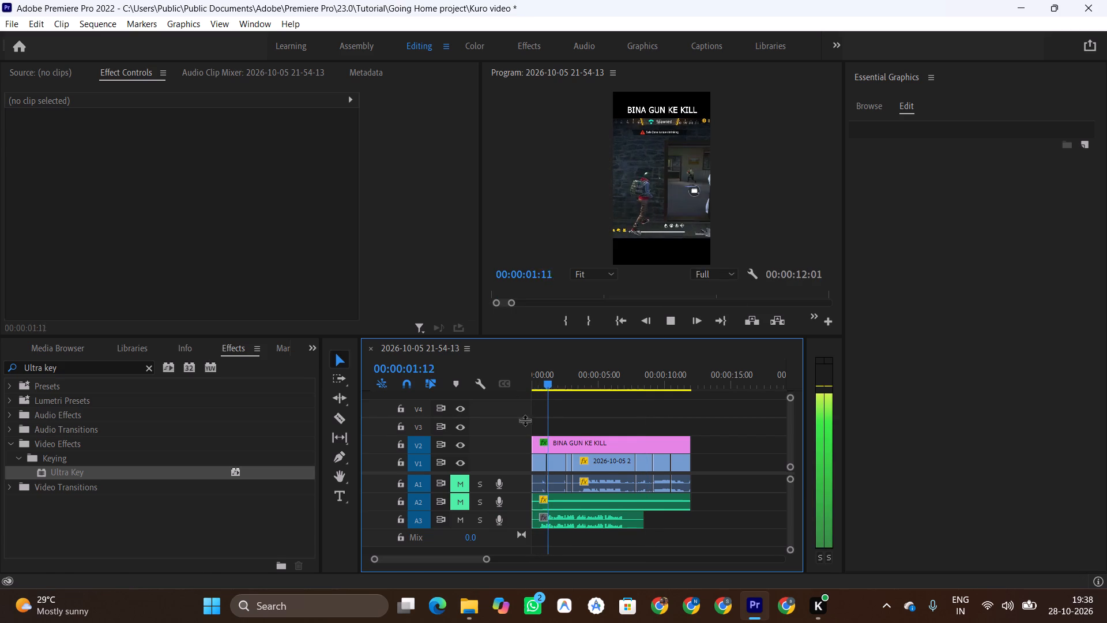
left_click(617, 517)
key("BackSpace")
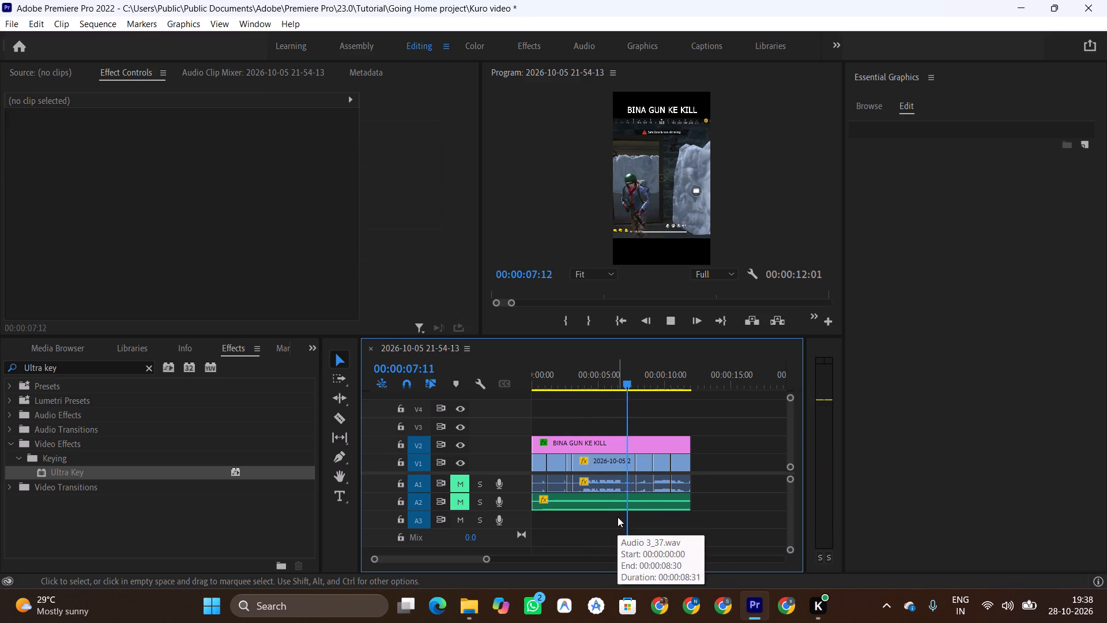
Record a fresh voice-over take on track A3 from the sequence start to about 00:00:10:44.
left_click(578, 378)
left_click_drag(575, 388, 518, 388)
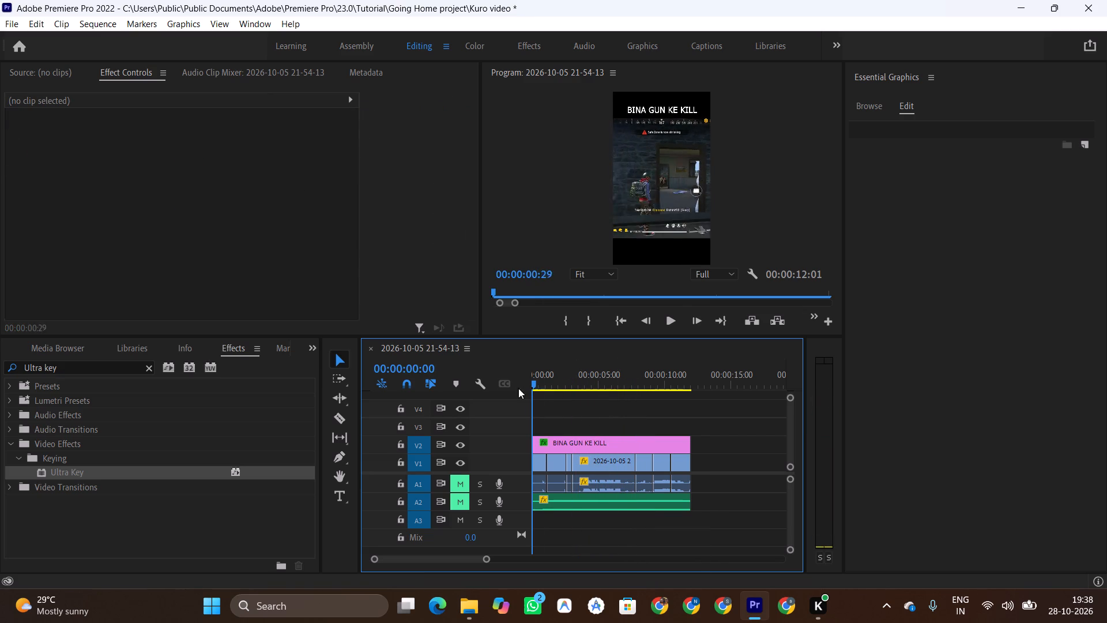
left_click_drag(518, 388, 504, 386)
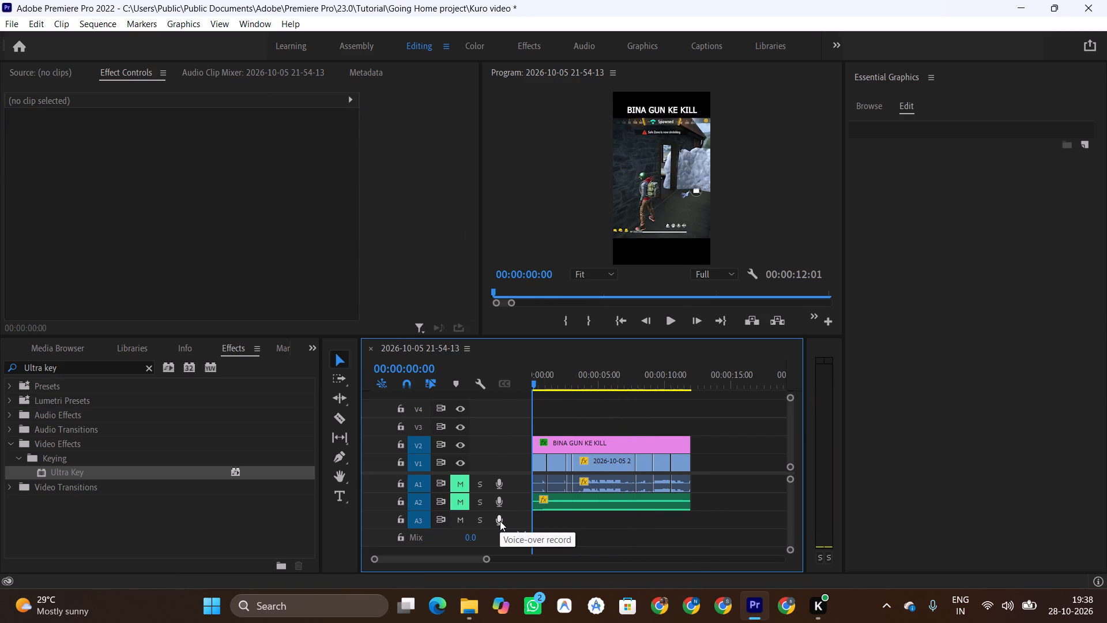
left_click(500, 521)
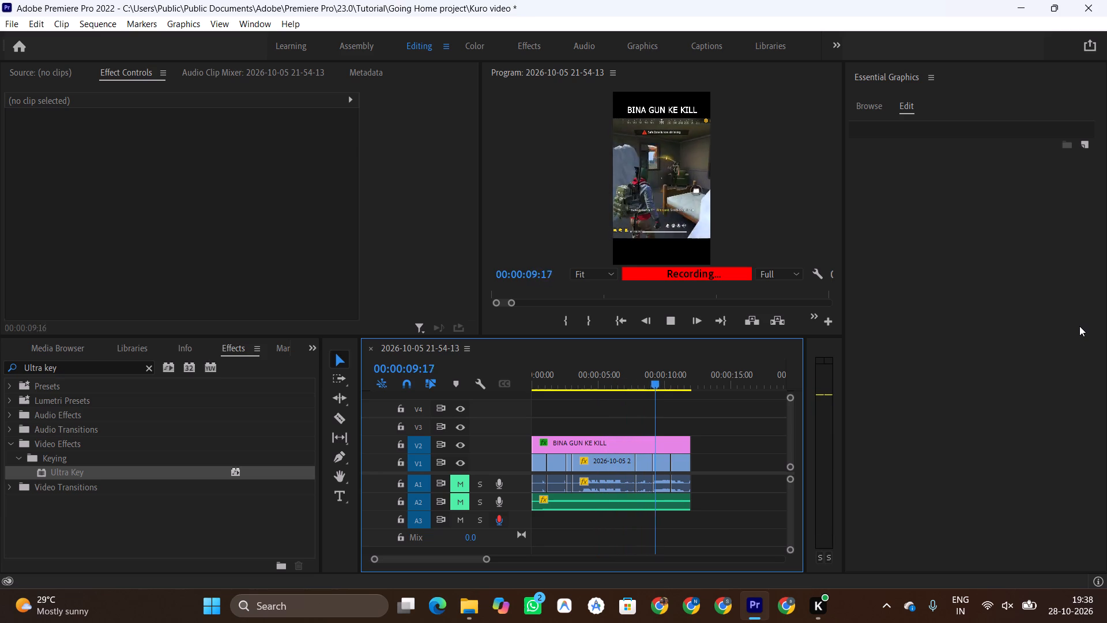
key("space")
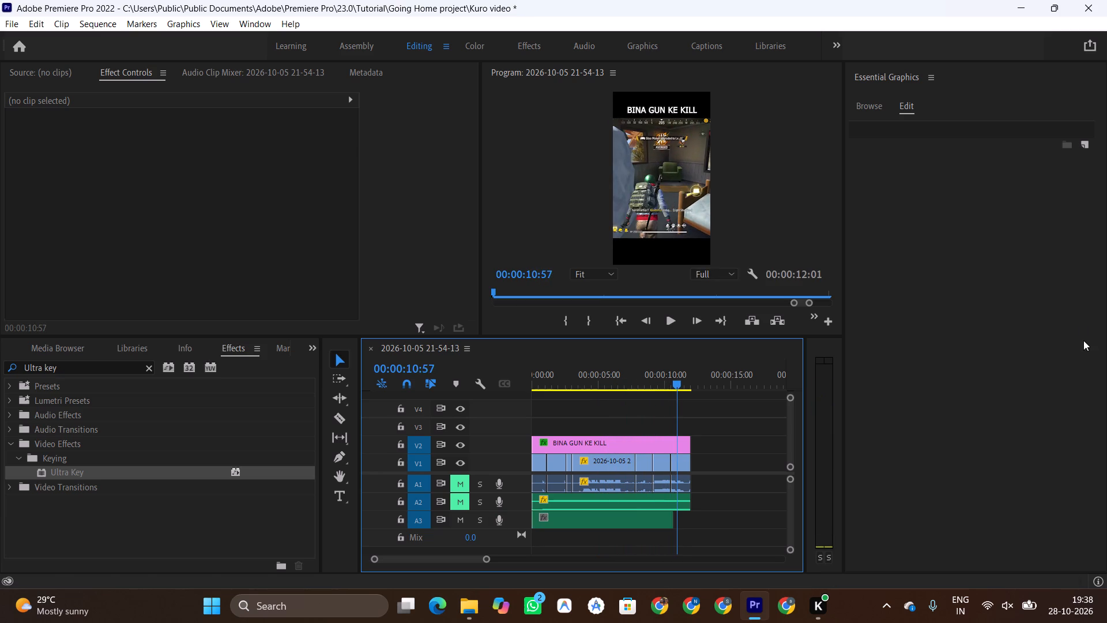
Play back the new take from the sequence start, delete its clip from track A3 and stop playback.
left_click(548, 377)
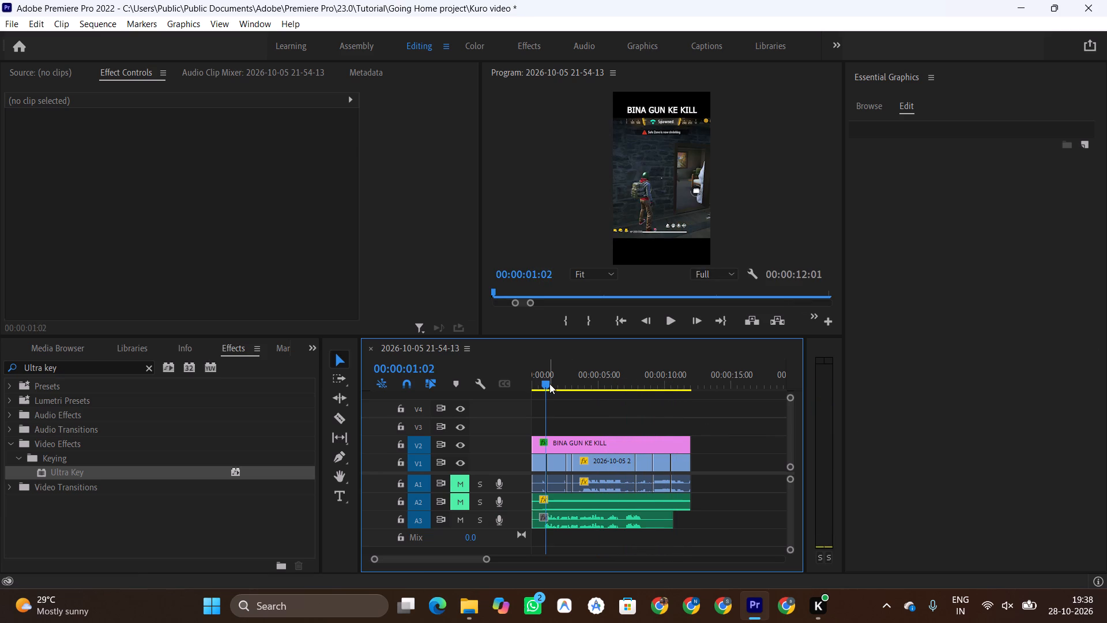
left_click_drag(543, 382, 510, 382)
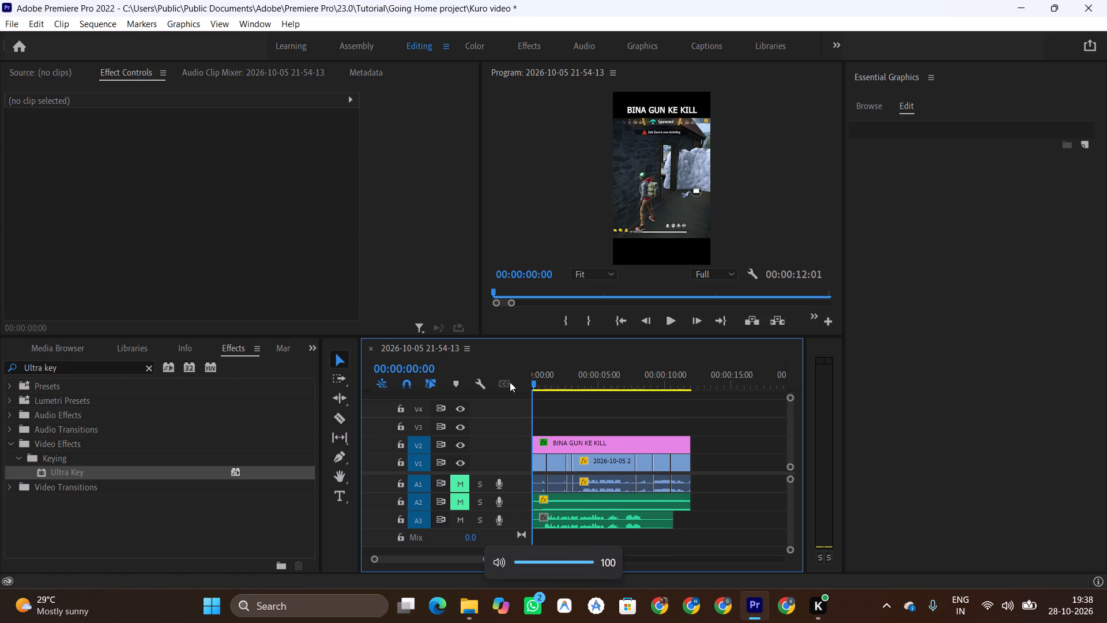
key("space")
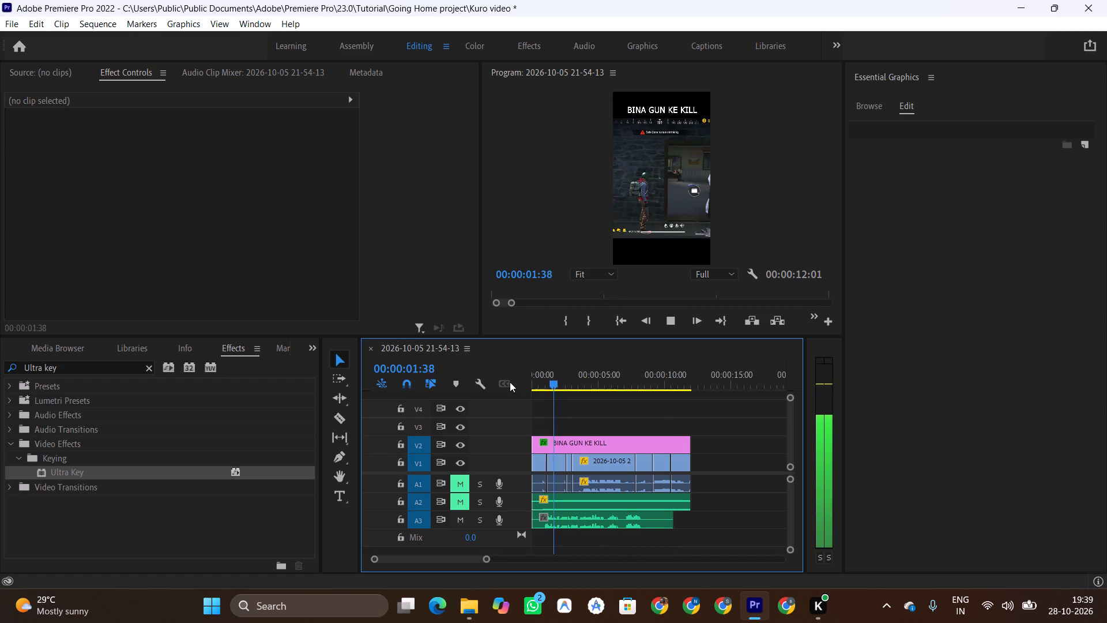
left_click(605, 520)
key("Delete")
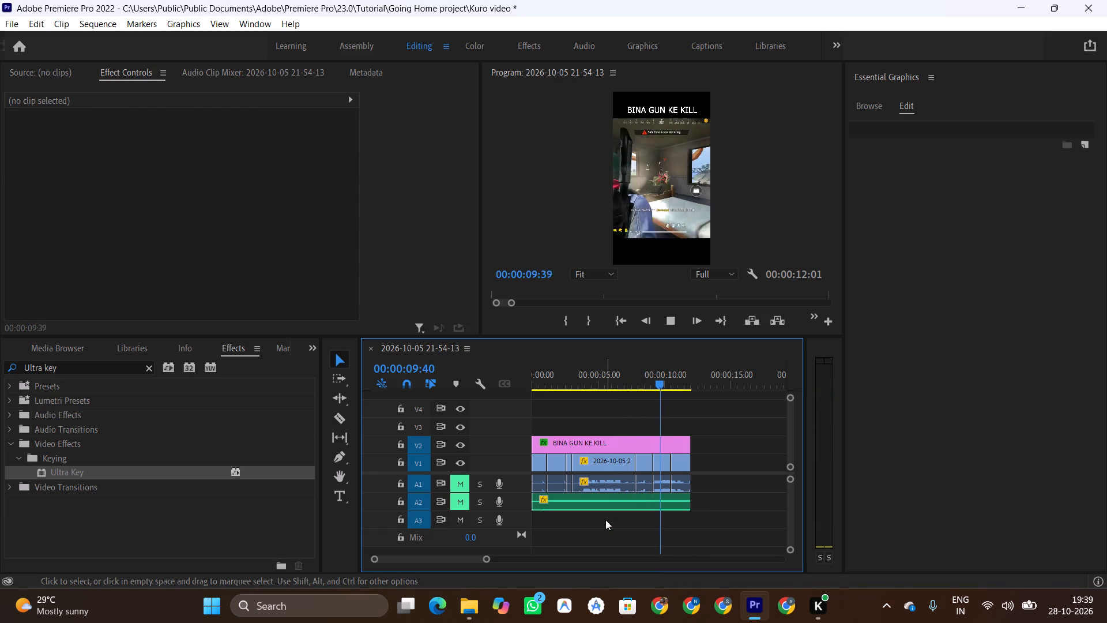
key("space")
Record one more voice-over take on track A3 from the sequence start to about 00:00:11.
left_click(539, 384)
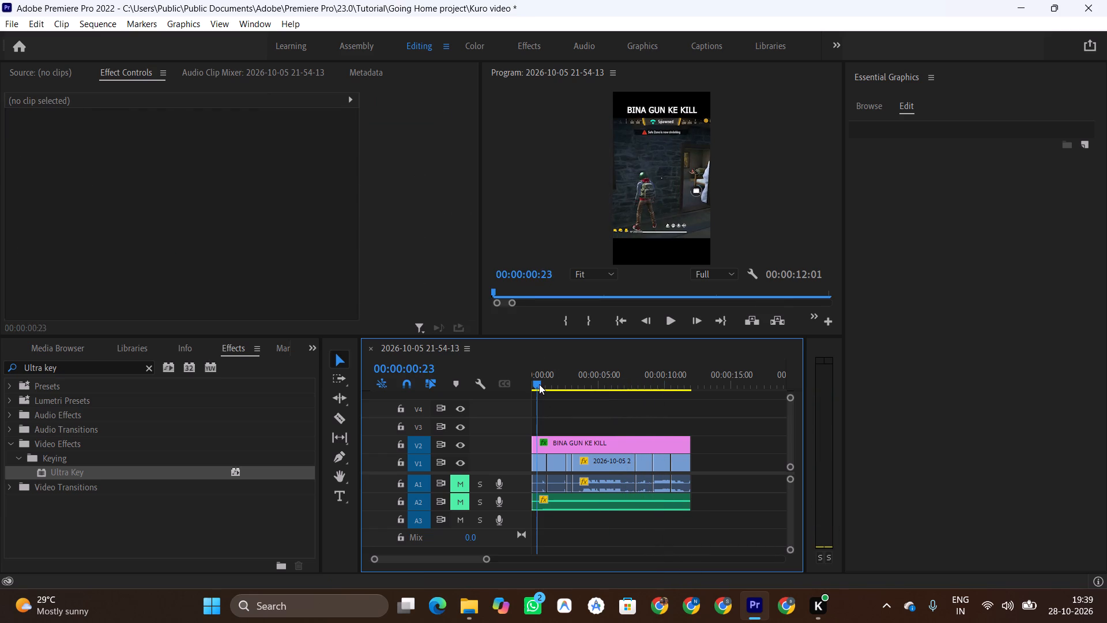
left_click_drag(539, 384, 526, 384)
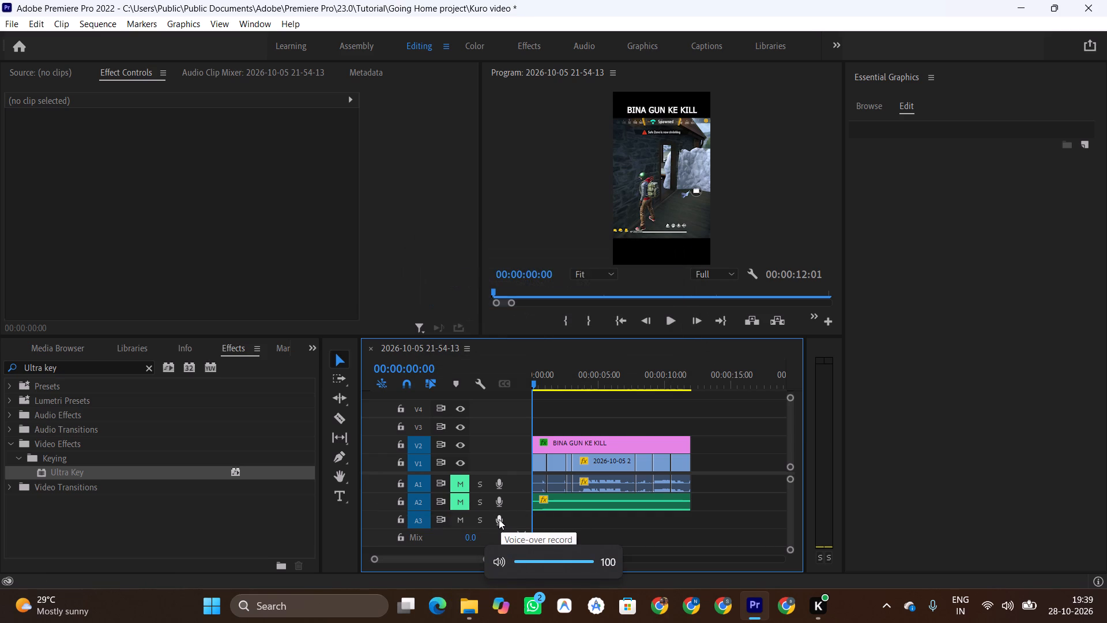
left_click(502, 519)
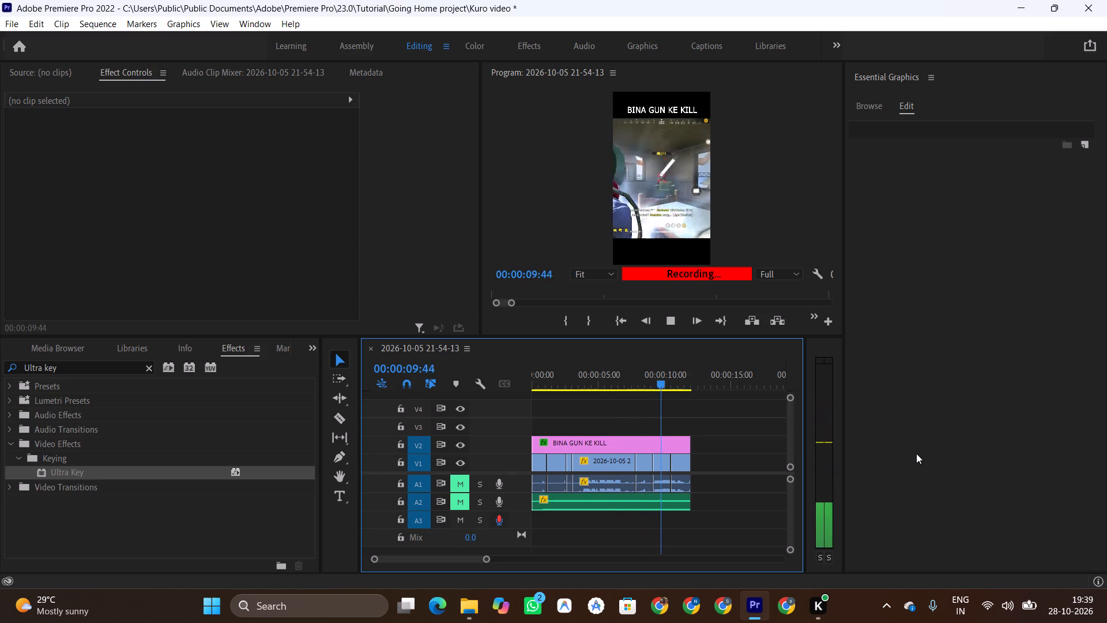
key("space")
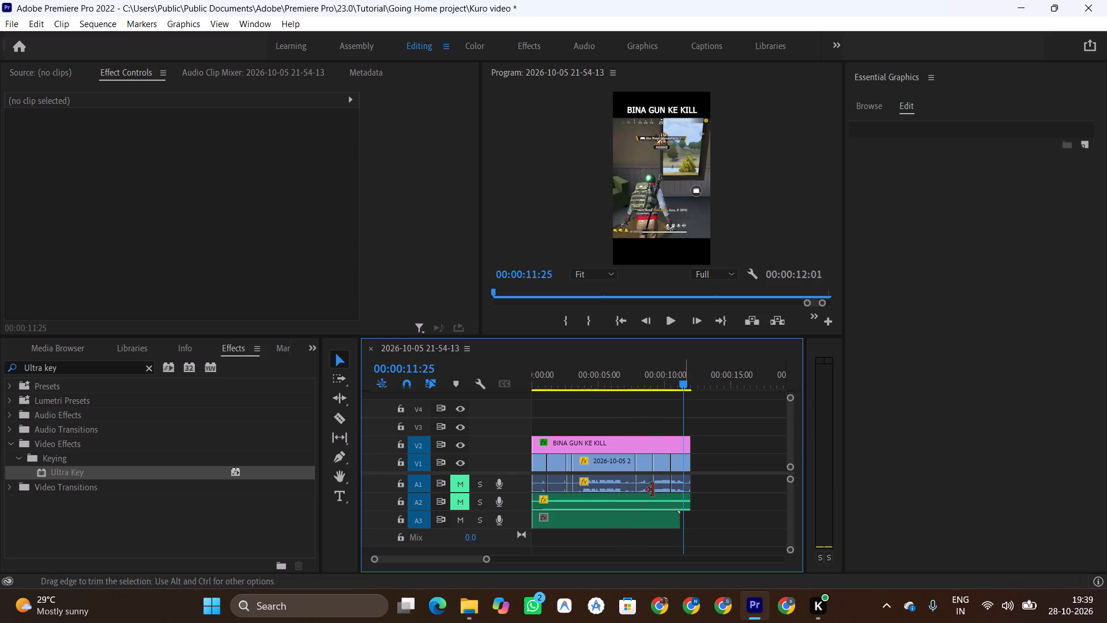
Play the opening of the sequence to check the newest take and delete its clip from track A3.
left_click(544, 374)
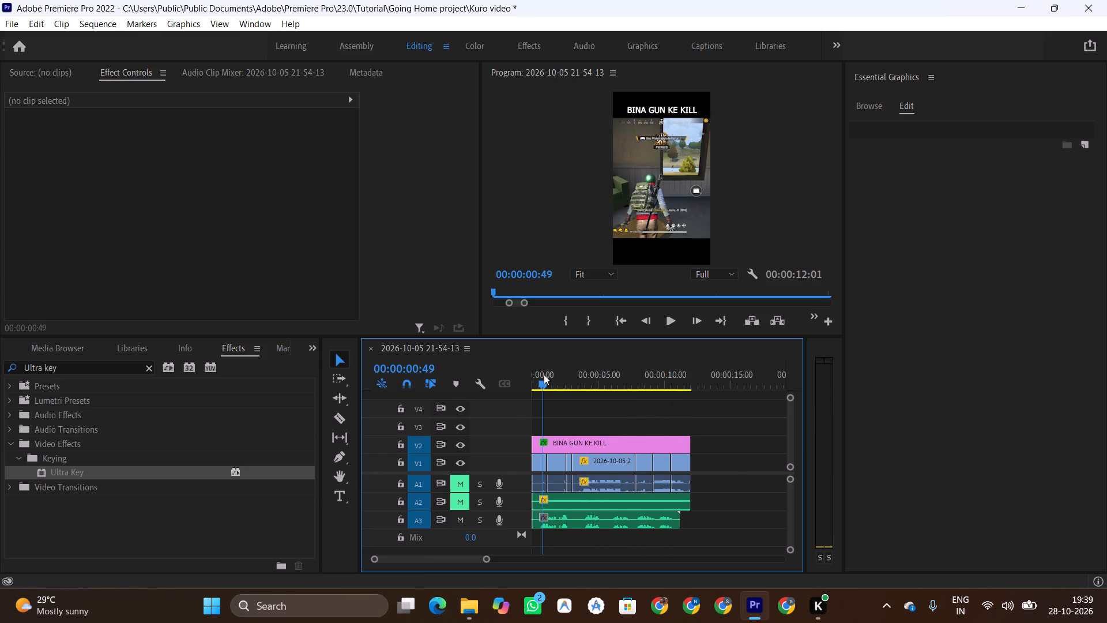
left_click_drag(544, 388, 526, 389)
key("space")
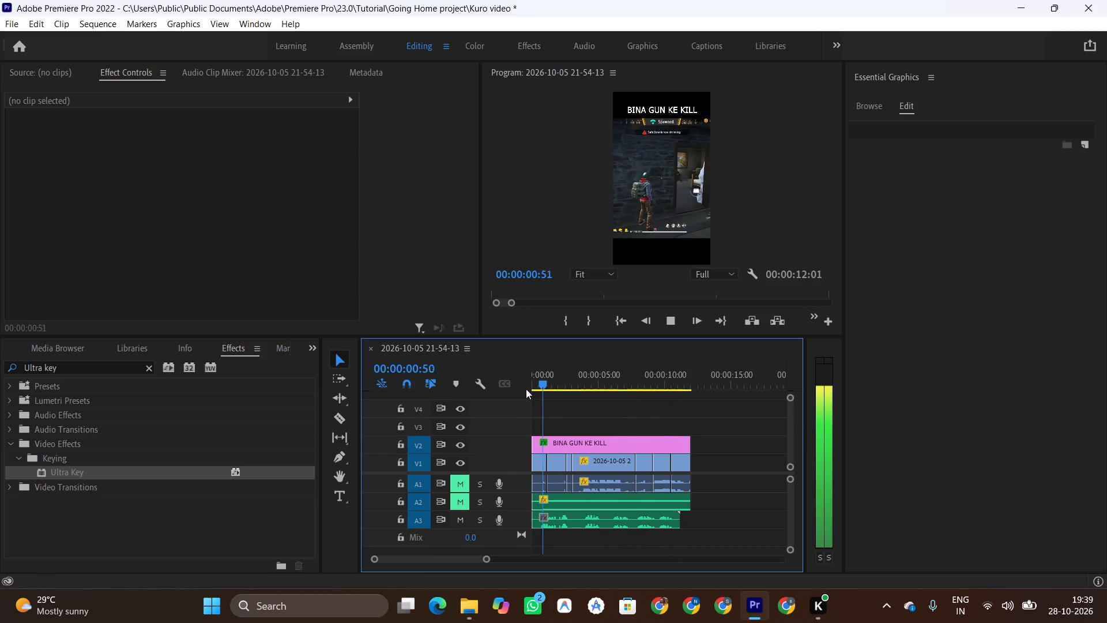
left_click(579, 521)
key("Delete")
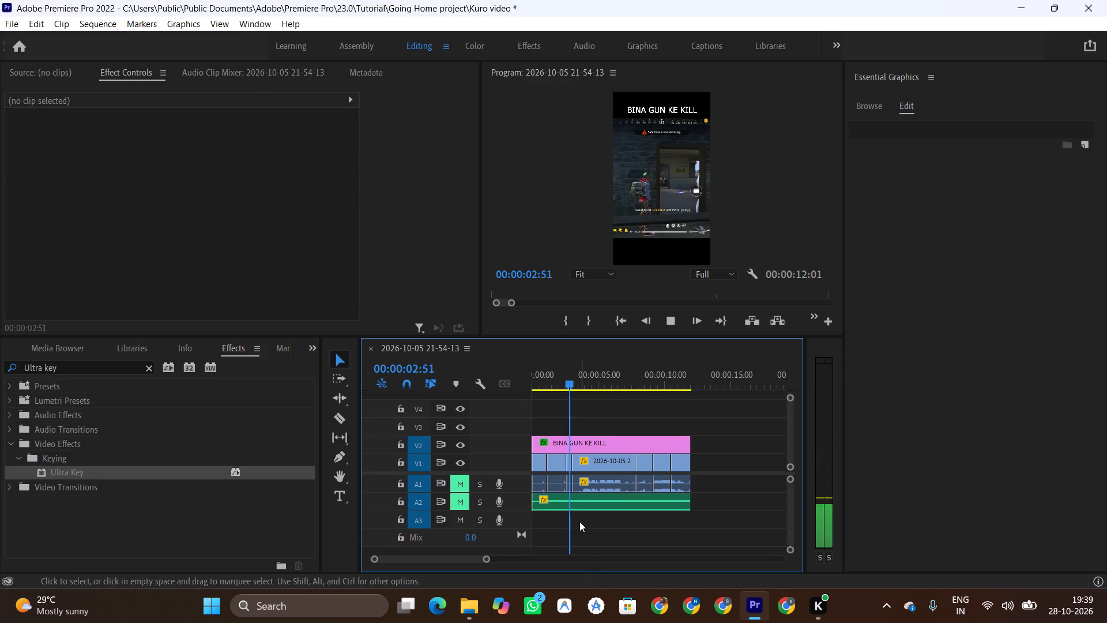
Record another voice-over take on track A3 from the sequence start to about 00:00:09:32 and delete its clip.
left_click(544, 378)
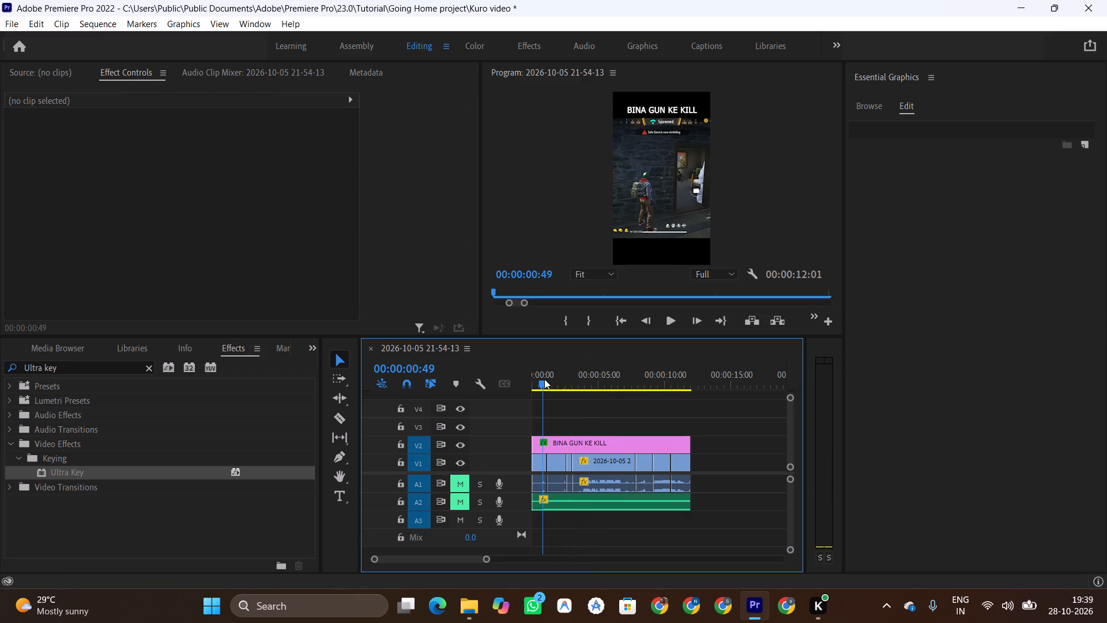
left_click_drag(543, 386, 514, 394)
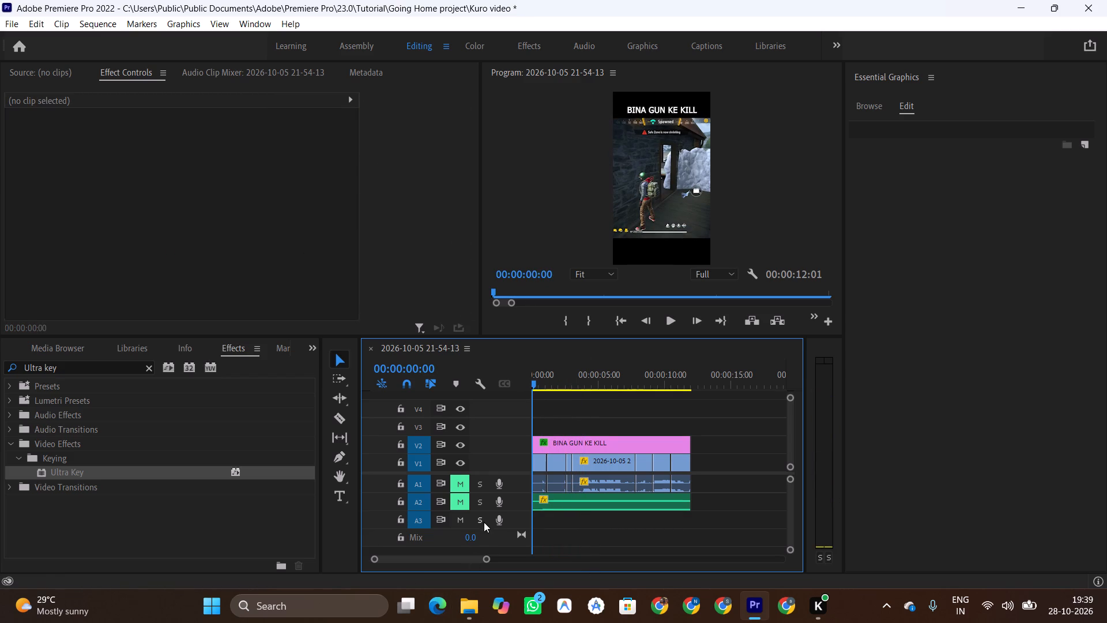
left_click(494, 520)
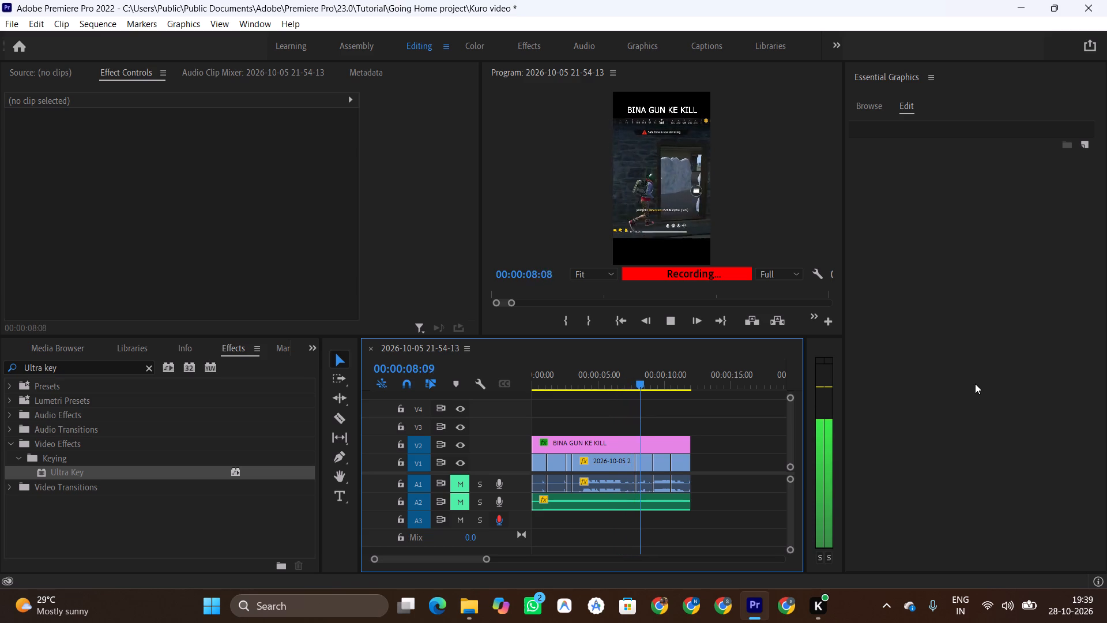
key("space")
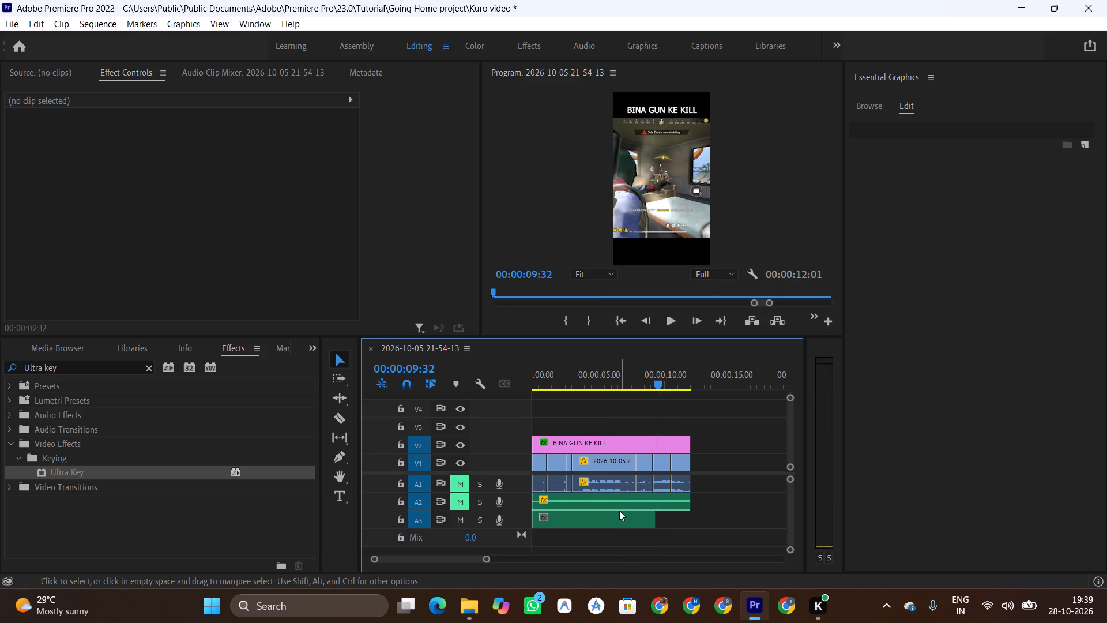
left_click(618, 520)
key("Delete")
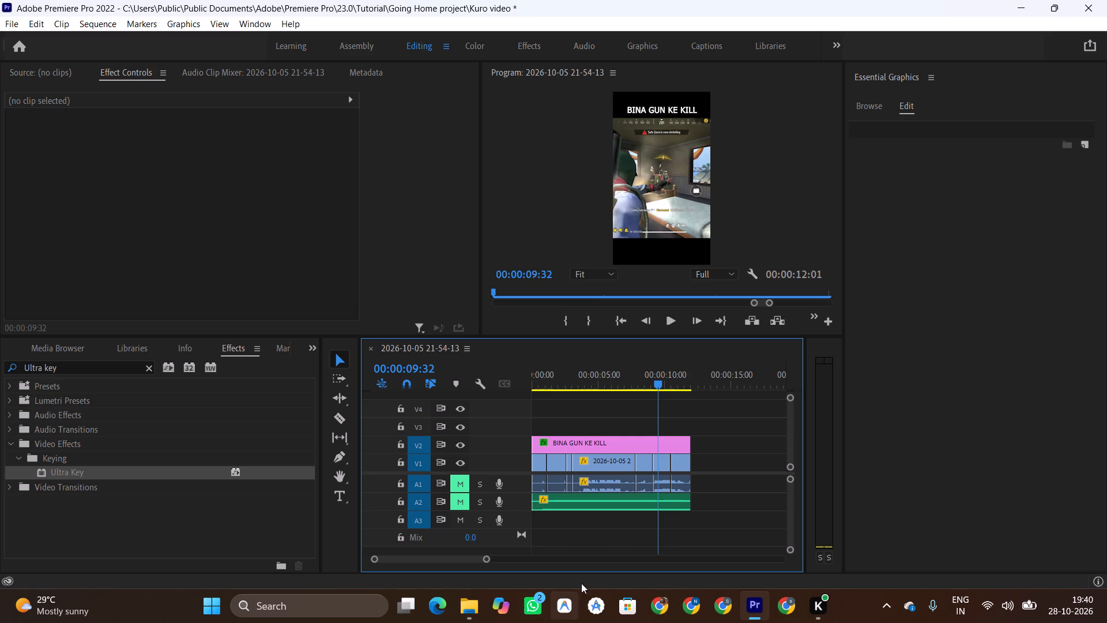
Unmute audio tracks A2 and A1 and play the sequence through from its start to about 00:00:11:50.
left_click_drag(655, 382, 499, 409)
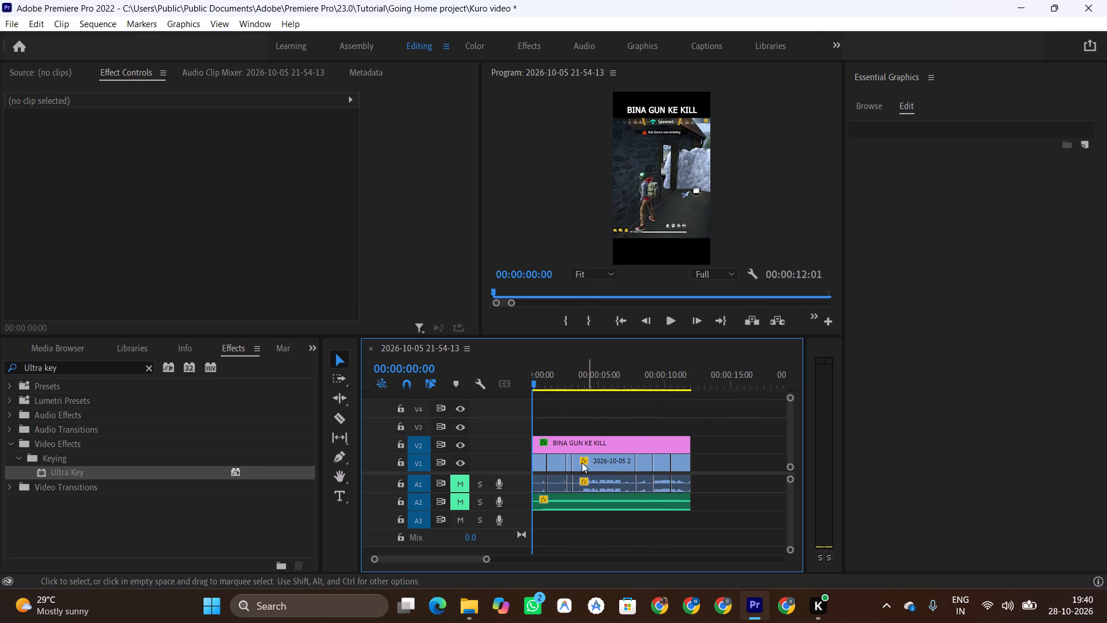
key("space")
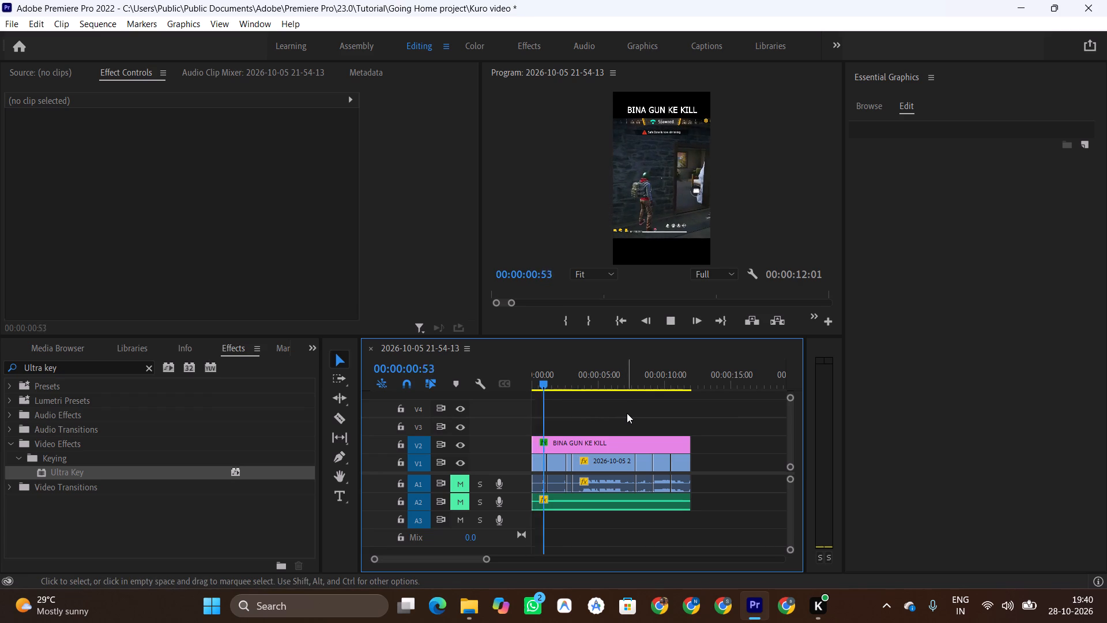
key("space")
left_click(465, 503)
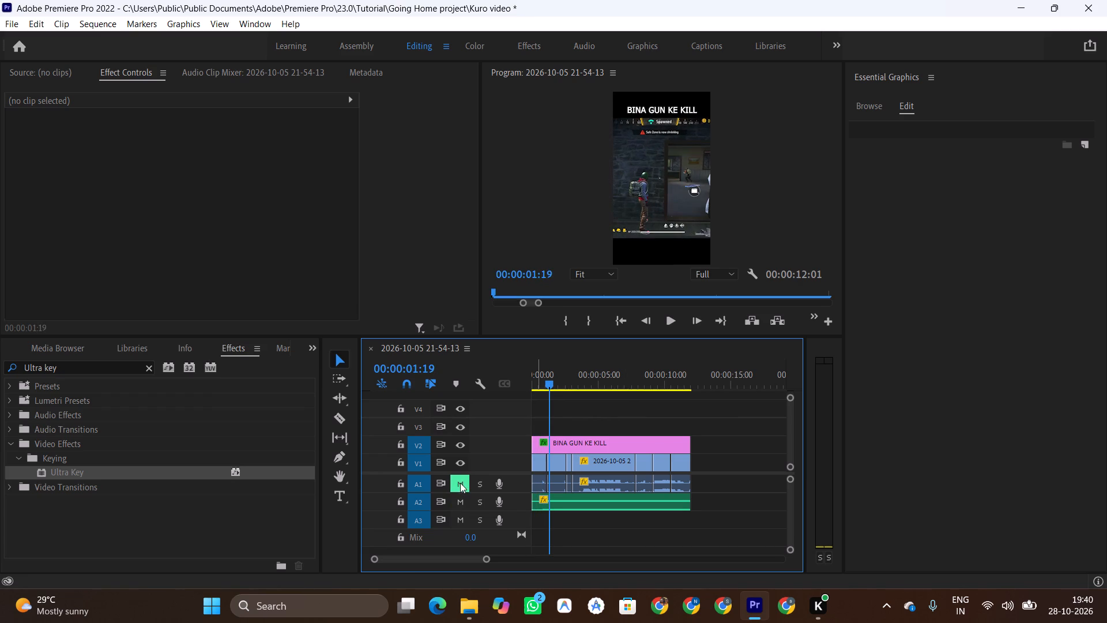
left_click(460, 483)
key("space")
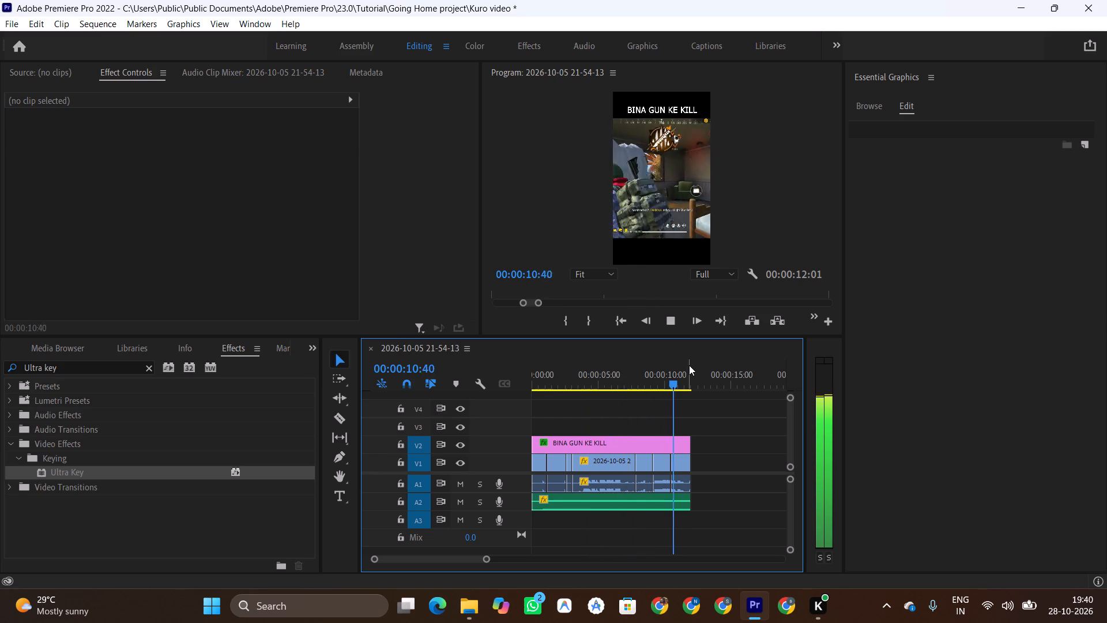
key("space")
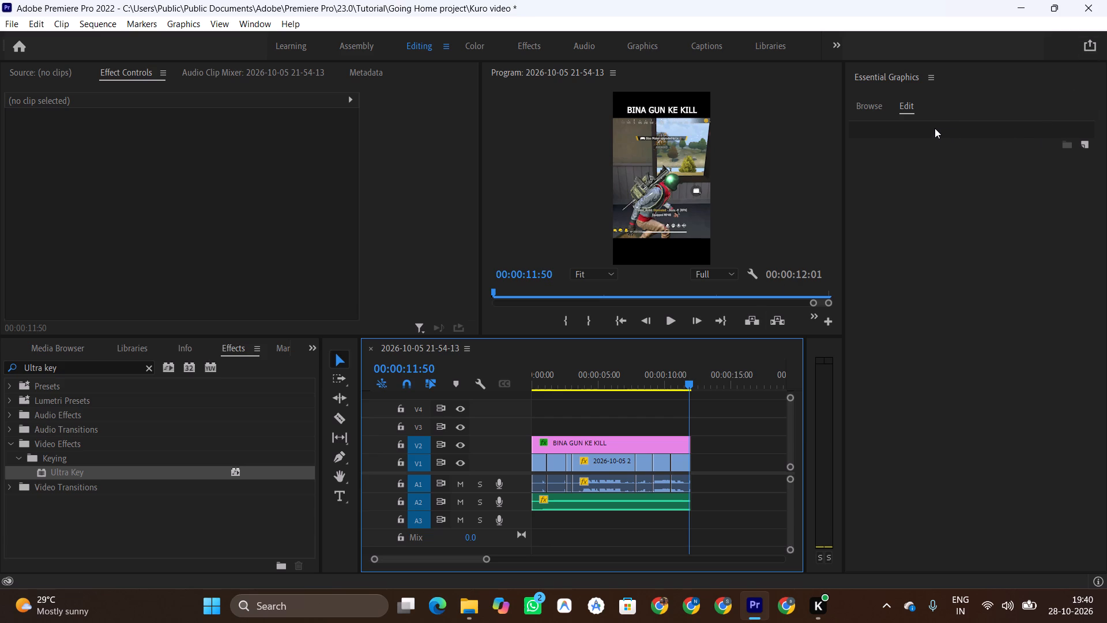
Quick-export the sequence to the Downloads folder with the High Quality 2160p 4K preset.
left_click(1095, 48)
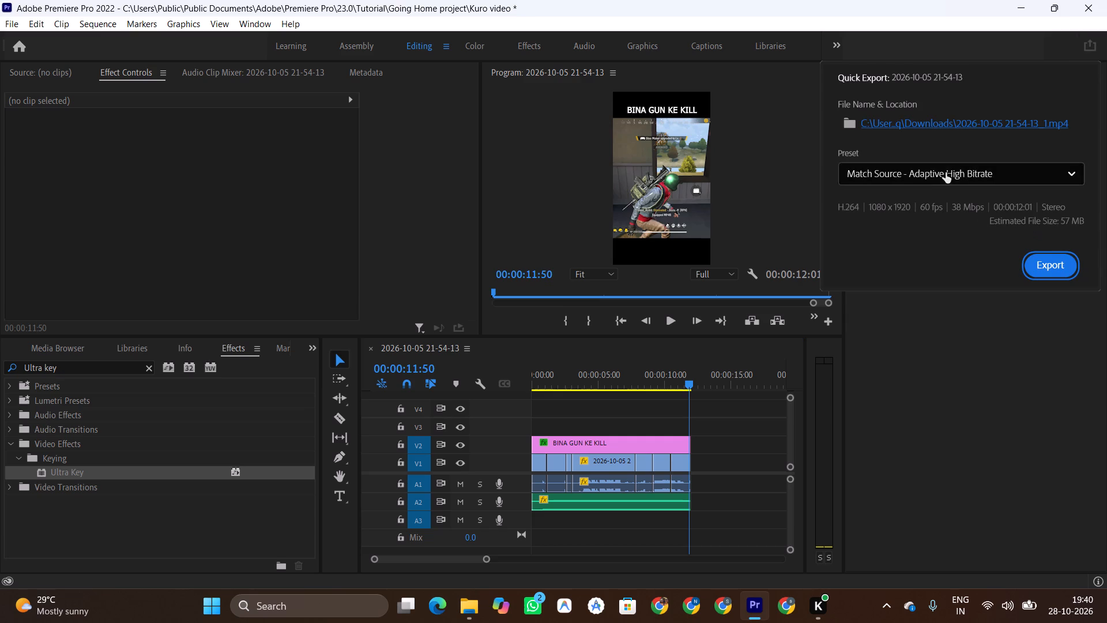
left_click(1052, 175)
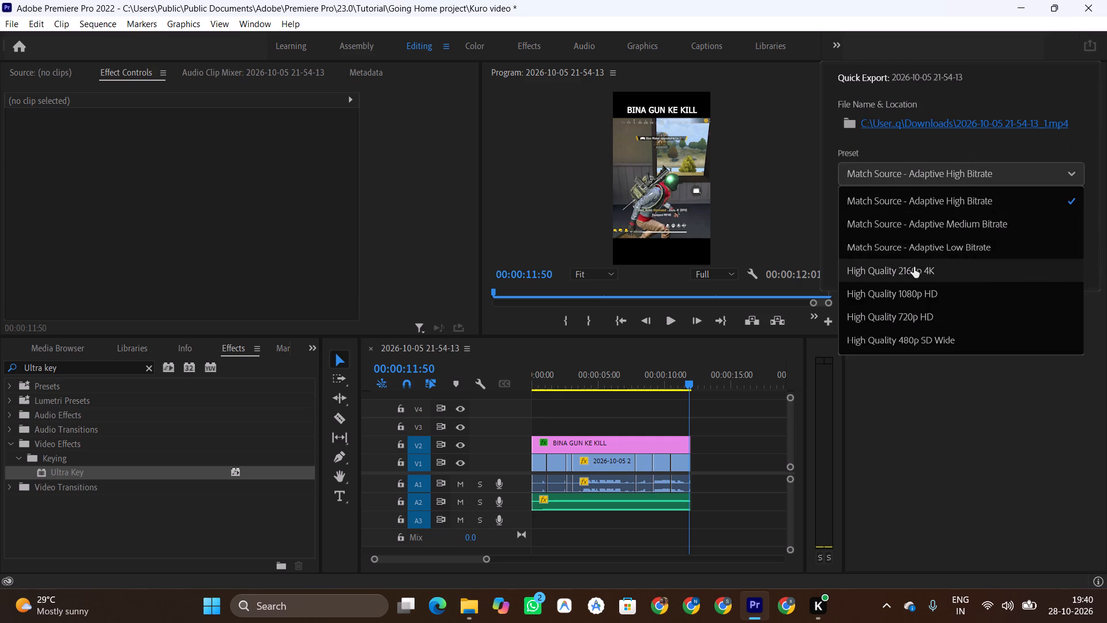
left_click(914, 267)
left_click(1056, 269)
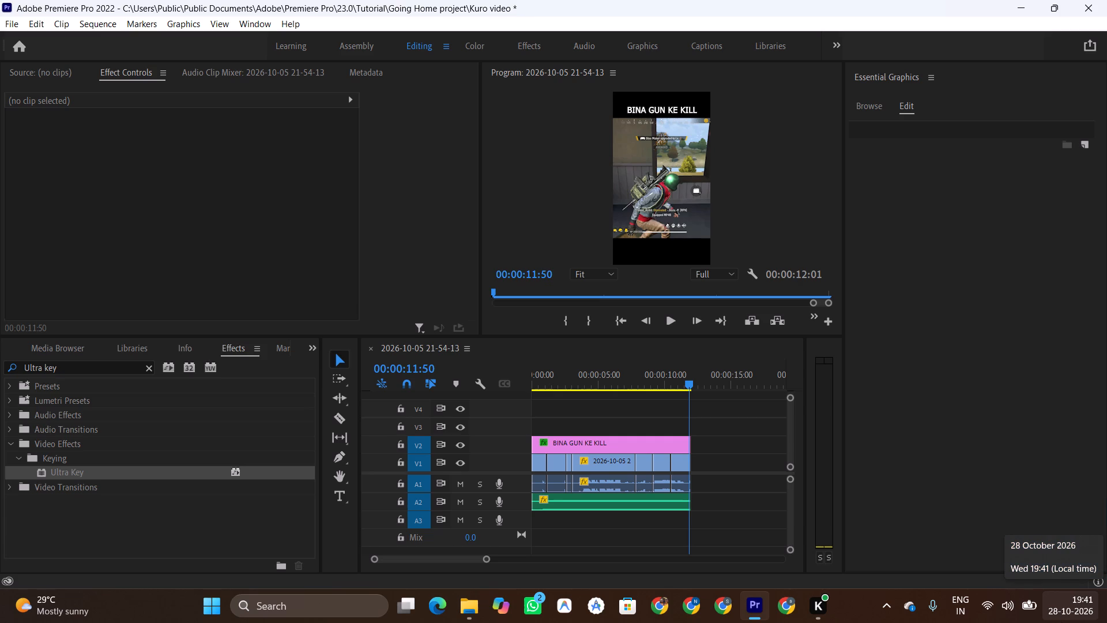
left_click(474, 616)
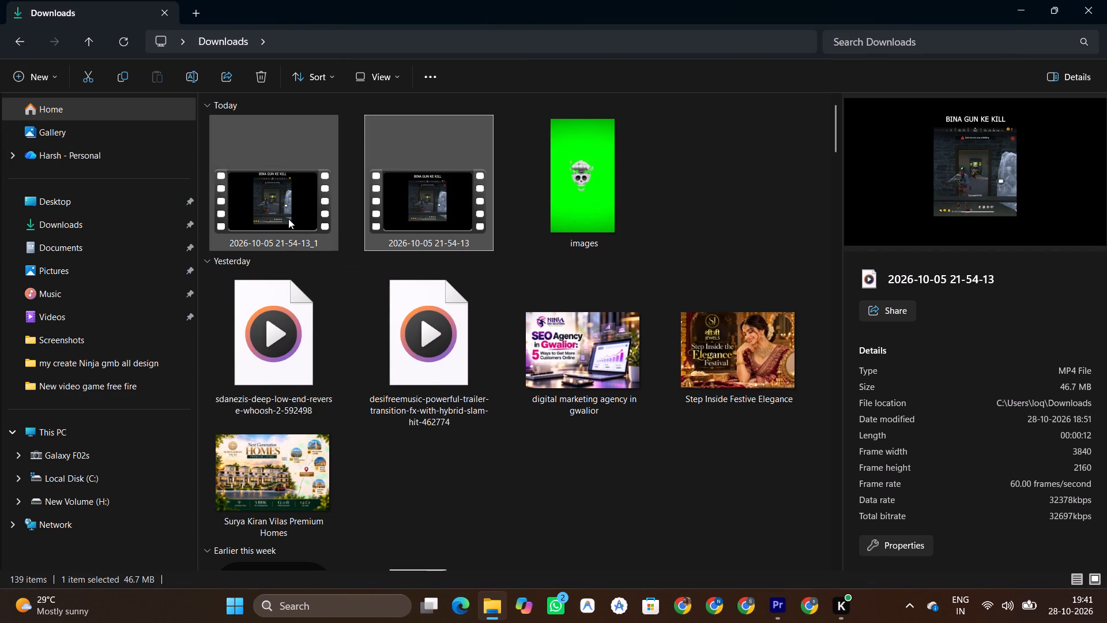
double_click(288, 219)
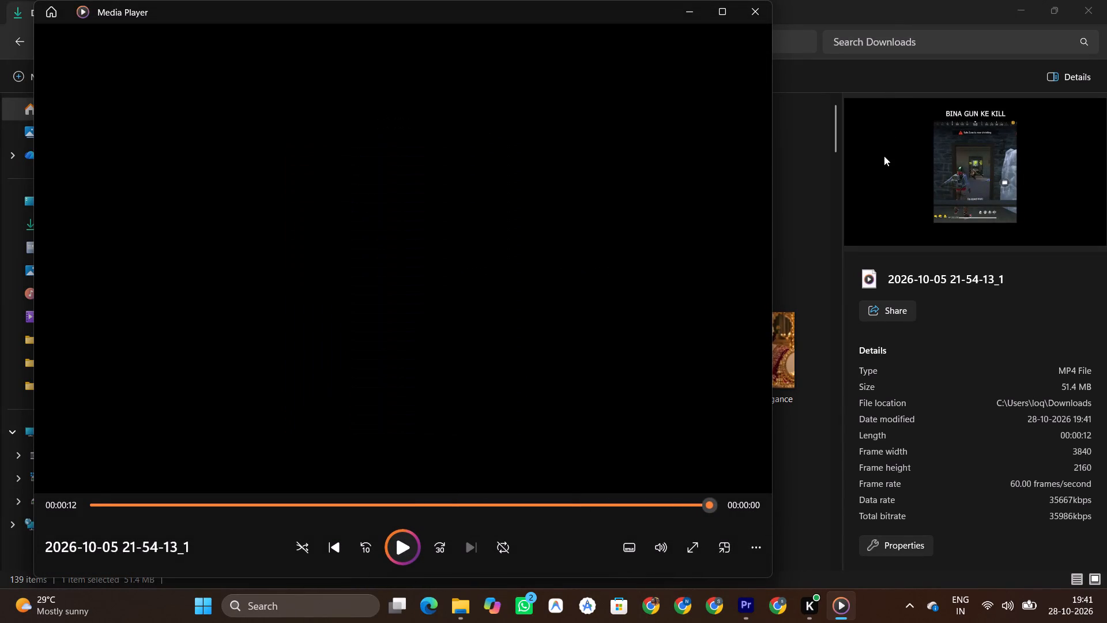
left_click(404, 533)
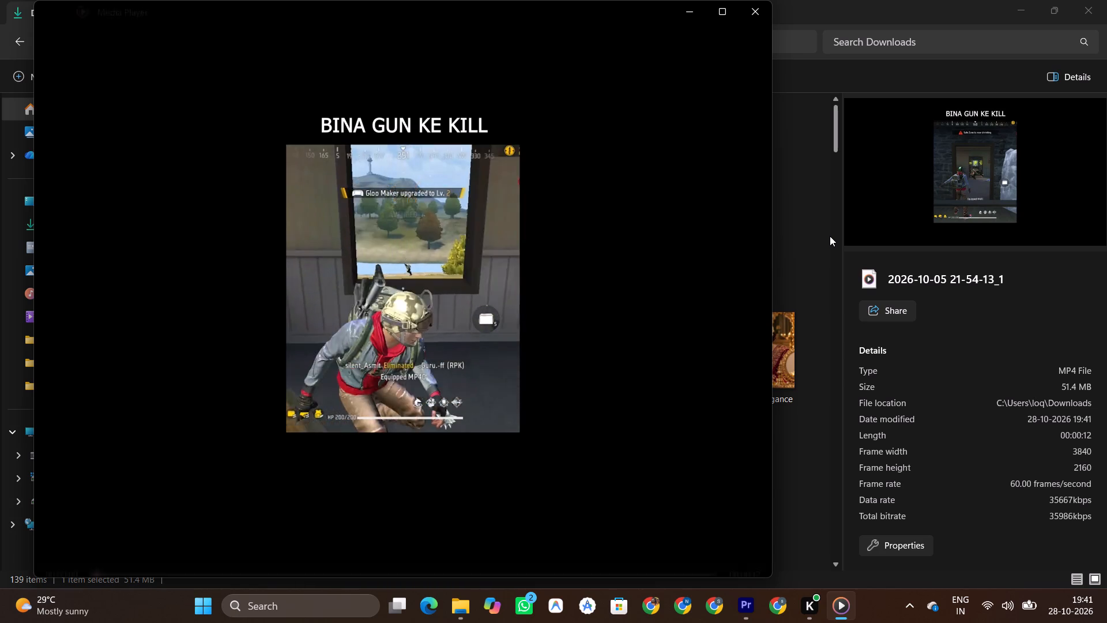
left_click(748, 18)
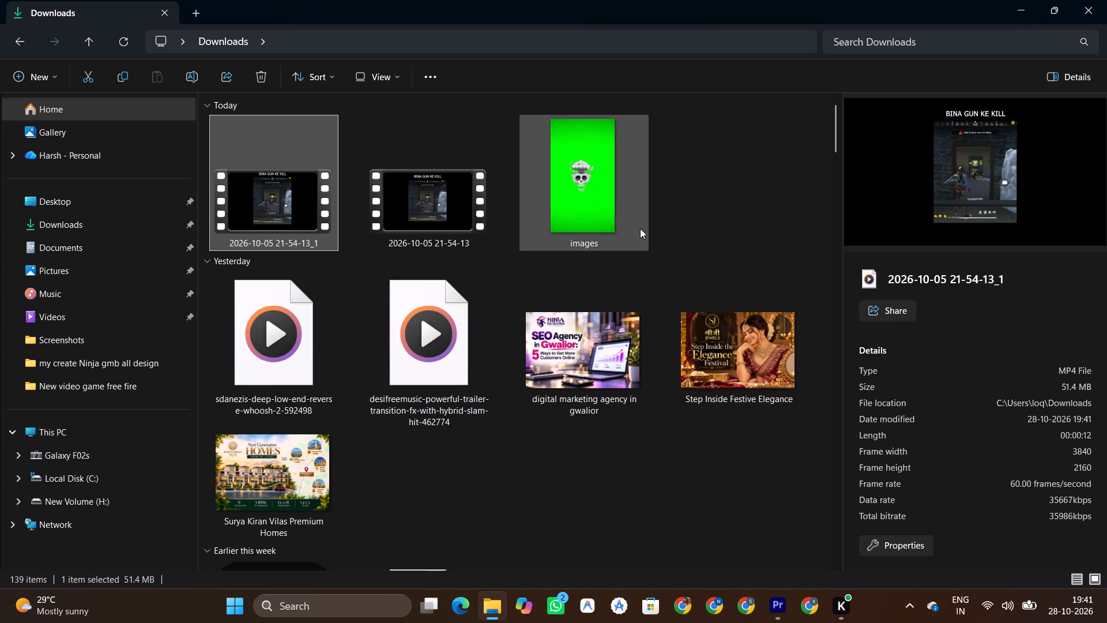
Preview the desifreemusic powerful trailer transition audio file in Downloads and close the player.
left_click(459, 389)
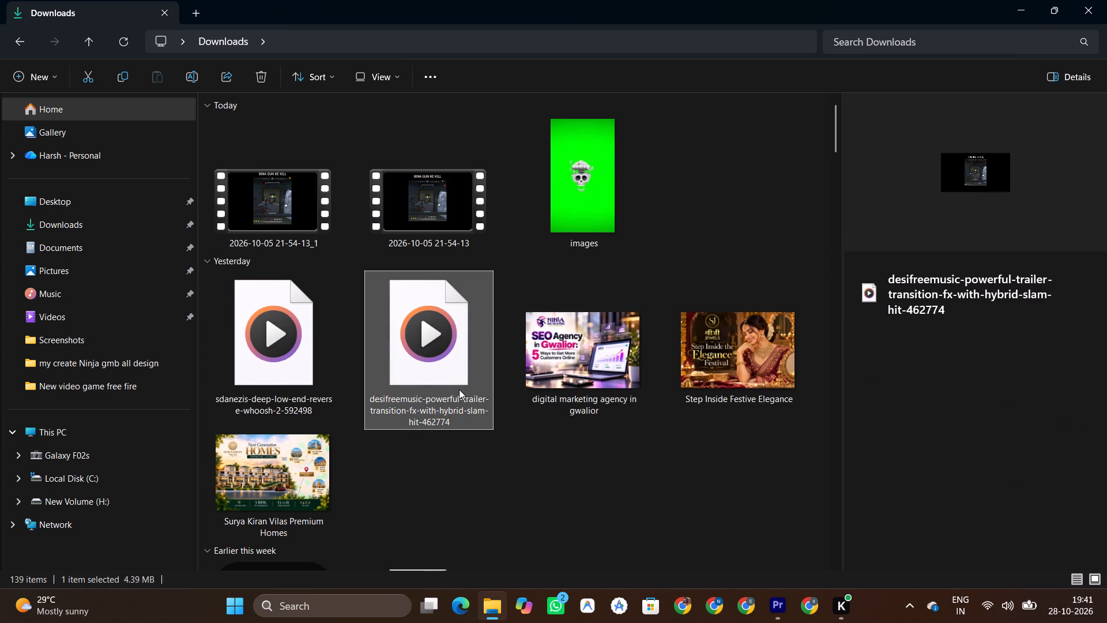
left_click(459, 389)
left_click(459, 389)
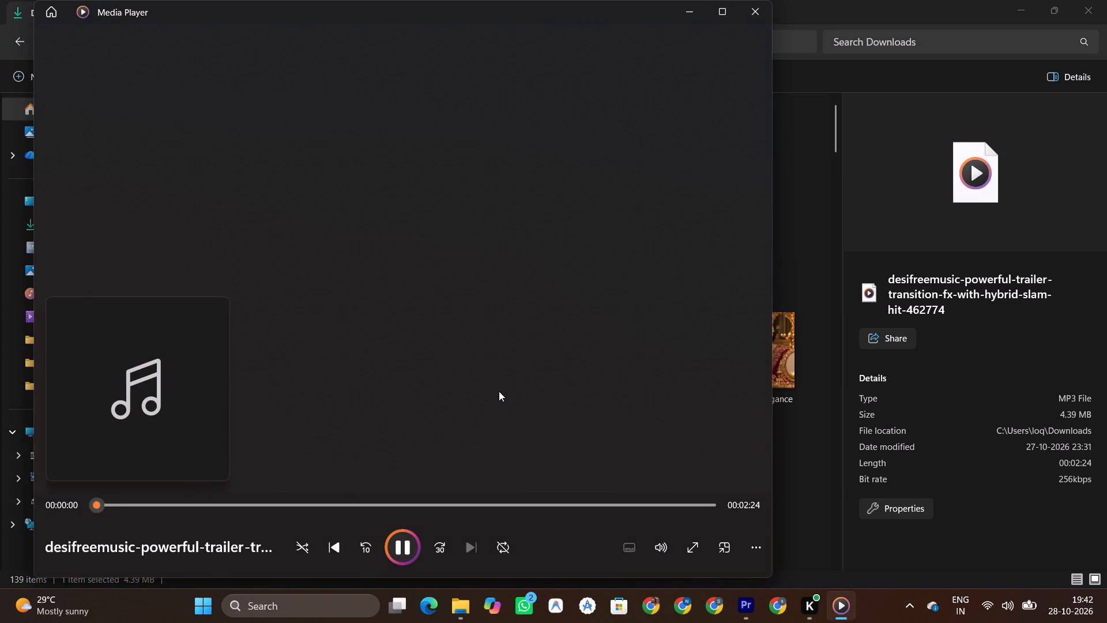
left_click(764, 20)
Preview the sdanezis deep low-end reverse whoosh audio file and delete it from Downloads.
double_click(278, 358)
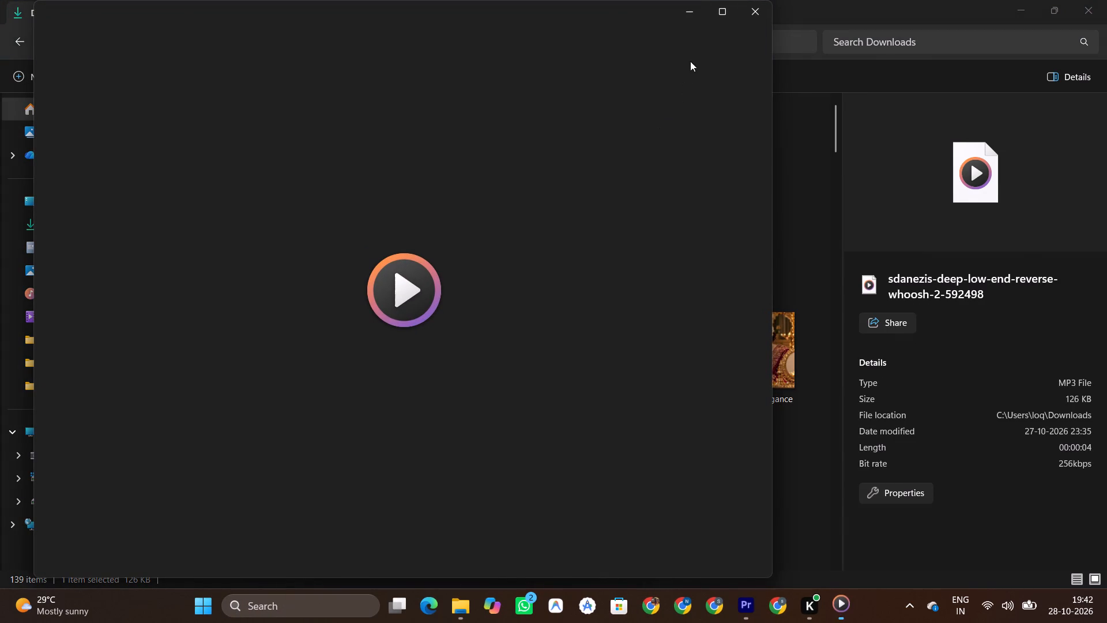
left_click(747, 5)
key("Delete")
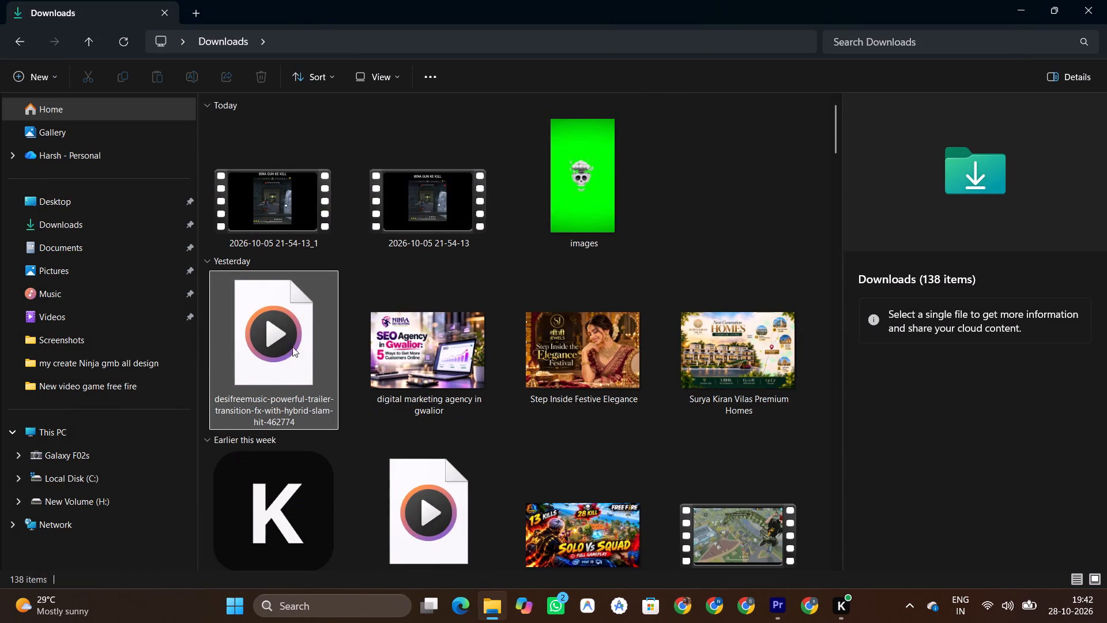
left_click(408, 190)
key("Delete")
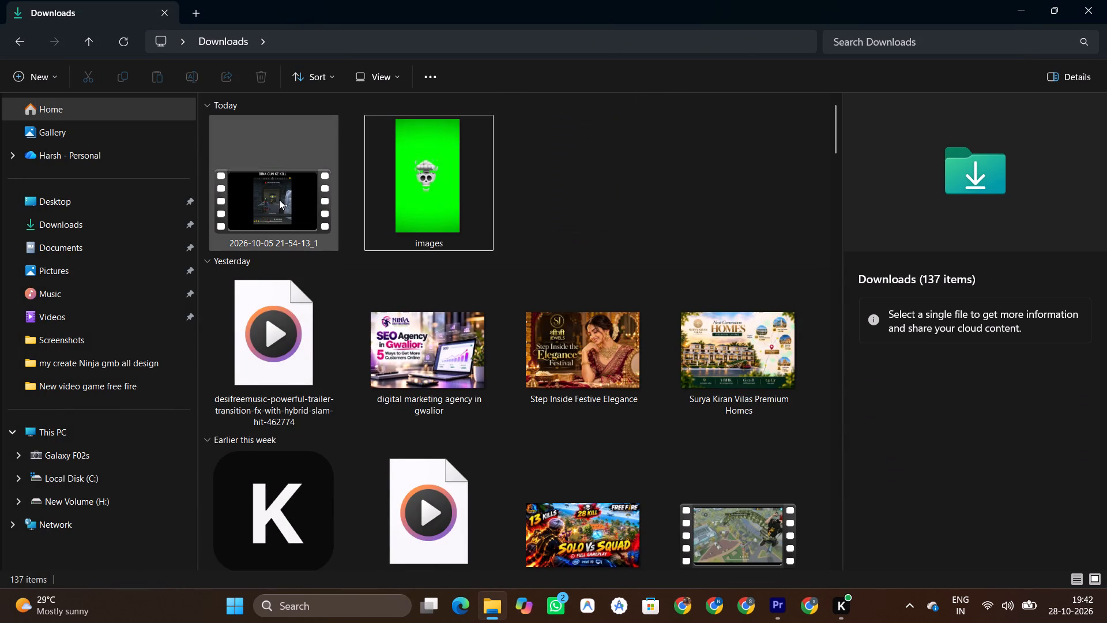
Open the New Volume (H:) drive and try to create a new folder there.
left_click(69, 505)
right_click(369, 355)
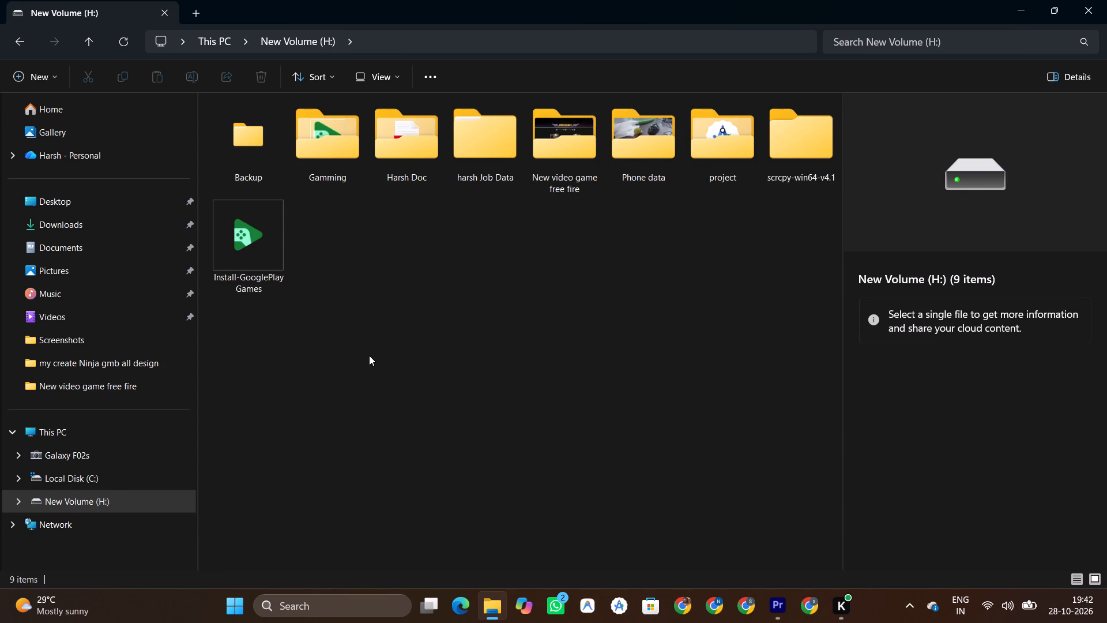
left_click(419, 157)
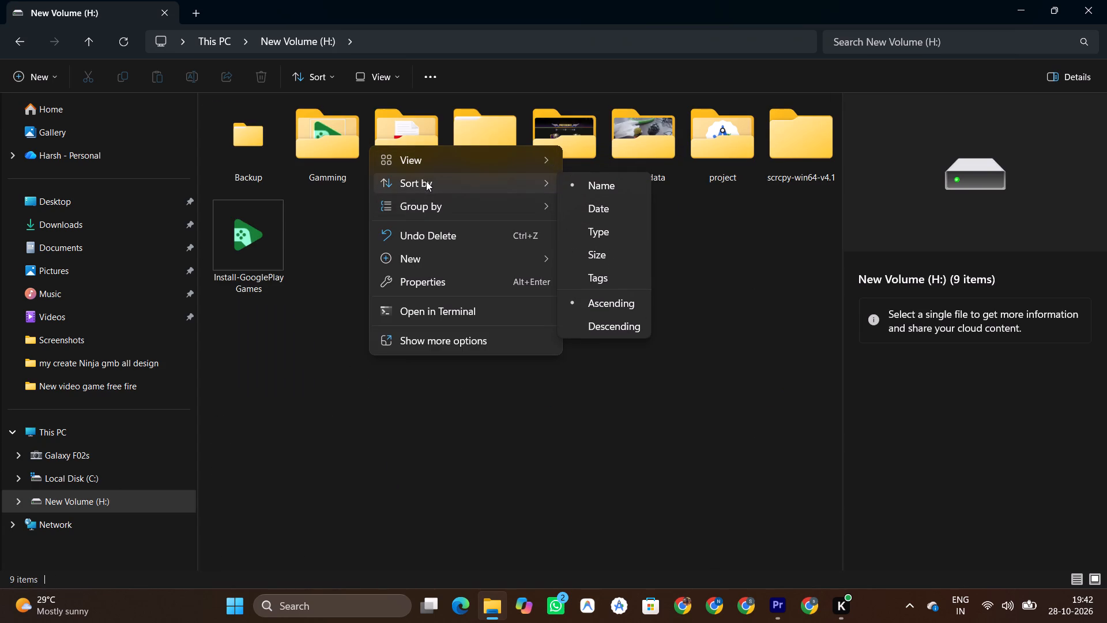
left_click(465, 456)
right_click(466, 378)
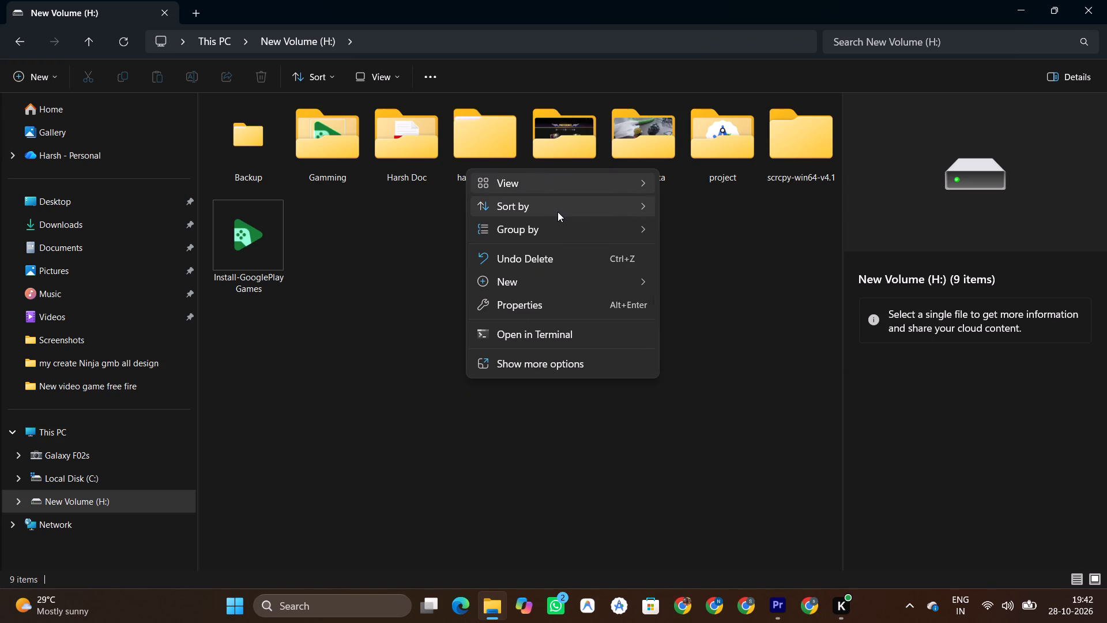
left_click(411, 457)
key("shift+v")
key("shift+n")
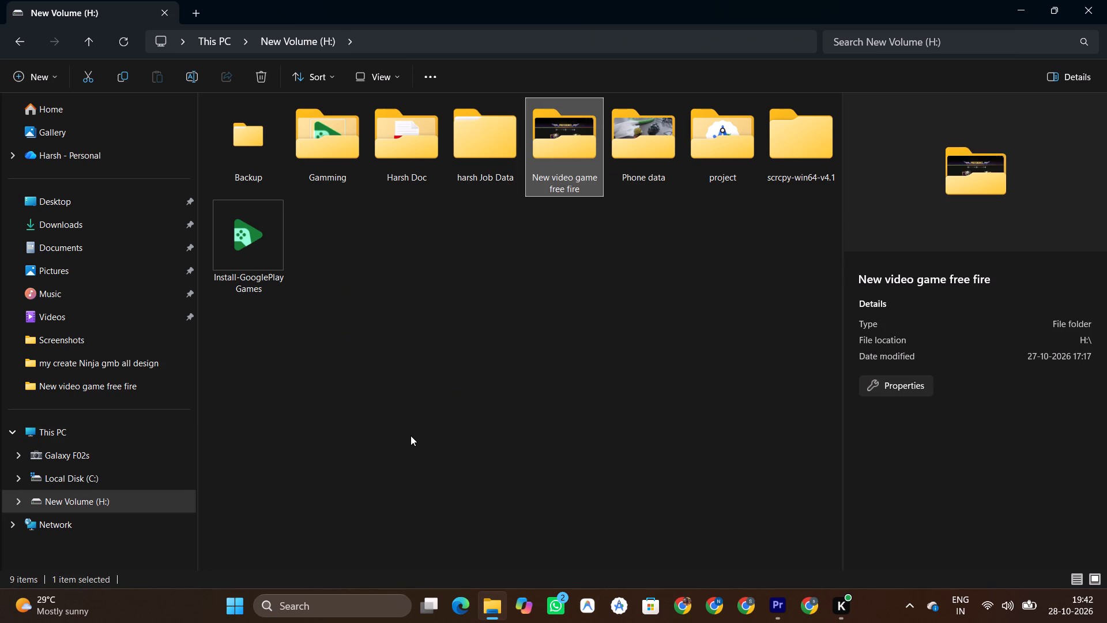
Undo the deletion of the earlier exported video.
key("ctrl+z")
Look inside the "New video game free fire" folder and return to New Volume (H:).
double_click(586, 140)
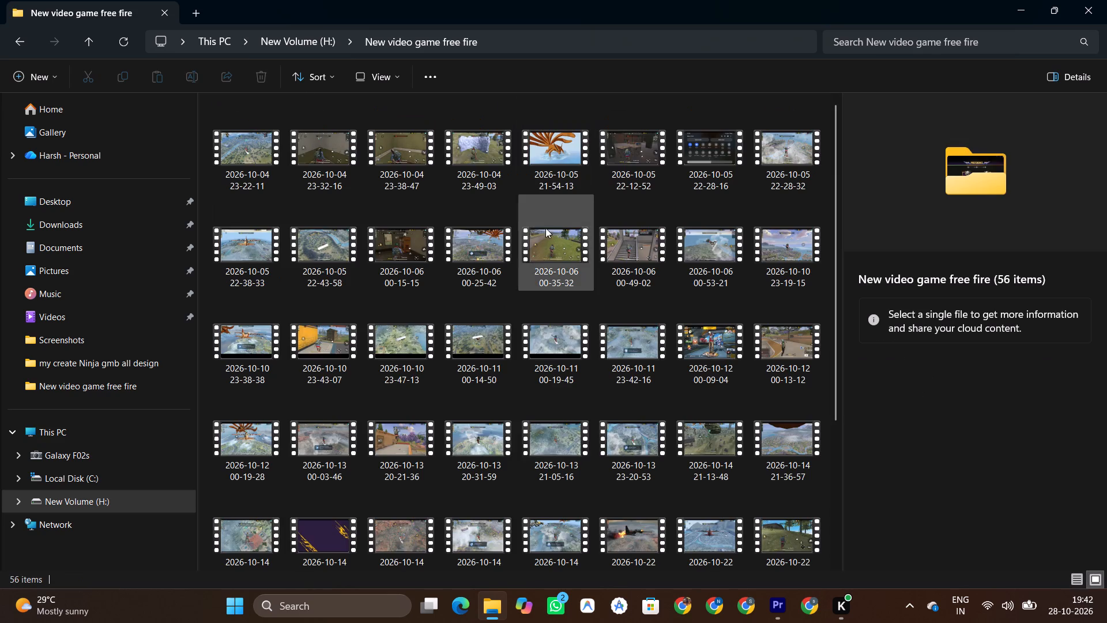
left_click(19, 41)
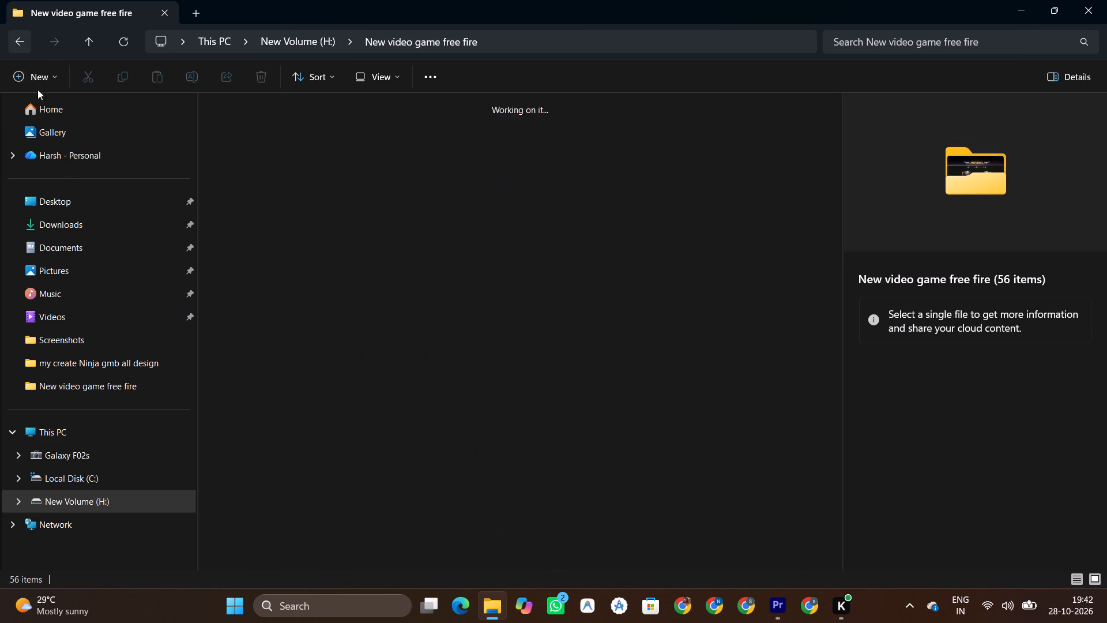
Create a folder with the default name "New folder" on New Volume (H:) and open it.
right_click(370, 394)
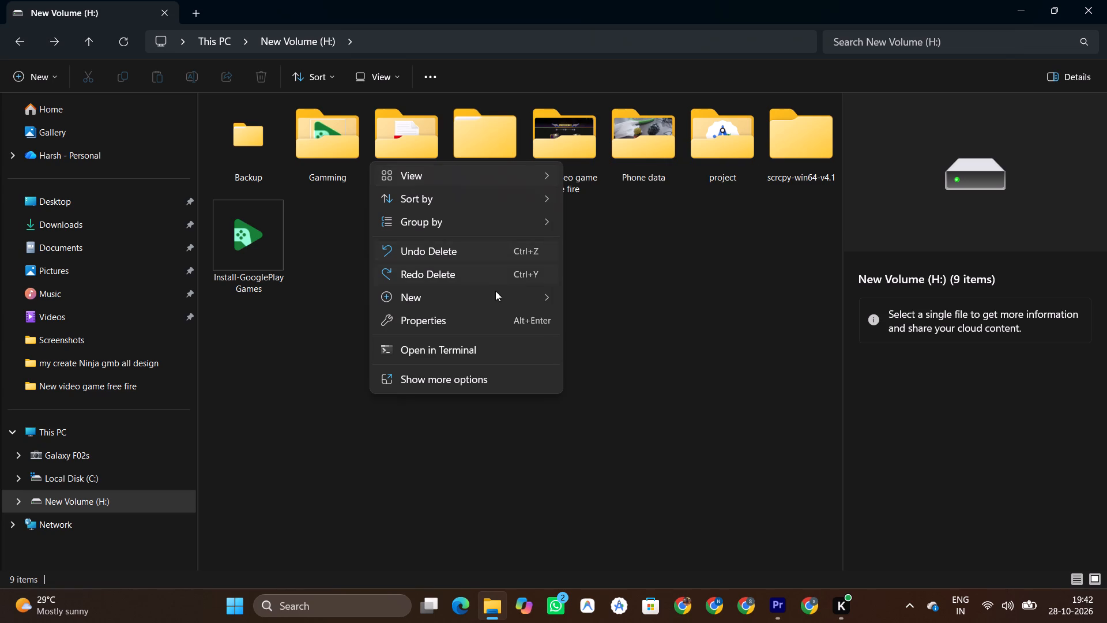
left_click(626, 296)
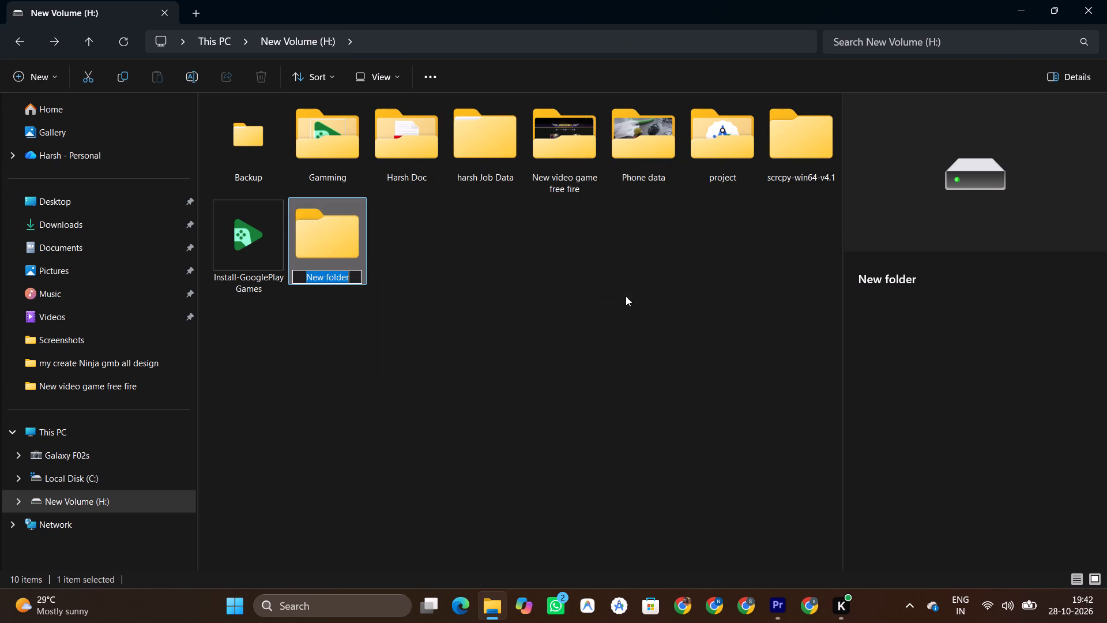
double_click(328, 224)
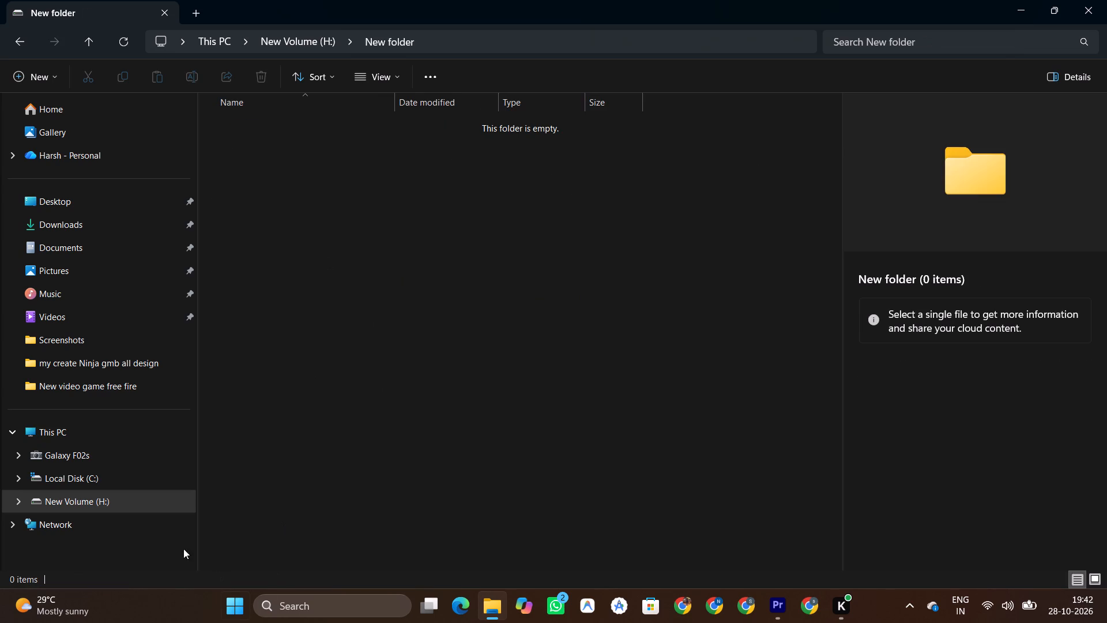
left_click(55, 230)
left_click(299, 190)
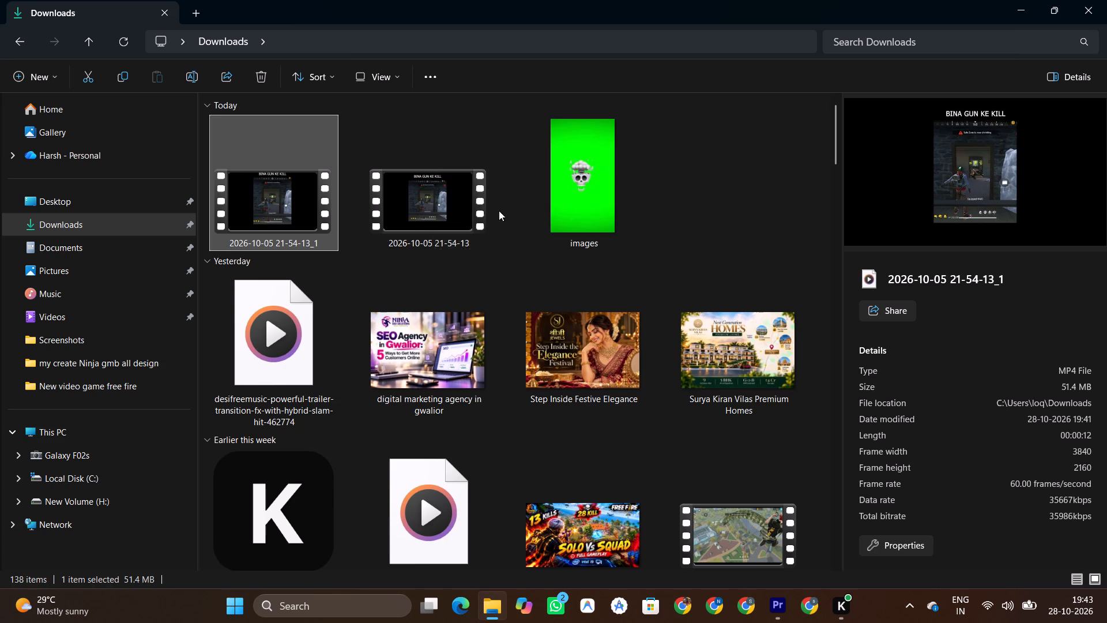
left_click(468, 214, "shift")
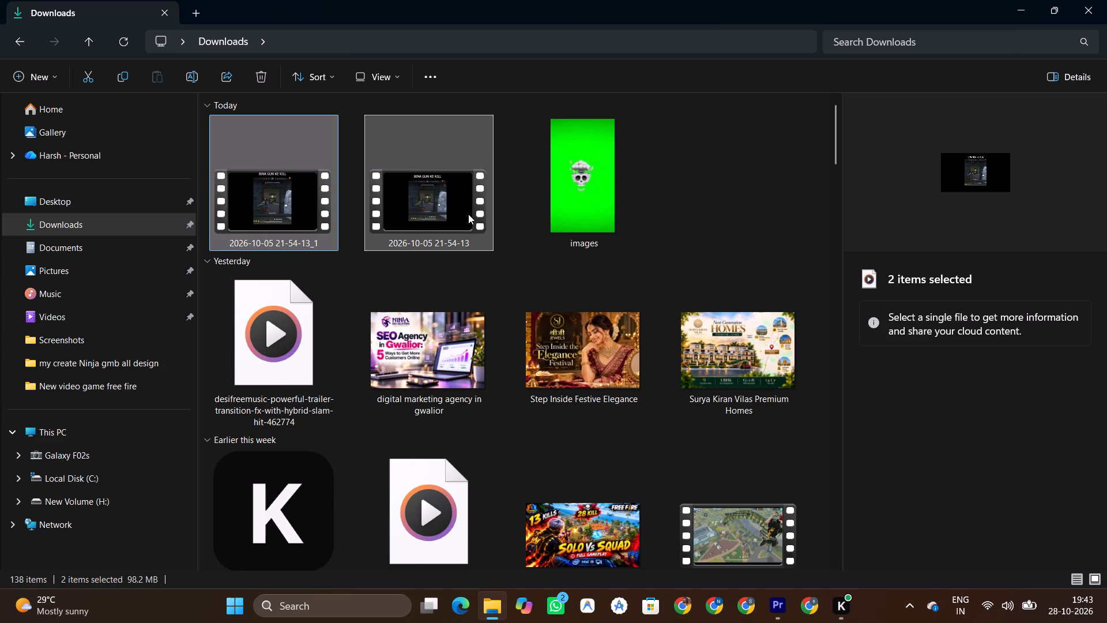
key("ctrl+x")
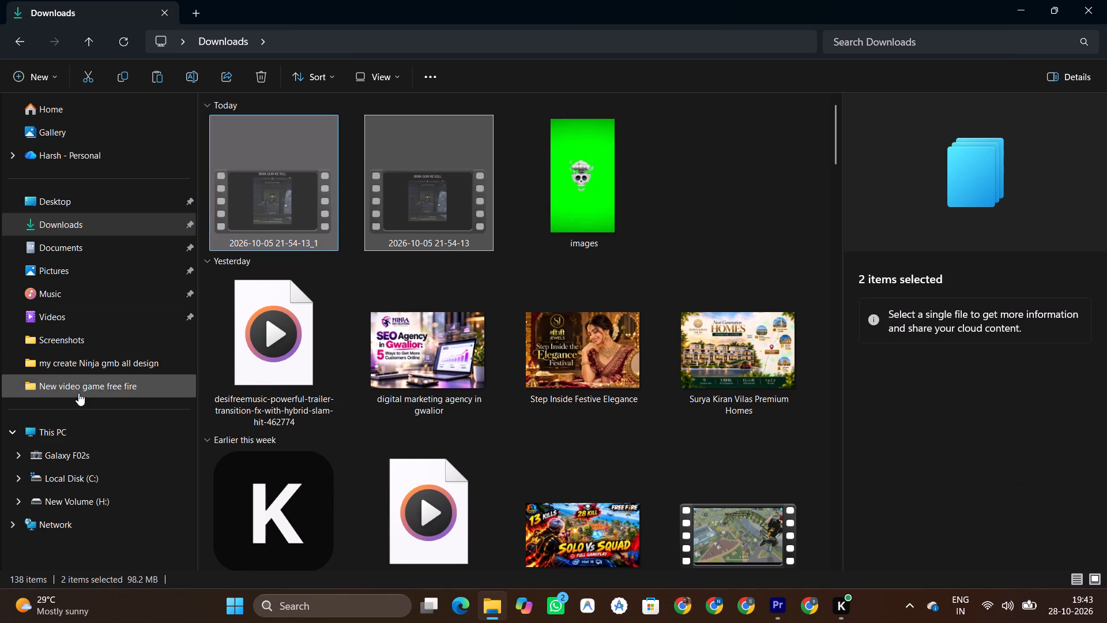
left_click(80, 494)
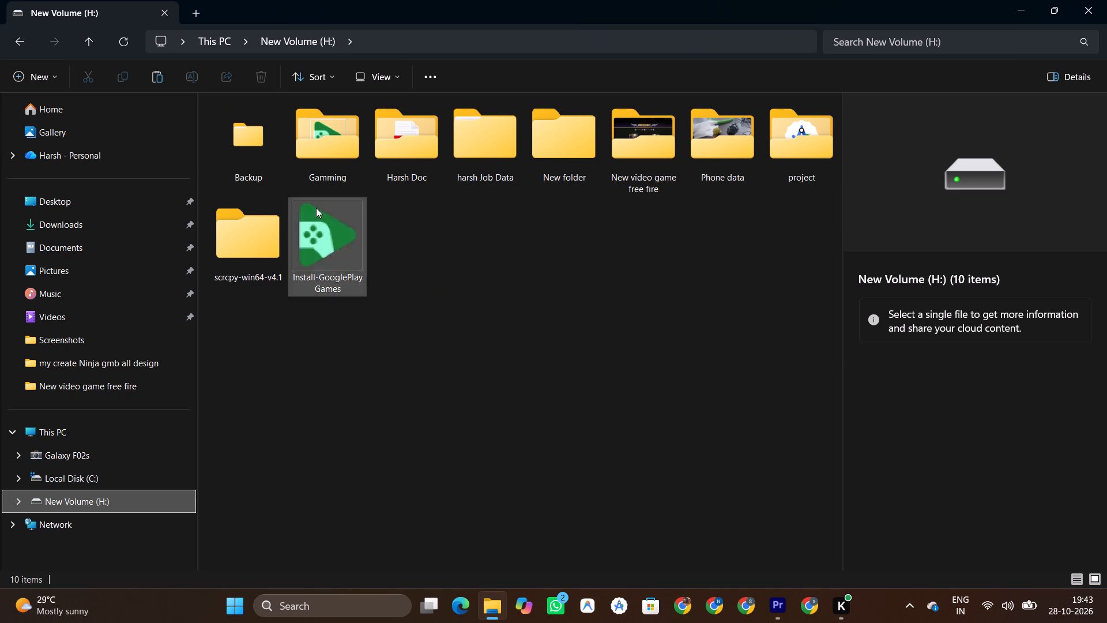
right_click(496, 272)
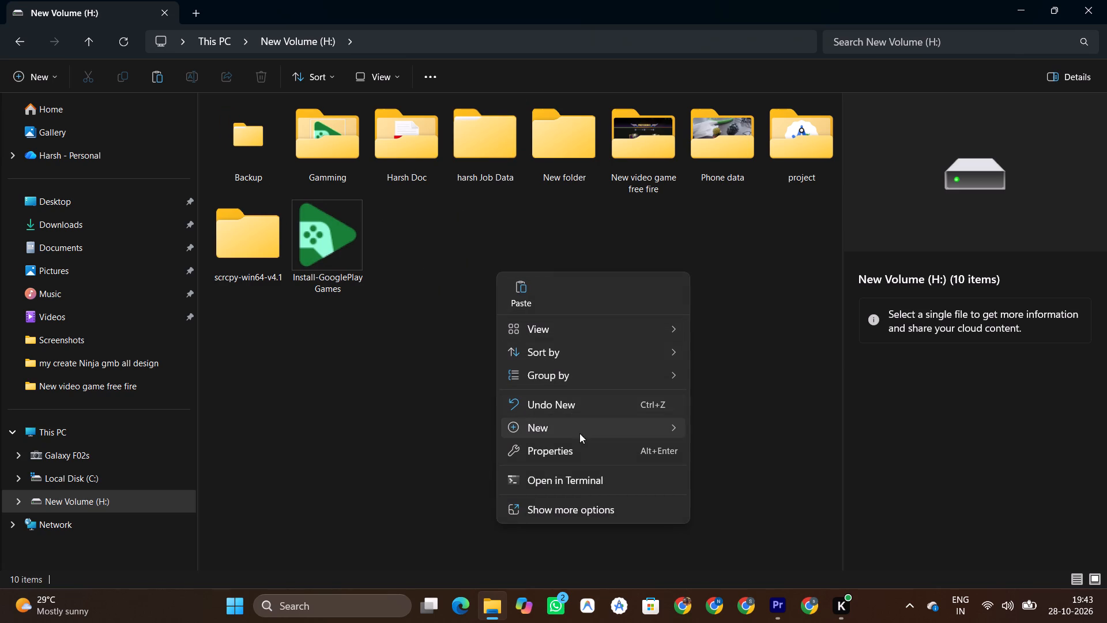
left_click(579, 433)
left_click(709, 175)
double_click(409, 239)
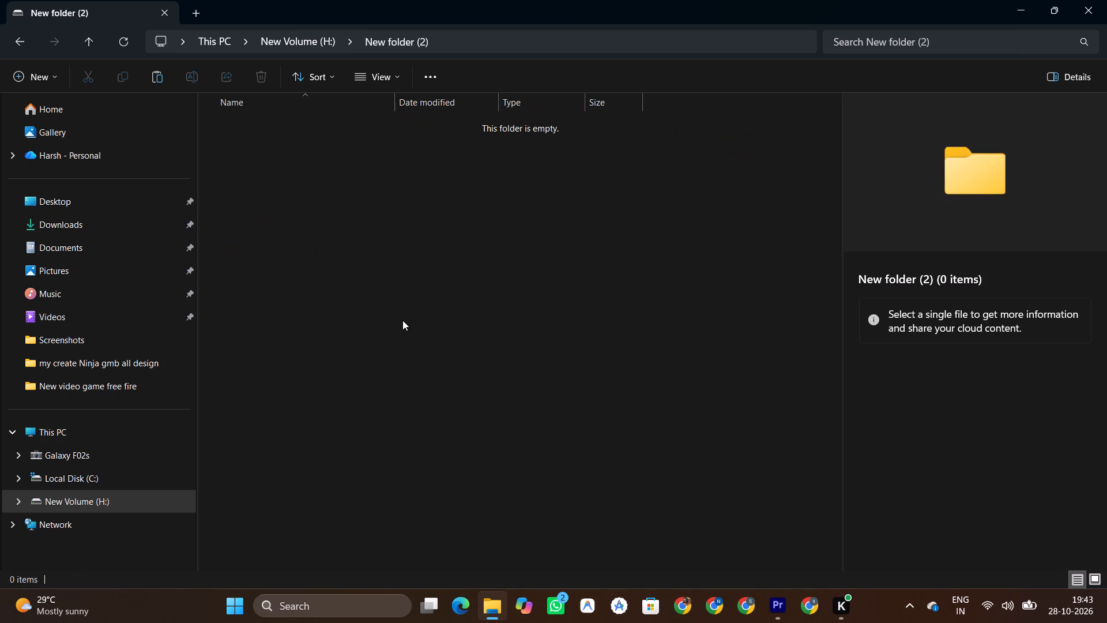
left_click(402, 320)
key("ctrl+v")
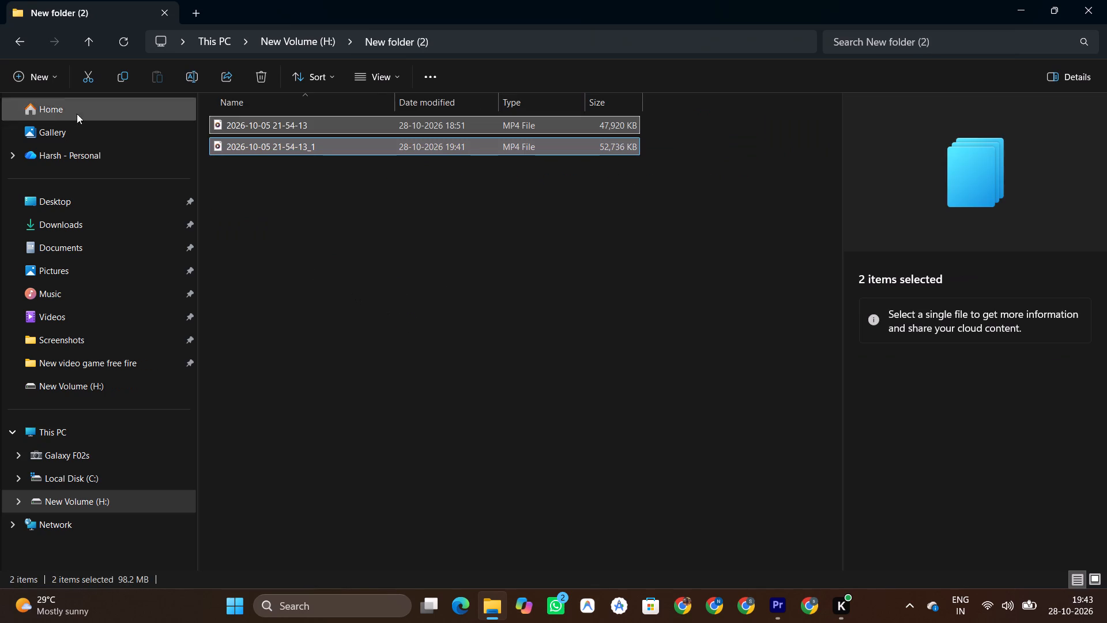
Rename the folder holding the two exported videos on New Volume (H:) as Uplod.
left_click(14, 37)
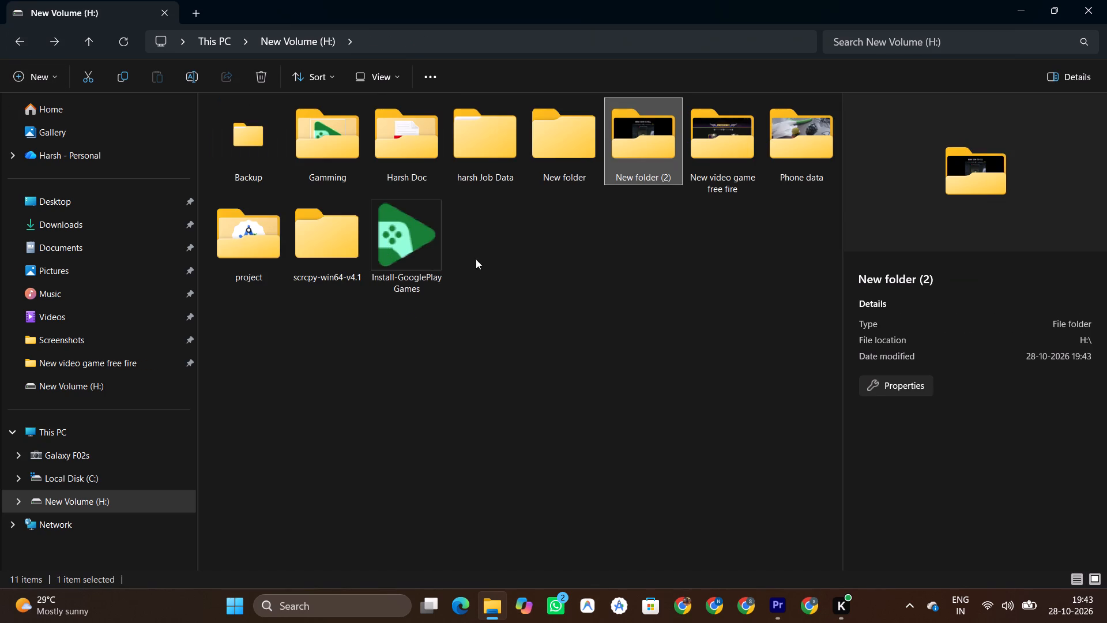
double_click(585, 154)
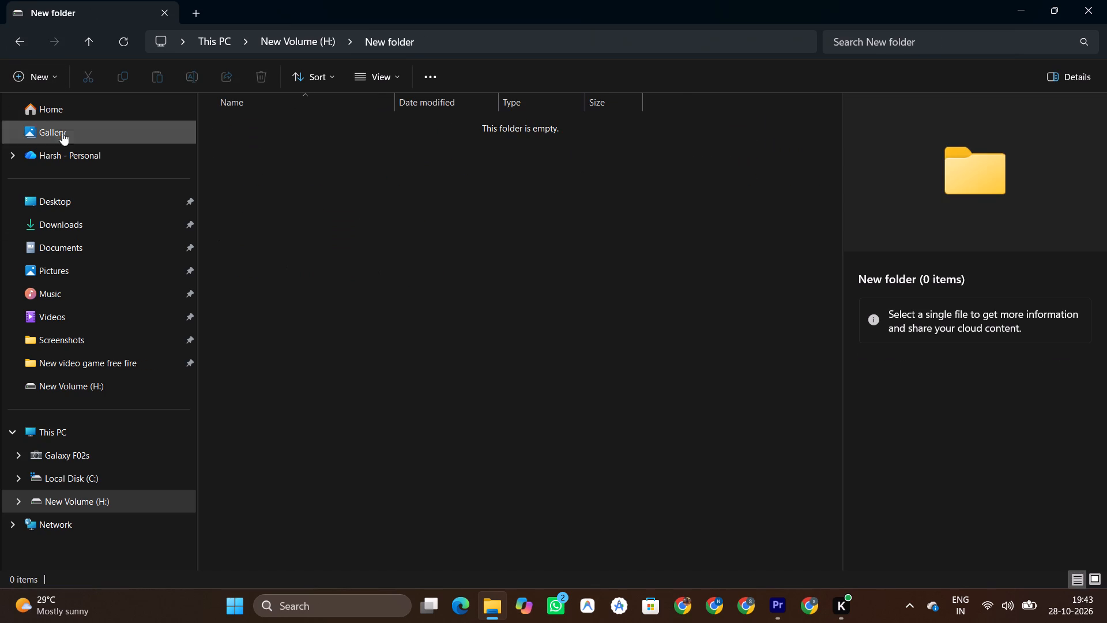
left_click(20, 36)
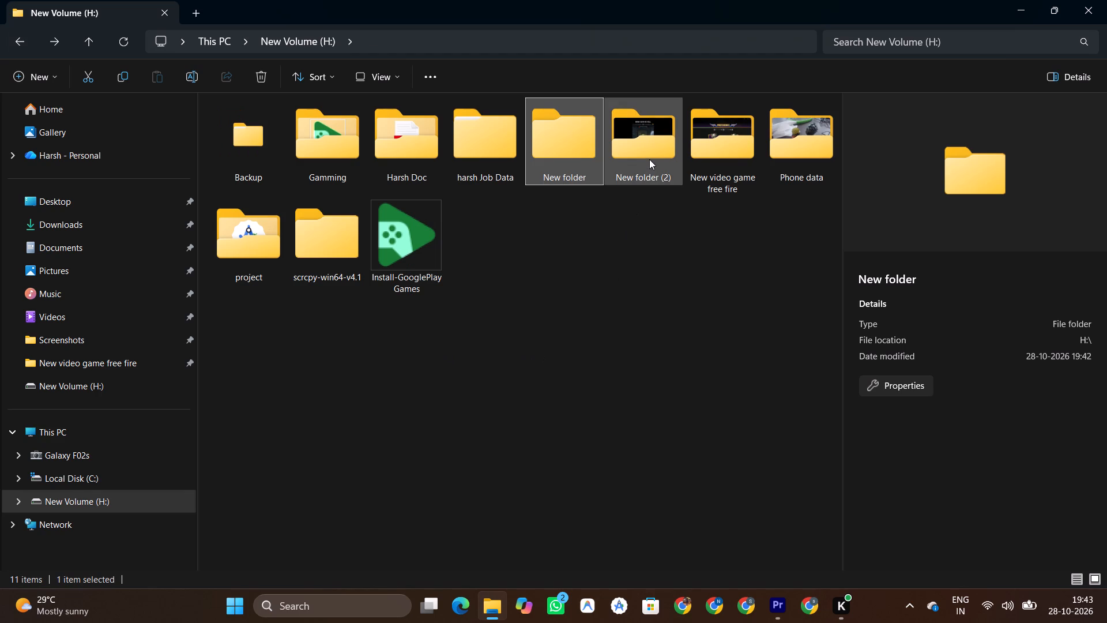
right_click(649, 159)
left_click(760, 181)
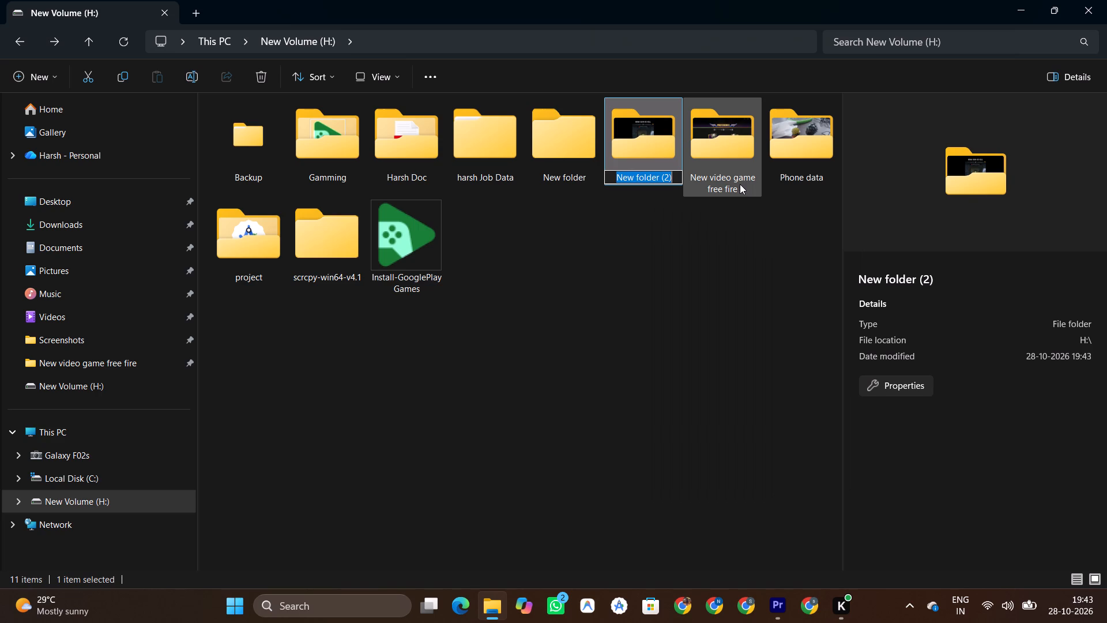
type("Uplod")
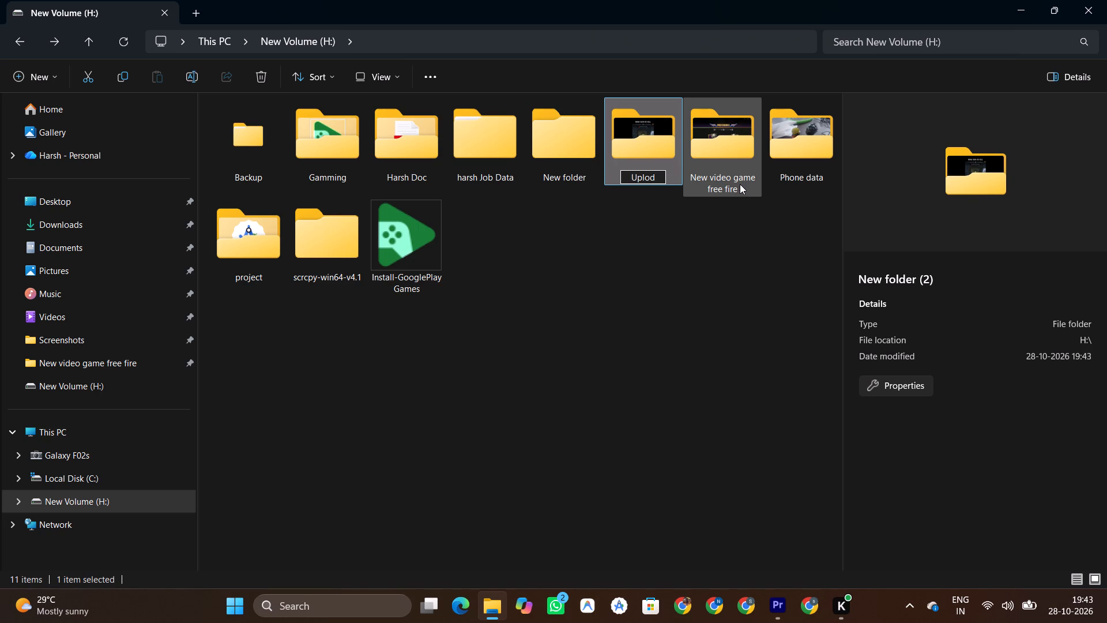
left_click(652, 280)
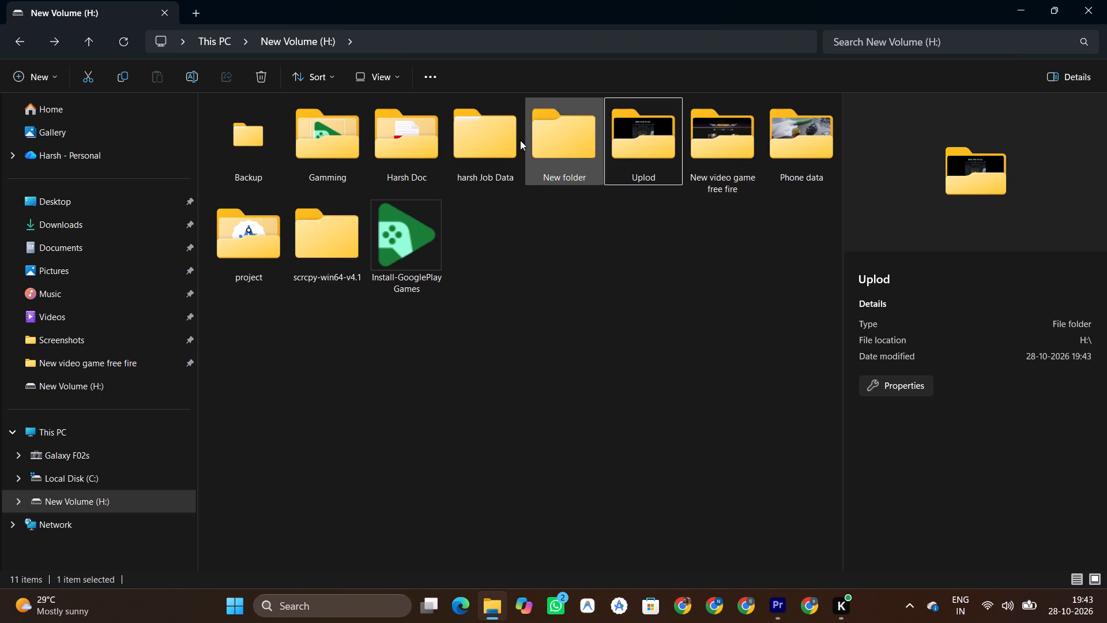
Move the green skull picture "images" from Downloads into the empty "New folder" on New Volume (H:).
right_click(558, 146)
left_click(96, 220)
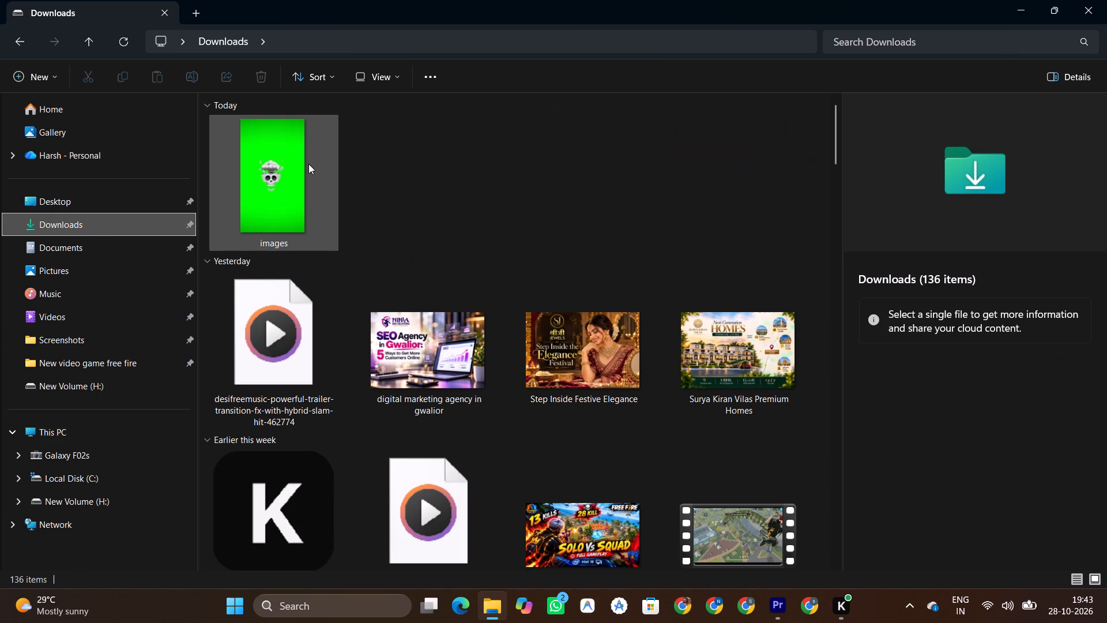
left_click(308, 164)
key("ctrl+x")
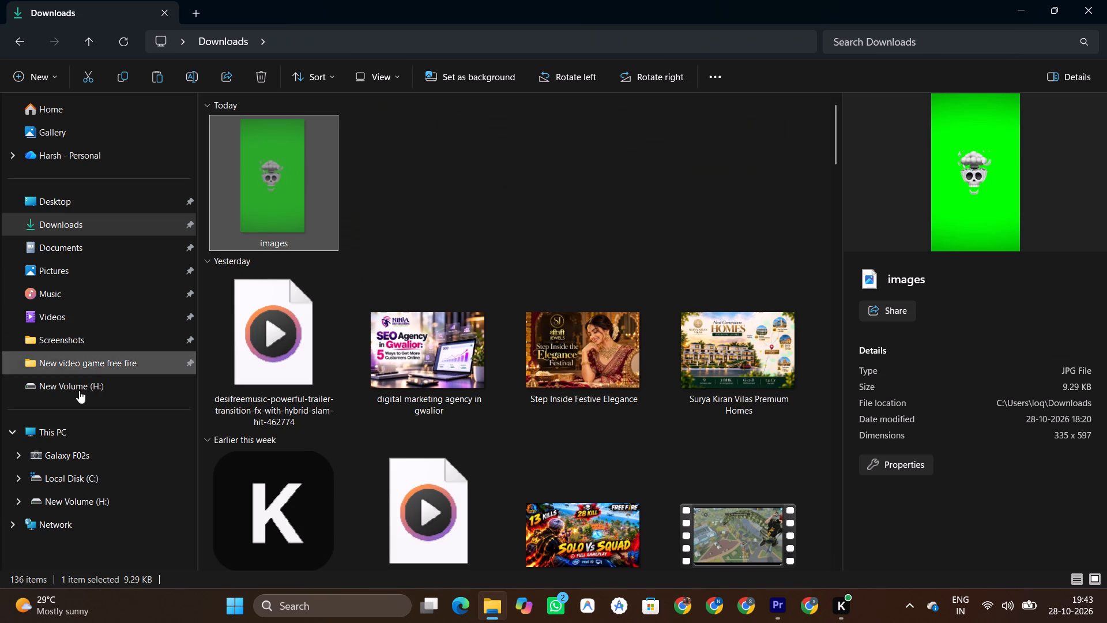
left_click(89, 509)
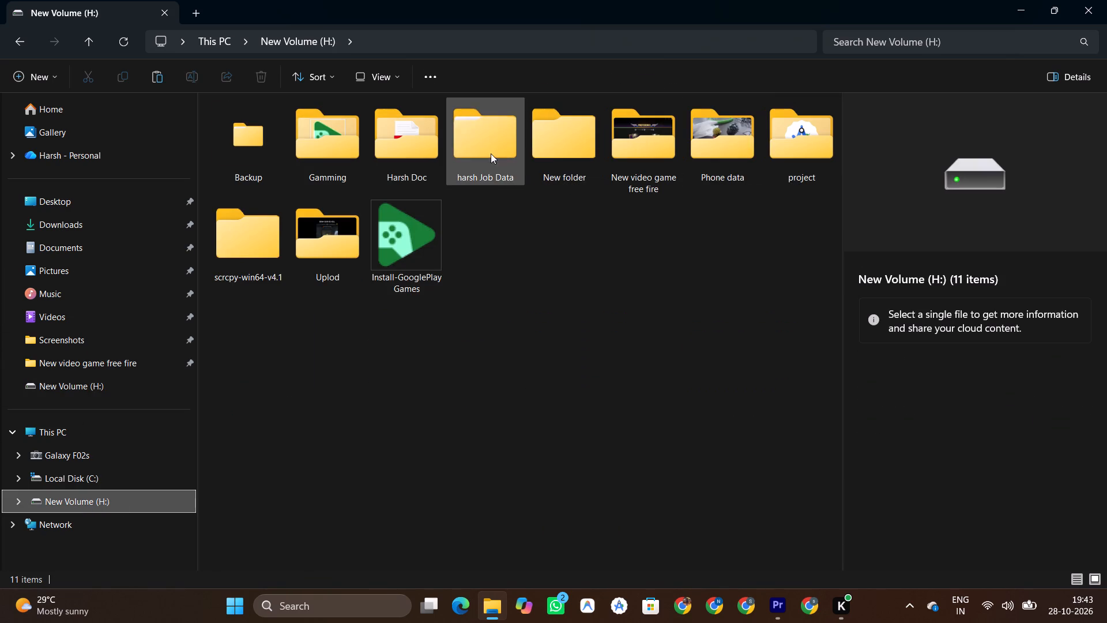
double_click(536, 163)
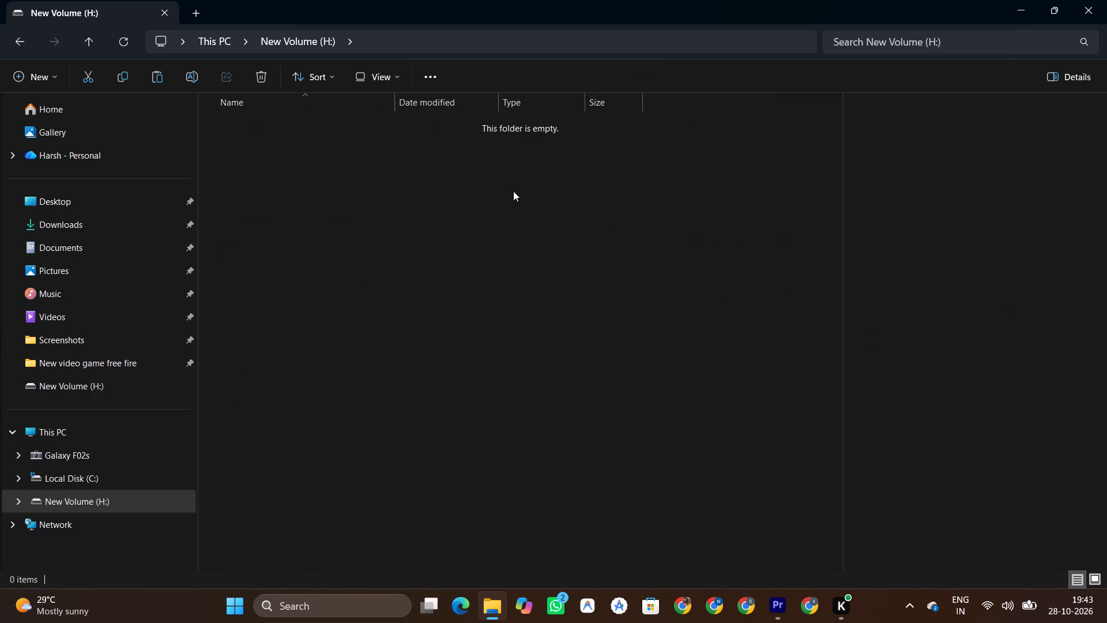
key("ctrl+v")
Rename the folder containing the green skull picture as Green Screen.
left_click(13, 38)
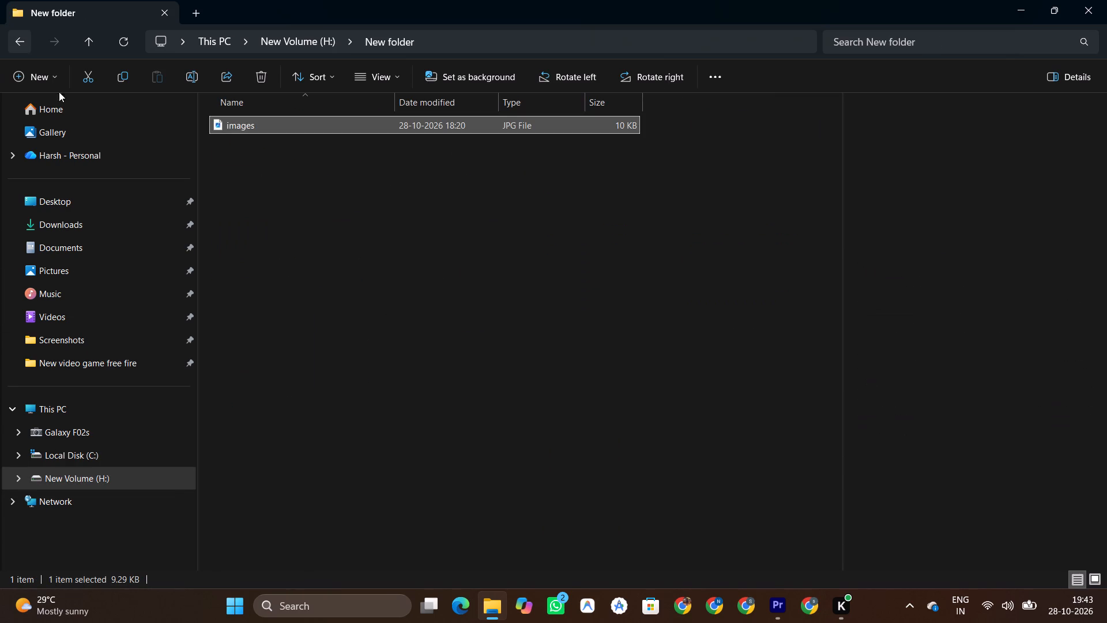
right_click(562, 152)
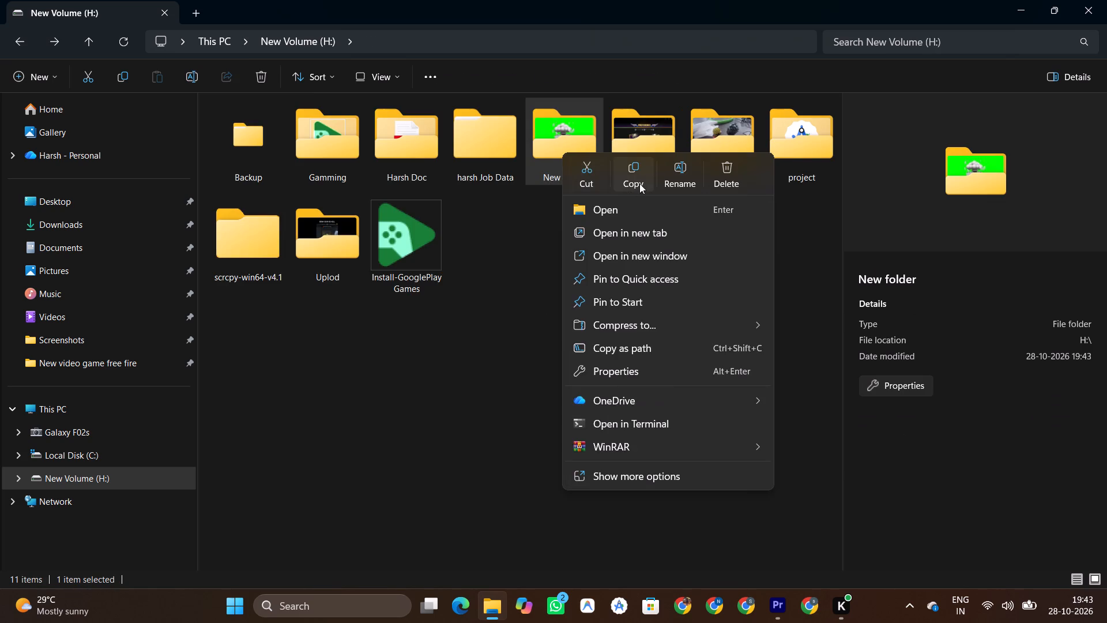
left_click(676, 179)
type("Screen")
key("space")
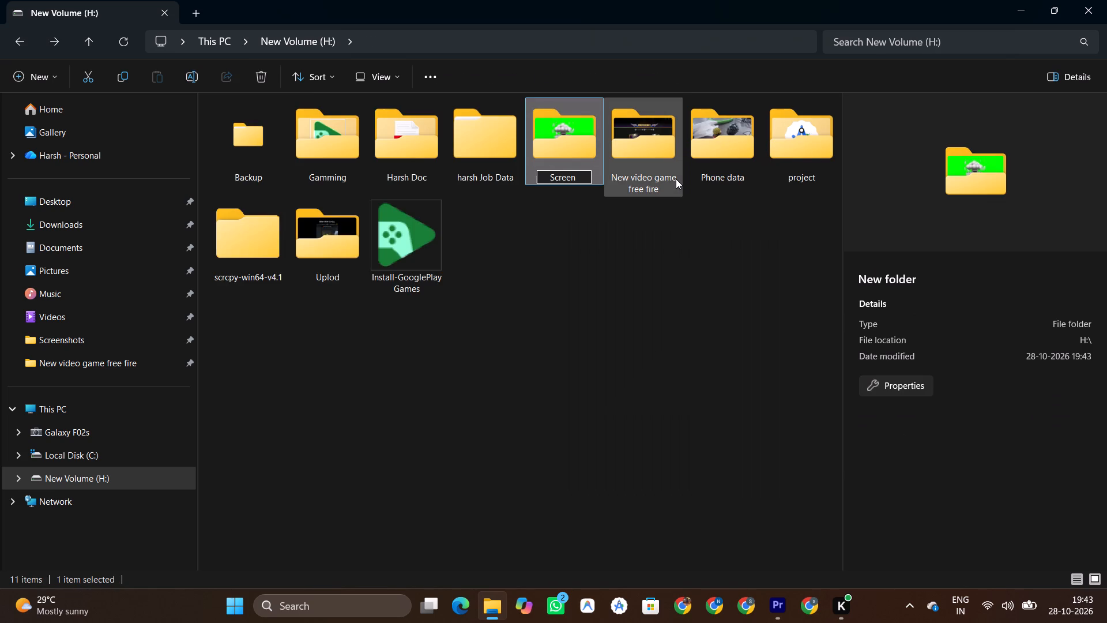
key("BackSpace")
key("BackSpace")
key("BackSpace")
key("BackSpace")
key("BackSpace")
key("BackSpace")
key("BackSpace")
key("BackSpace")
key("BackSpace")
key("BackSpace")
key("BackSpace")
key("BackSpace")
type("Gree")
type("n Screen")
left_click(658, 258)
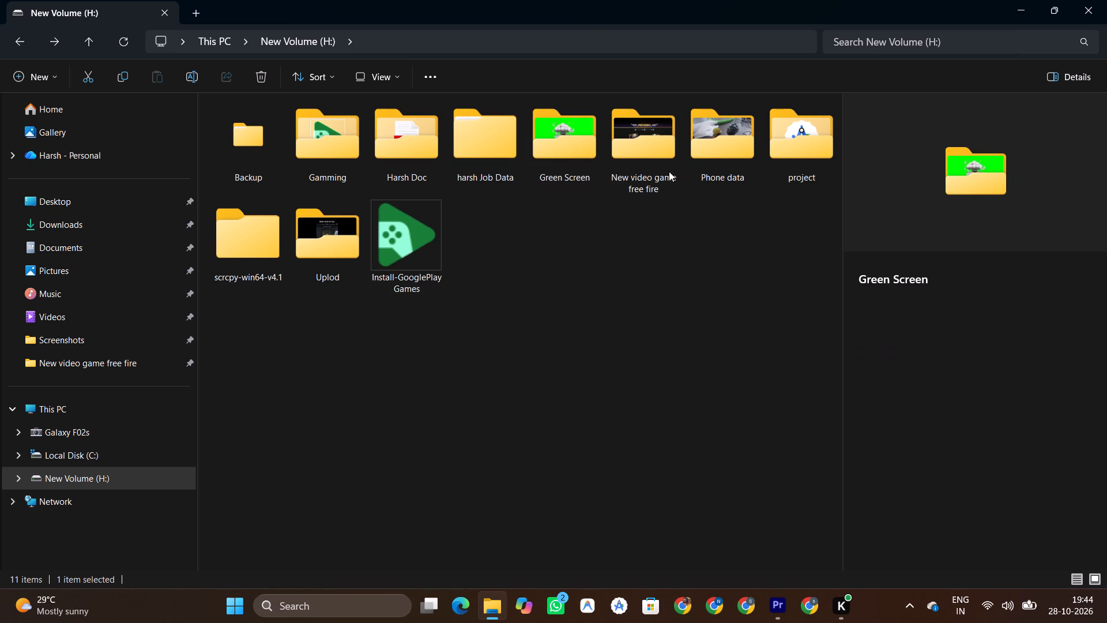
Look inside the "New video game free fire" folder and return to New Volume (H:).
double_click(639, 133)
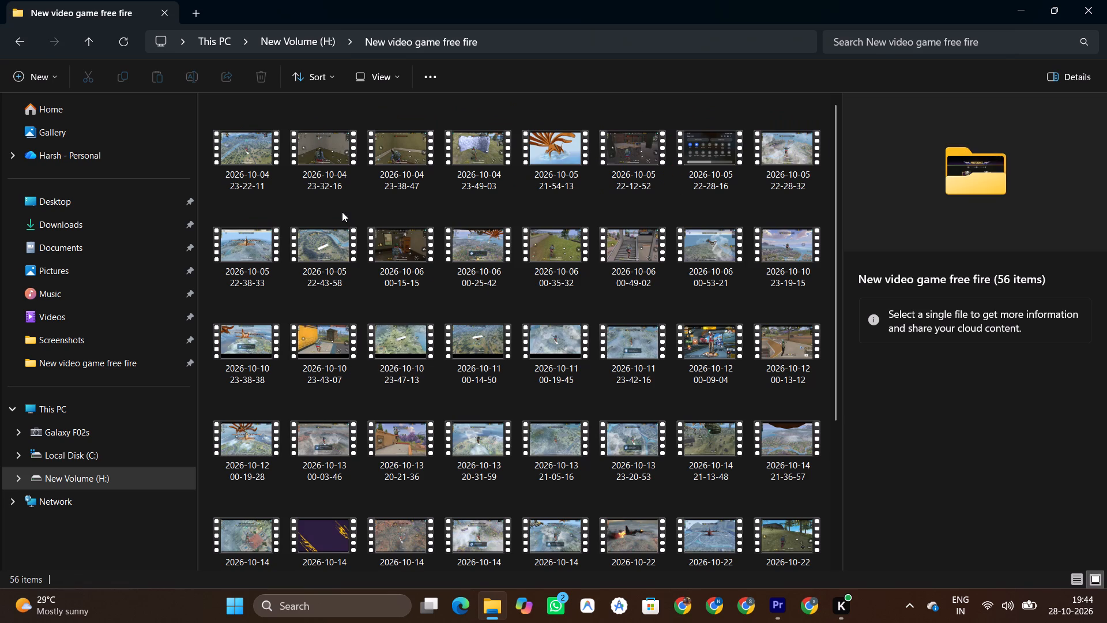
left_click(17, 45)
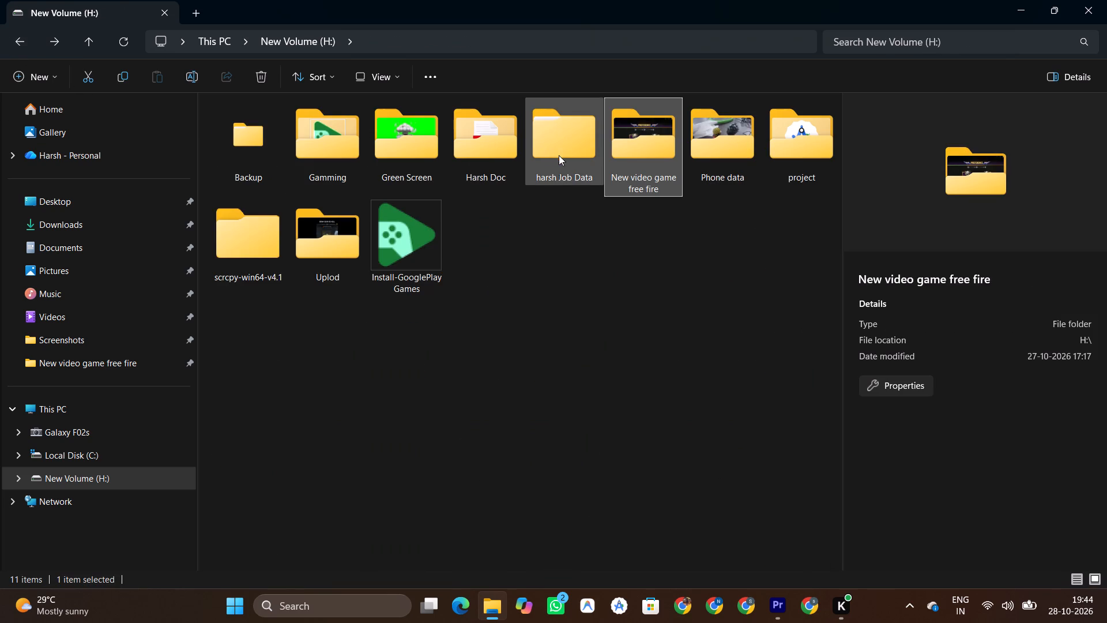
Play both exported videos in the Uplod folder, skipping through each to compare the two versions.
double_click(325, 260)
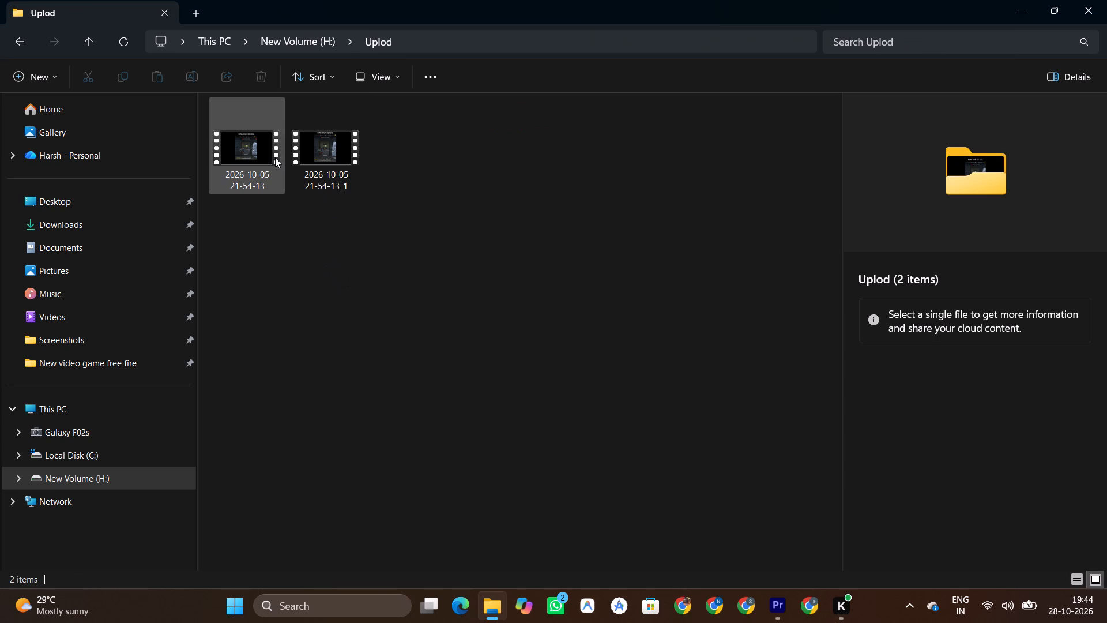
double_click(324, 147)
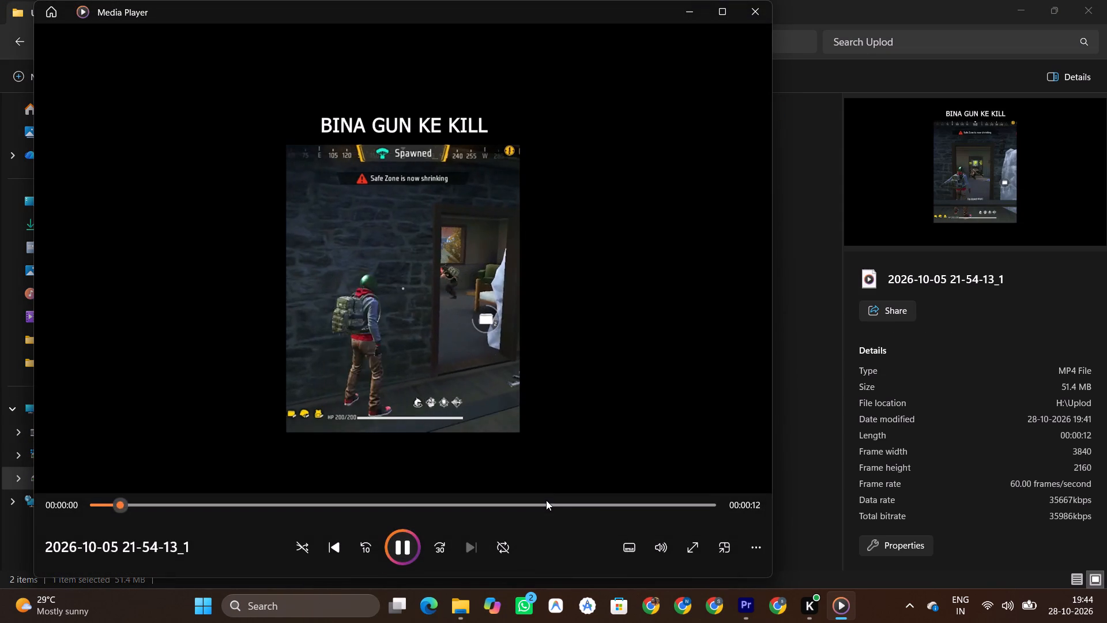
left_click(546, 500)
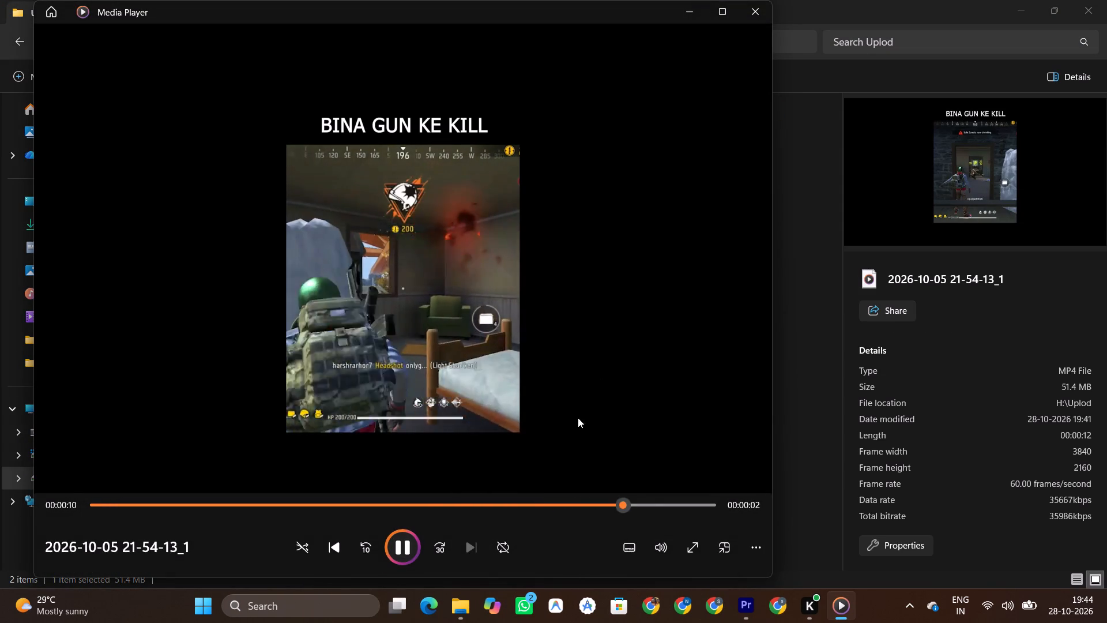
left_click(435, 490)
left_click(469, 509)
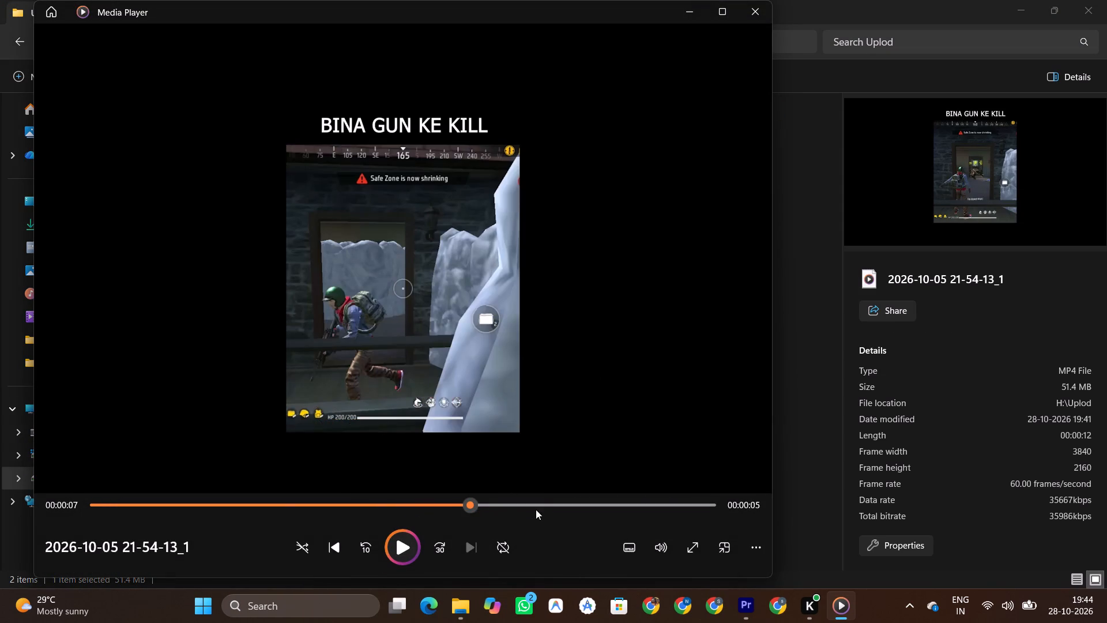
key("space")
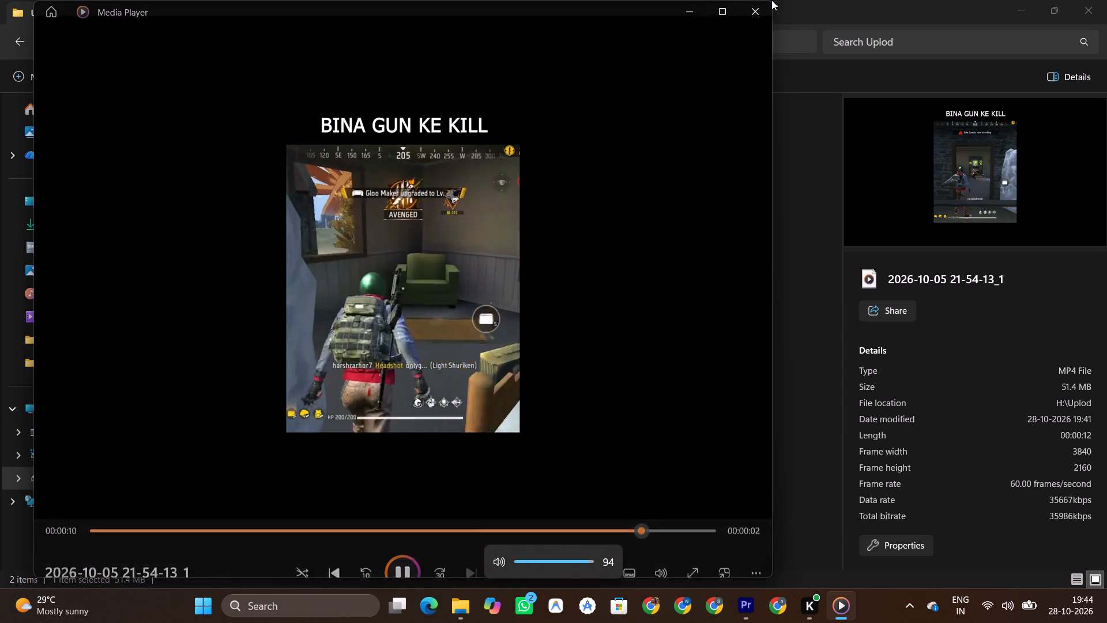
left_click(762, 14)
double_click(284, 137)
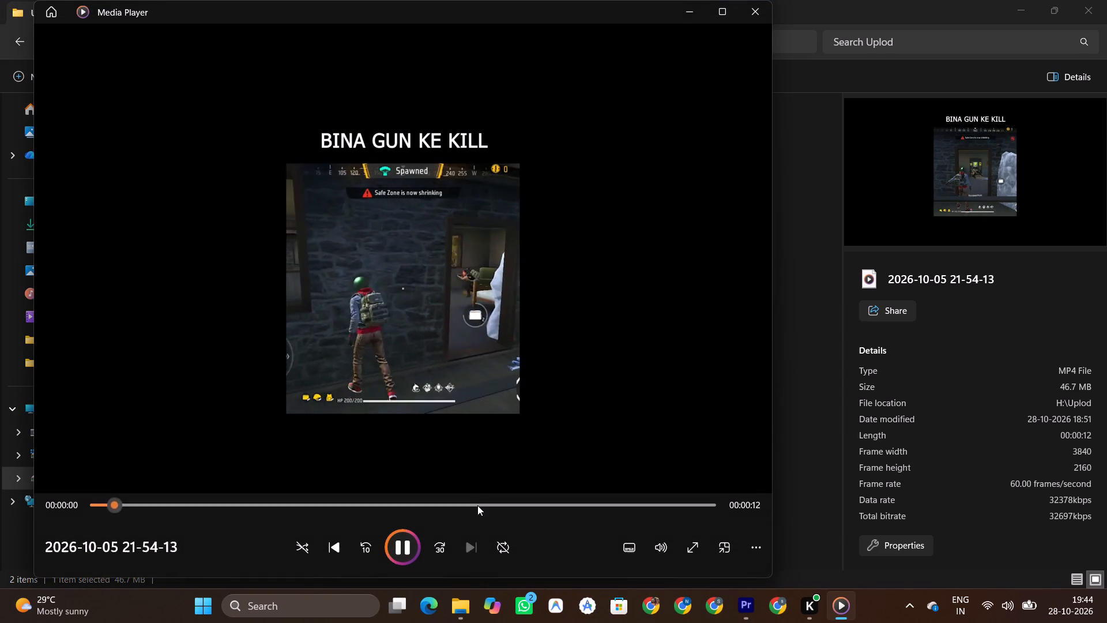
left_click(477, 505)
left_click(509, 498)
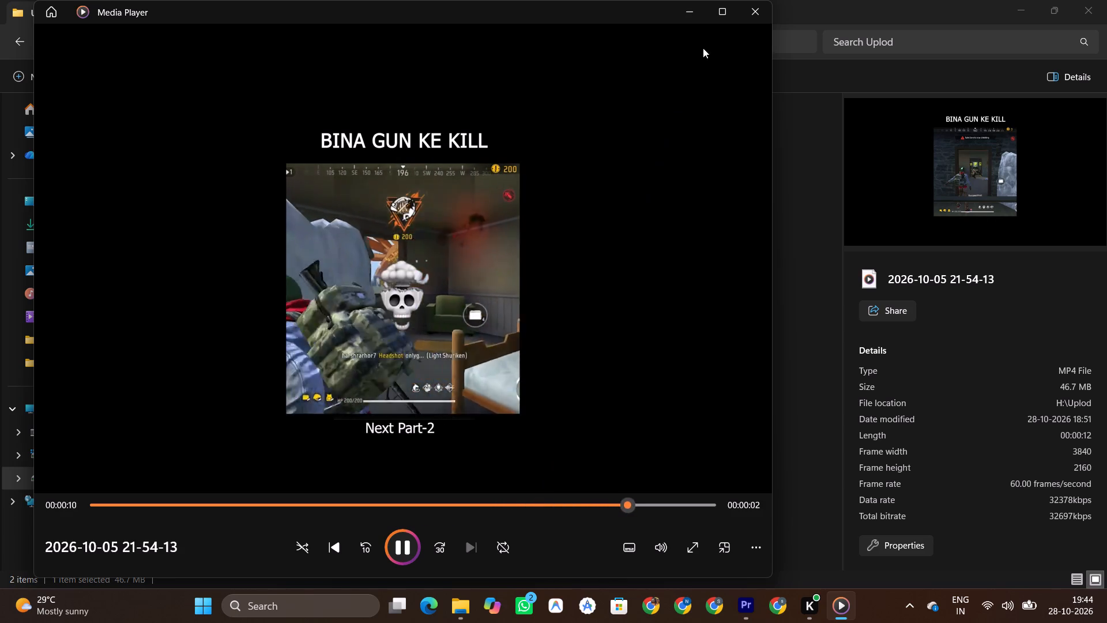
left_click(754, 11)
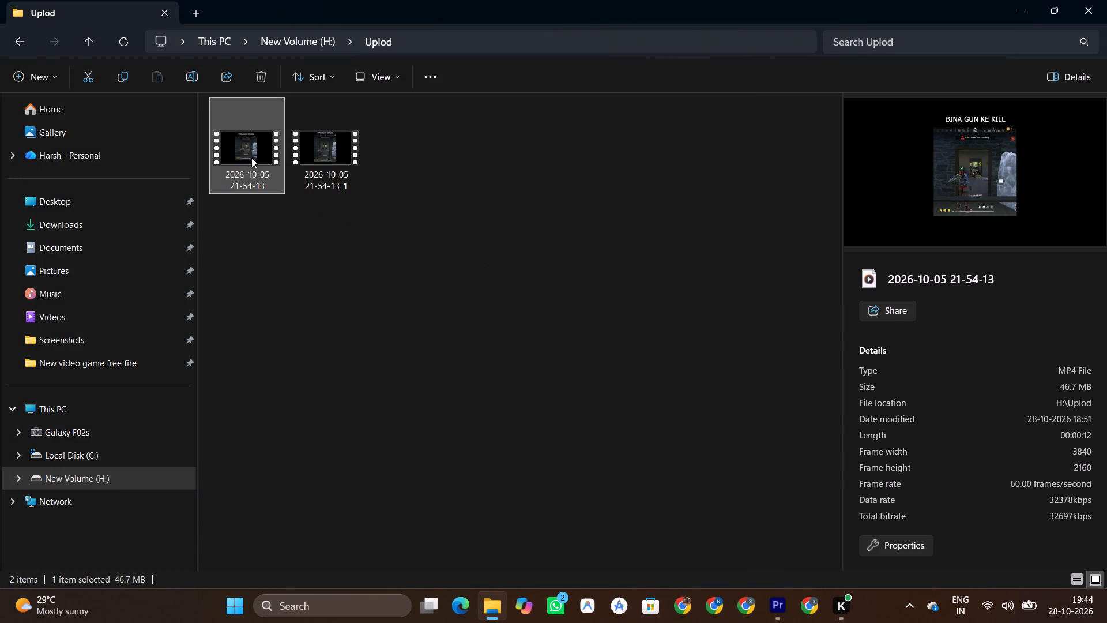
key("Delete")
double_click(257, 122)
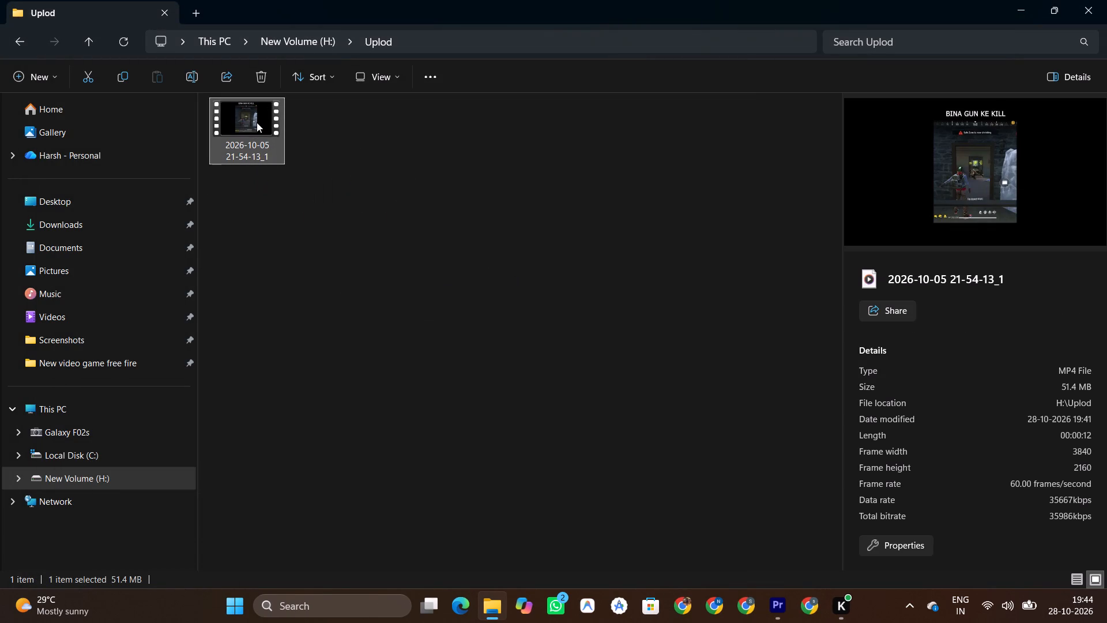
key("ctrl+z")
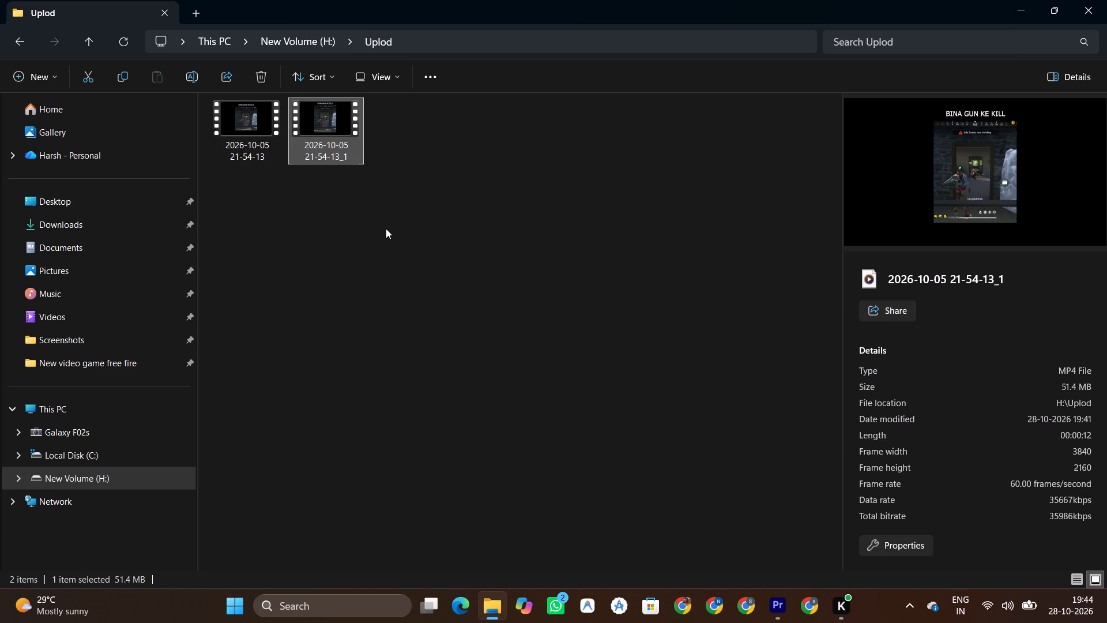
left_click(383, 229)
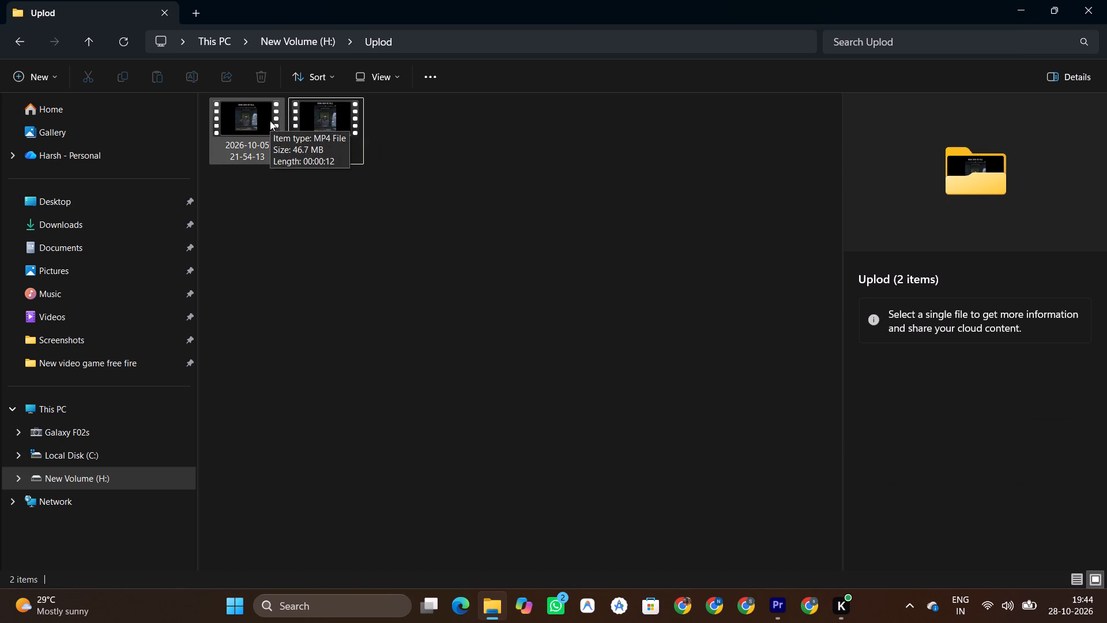
double_click(317, 116)
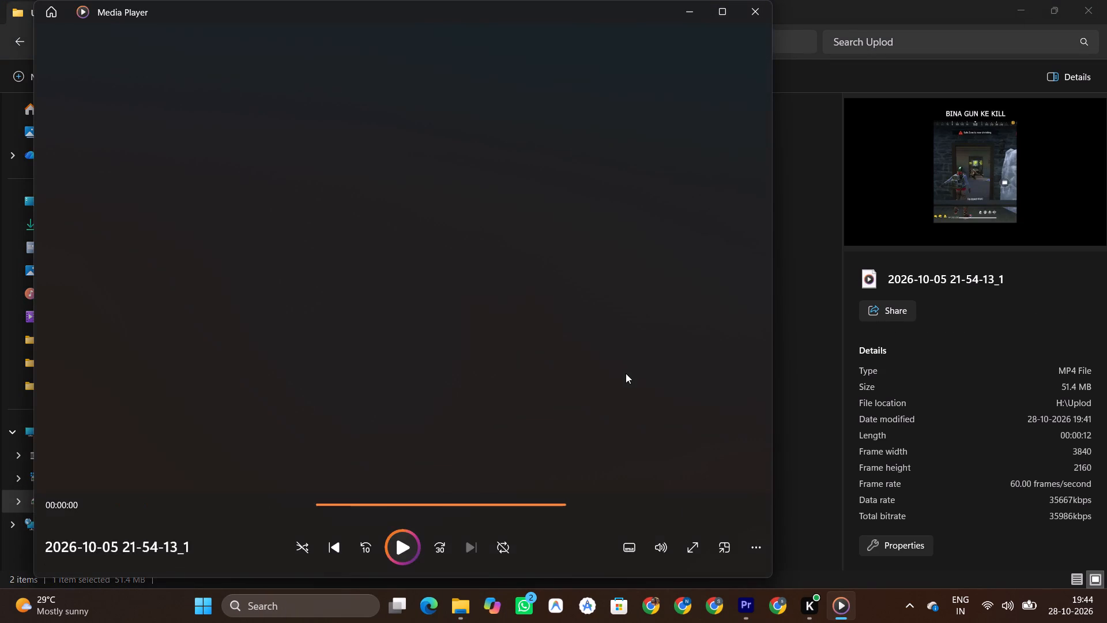
left_click(525, 504)
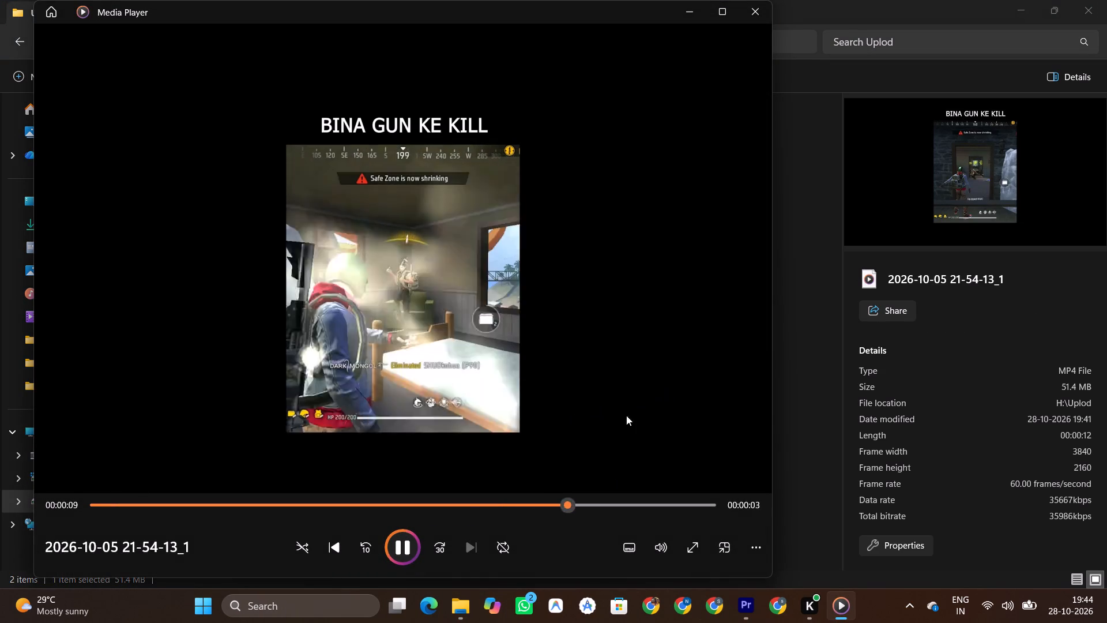
left_click(457, 507)
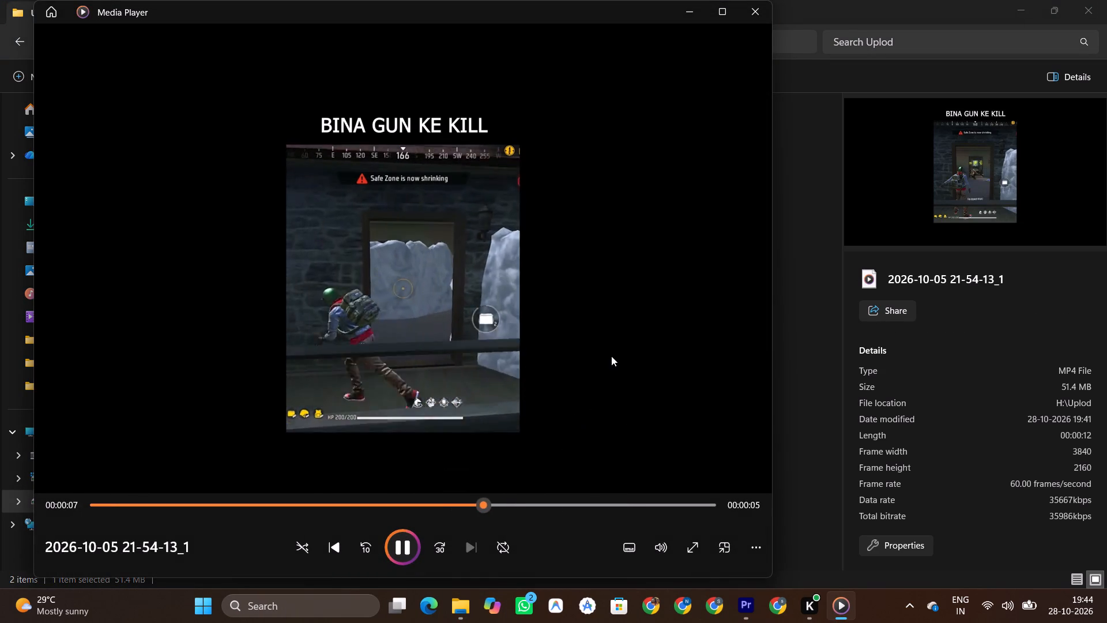
left_click(755, 5)
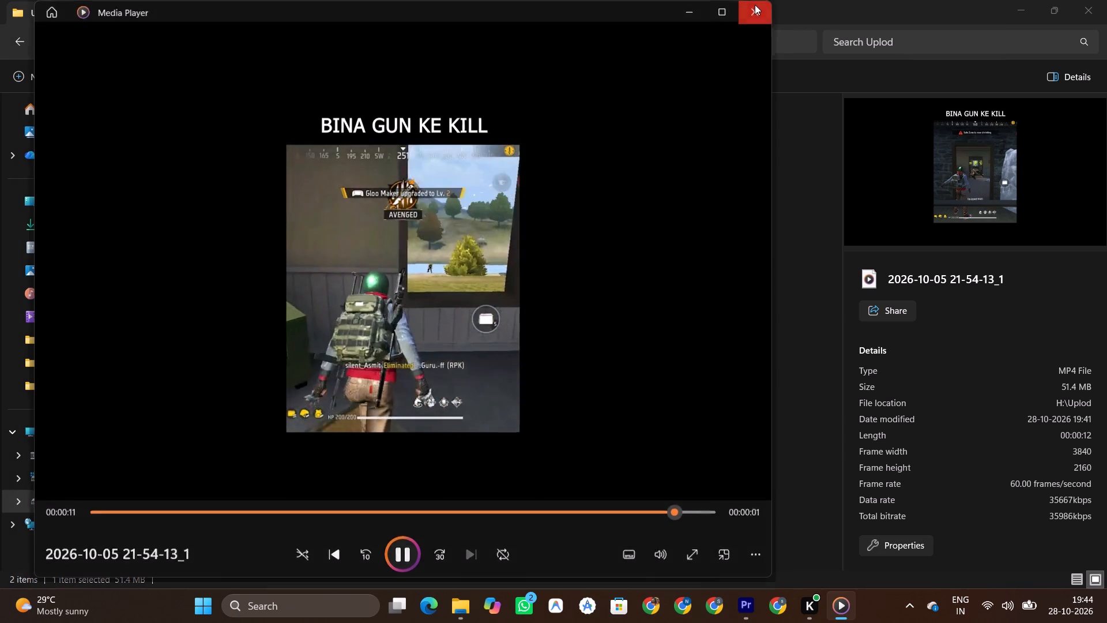
left_click(268, 113)
key("Delete")
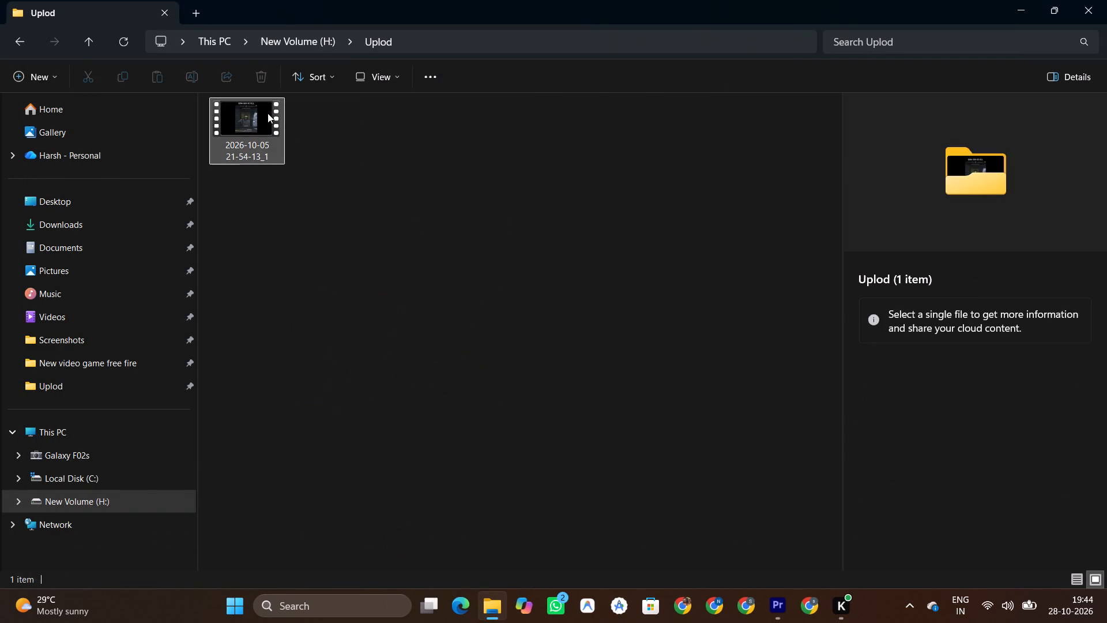
double_click(268, 113)
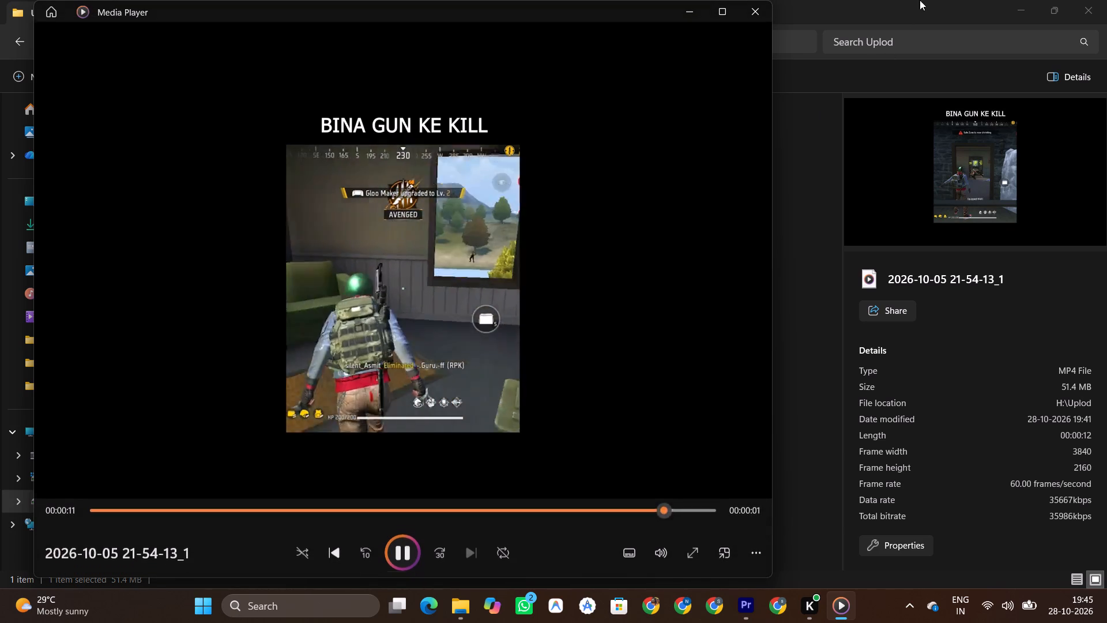
left_click(762, 14)
Switch to Premiere Pro and dismiss the Link Media dialog without relinking images.jpg or the whoosh sound.
left_click(1017, 0)
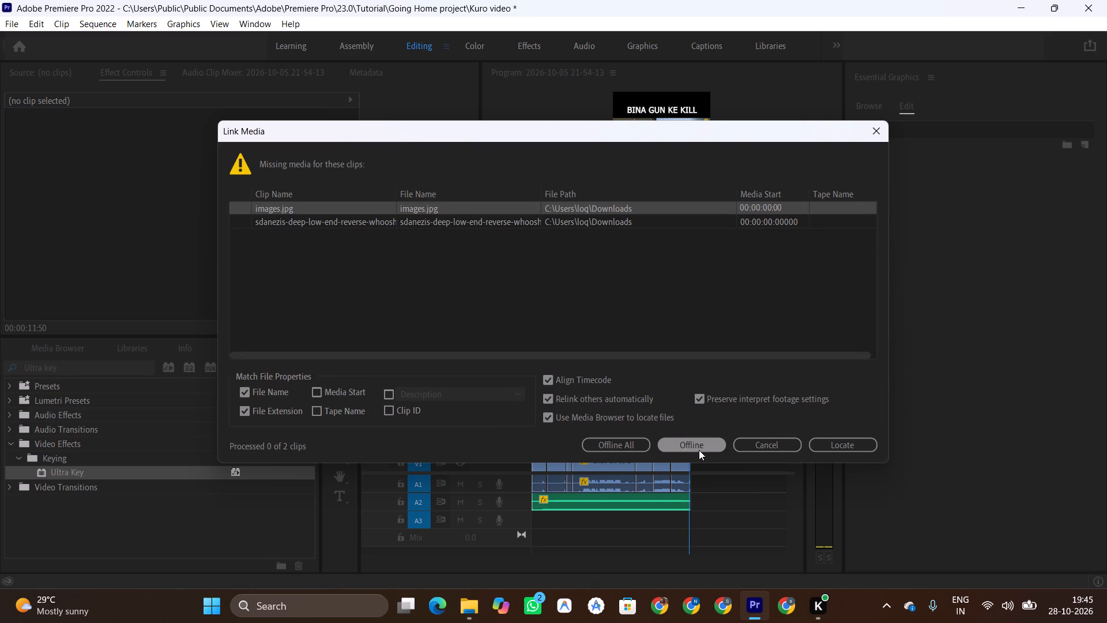
left_click(753, 445)
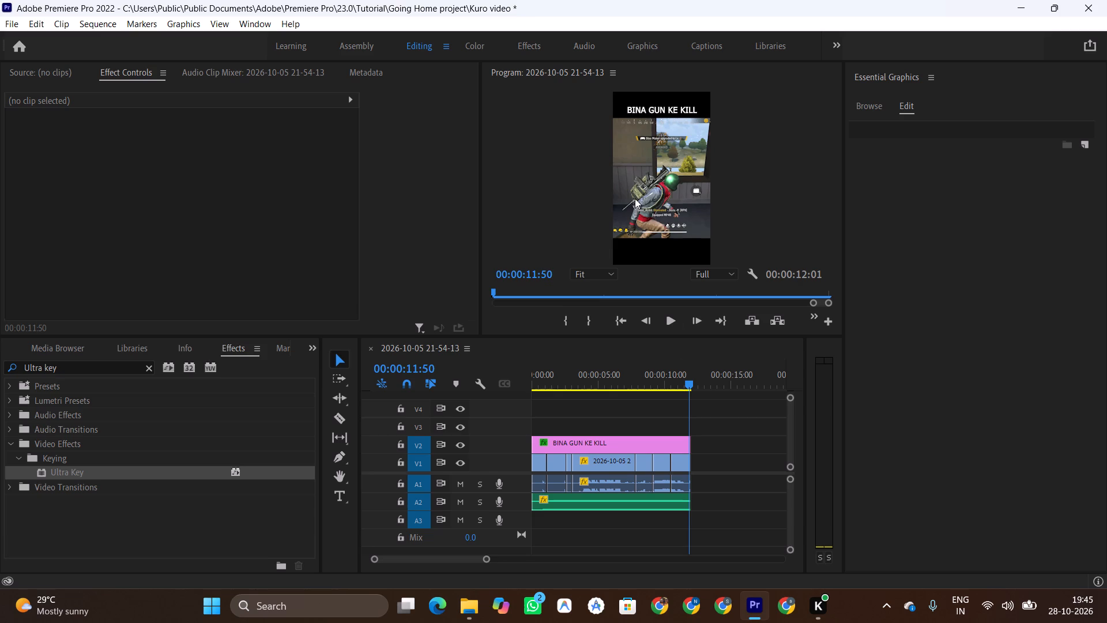
Enlarge the Program monitor by narrowing the Effect Controls area and reducing the height of the timeline area.
left_click(623, 339)
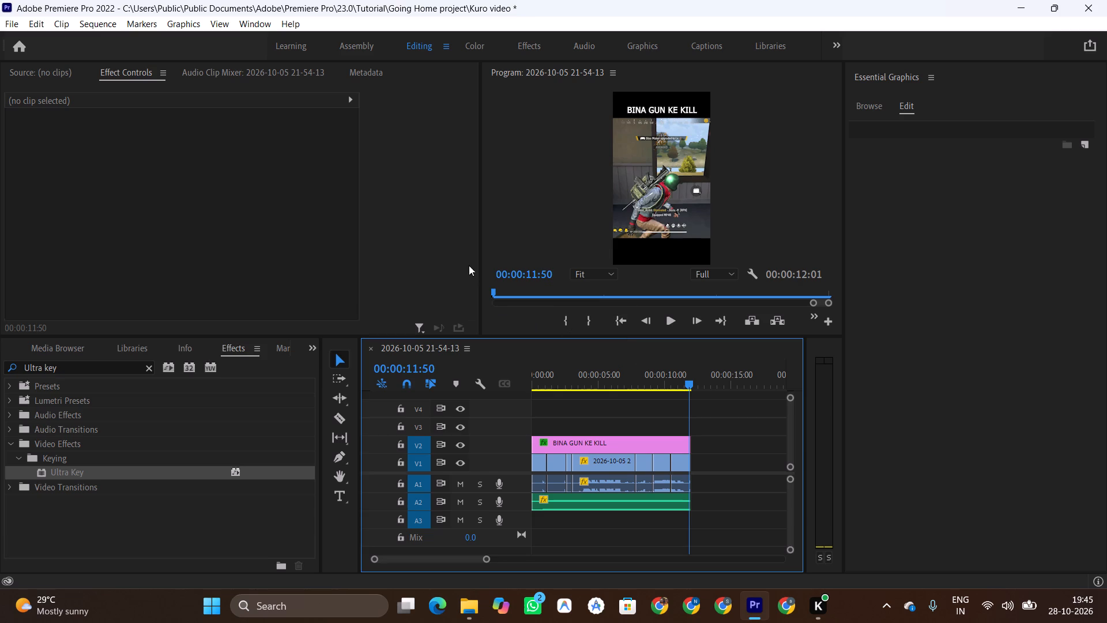
left_click(477, 211)
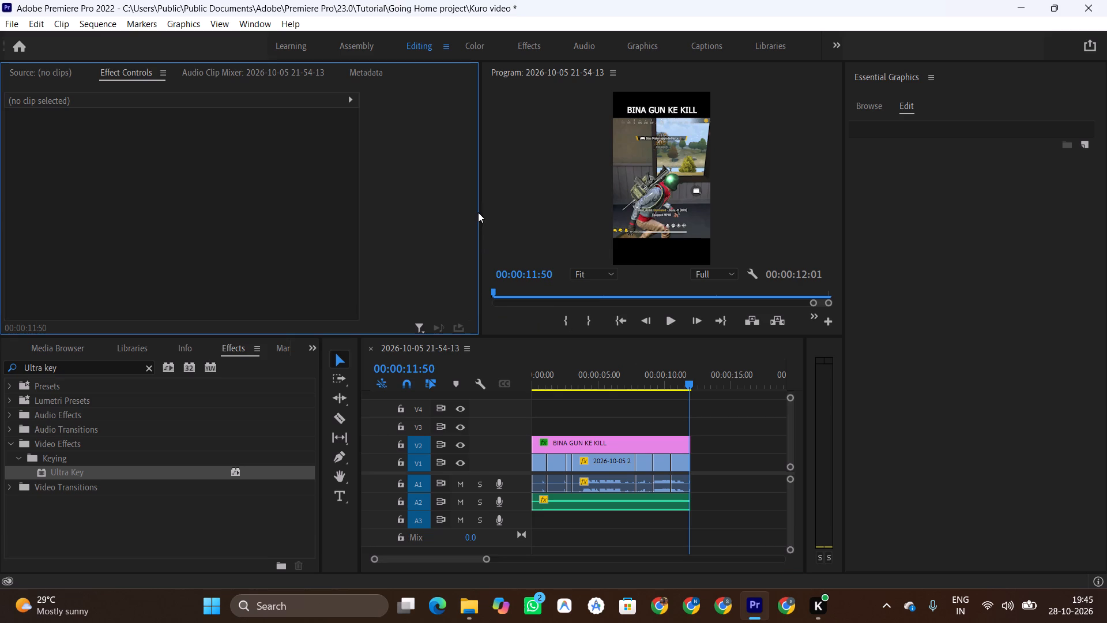
left_click_drag(480, 215, 311, 208)
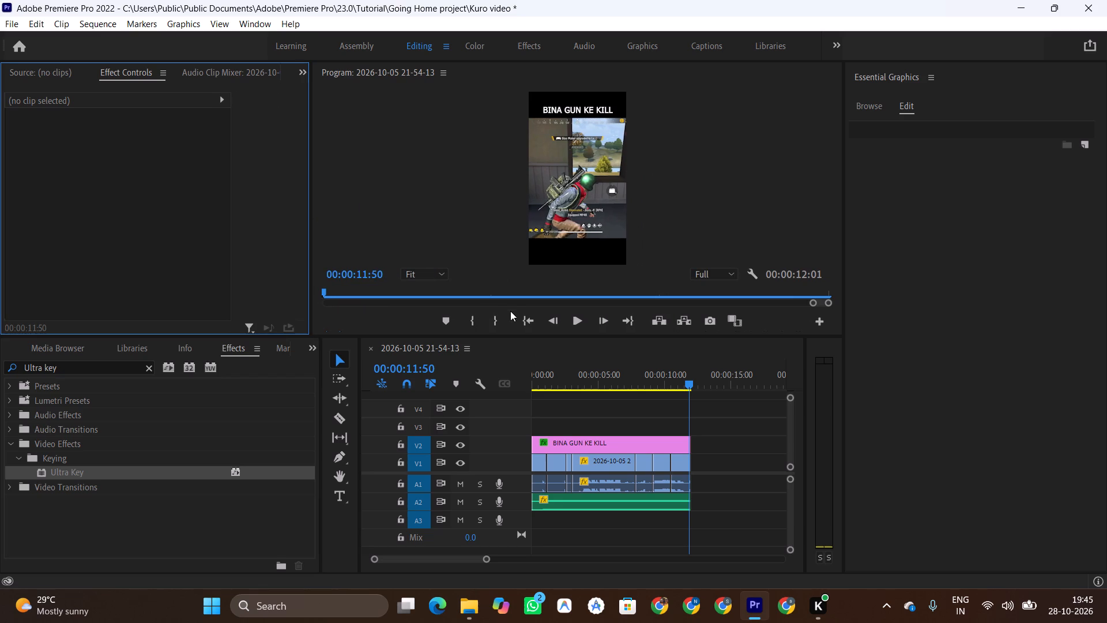
left_click_drag(539, 337, 571, 506)
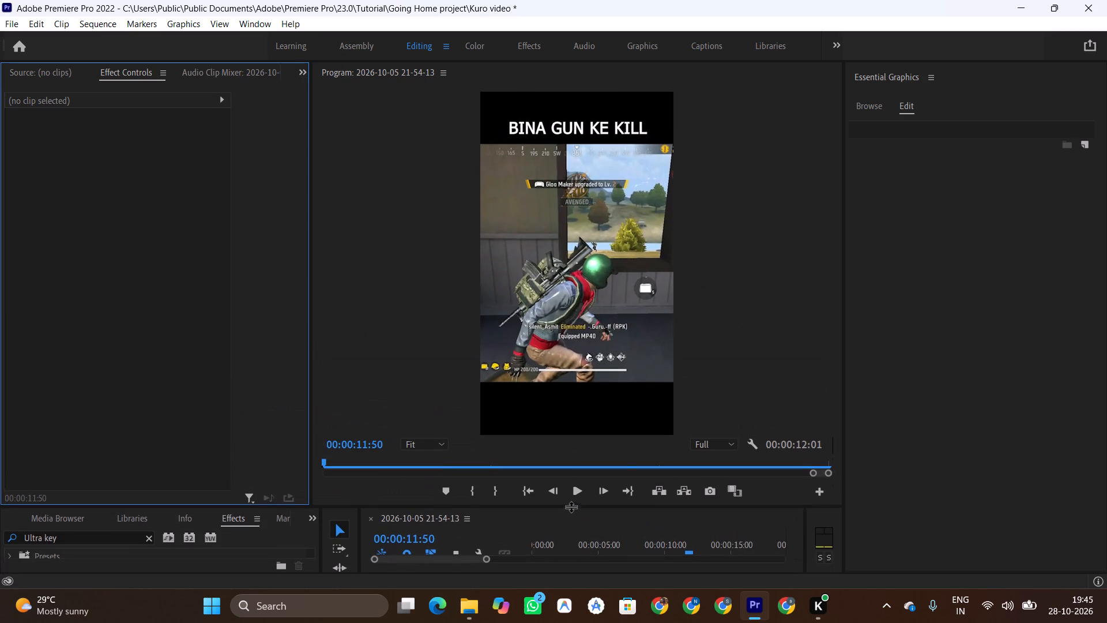
left_click_drag(571, 506, 568, 501)
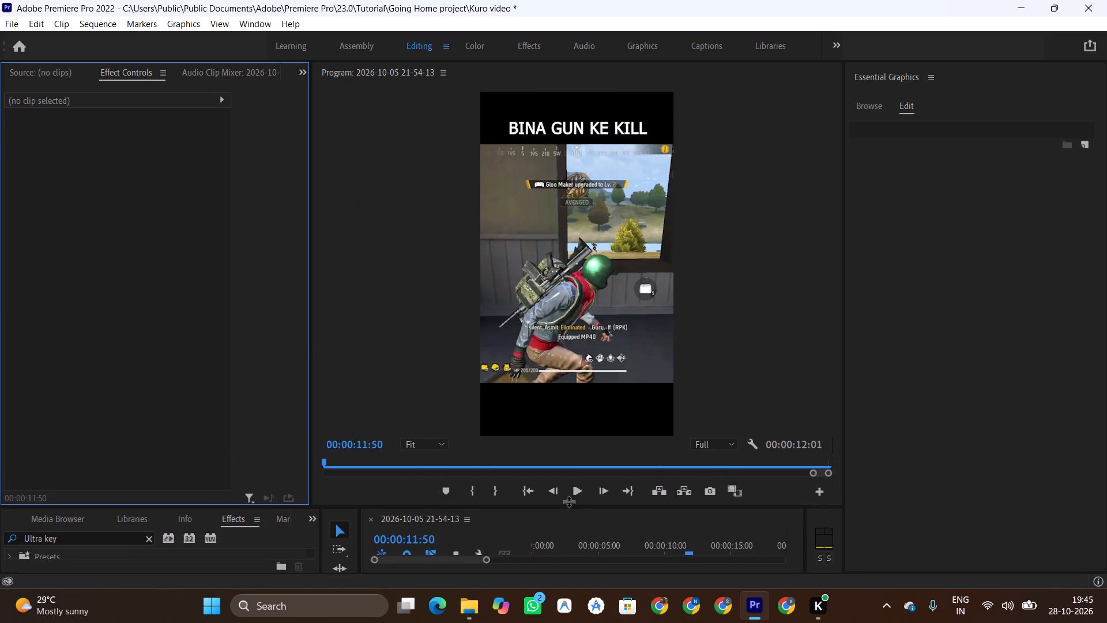
left_click_drag(568, 501, 564, 475)
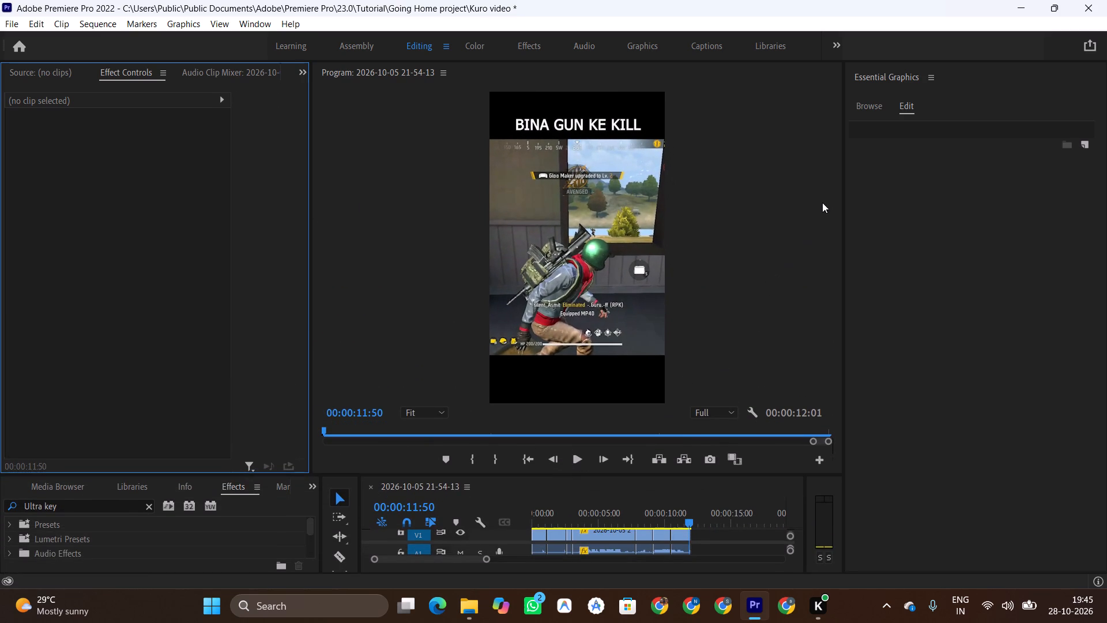